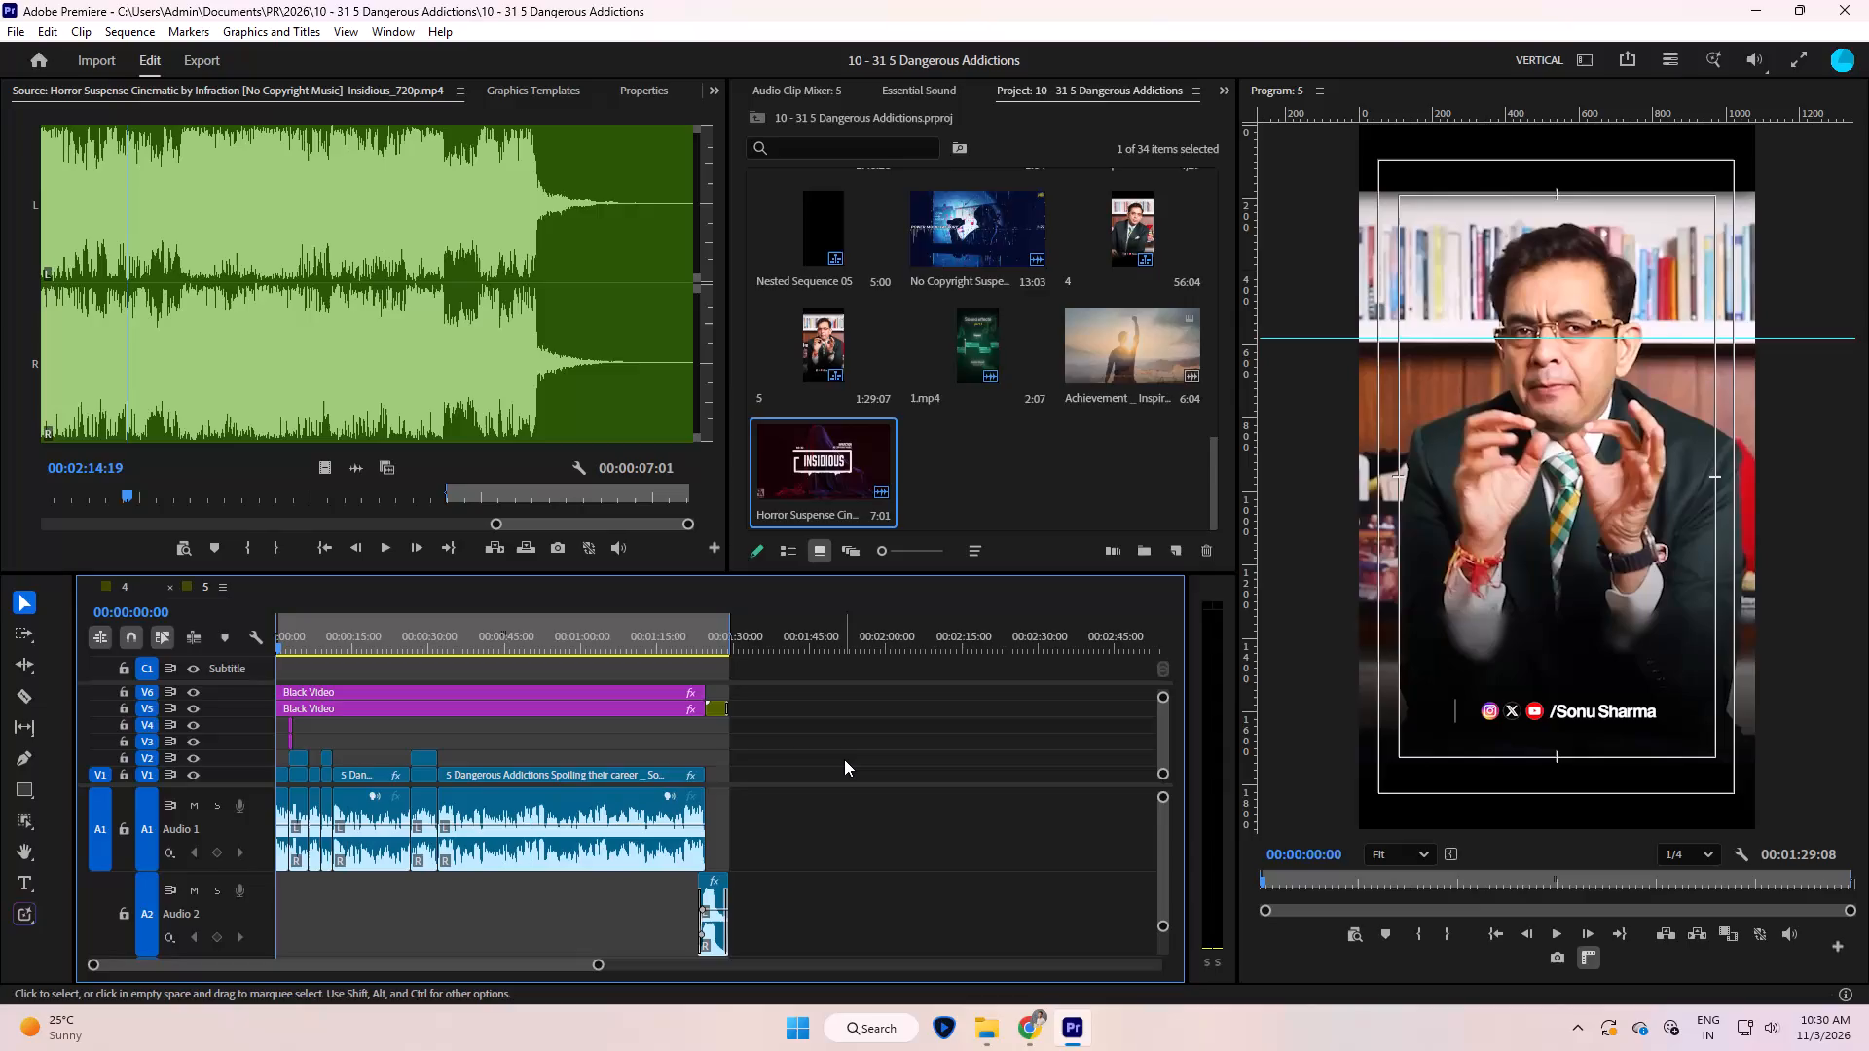
Create a sequence named 5 using the Social Media Portrait 9x16 30 fps preset at 1080 x 1920, and save the project.
{"action": "key", "text": "ctrl+n"}
{"action": "key", "text": "5"}
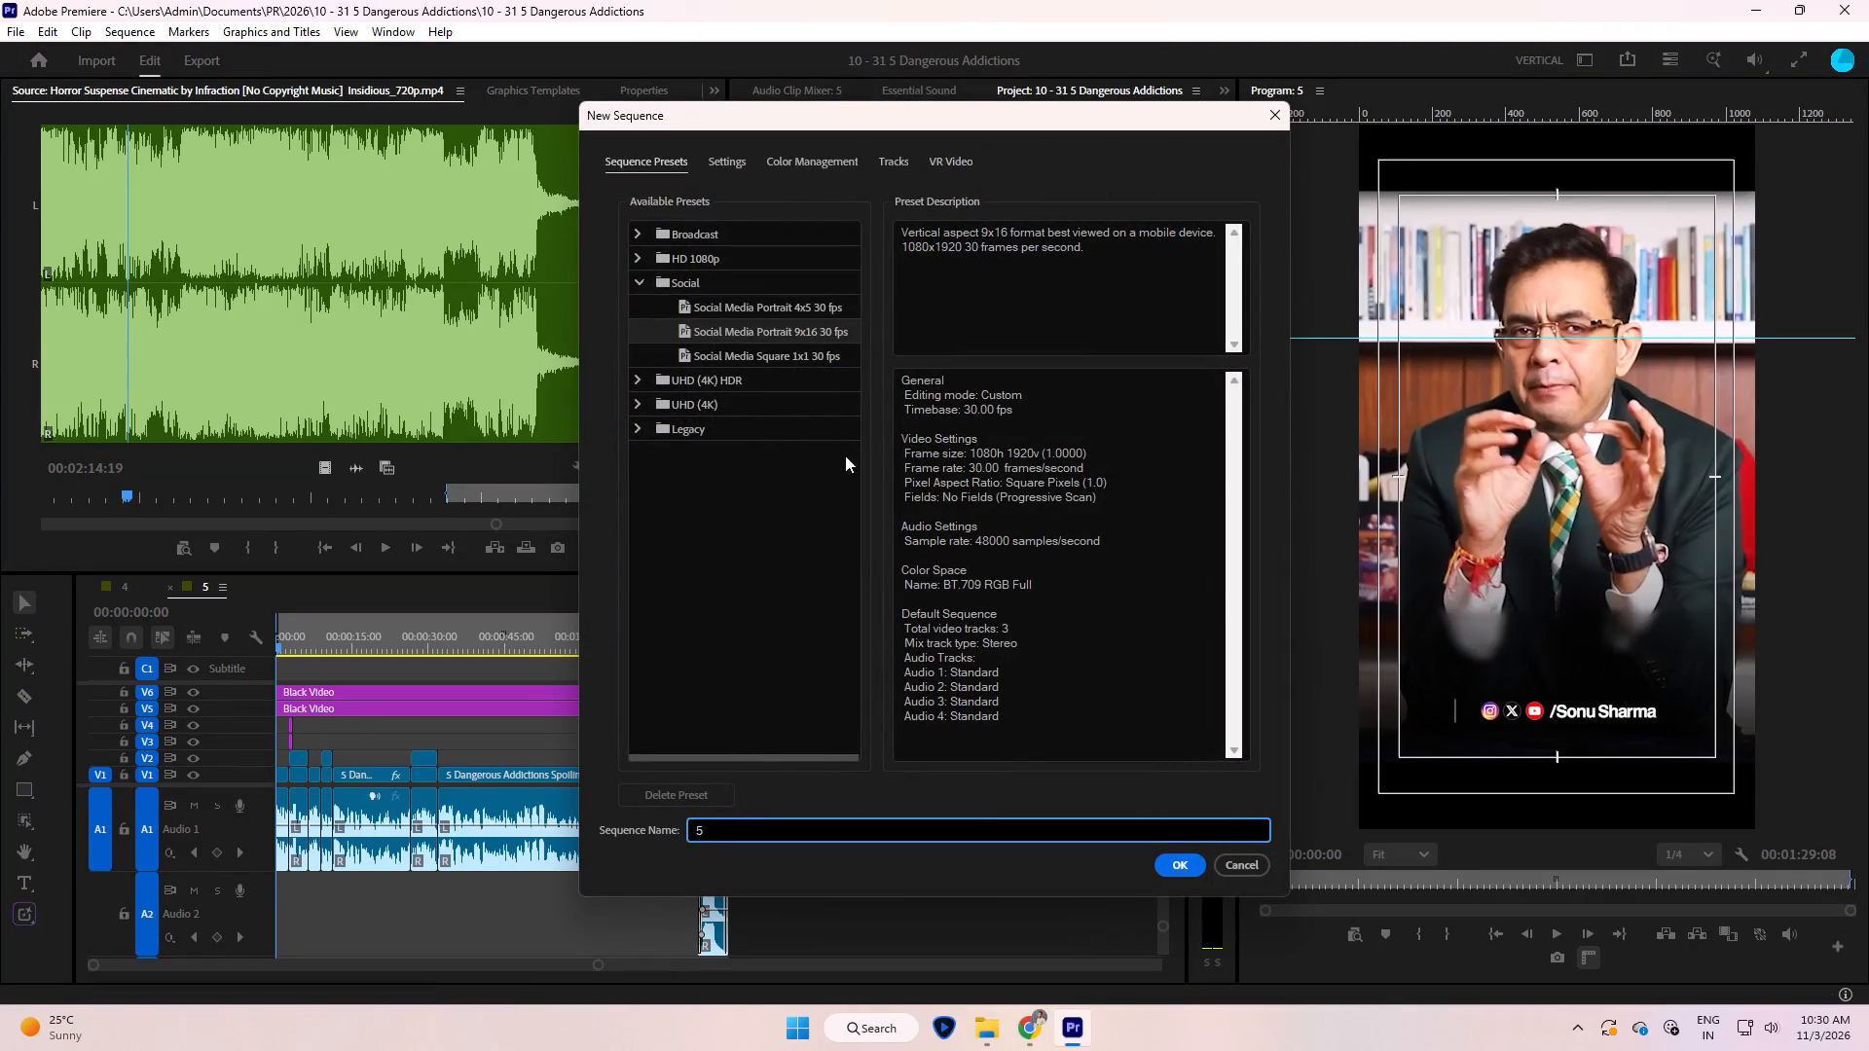
{"action": "left_click", "coordinate": [727, 157]}
{"action": "left_click", "coordinate": [763, 298]}
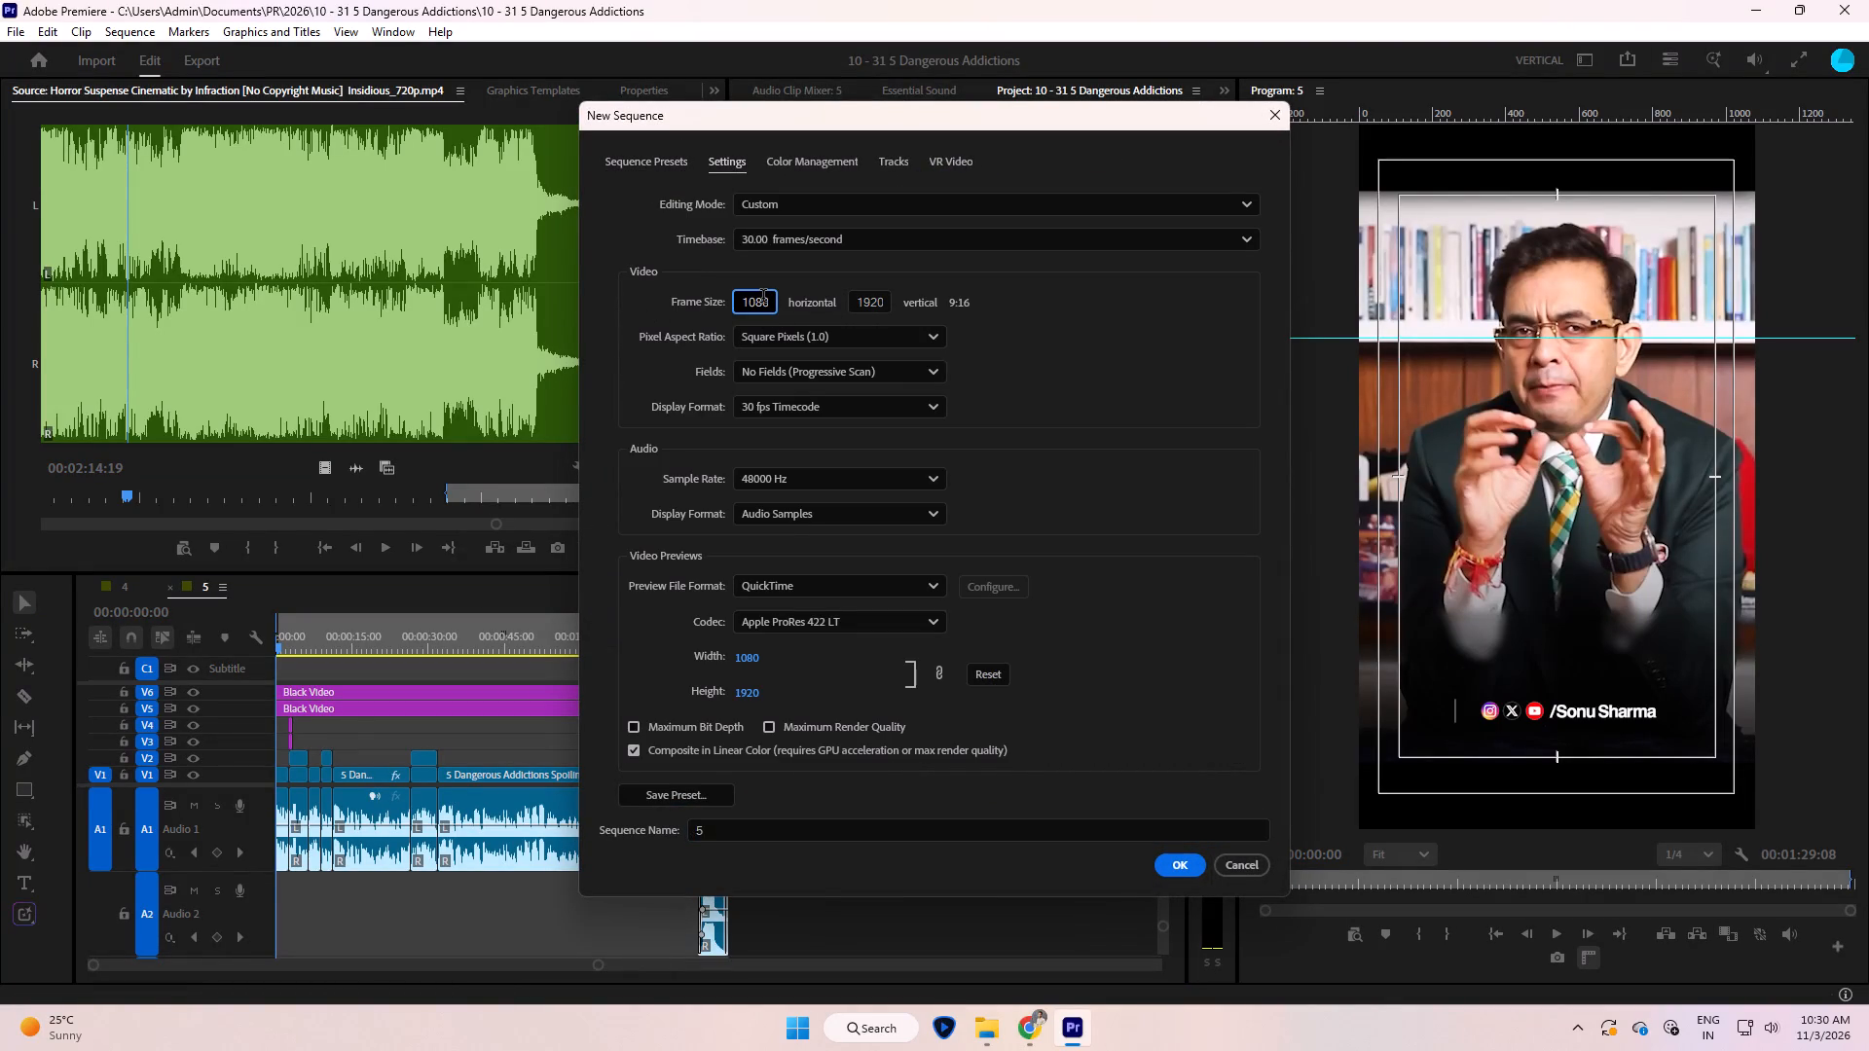
{"action": "left_click", "coordinate": [1191, 852]}
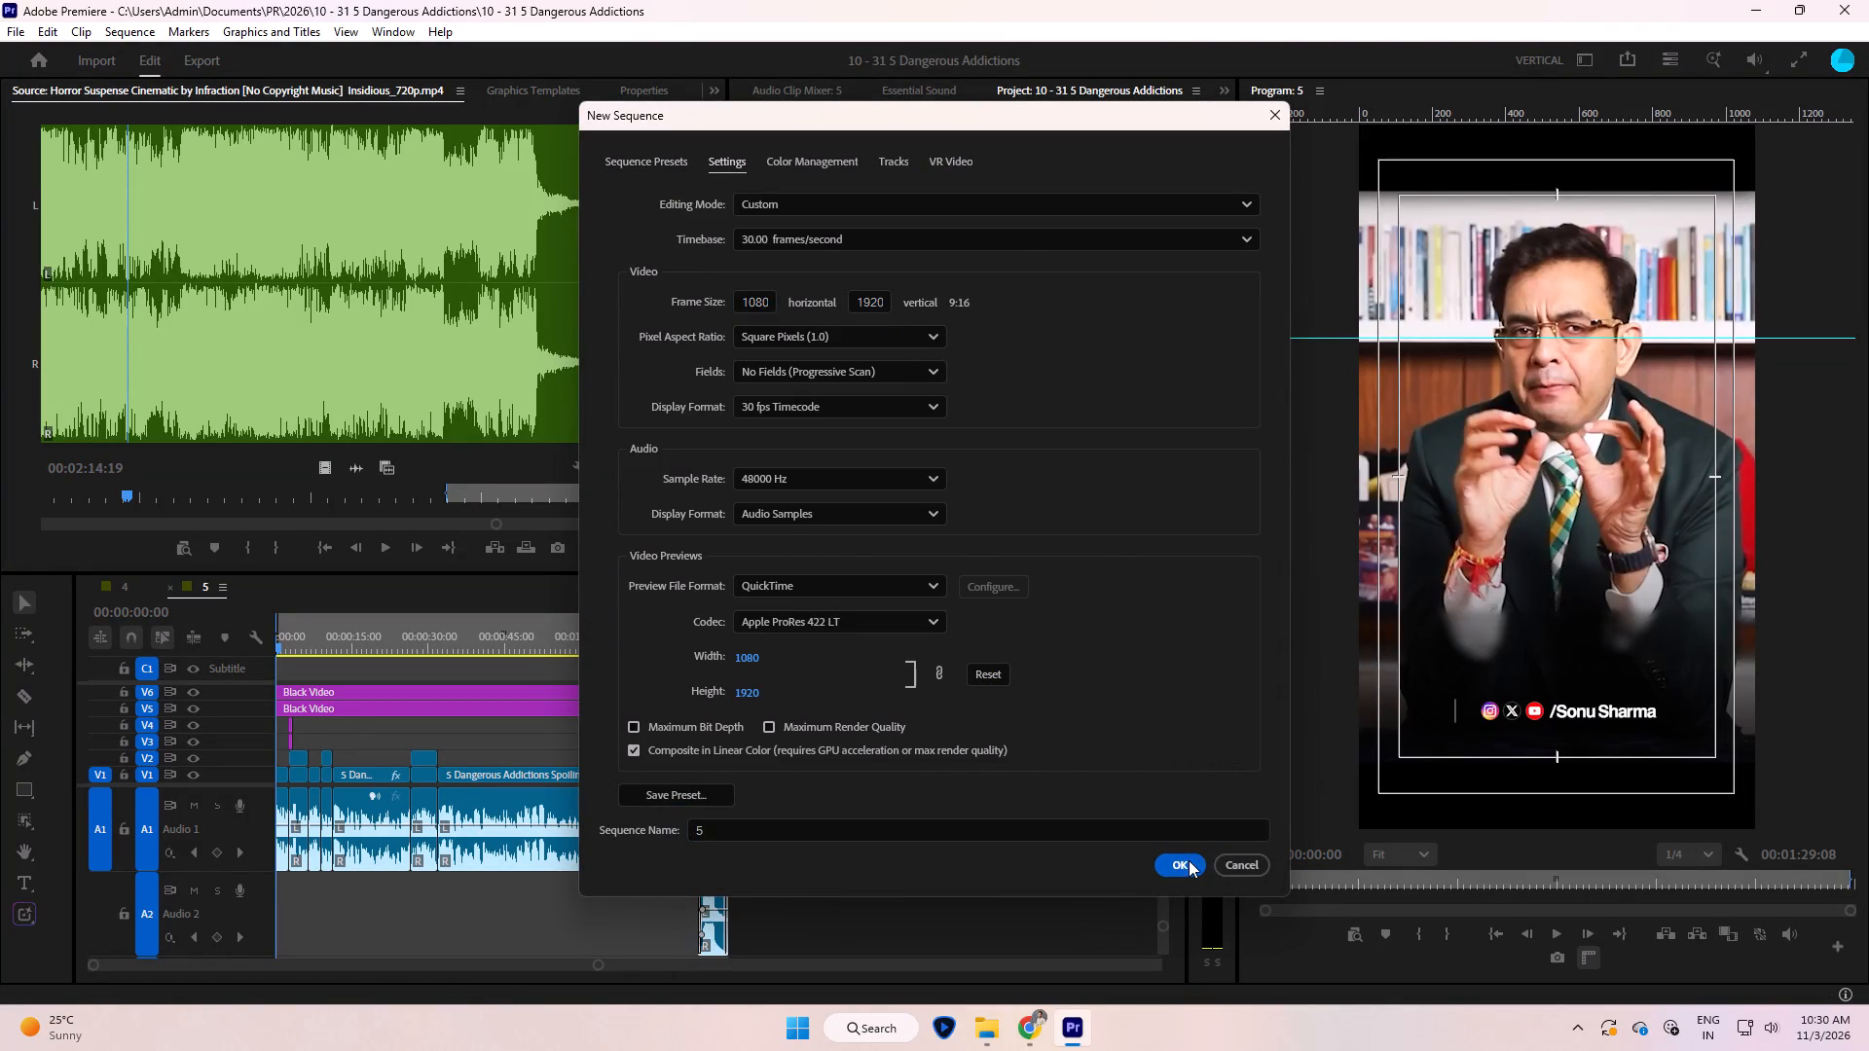
{"action": "left_click", "coordinate": [1189, 860]}
{"action": "left_click", "coordinate": [841, 852]}
{"action": "key", "text": "ctrl+s"}
Close all clips loaded in the Source monitor and save the project.
{"action": "left_click_drag", "start_coordinate": [818, 823], "coordinate": [805, 811]}
{"action": "key", "text": "s"}
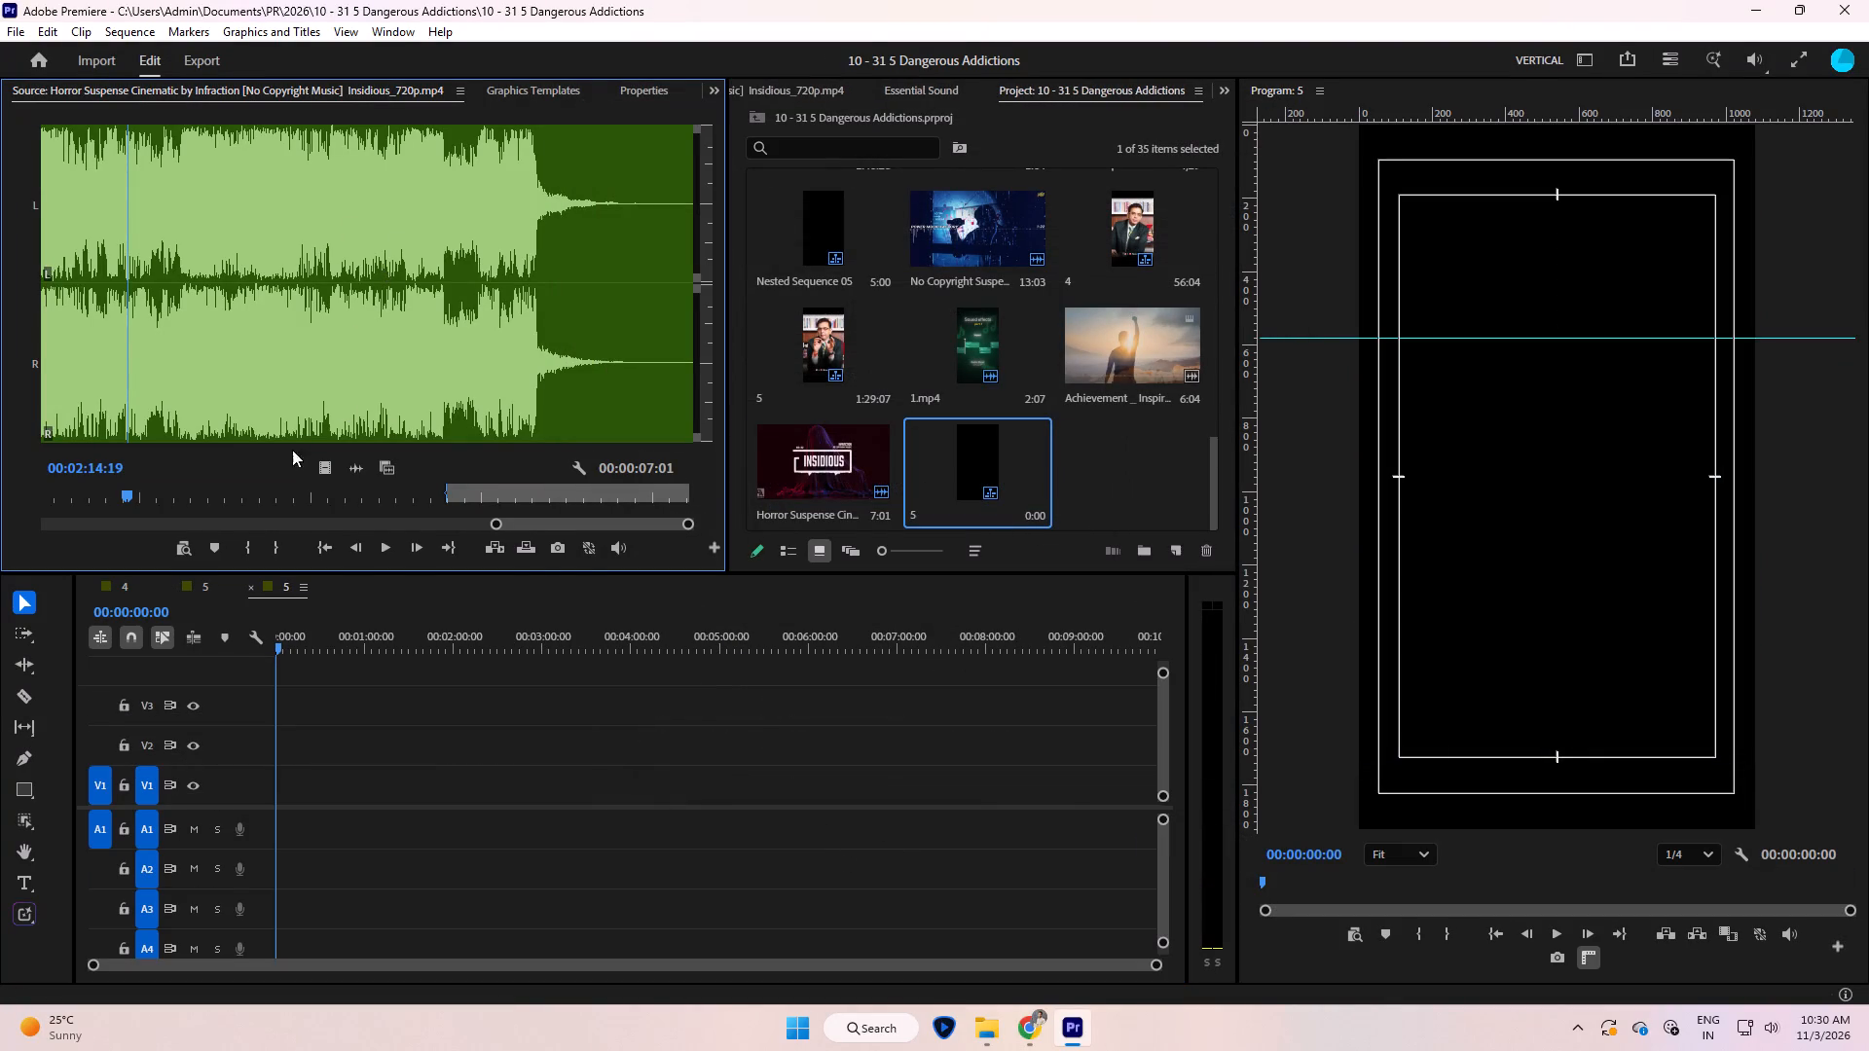
{"action": "key", "text": "s"}
{"action": "key", "text": "space"}
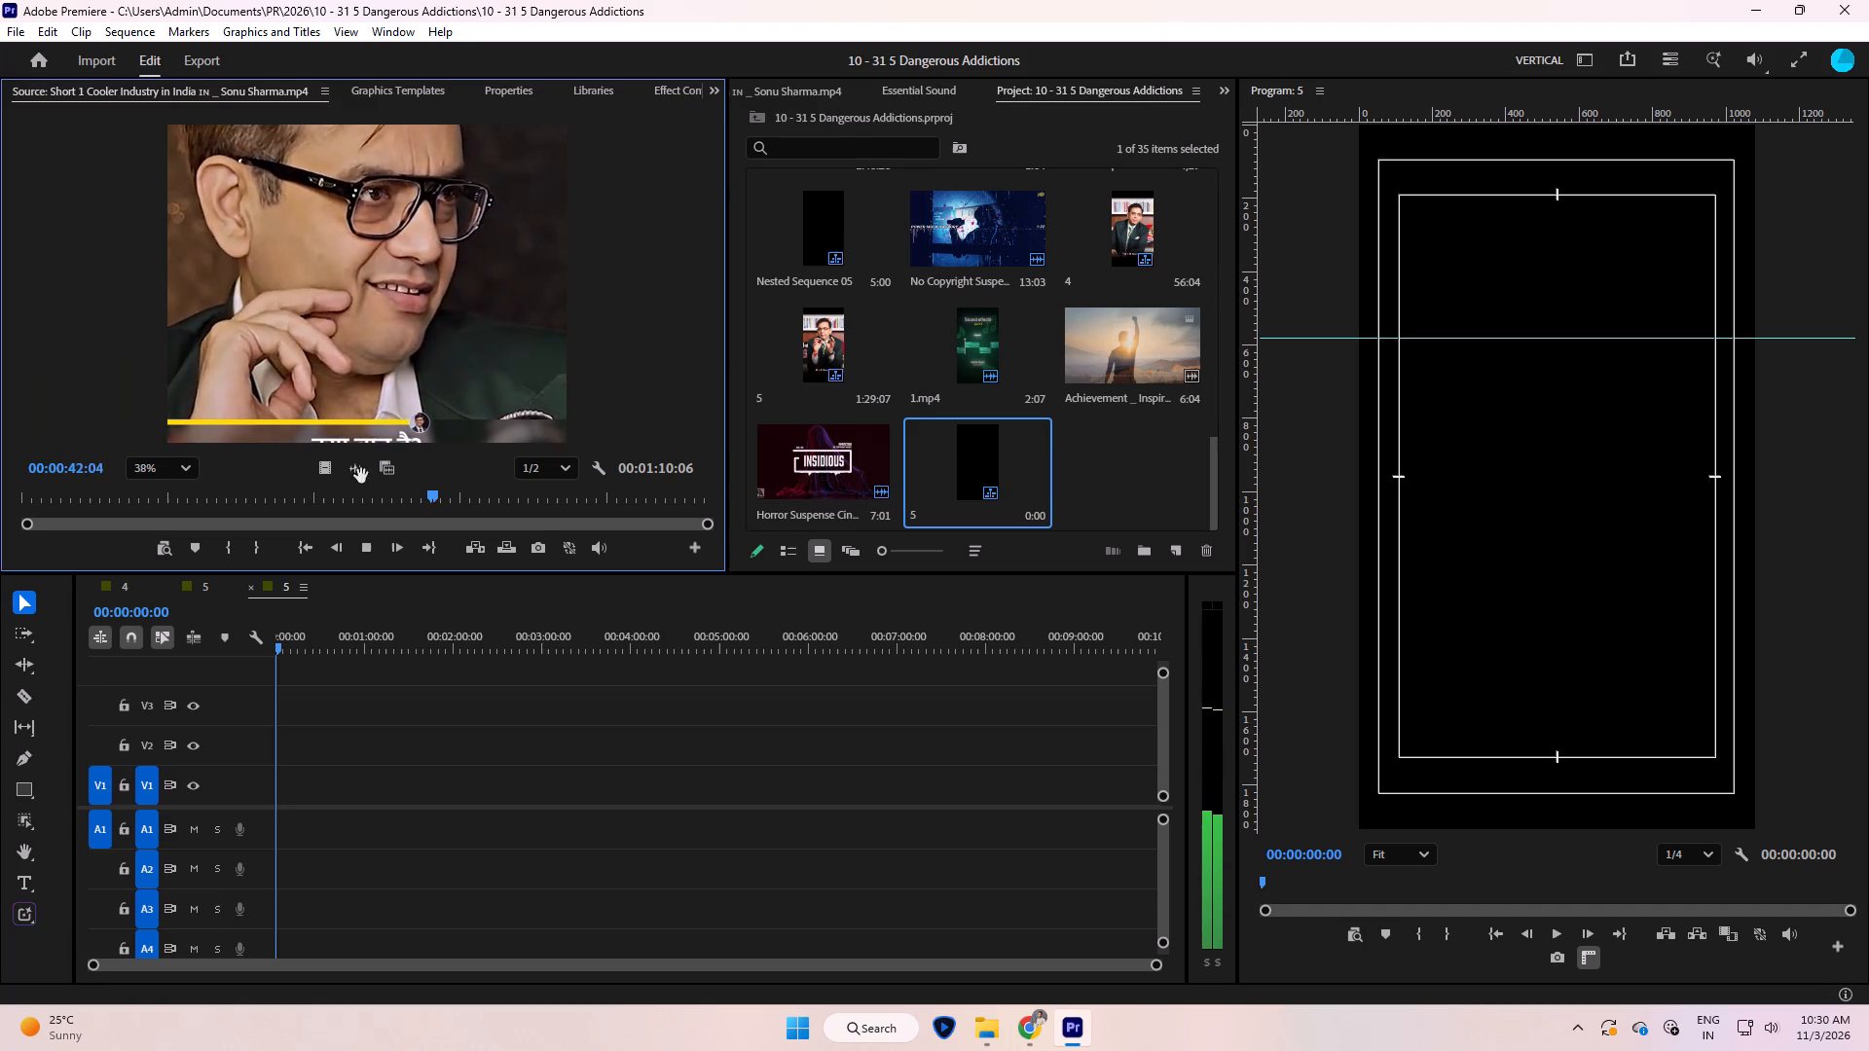
{"action": "key", "text": "s"}
{"action": "key", "text": "space"}
{"action": "key", "text": "s"}
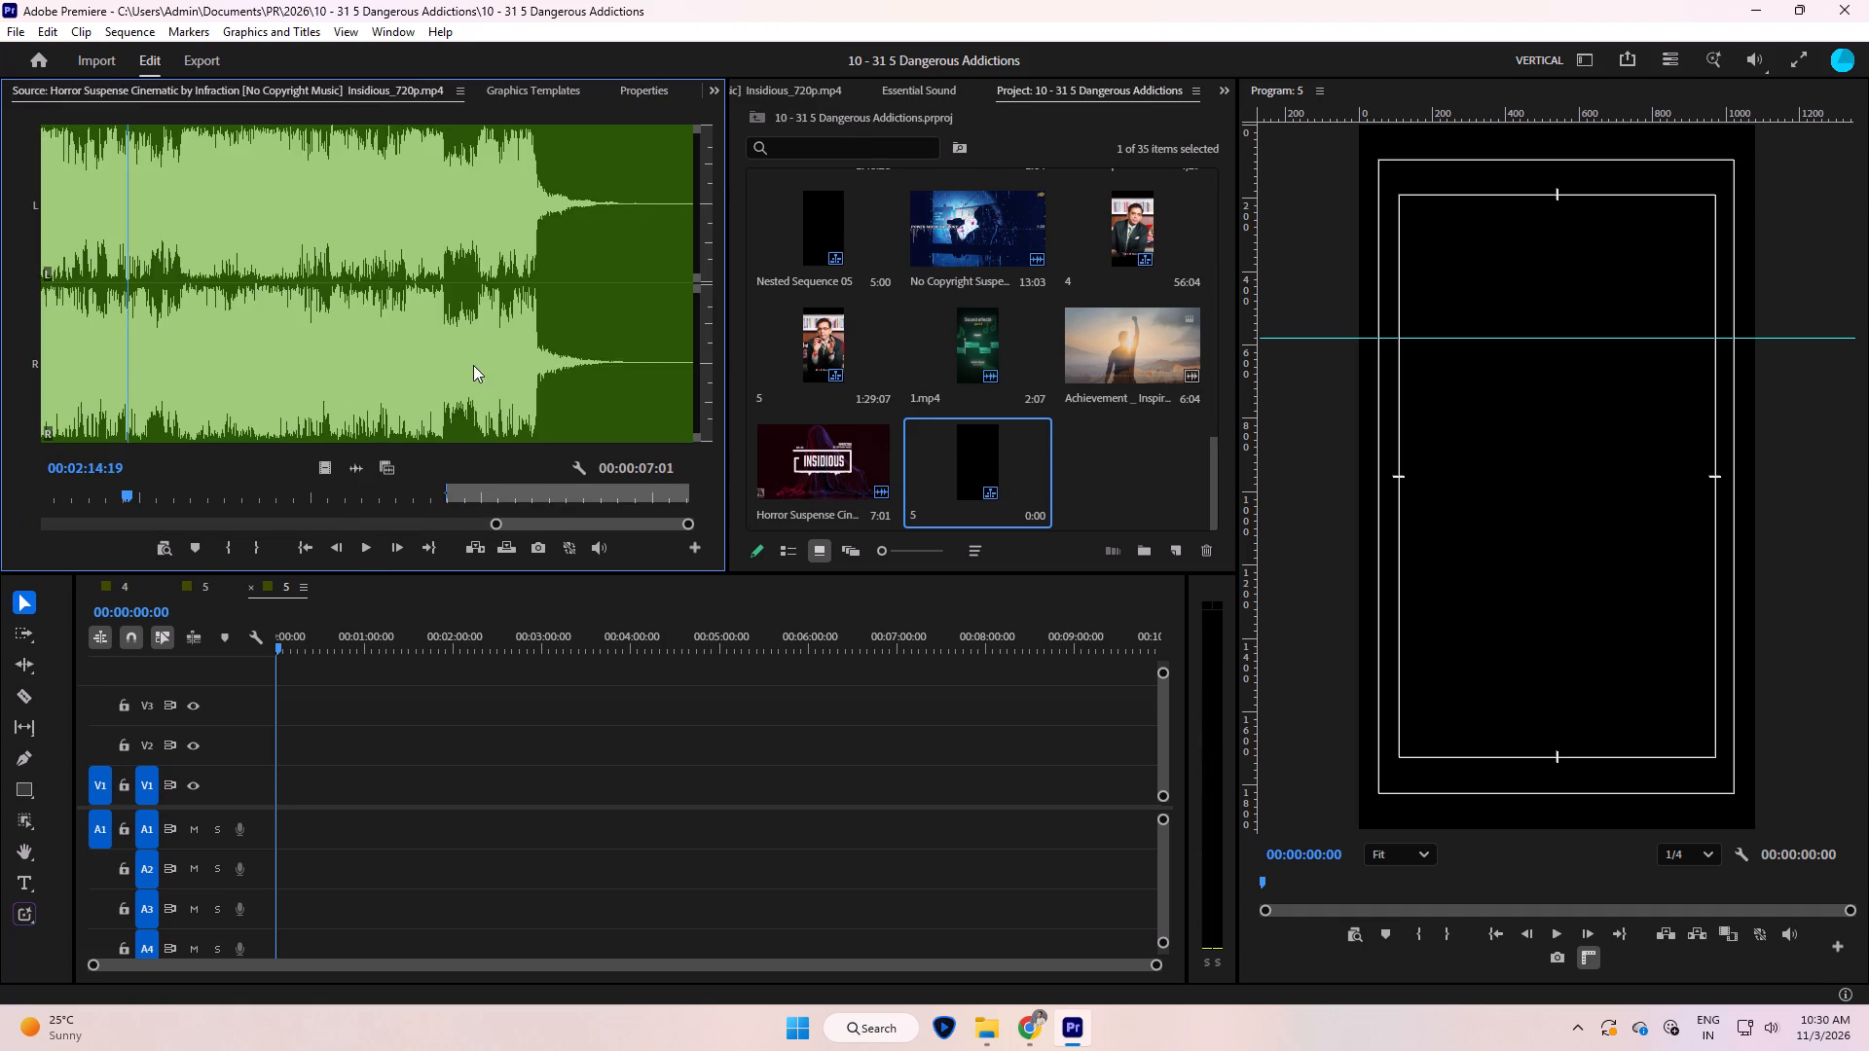
{"action": "key", "text": "s"}
{"action": "key", "text": "s"}
{"action": "key", "text": "s"}
{"action": "key", "text": "s"}
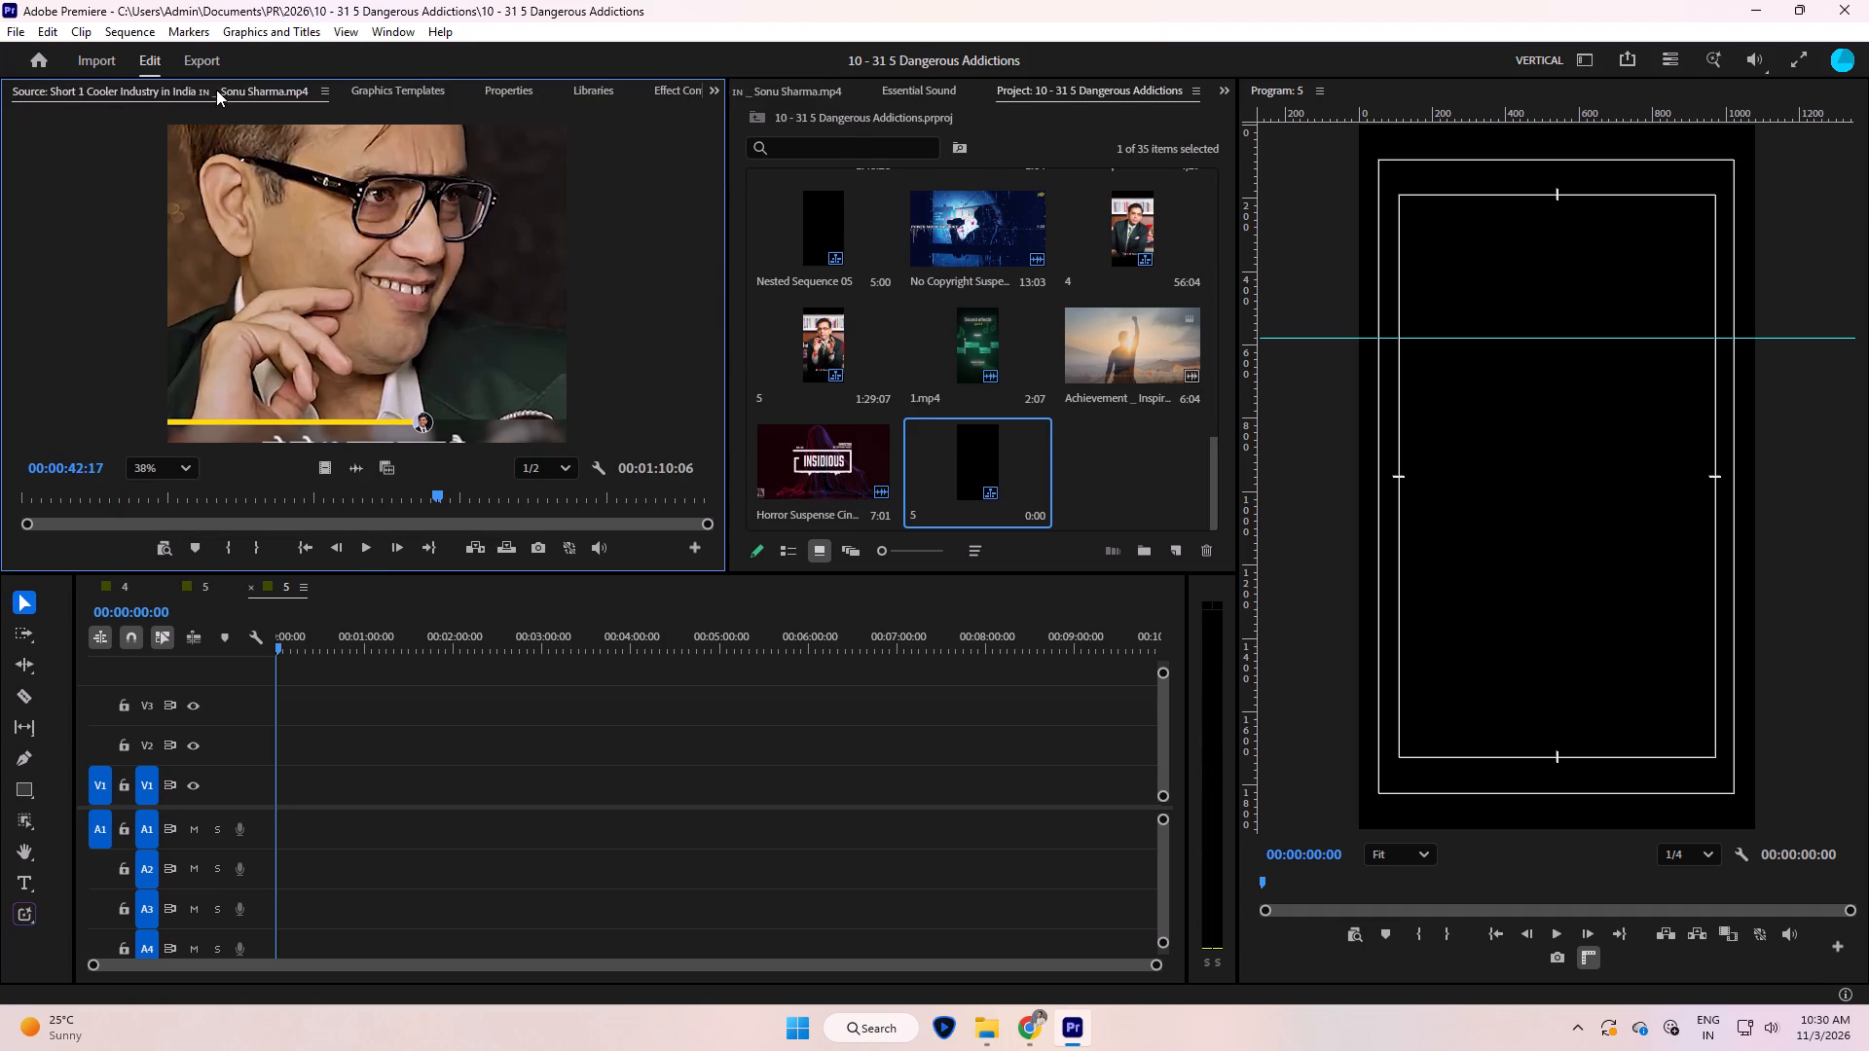
{"action": "right_click", "coordinate": [214, 89]}
{"action": "left_click", "coordinate": [326, 220]}
{"action": "key", "text": "ctrl+s"}
{"action": "key", "text": "s"}
Load the video "5 Dangerous Addictions Spoiling their career _ Sonu Sharma" from the Downloads folder into the Source monitor.
{"action": "left_click", "coordinate": [989, 1047]}
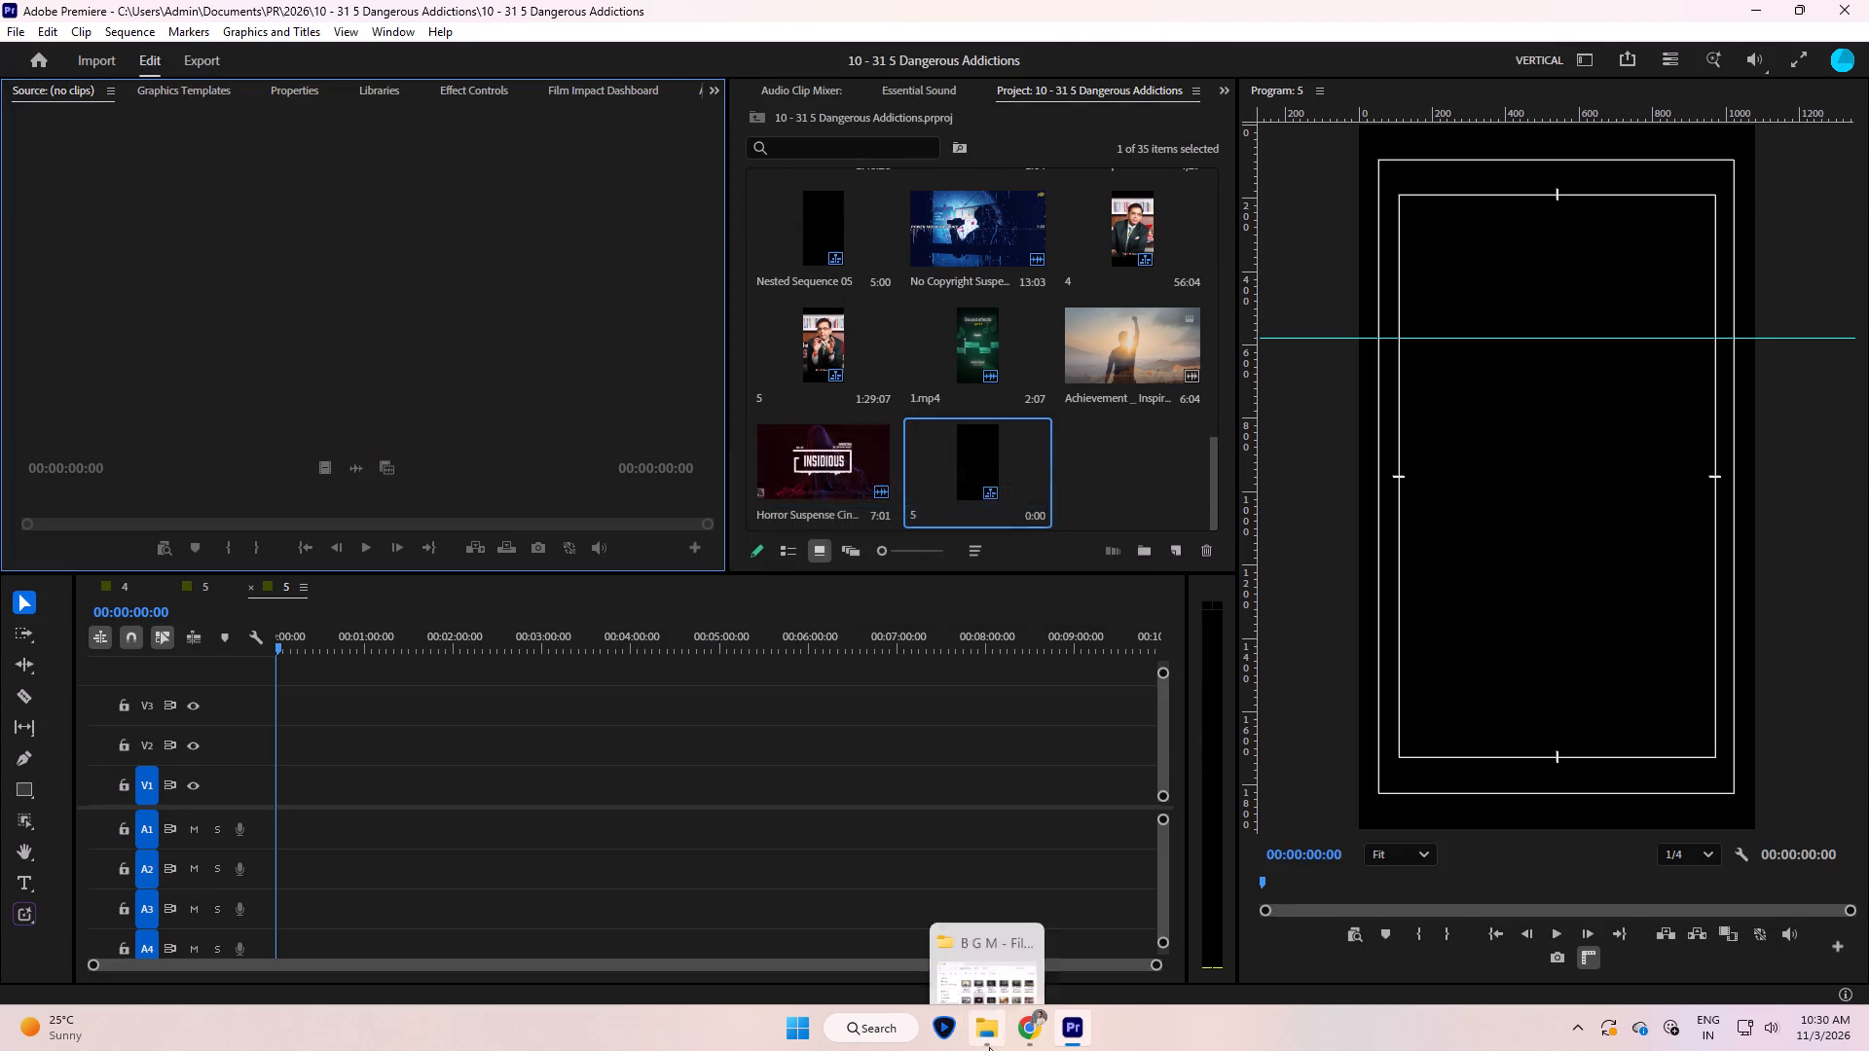
{"action": "left_click", "coordinate": [929, 314]}
{"action": "scroll", "coordinate": [1516, 545], "scroll_direction": "down", "scroll_amount": 2}
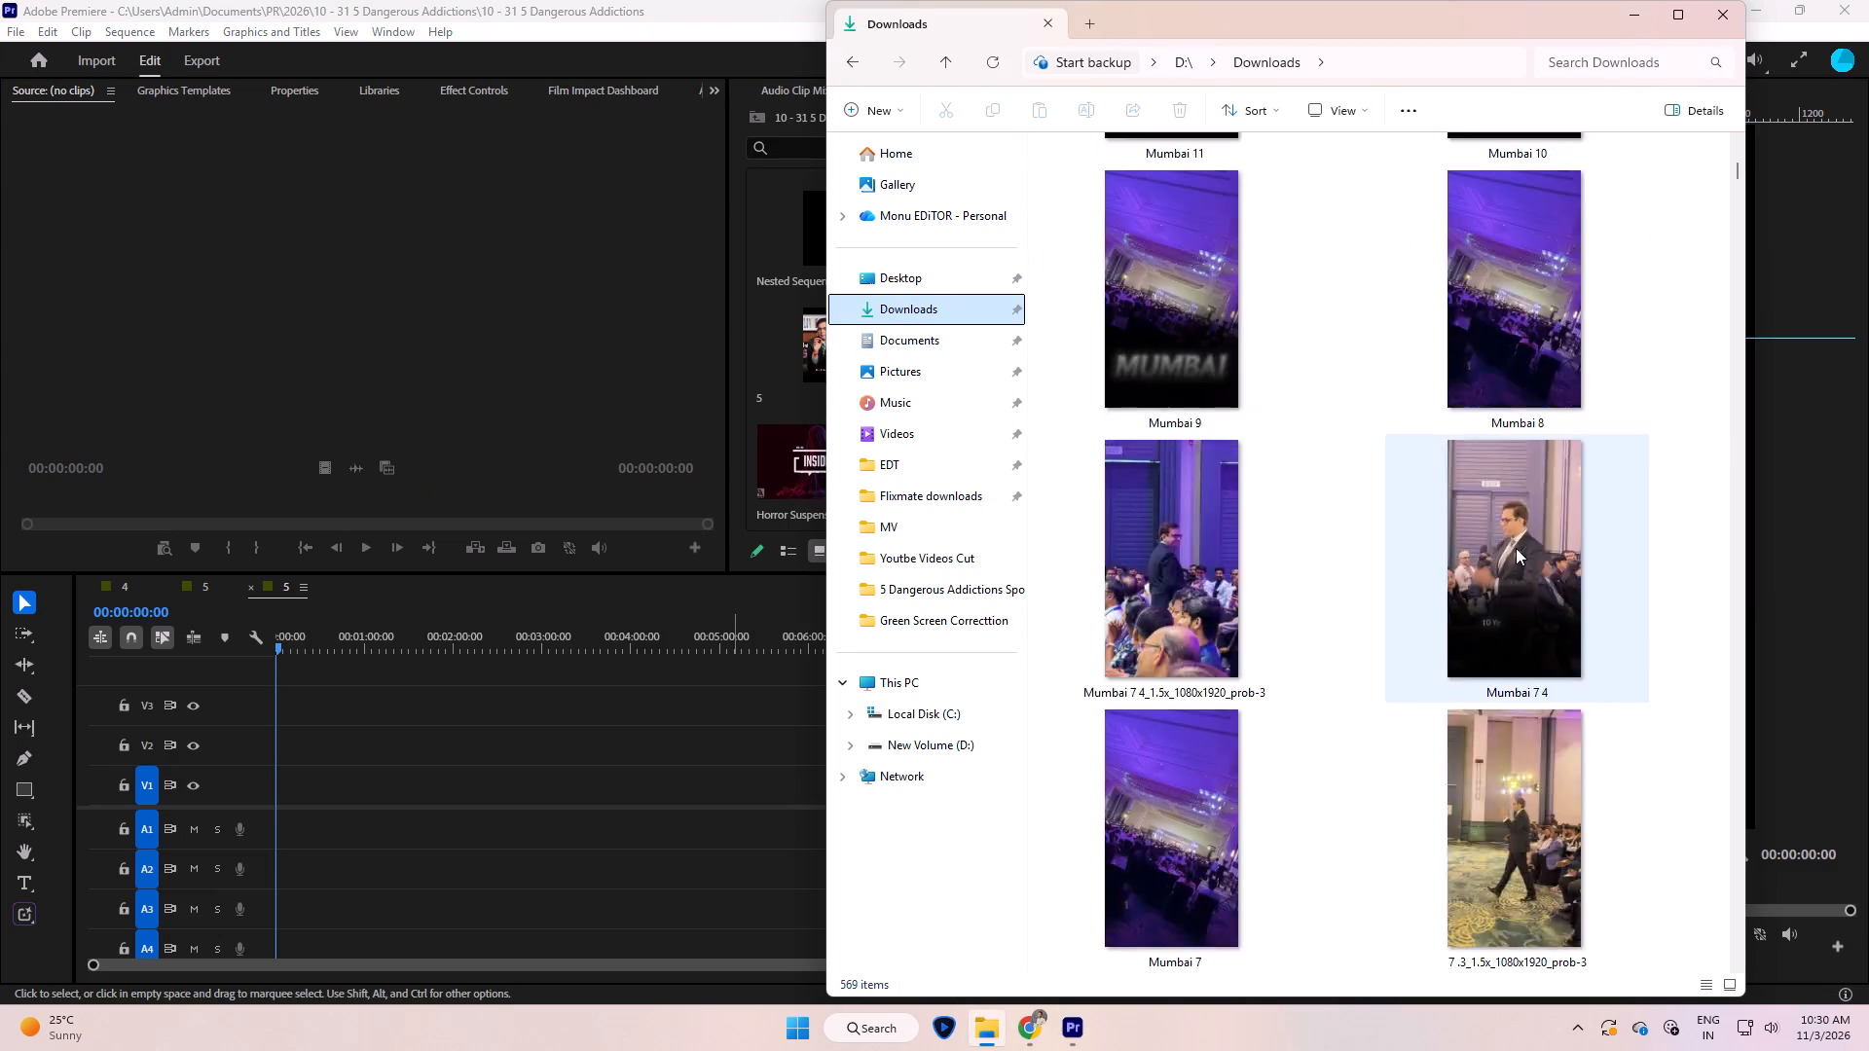
{"action": "scroll", "coordinate": [1516, 548], "scroll_direction": "down", "scroll_amount": 4}
{"action": "scroll", "coordinate": [1629, 545], "scroll_direction": "down", "scroll_amount": 1}
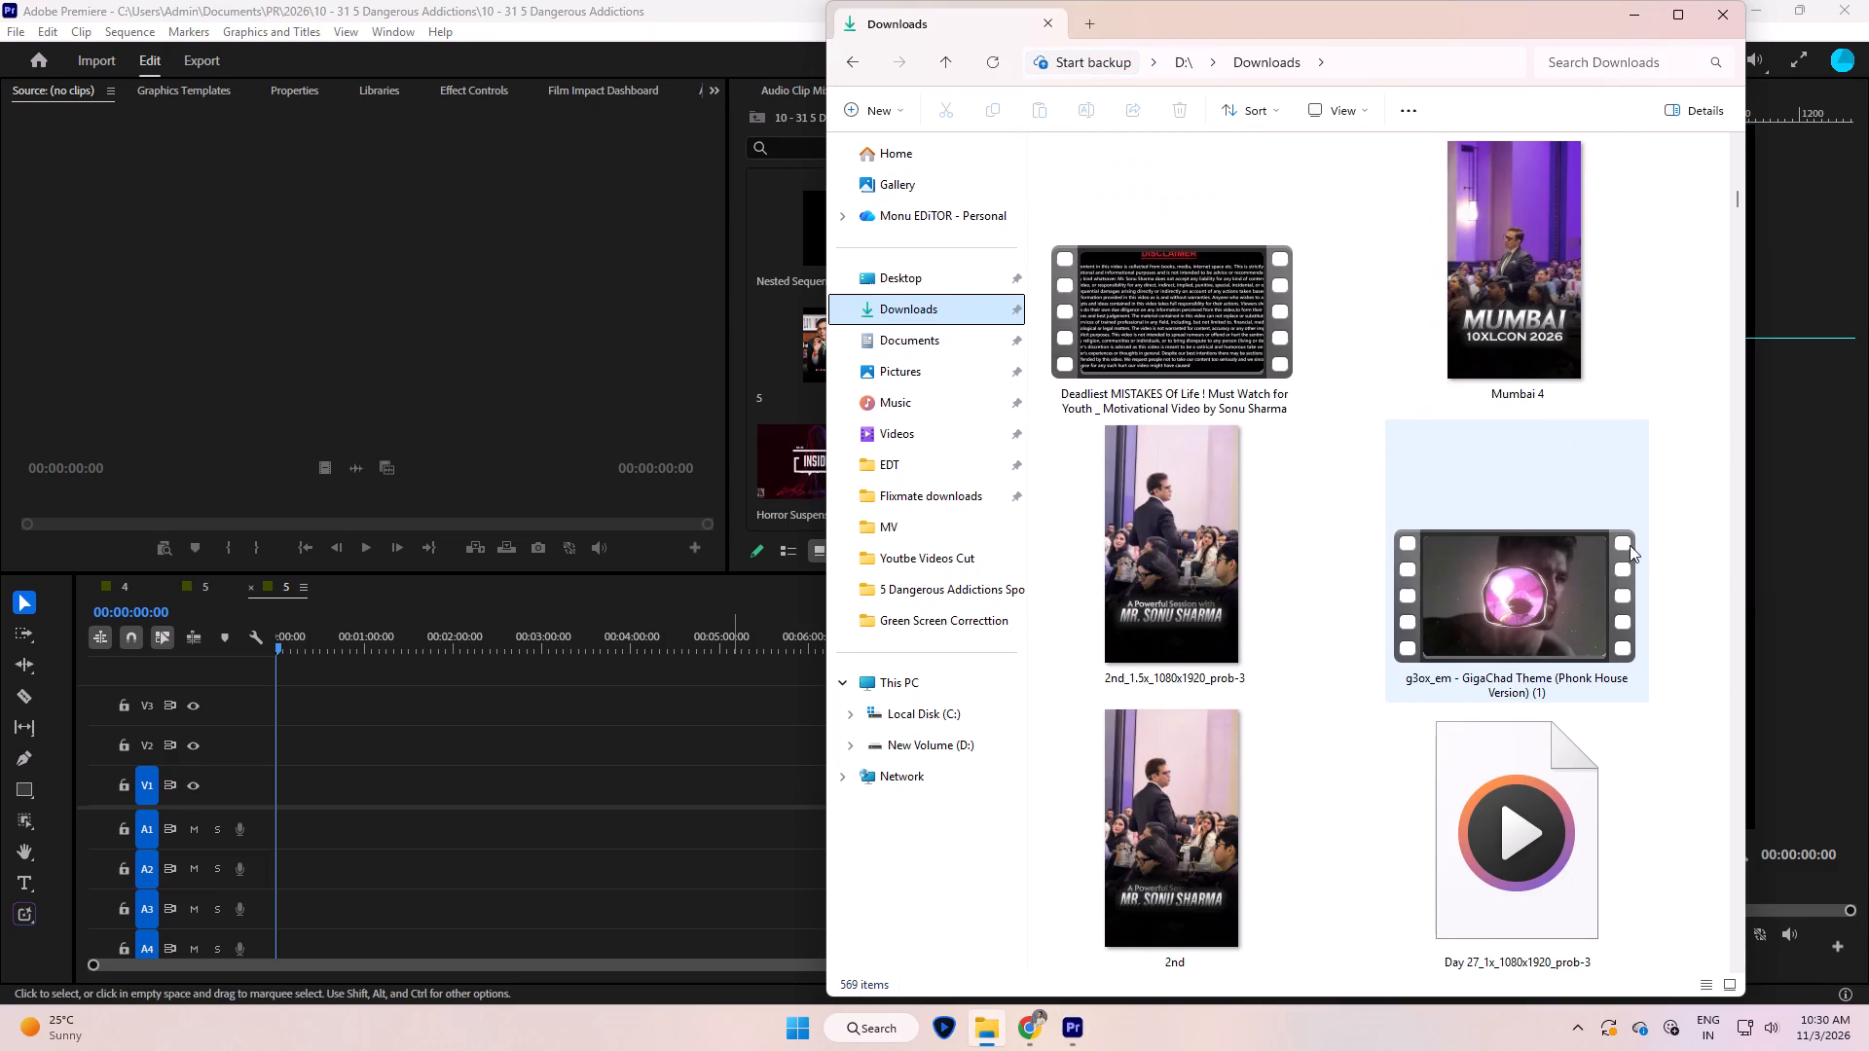
{"action": "scroll", "coordinate": [1659, 574], "scroll_direction": "down", "scroll_amount": 1}
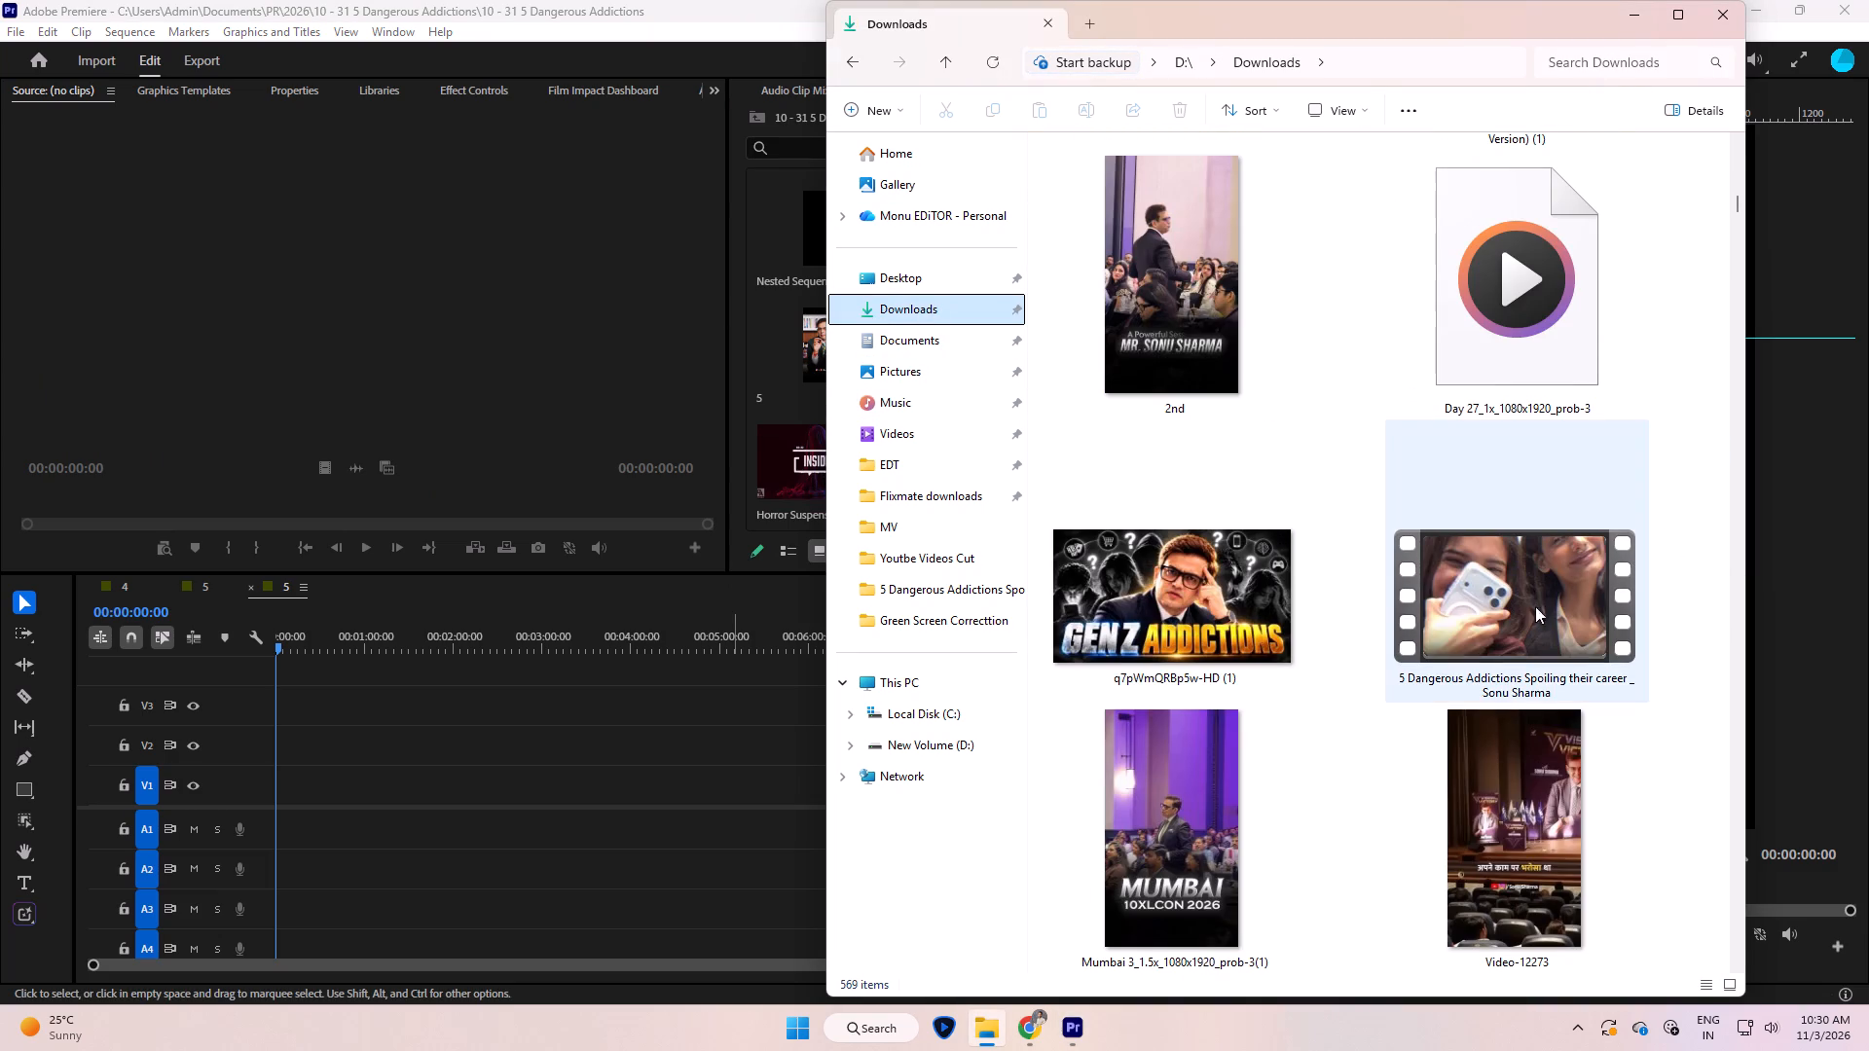
{"action": "left_click_drag", "start_coordinate": [1535, 598], "coordinate": [183, 180]}
{"action": "left_click_drag", "start_coordinate": [180, 179], "coordinate": [201, 204]}
Examine the source video between about 9:05 and 9:35 for a passage suitable for the new short.
{"action": "key", "text": "space"}
{"action": "left_click", "coordinate": [392, 489]}
{"action": "key", "text": "space"}
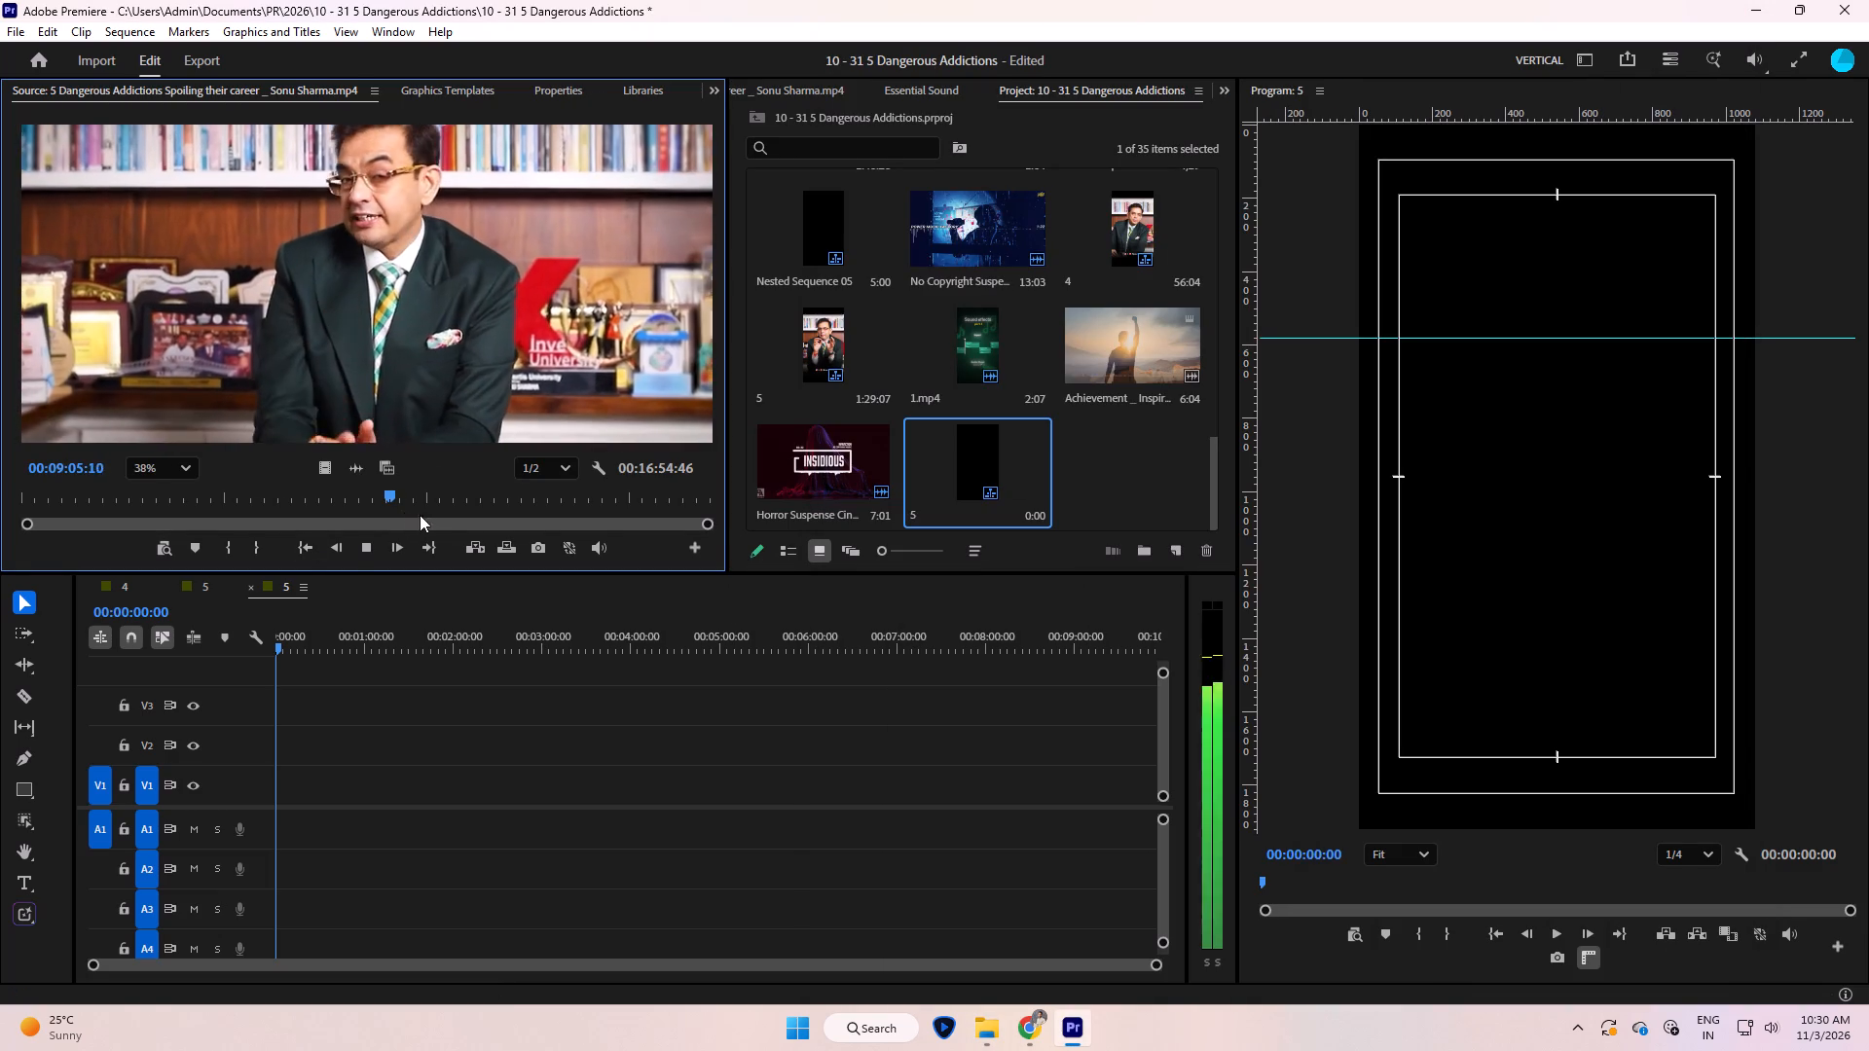
{"action": "scroll", "coordinate": [405, 355], "scroll_direction": "down", "scroll_amount": 8}
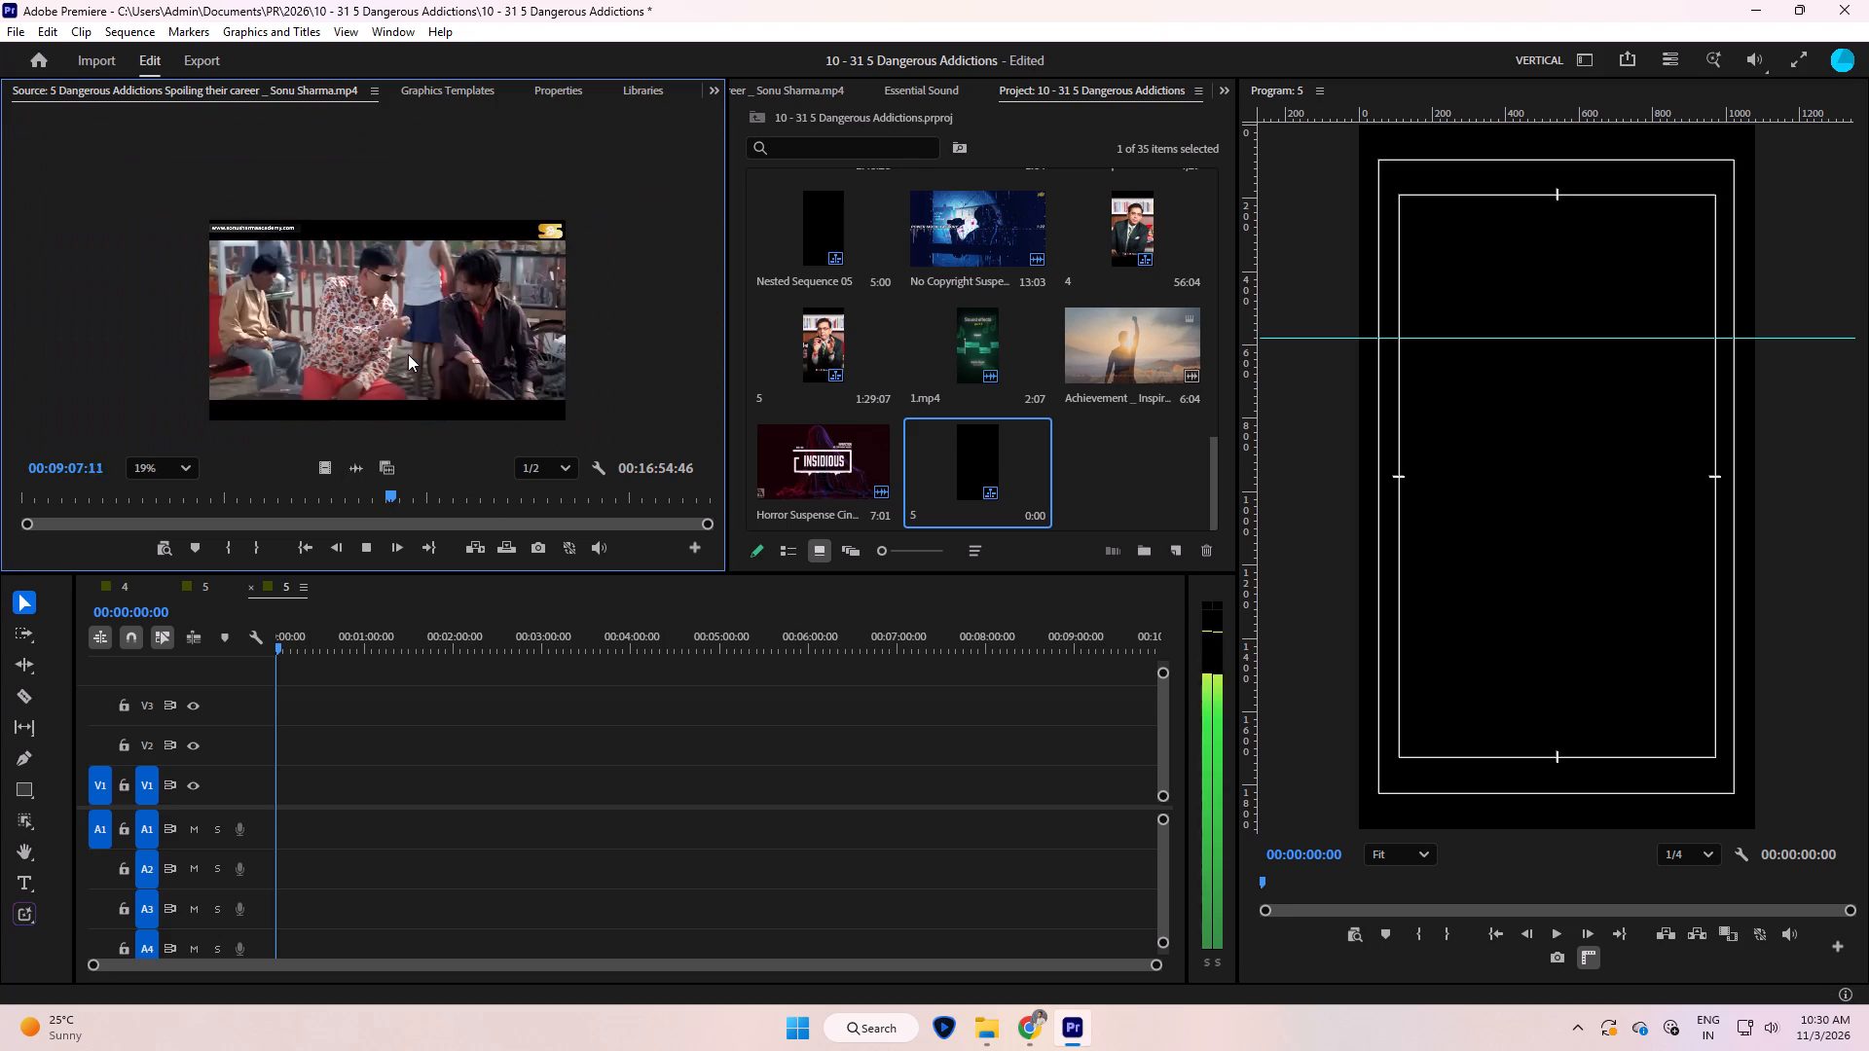
{"action": "scroll", "coordinate": [434, 377], "scroll_direction": "up", "scroll_amount": 7}
{"action": "left_click", "coordinate": [469, 358]}
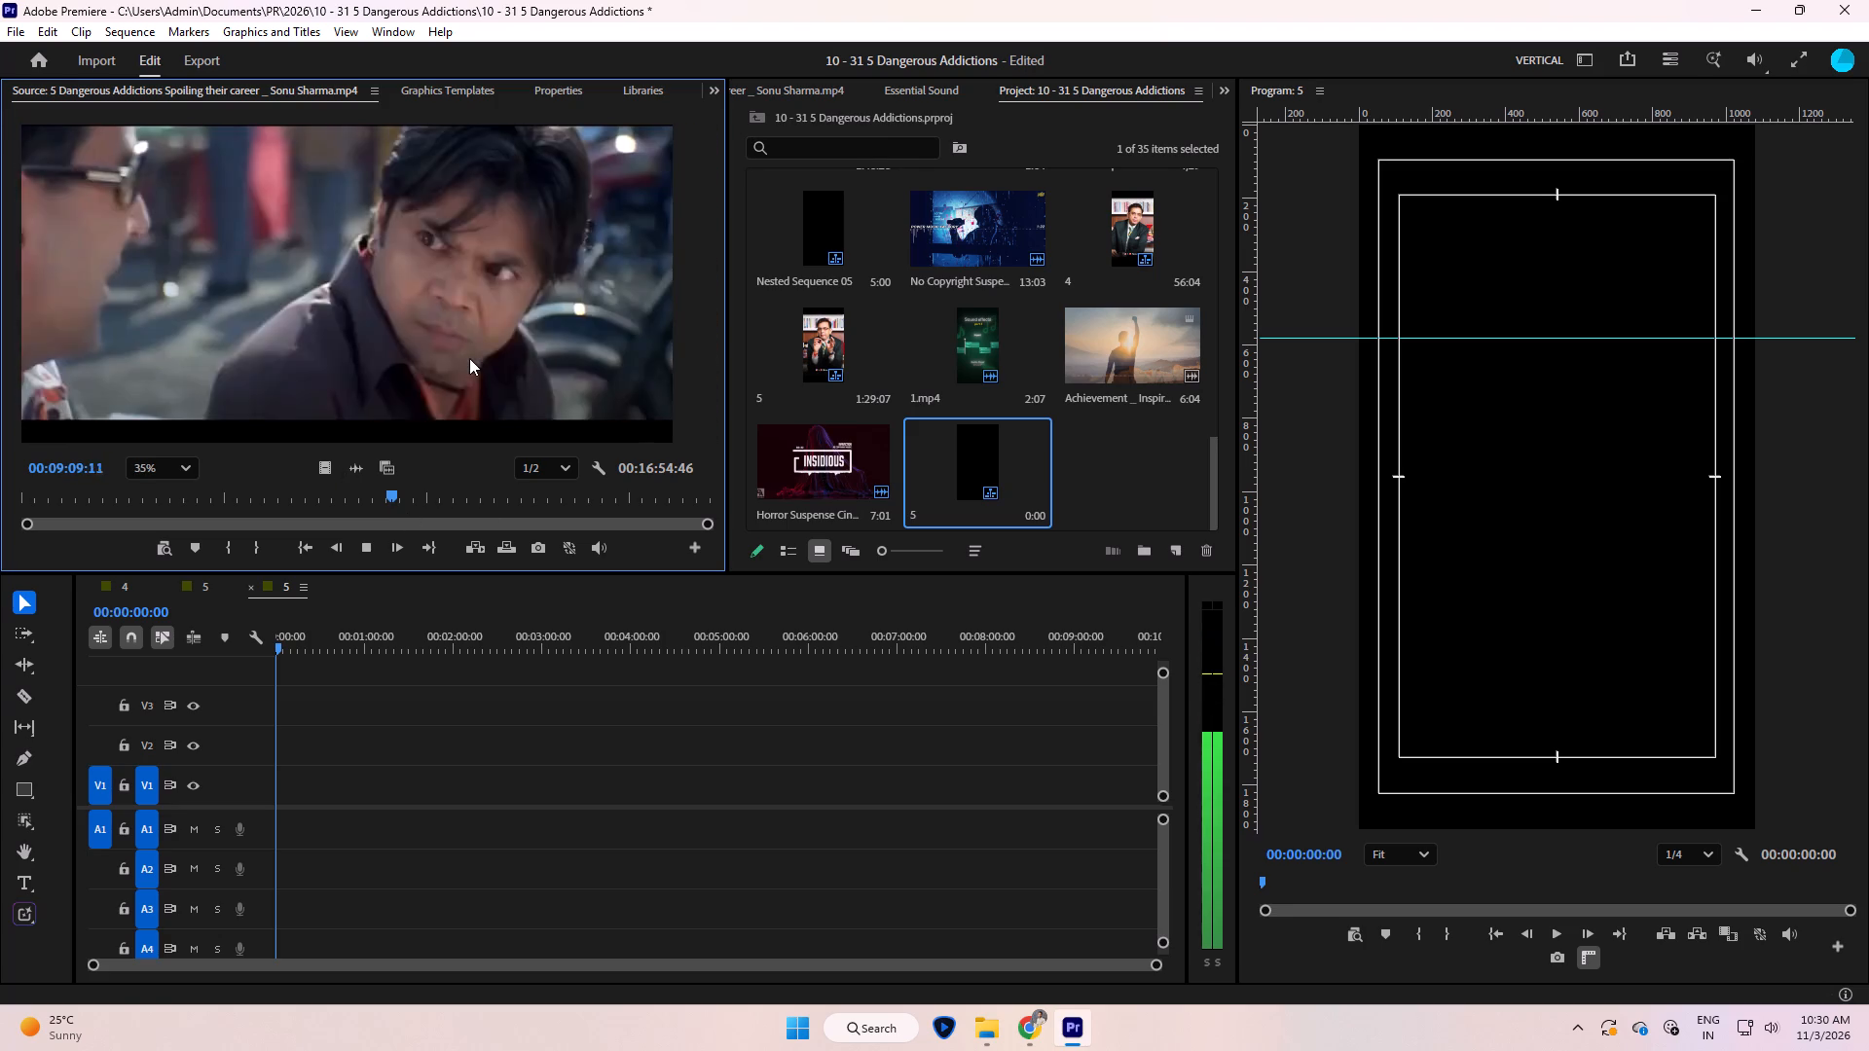
{"action": "key", "text": "equal"}
{"action": "key", "text": "equal"}
{"action": "key", "text": "equal"}
{"action": "key", "text": "minus"}
{"action": "key", "text": "equal"}
{"action": "key", "text": "equal"}
{"action": "key", "text": "minus"}
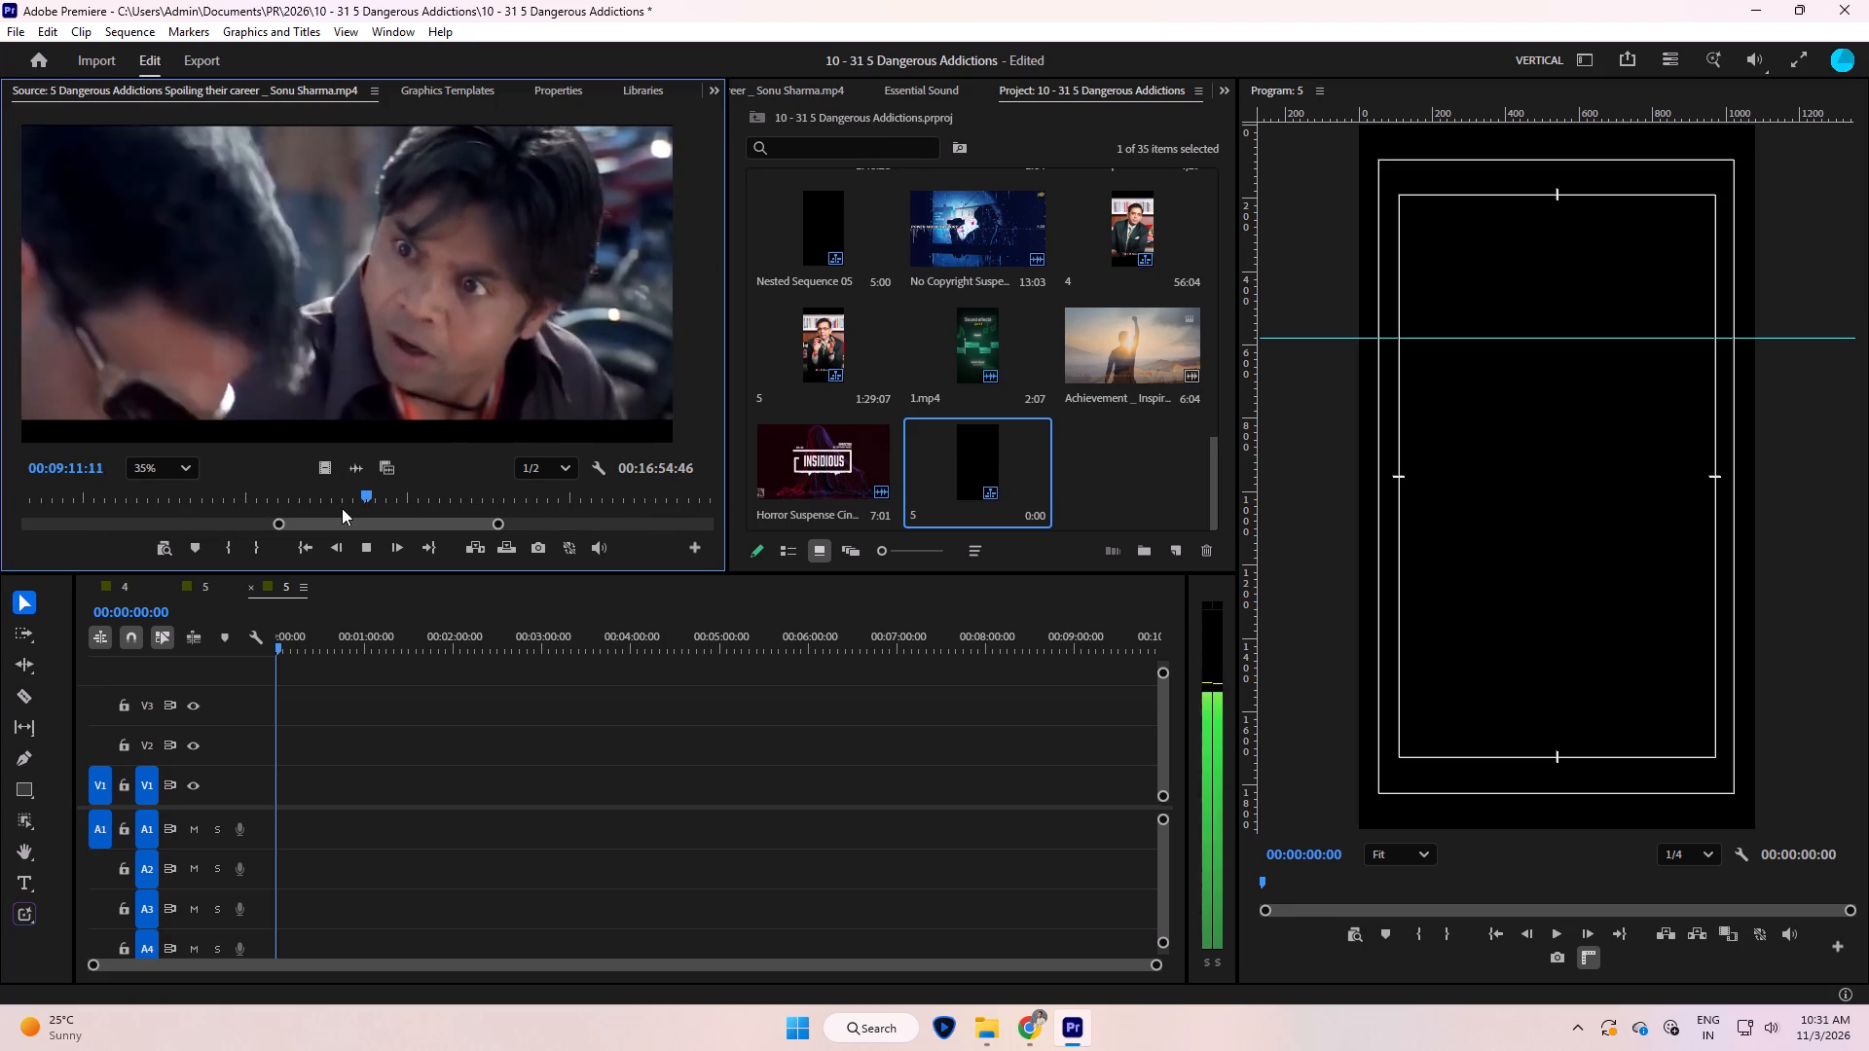
{"action": "key", "text": "minus"}
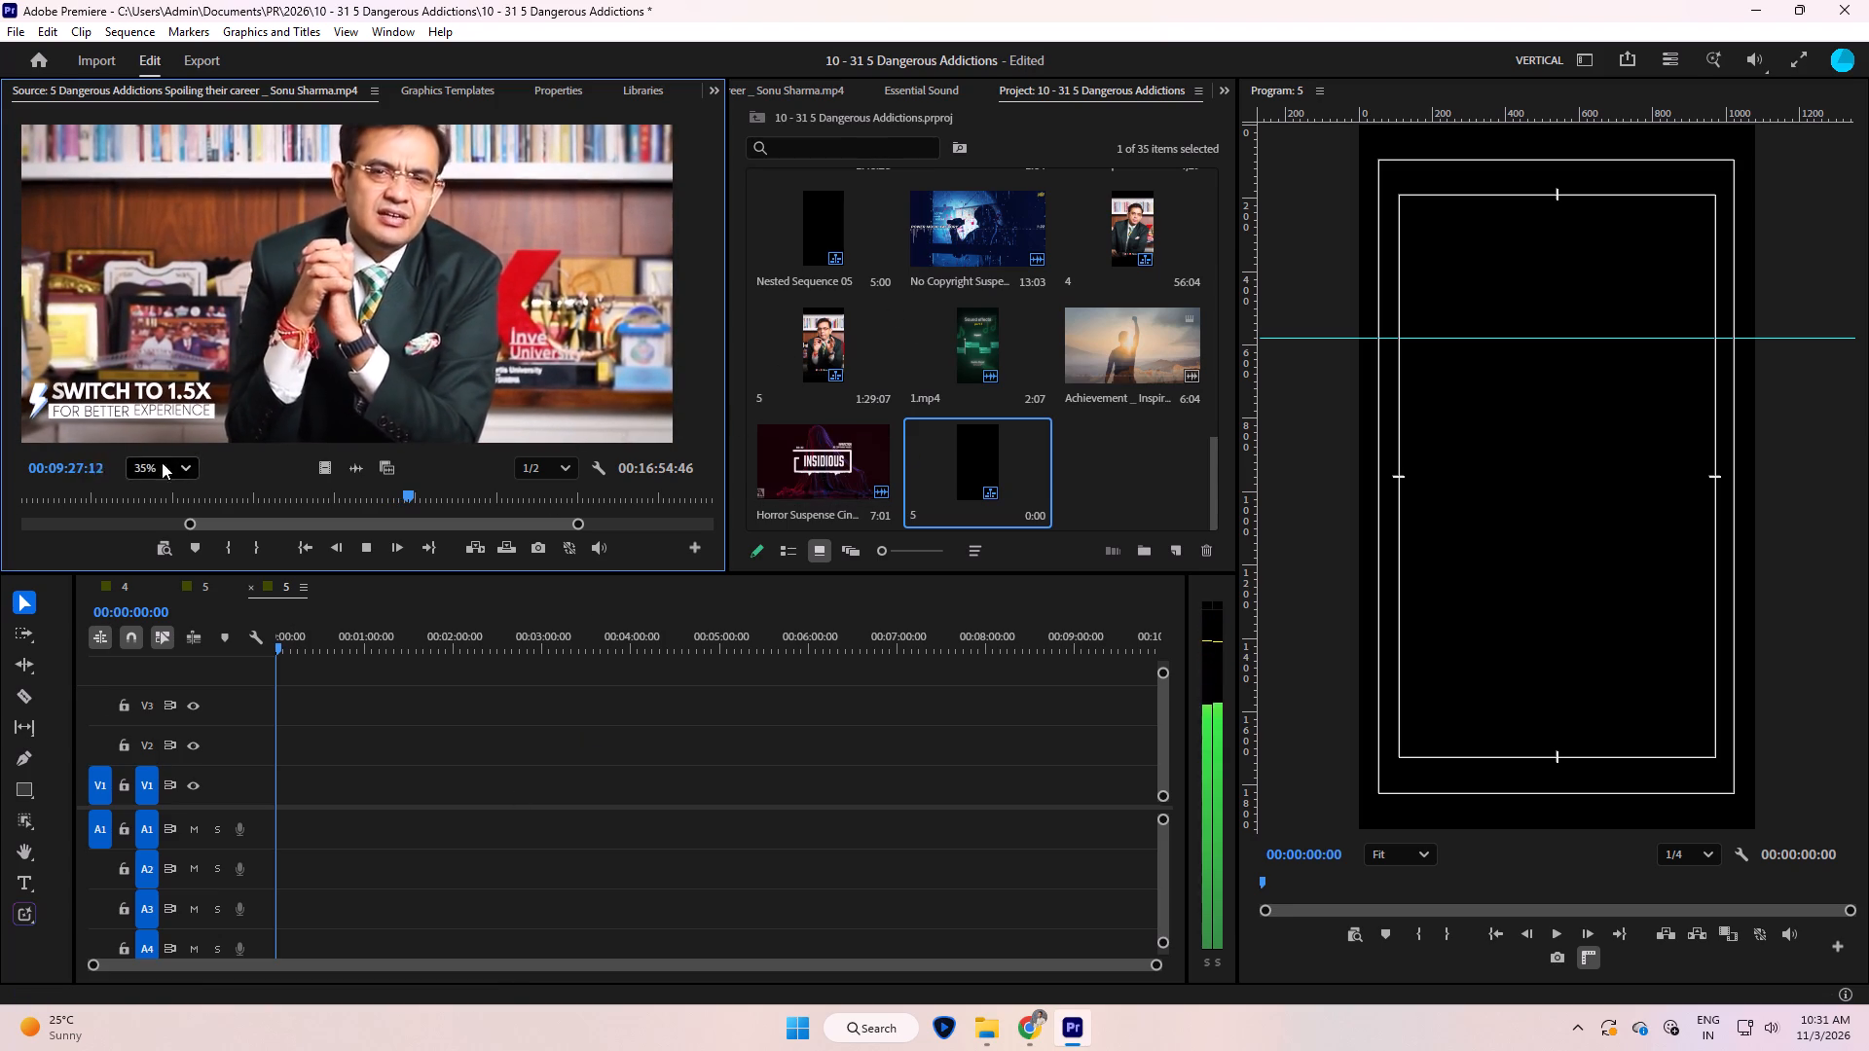
{"action": "scroll", "coordinate": [174, 475], "scroll_direction": "up", "scroll_amount": 5}
{"action": "left_click", "coordinate": [520, 381]}
{"action": "type", "text": "==="}
{"action": "key", "text": "minus"}
{"action": "key", "text": "minus"}
{"action": "type", "text": "=-"}
{"action": "type", "text": "--"}
{"action": "key", "text": "equal"}
{"action": "key", "text": "equal"}
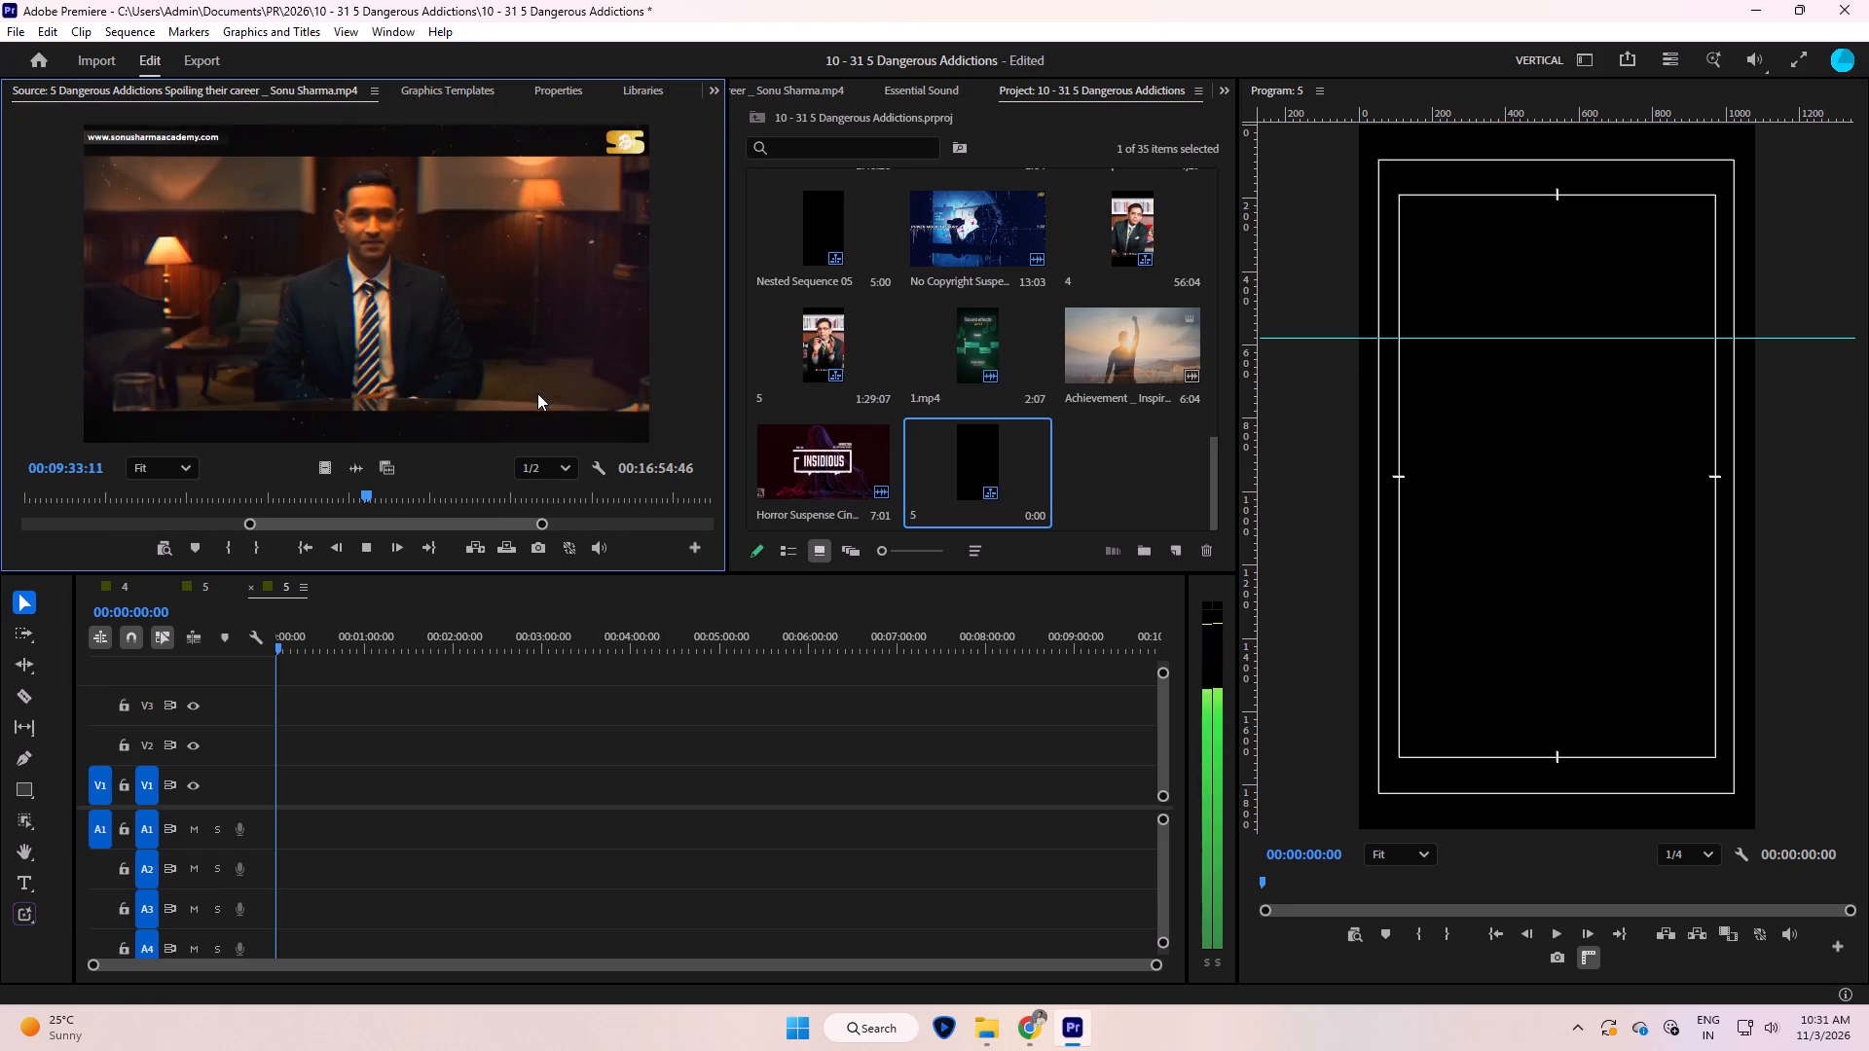
{"action": "key", "text": "equal"}
{"action": "key", "text": "minus"}
{"action": "key", "text": "equal"}
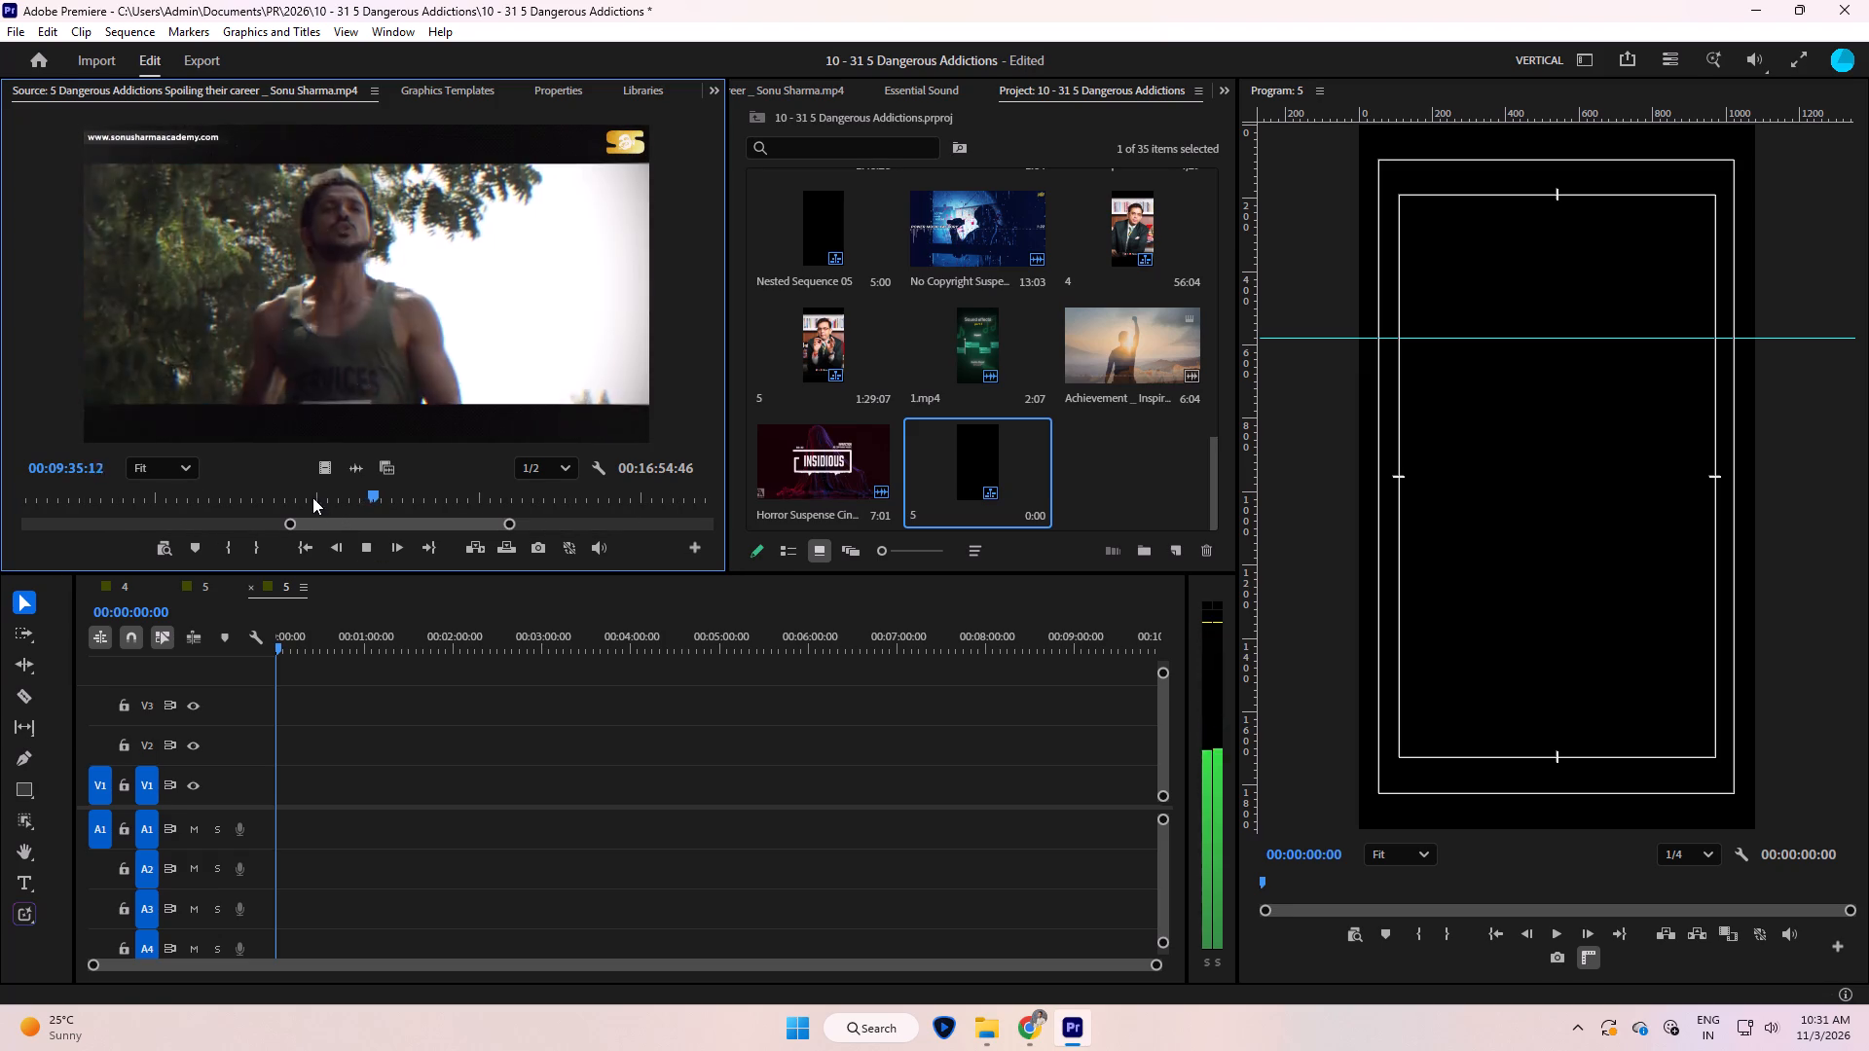
{"action": "left_click", "coordinate": [275, 491]}
{"action": "key", "text": "space"}
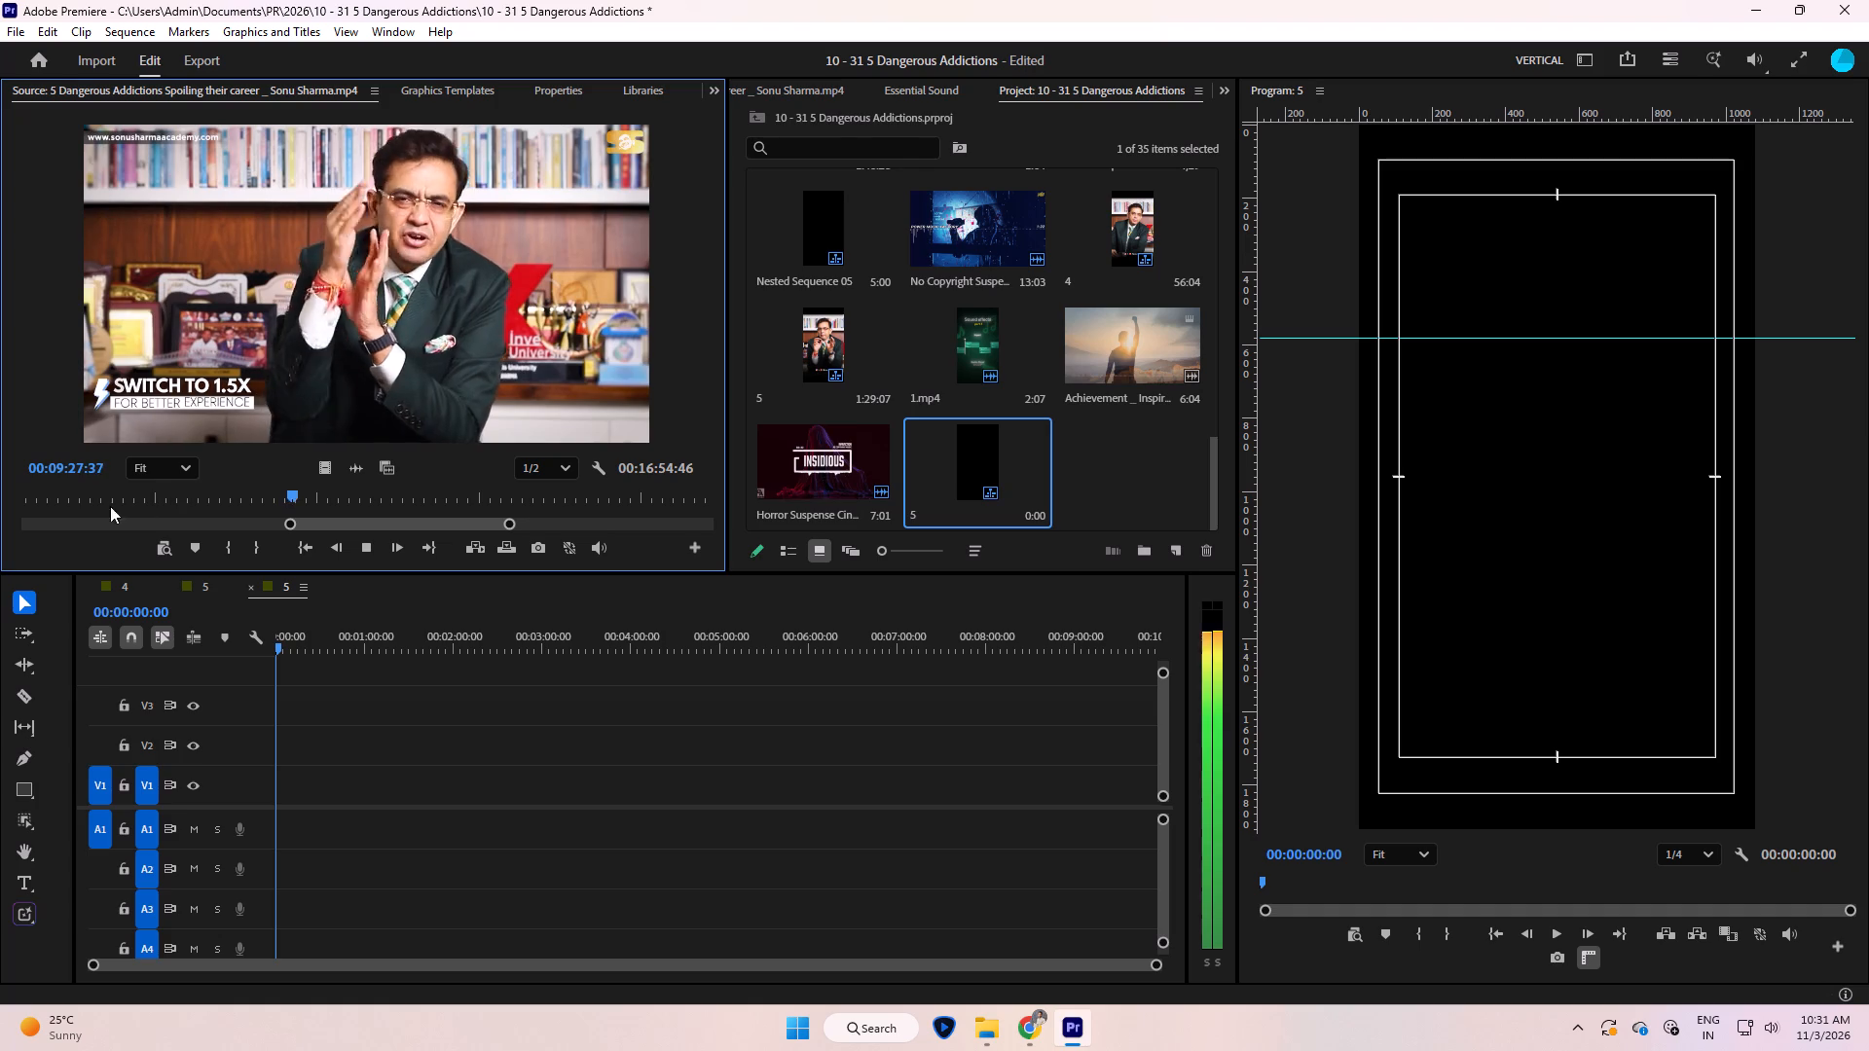
{"action": "left_click_drag", "start_coordinate": [62, 488], "coordinate": [53, 490]}
{"action": "key", "text": "space"}
{"action": "key", "text": "minus"}
{"action": "key", "text": "minus"}
{"action": "key", "text": "minus"}
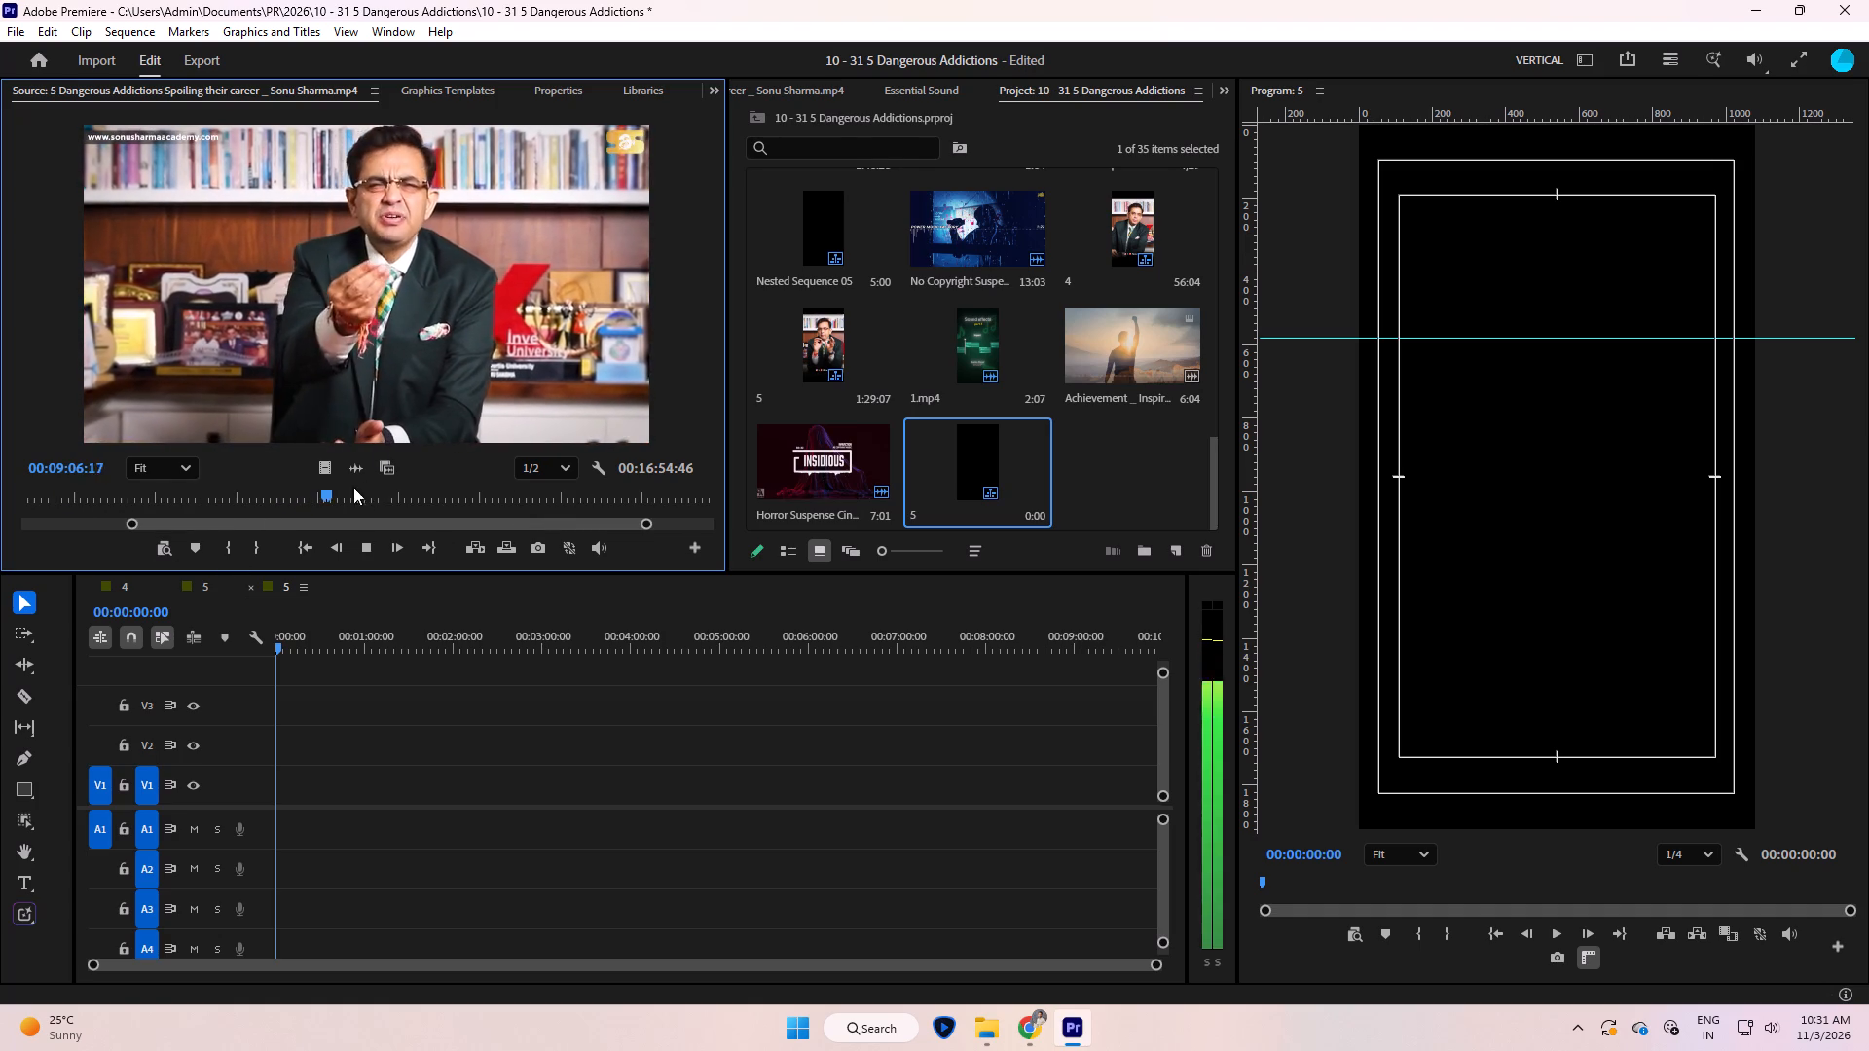
{"action": "key", "text": "minus"}
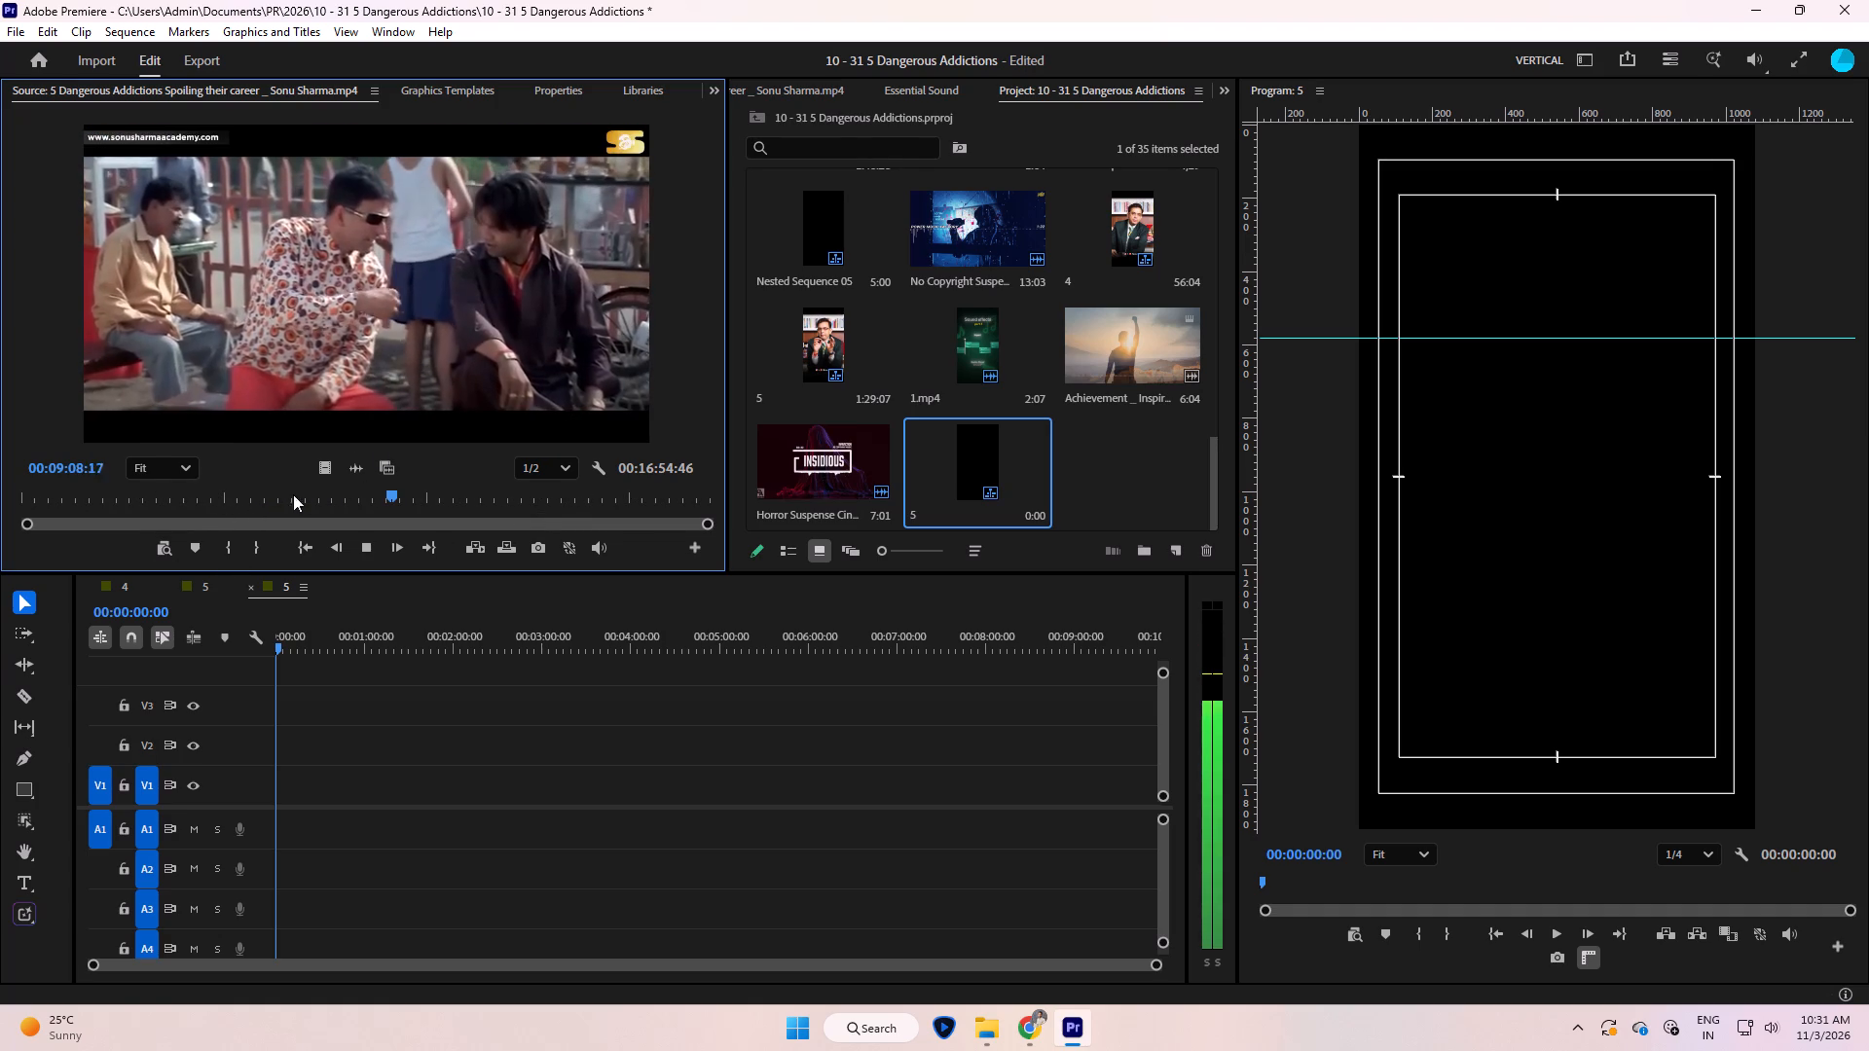
Skim the source video's online gambling section between about 5:51 and 7:29 for a usable passage.
{"action": "left_click", "coordinate": [327, 499]}
{"action": "key", "text": "space"}
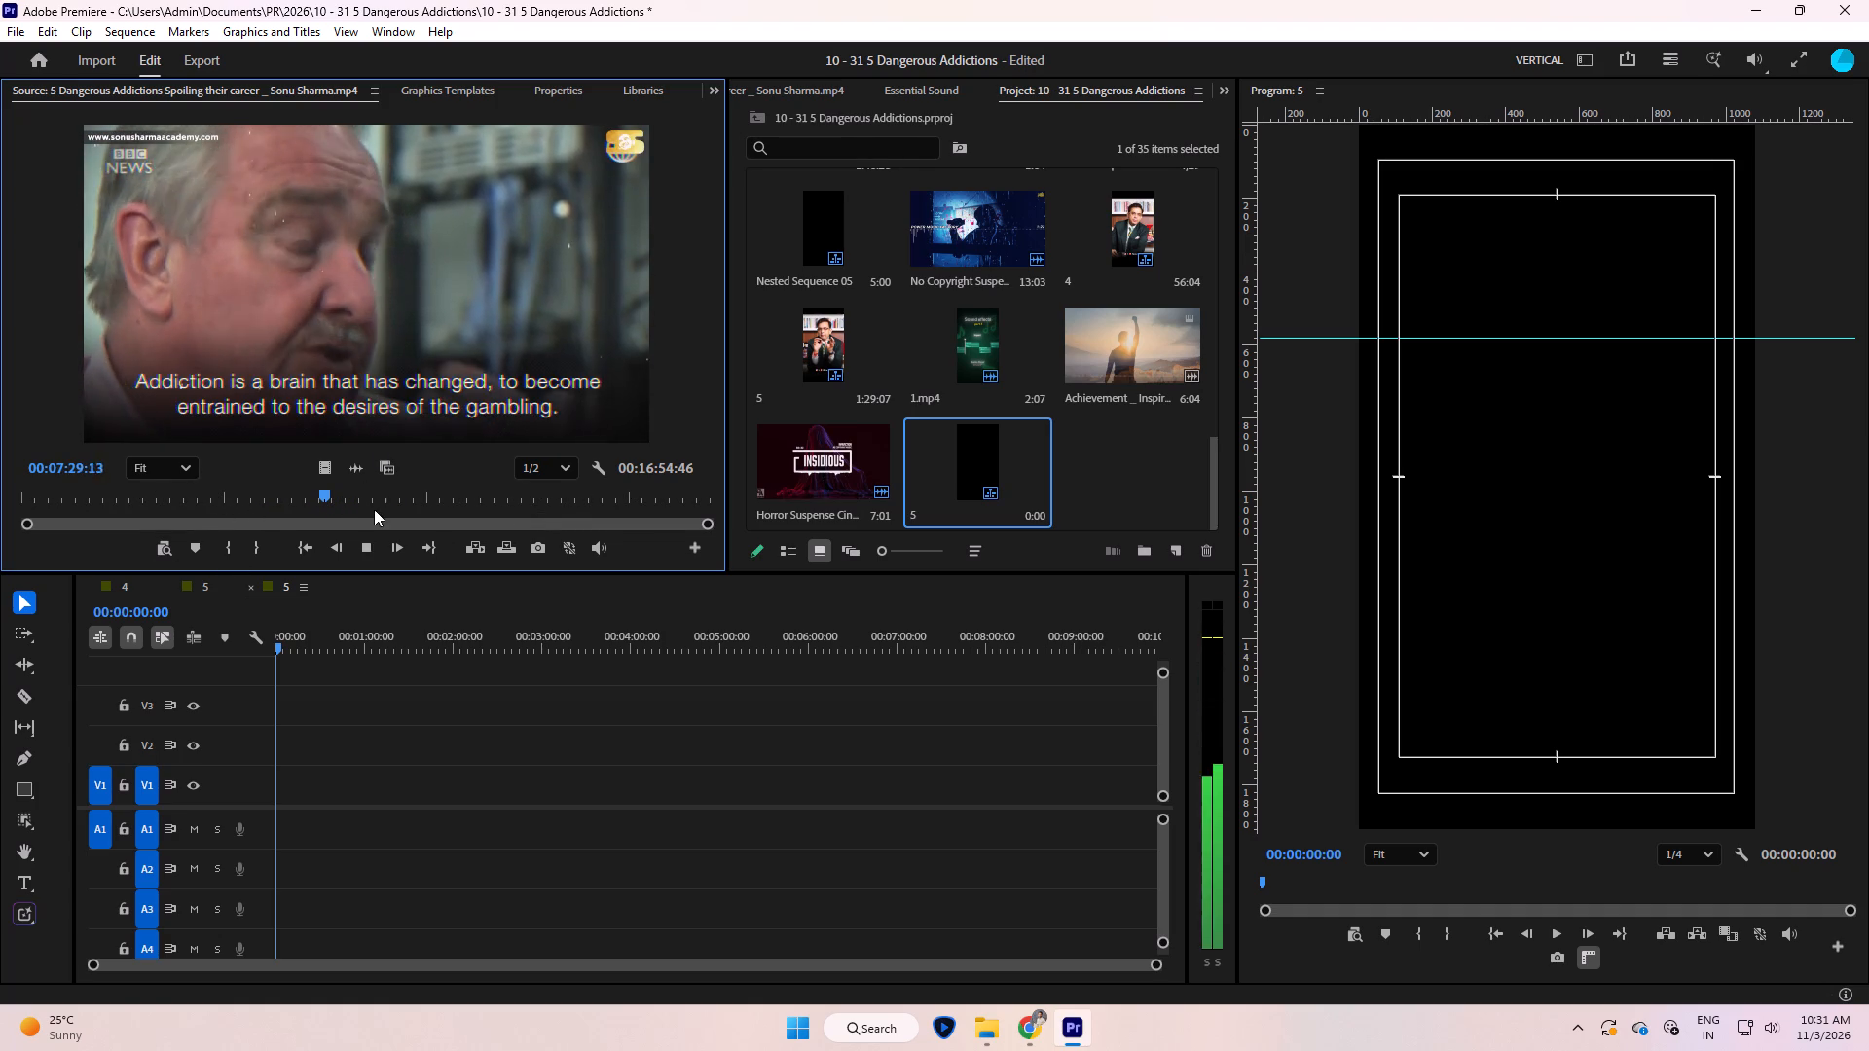
{"action": "left_click", "coordinate": [260, 497]}
{"action": "key", "text": "space"}
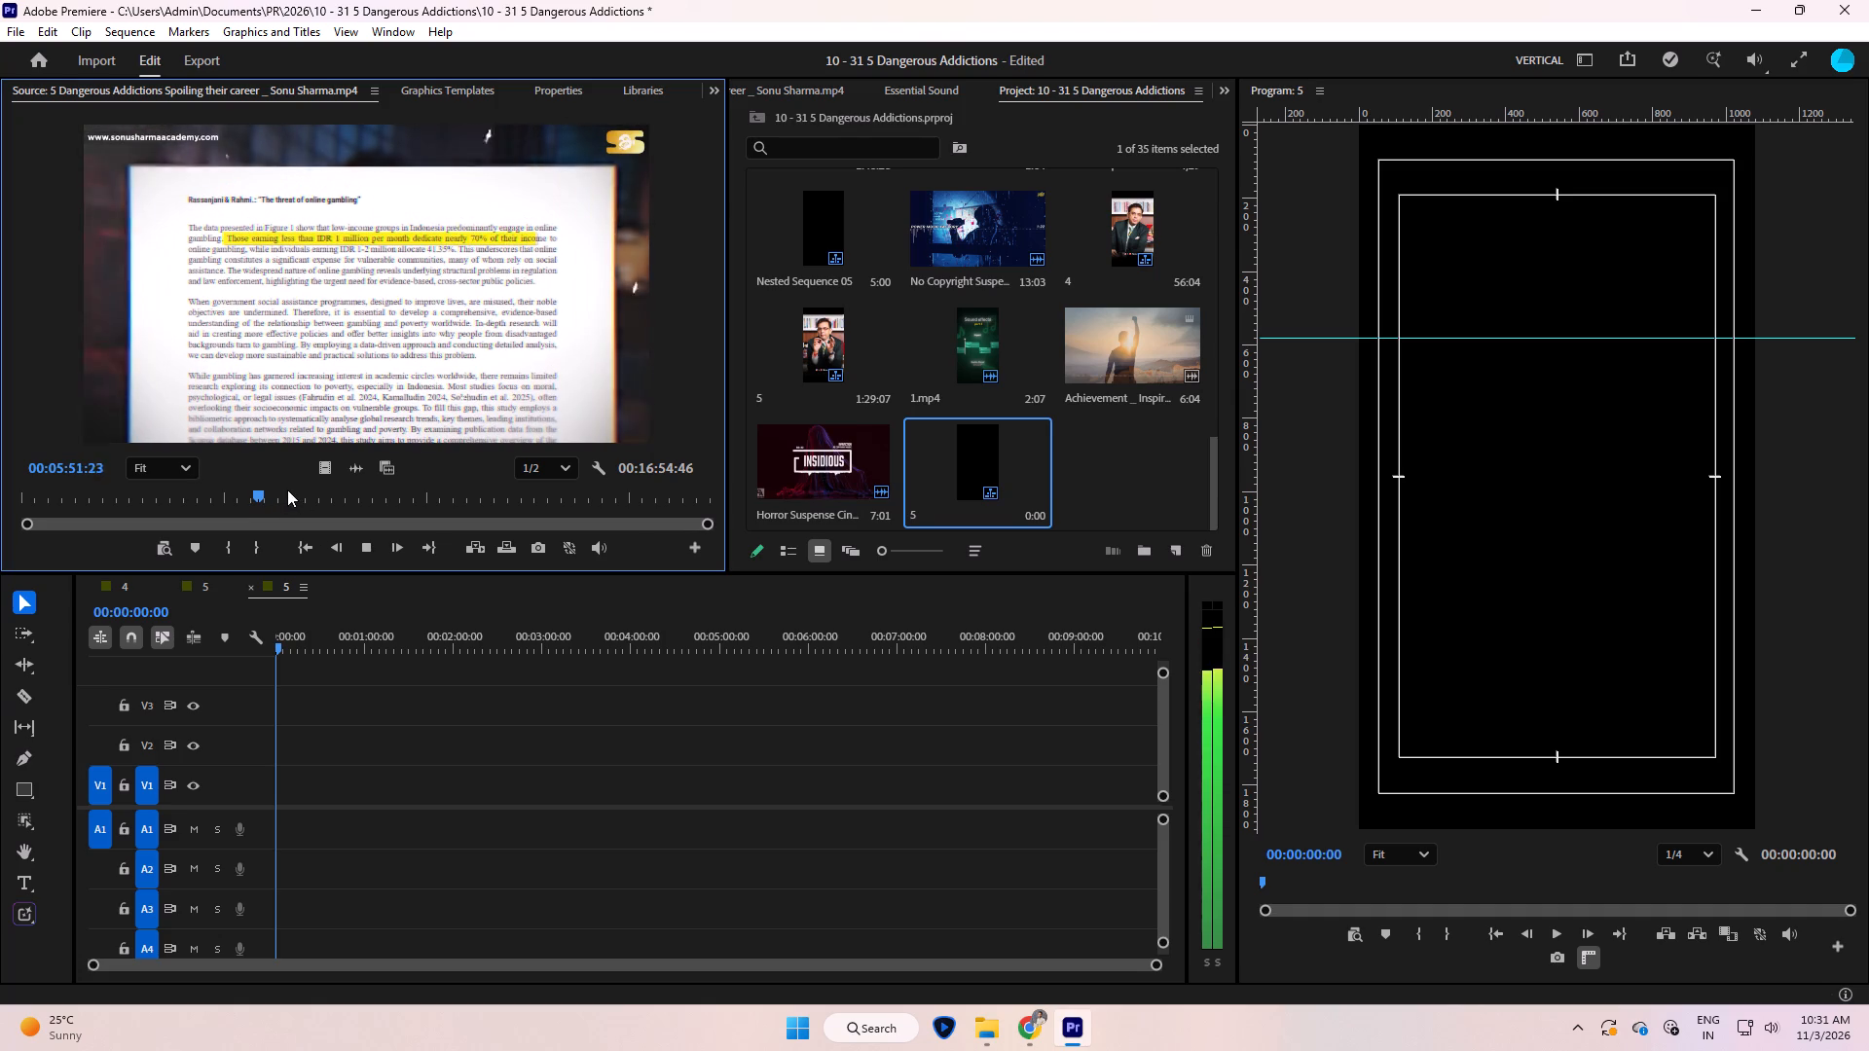
{"action": "key", "text": "equal"}
{"action": "key", "text": "equal"}
{"action": "key", "text": "equal"}
{"action": "left_click", "coordinate": [414, 502]}
{"action": "key", "text": "space"}
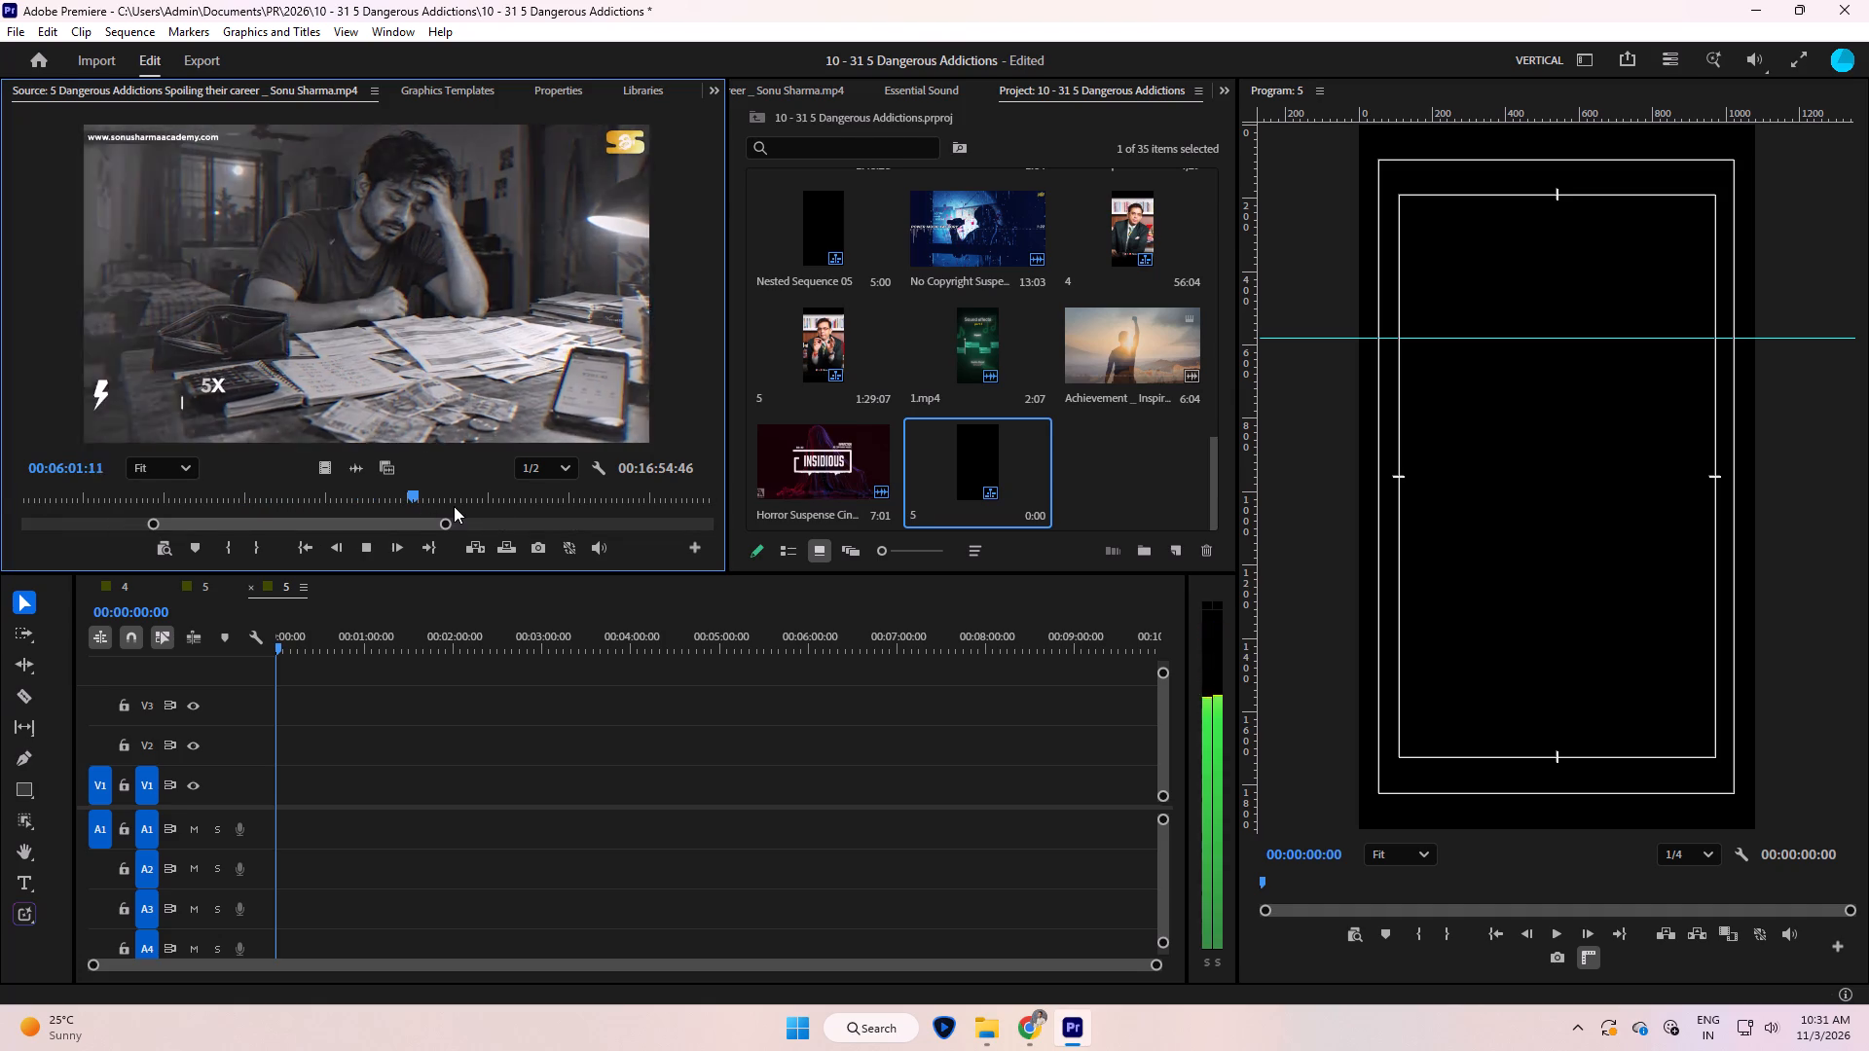
{"action": "key", "text": "equal"}
{"action": "key", "text": "equal"}
{"action": "key", "text": "minus"}
{"action": "key", "text": "minus"}
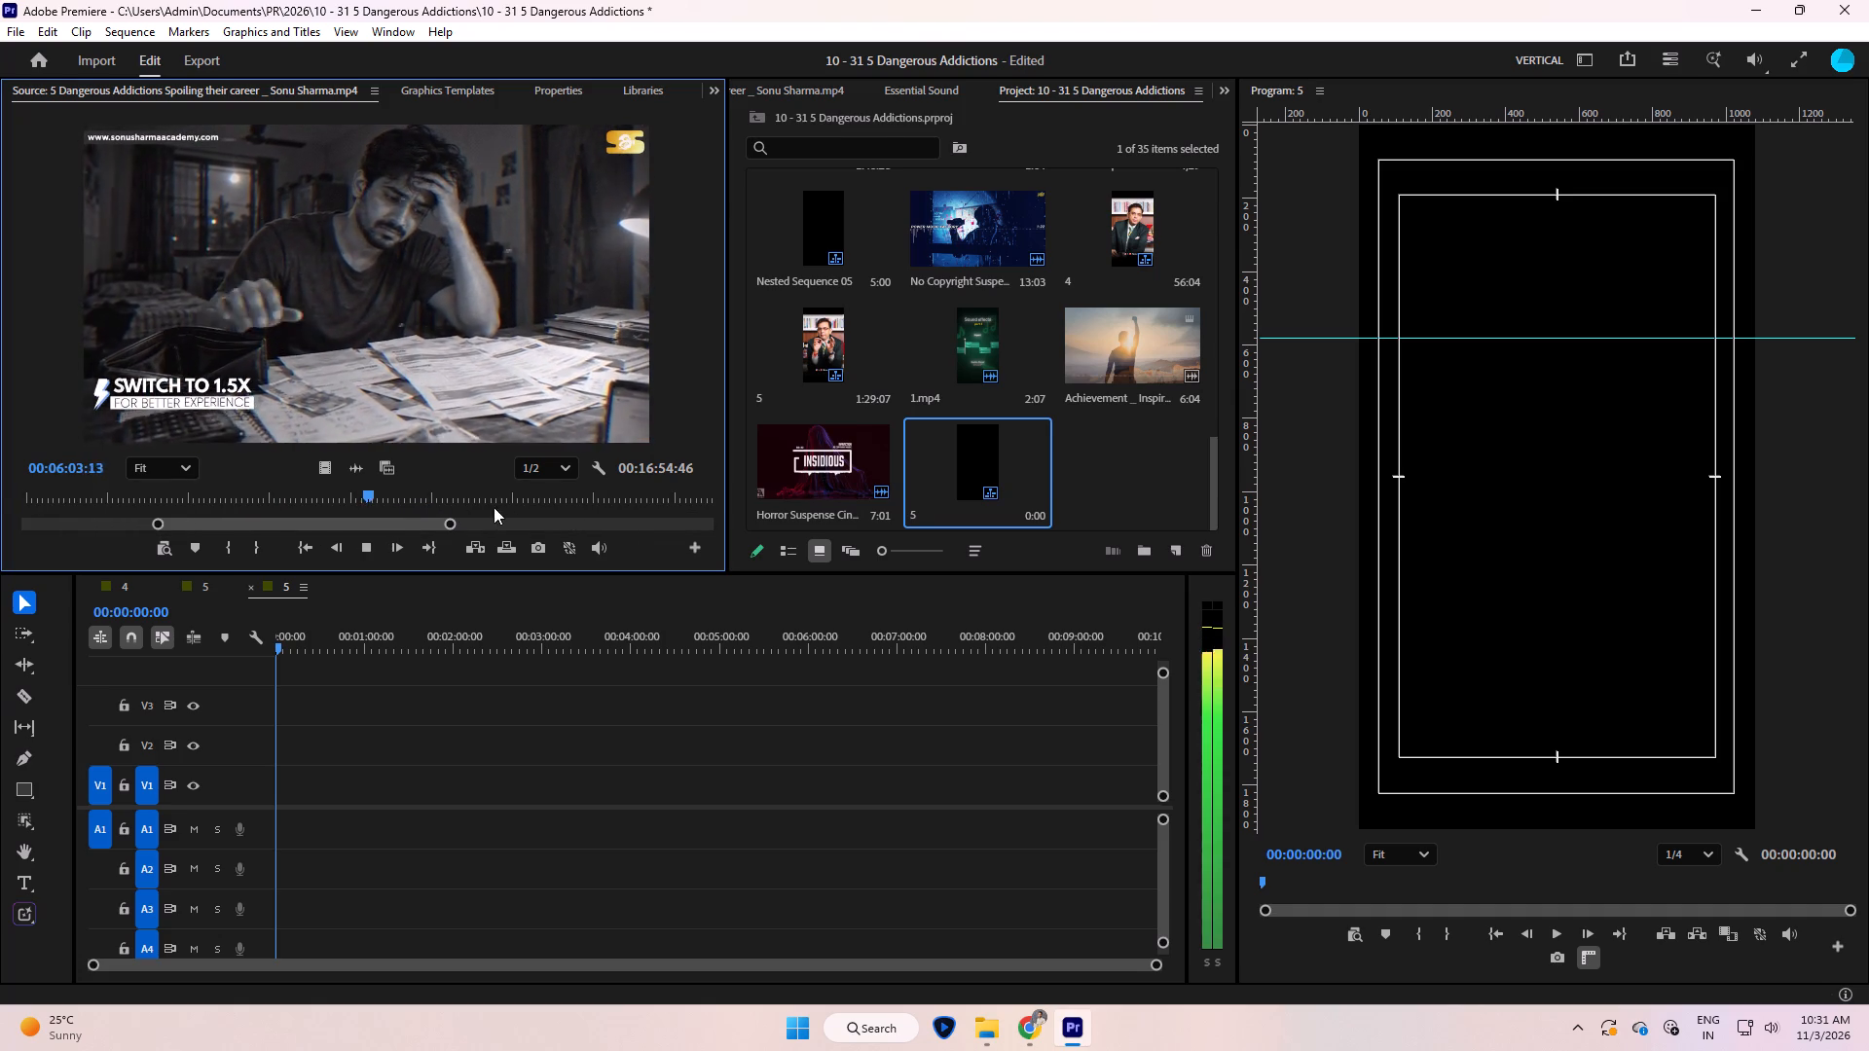
{"action": "key", "text": "equal"}
{"action": "key", "text": "minus"}
{"action": "key", "text": "equal"}
{"action": "key", "text": "minus"}
{"action": "left_click_drag", "start_coordinate": [465, 497], "coordinate": [469, 497]}
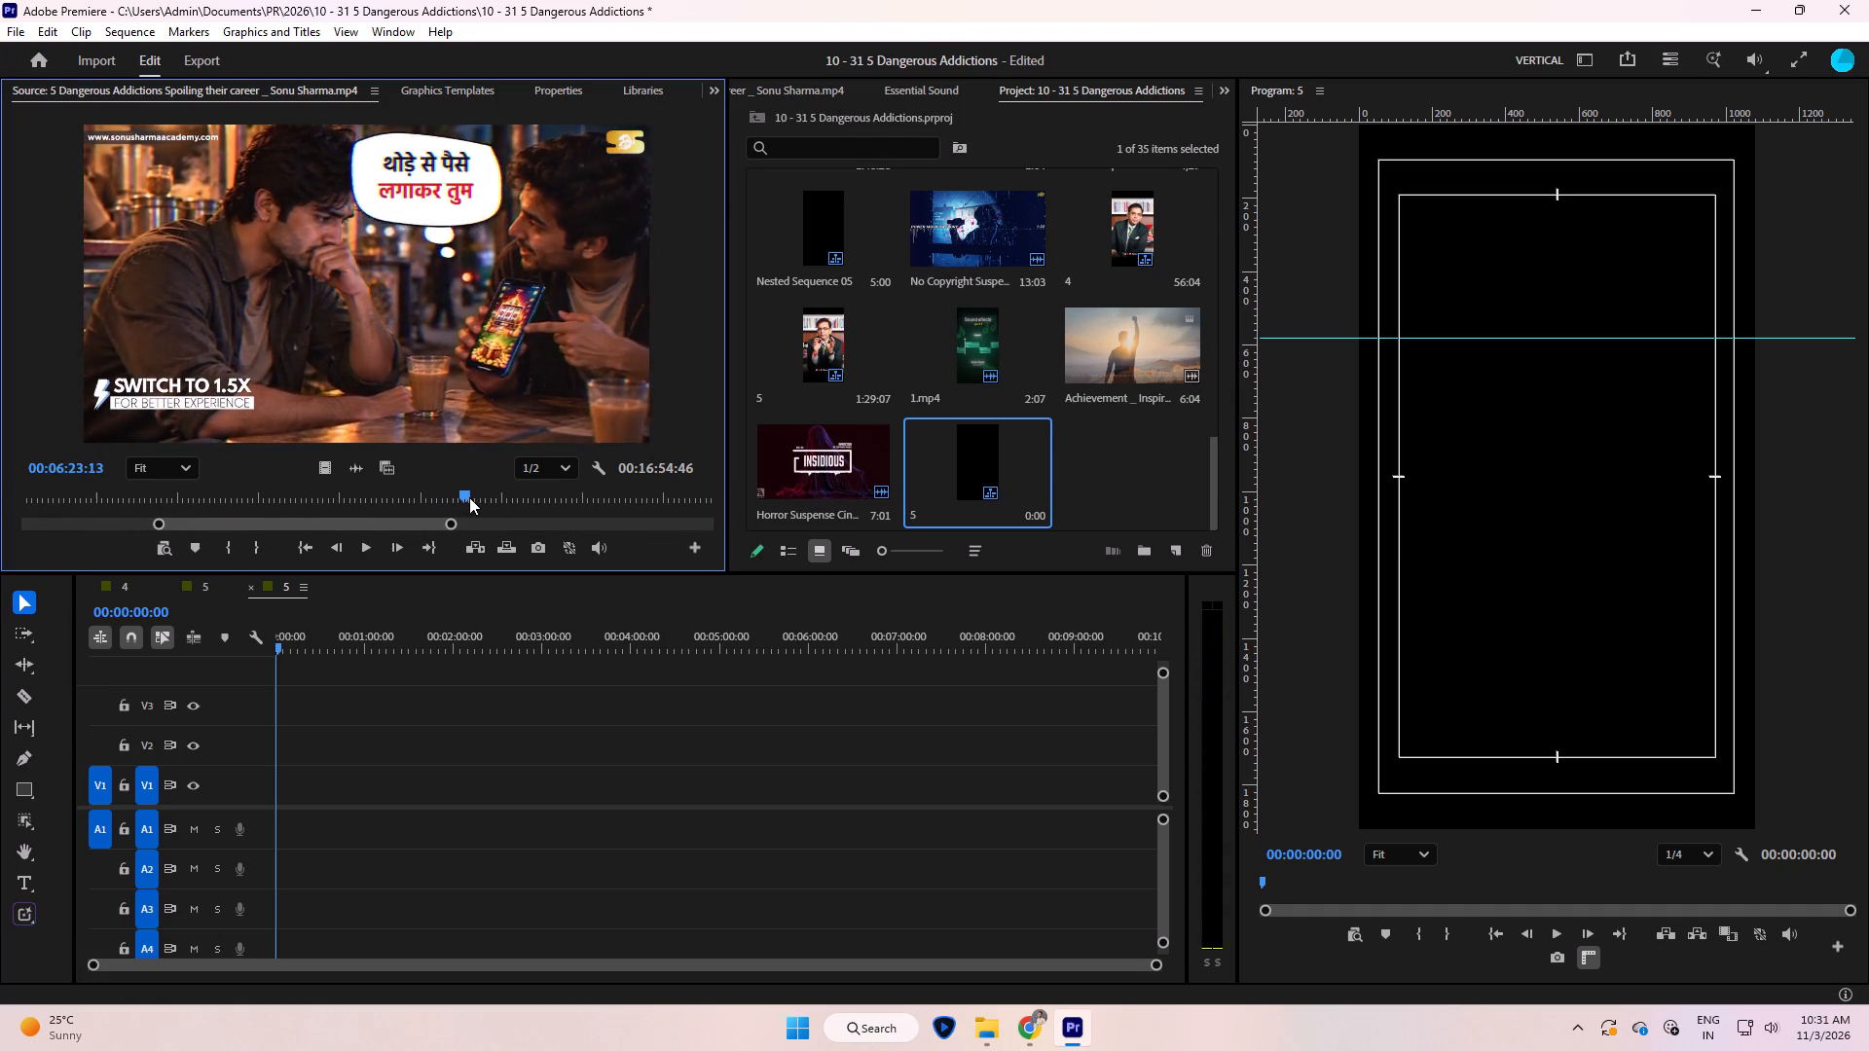
{"action": "left_click_drag", "start_coordinate": [469, 497], "coordinate": [479, 497]}
{"action": "key", "text": "space"}
{"action": "key", "text": "minus"}
{"action": "key", "text": "minus"}
{"action": "key", "text": "equal"}
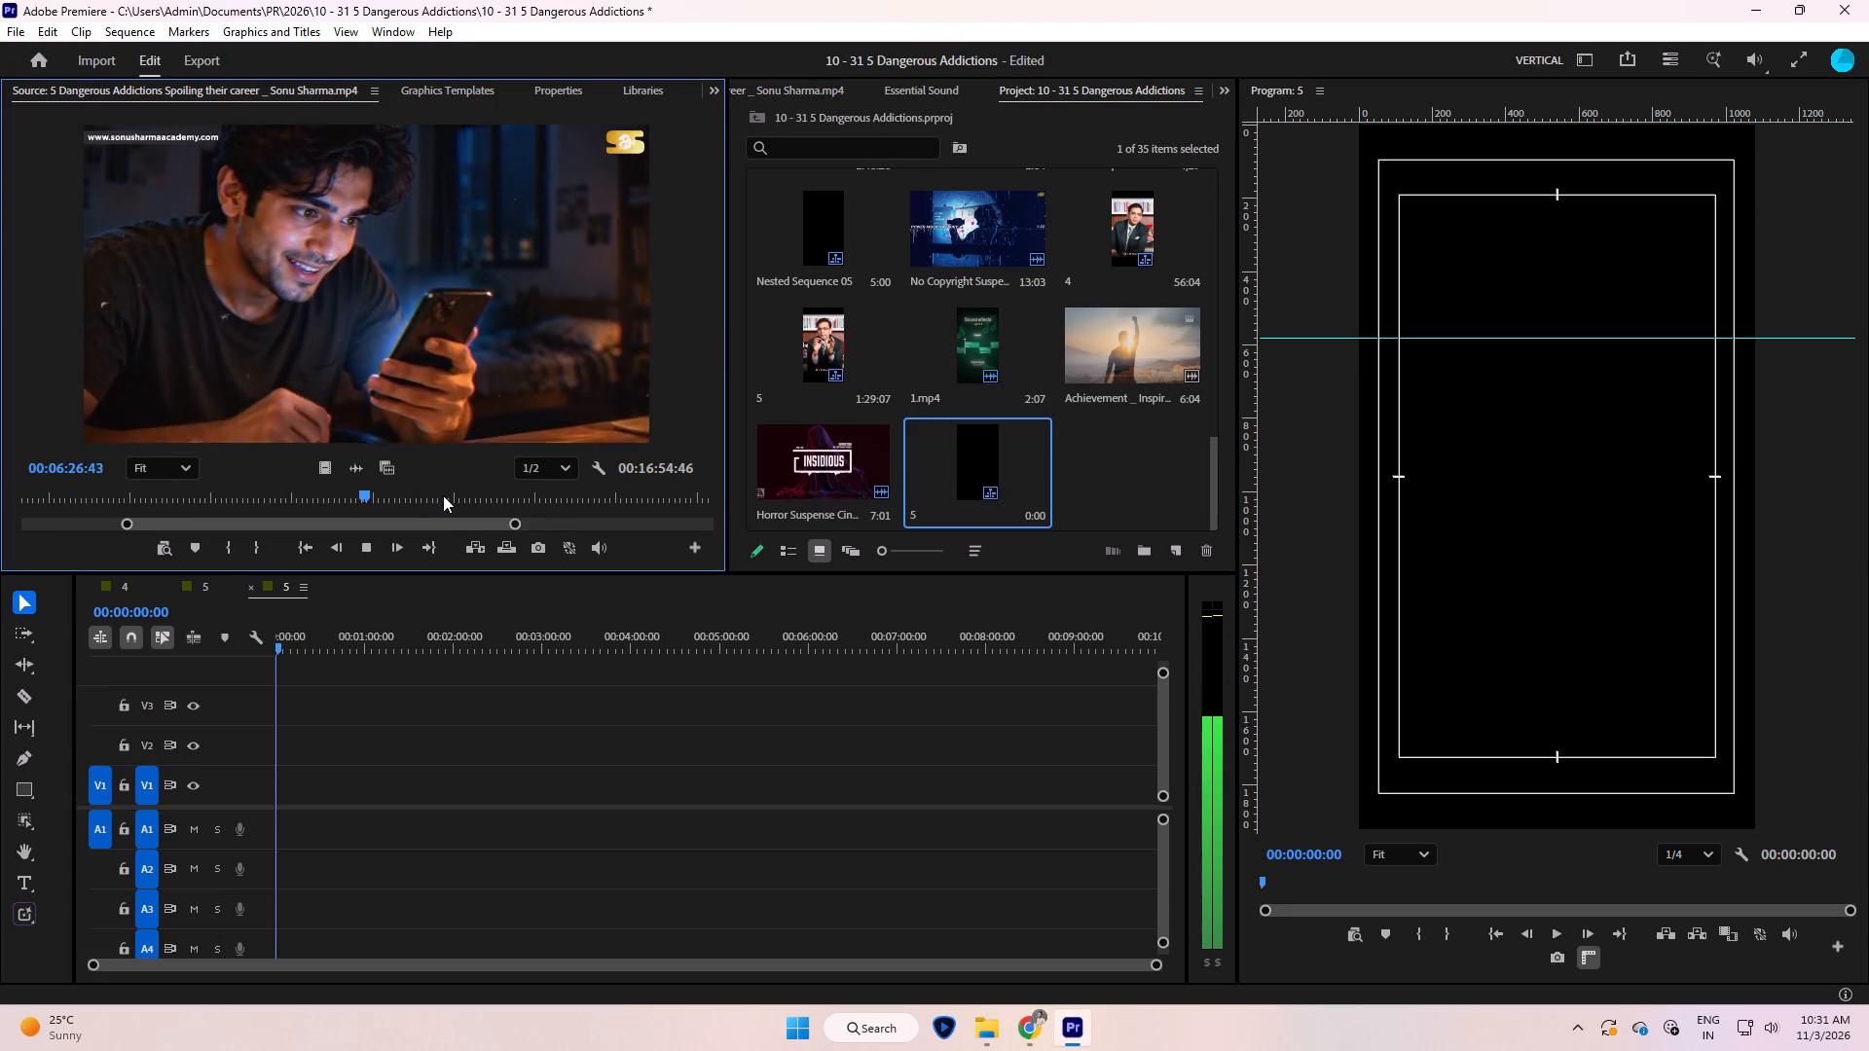
{"action": "key", "text": "equal"}
{"action": "key", "text": "minus"}
{"action": "left_click", "coordinate": [476, 494]}
{"action": "key", "text": "space"}
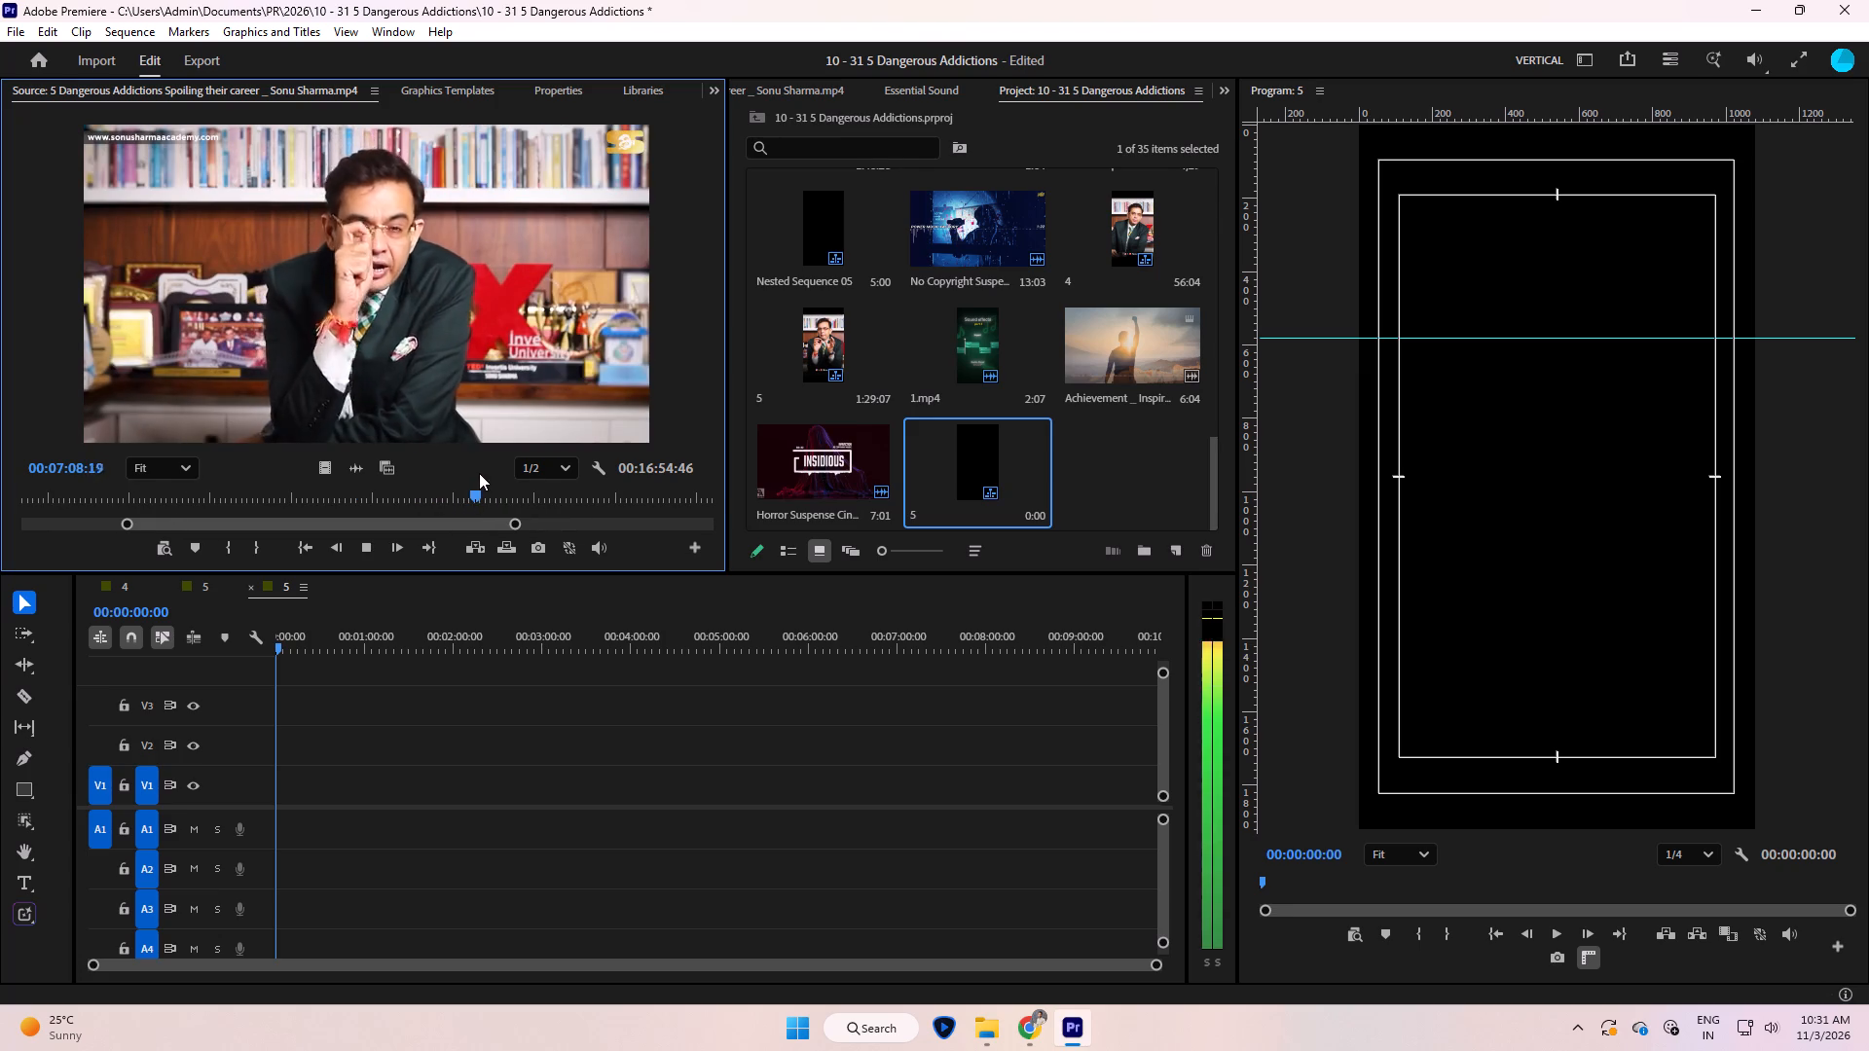
Examine the India Today report on online gambling debt in the source video, from about 6:51 to 6:57.
{"action": "left_click", "coordinate": [434, 494]}
{"action": "key", "text": "space"}
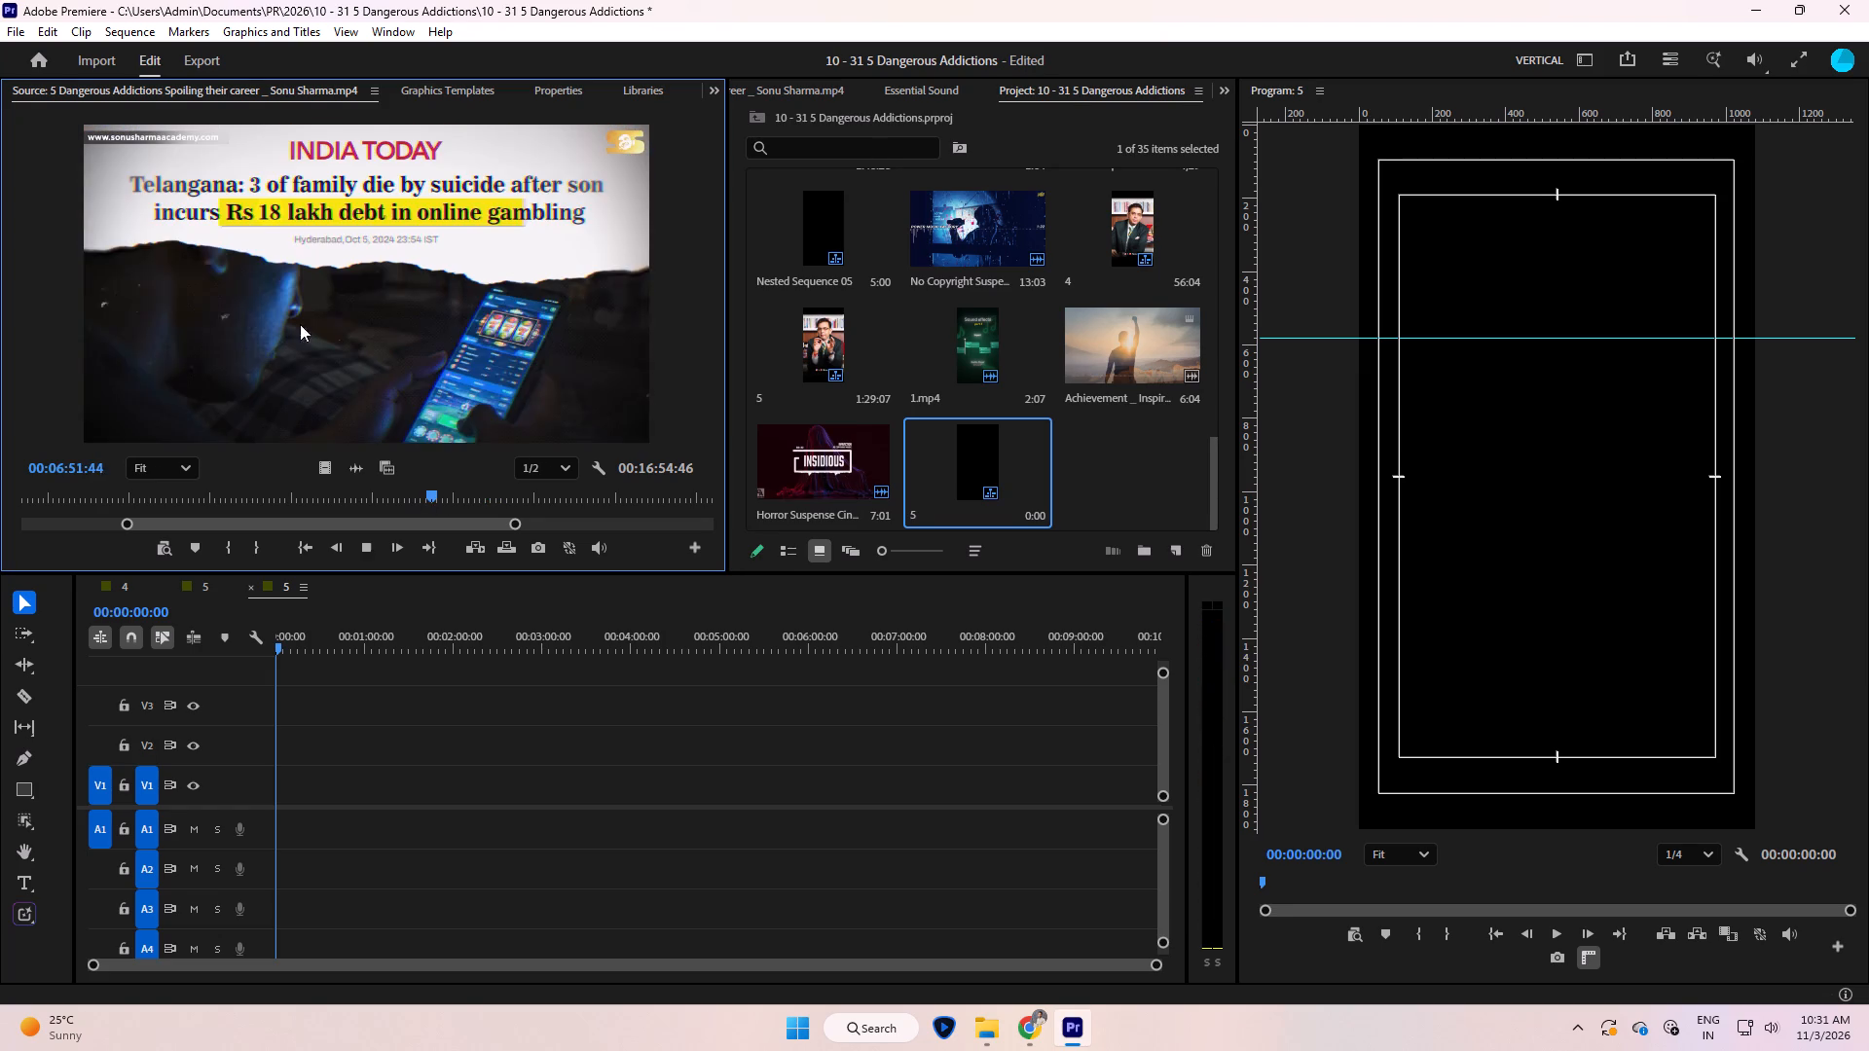
{"action": "type", "text": "--"}
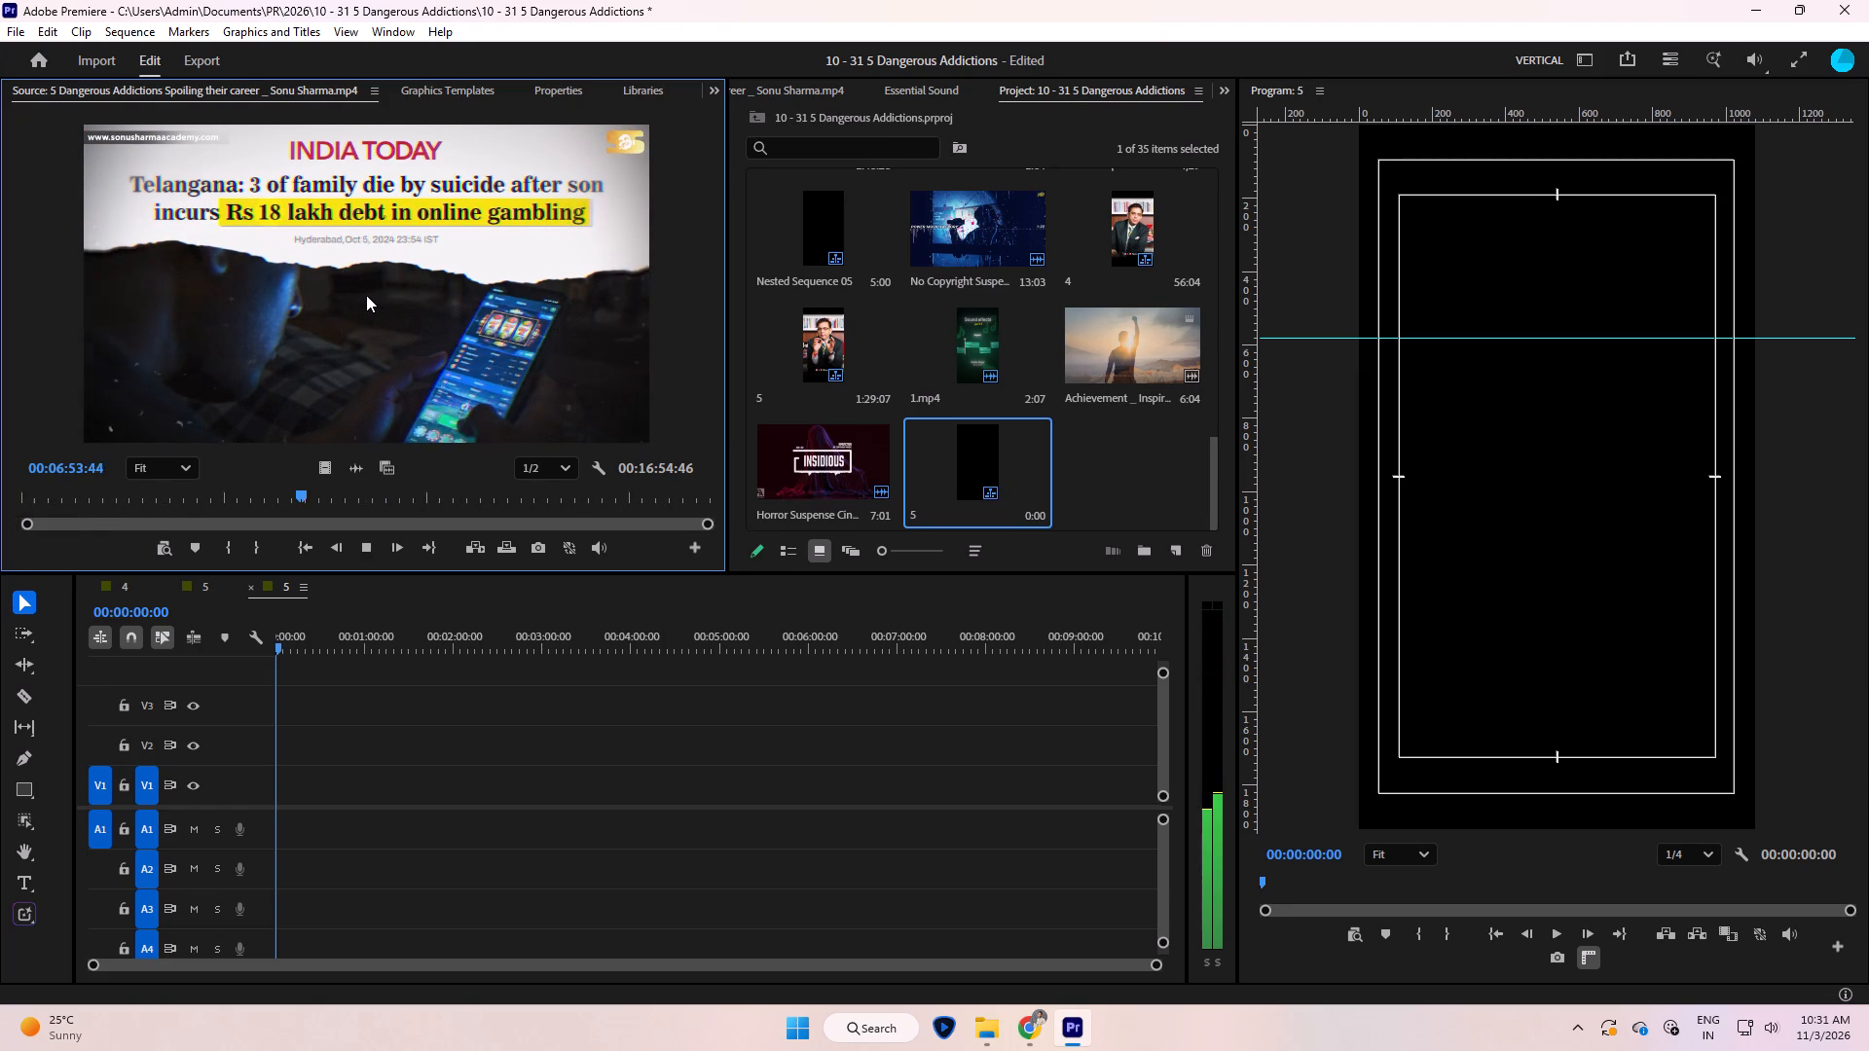
{"action": "key", "text": "equal"}
{"action": "key", "text": "equal"}
{"action": "key", "text": "equal"}
{"action": "key", "text": "minus"}
{"action": "key", "text": "minus"}
{"action": "key", "text": "equal"}
{"action": "key", "text": "equal"}
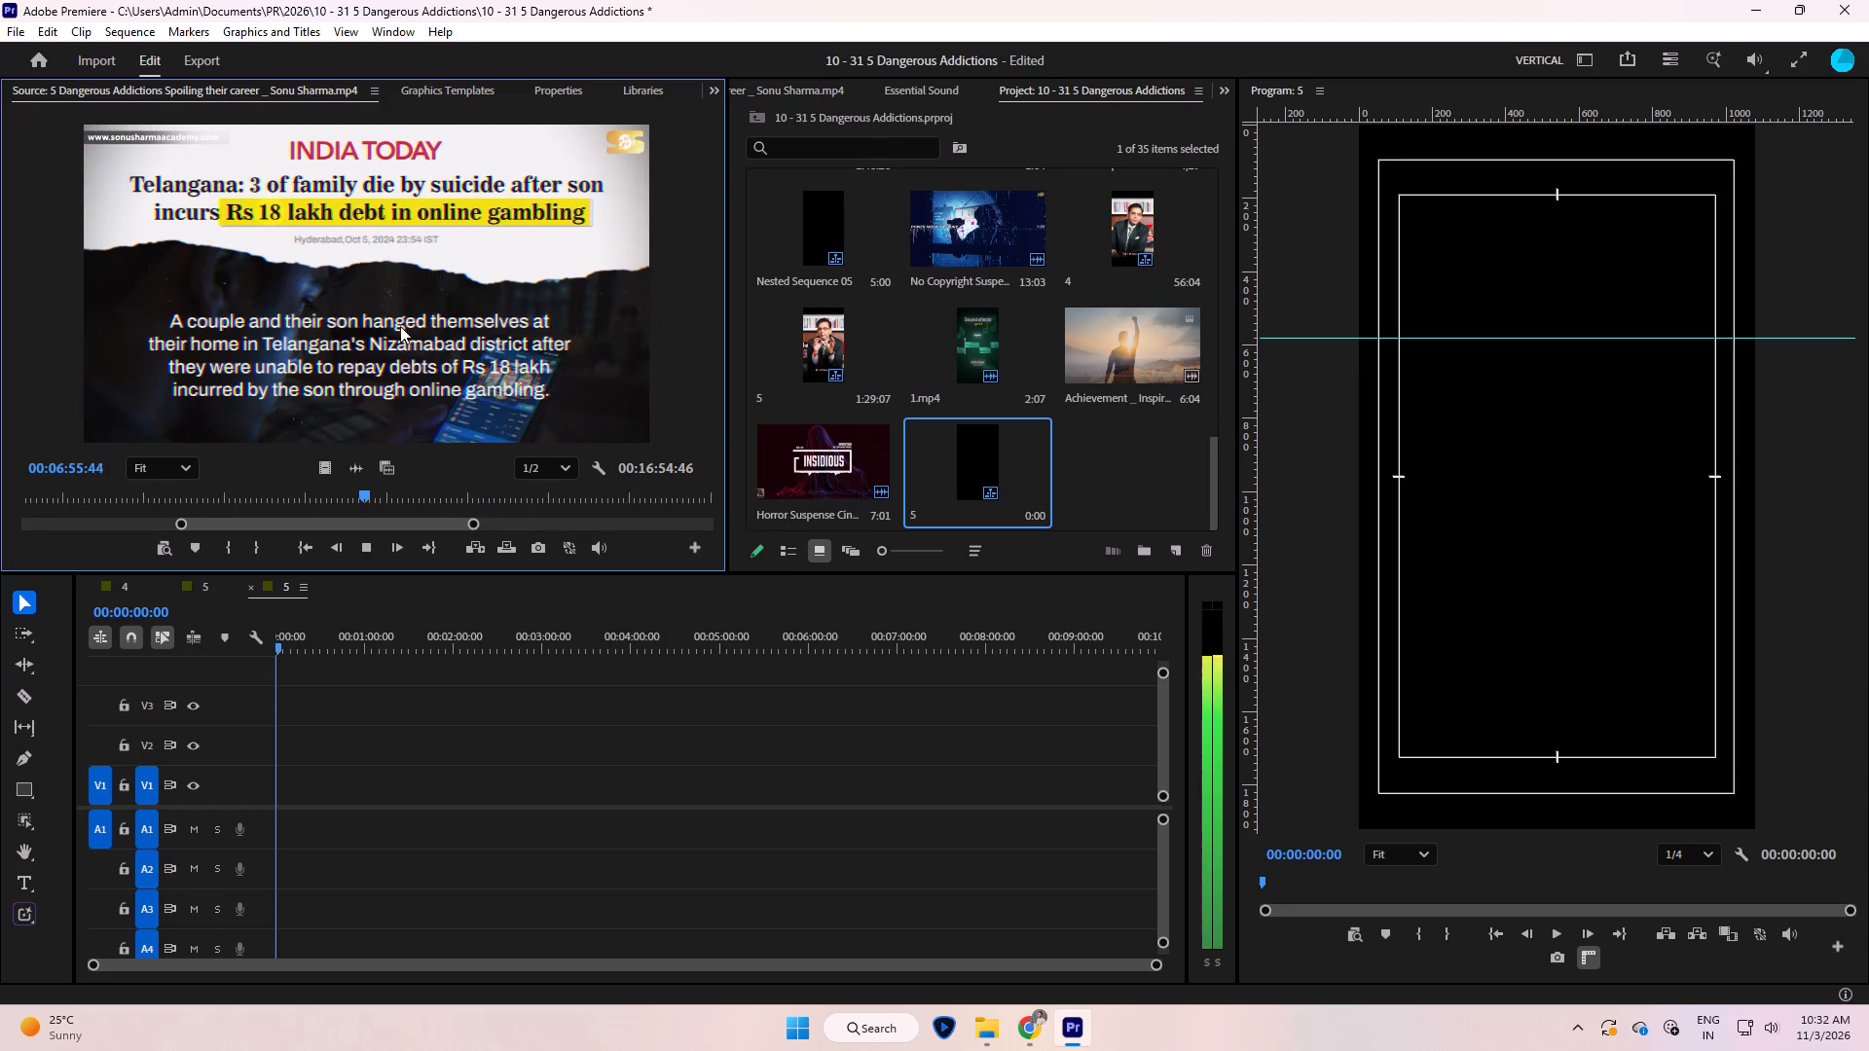
{"action": "key", "text": "equal"}
{"action": "key", "text": "minus"}
{"action": "key", "text": "equal"}
{"action": "key", "text": "equal"}
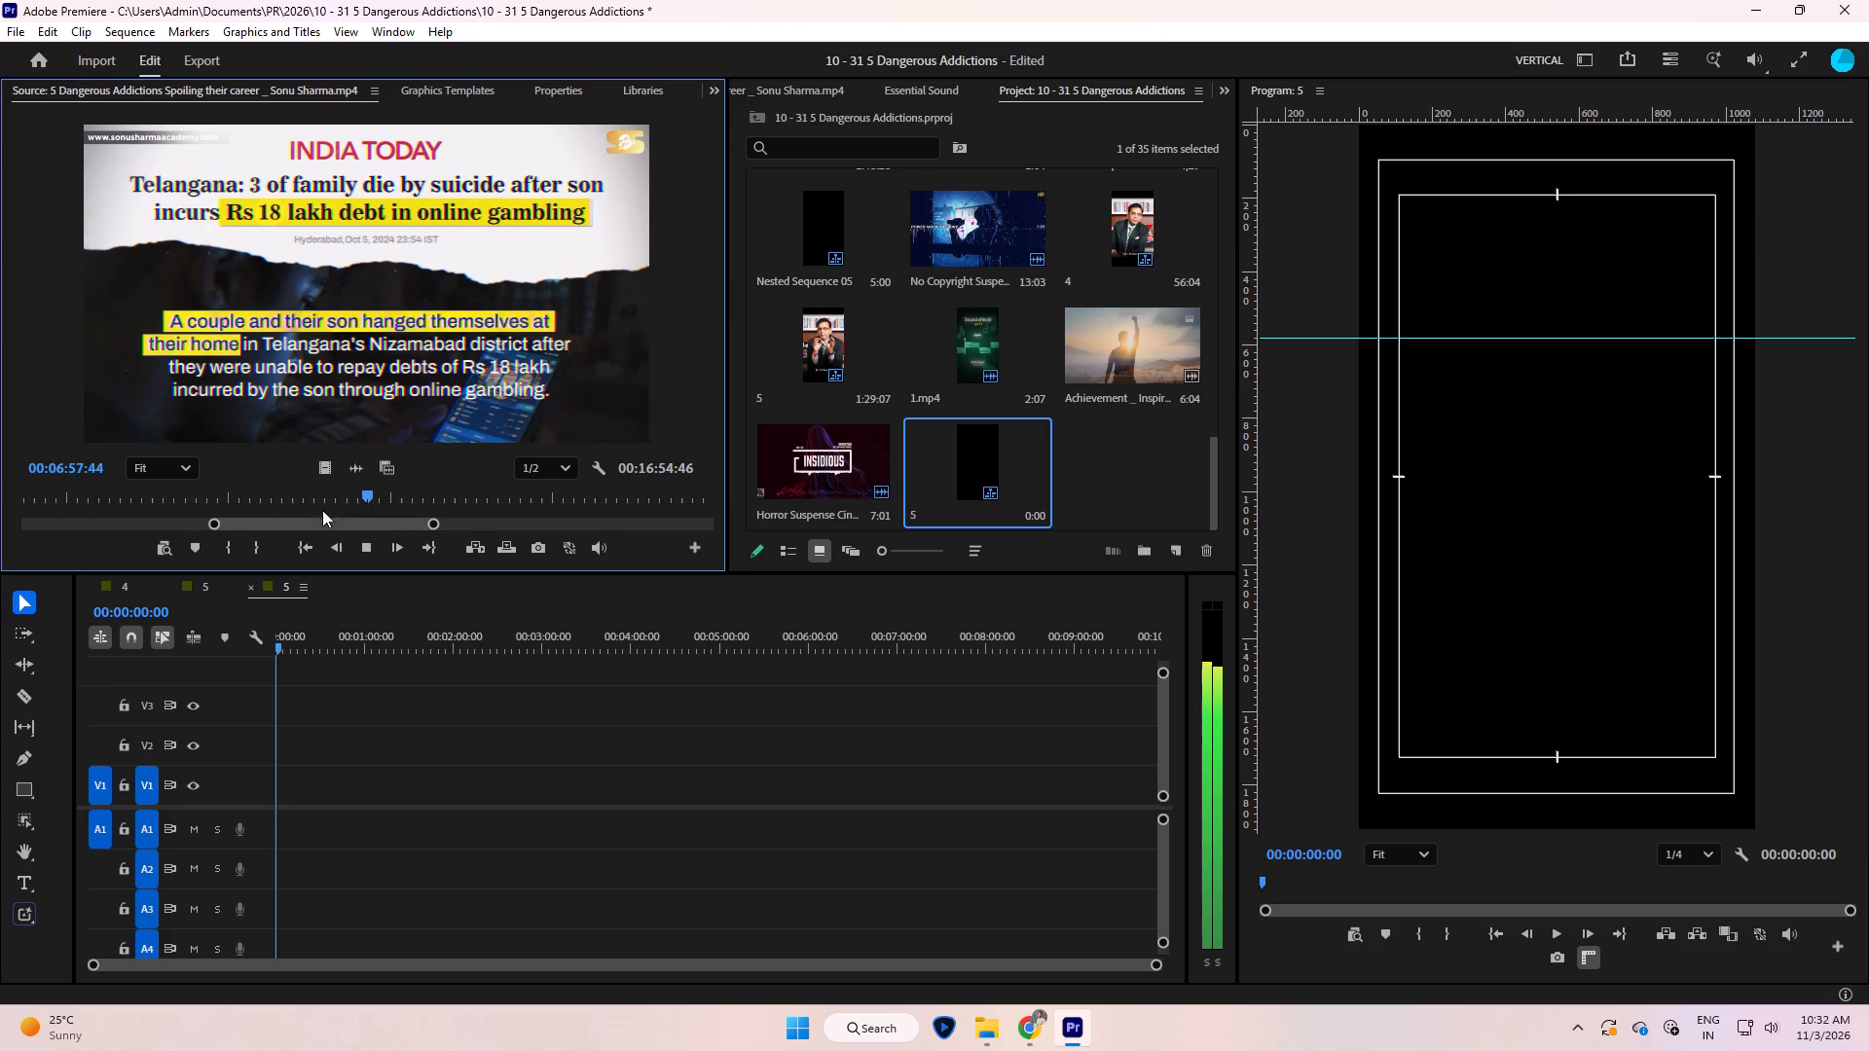
{"action": "key", "text": "minus"}
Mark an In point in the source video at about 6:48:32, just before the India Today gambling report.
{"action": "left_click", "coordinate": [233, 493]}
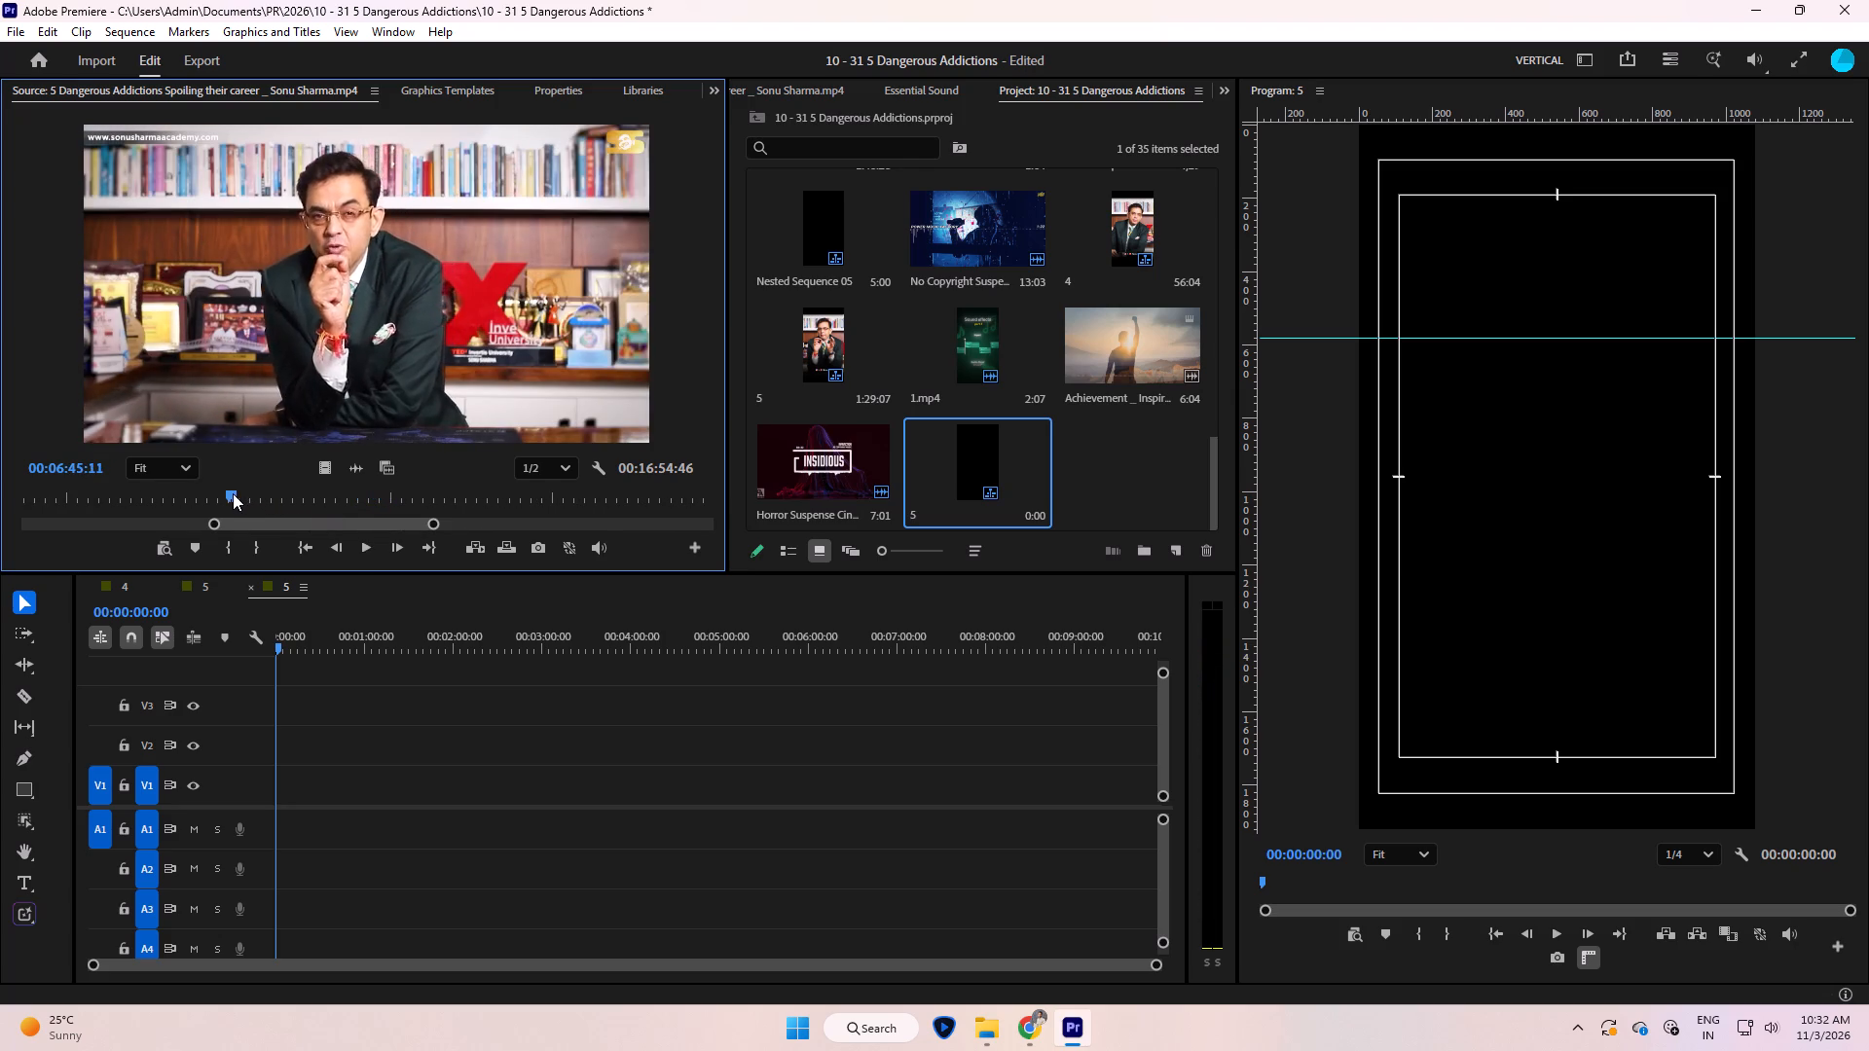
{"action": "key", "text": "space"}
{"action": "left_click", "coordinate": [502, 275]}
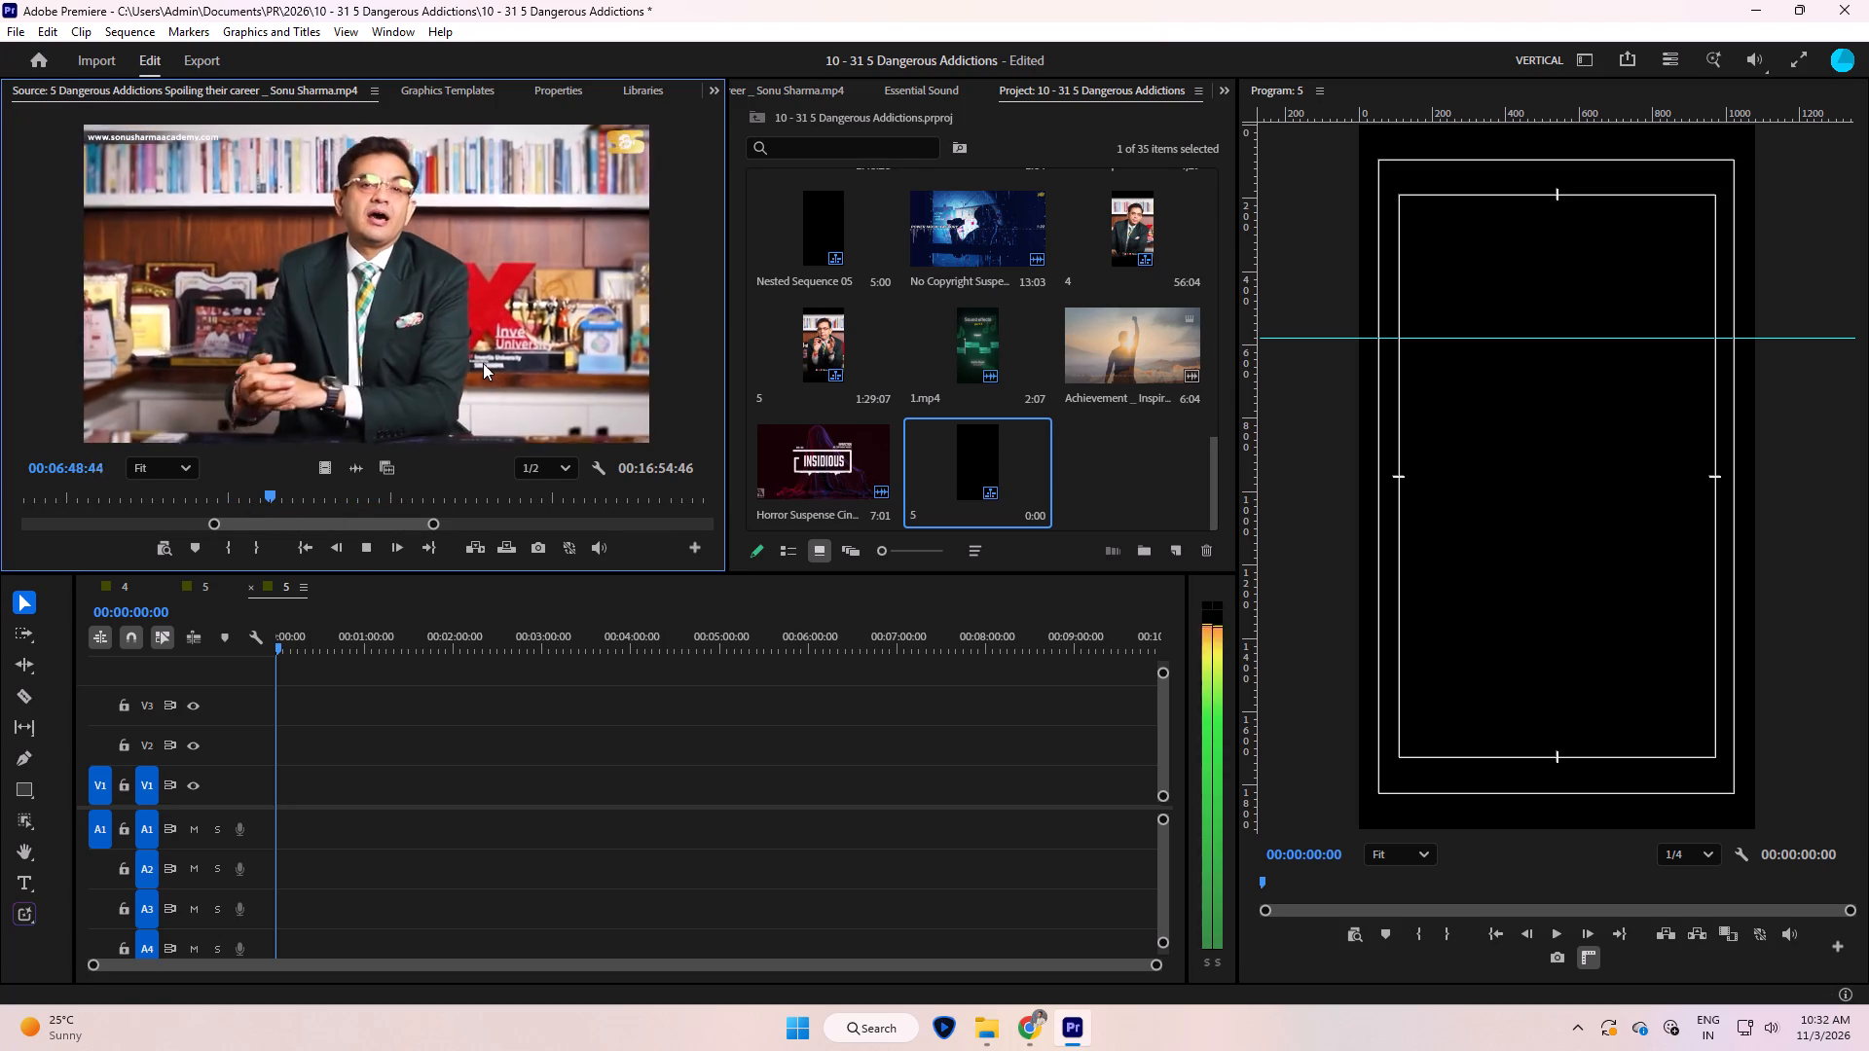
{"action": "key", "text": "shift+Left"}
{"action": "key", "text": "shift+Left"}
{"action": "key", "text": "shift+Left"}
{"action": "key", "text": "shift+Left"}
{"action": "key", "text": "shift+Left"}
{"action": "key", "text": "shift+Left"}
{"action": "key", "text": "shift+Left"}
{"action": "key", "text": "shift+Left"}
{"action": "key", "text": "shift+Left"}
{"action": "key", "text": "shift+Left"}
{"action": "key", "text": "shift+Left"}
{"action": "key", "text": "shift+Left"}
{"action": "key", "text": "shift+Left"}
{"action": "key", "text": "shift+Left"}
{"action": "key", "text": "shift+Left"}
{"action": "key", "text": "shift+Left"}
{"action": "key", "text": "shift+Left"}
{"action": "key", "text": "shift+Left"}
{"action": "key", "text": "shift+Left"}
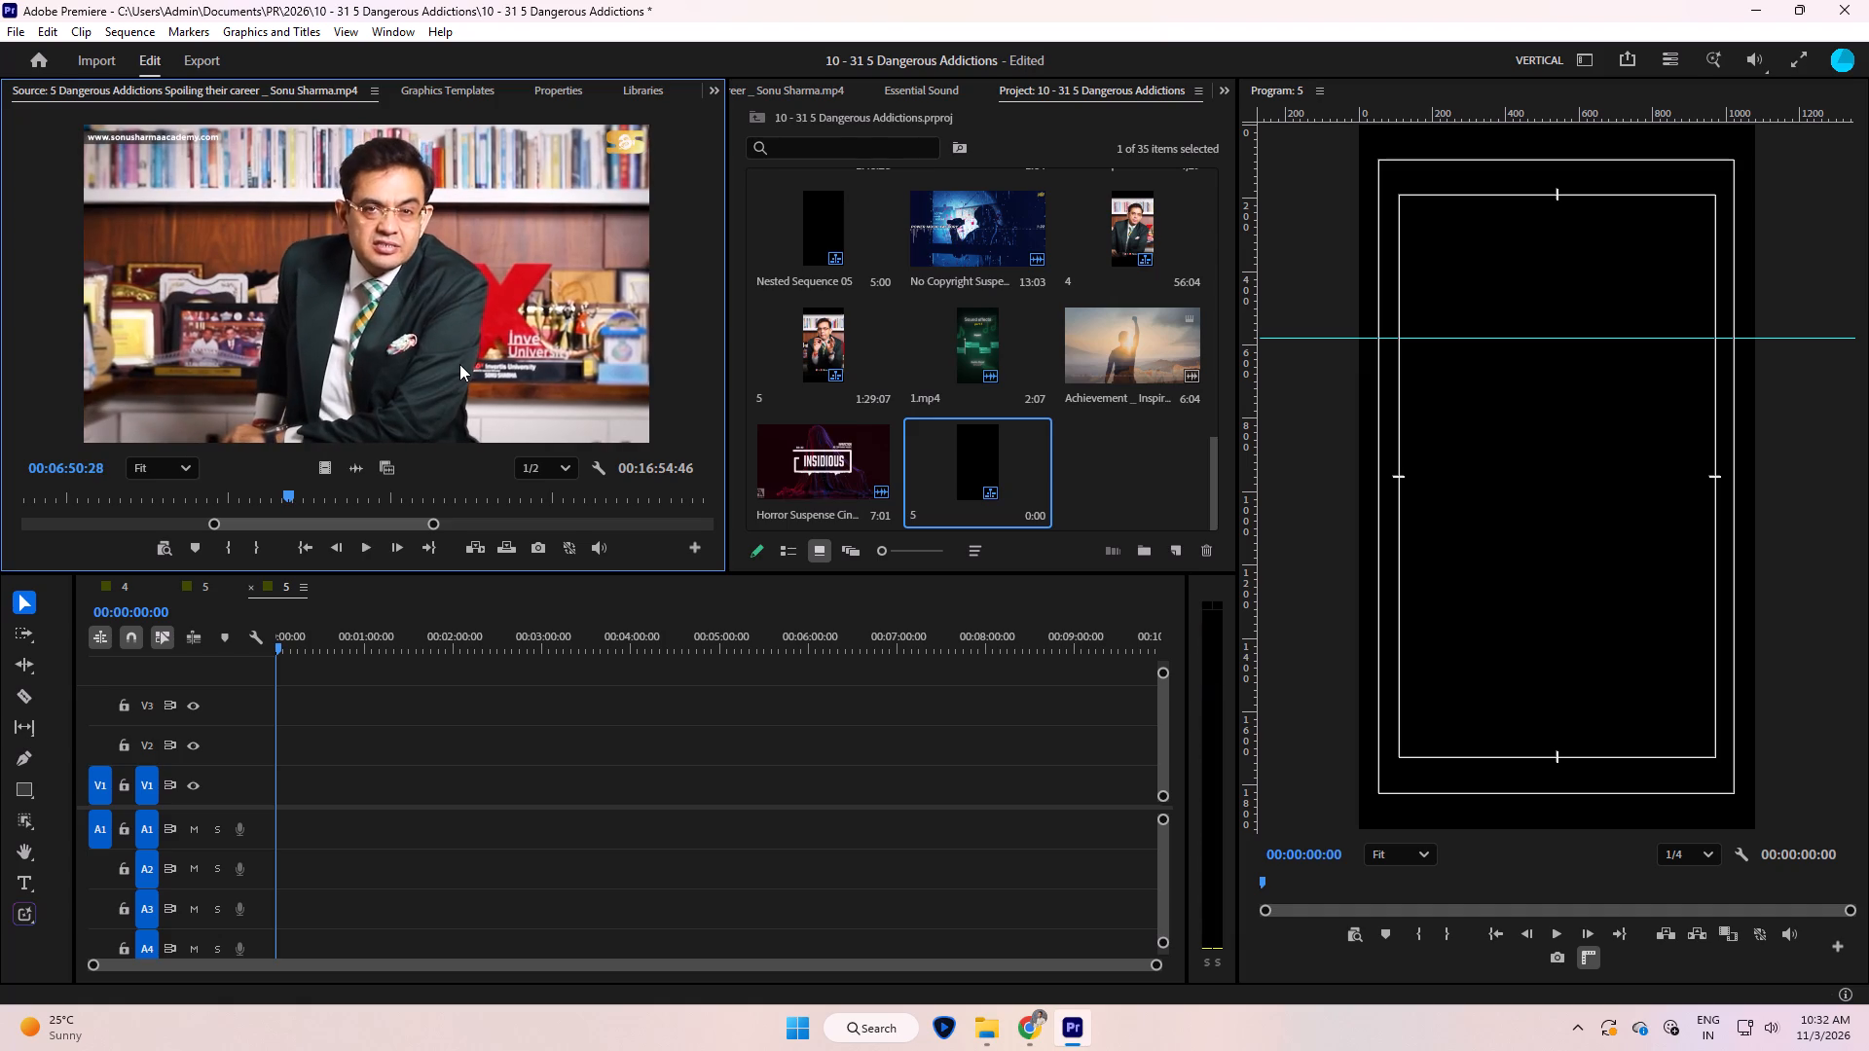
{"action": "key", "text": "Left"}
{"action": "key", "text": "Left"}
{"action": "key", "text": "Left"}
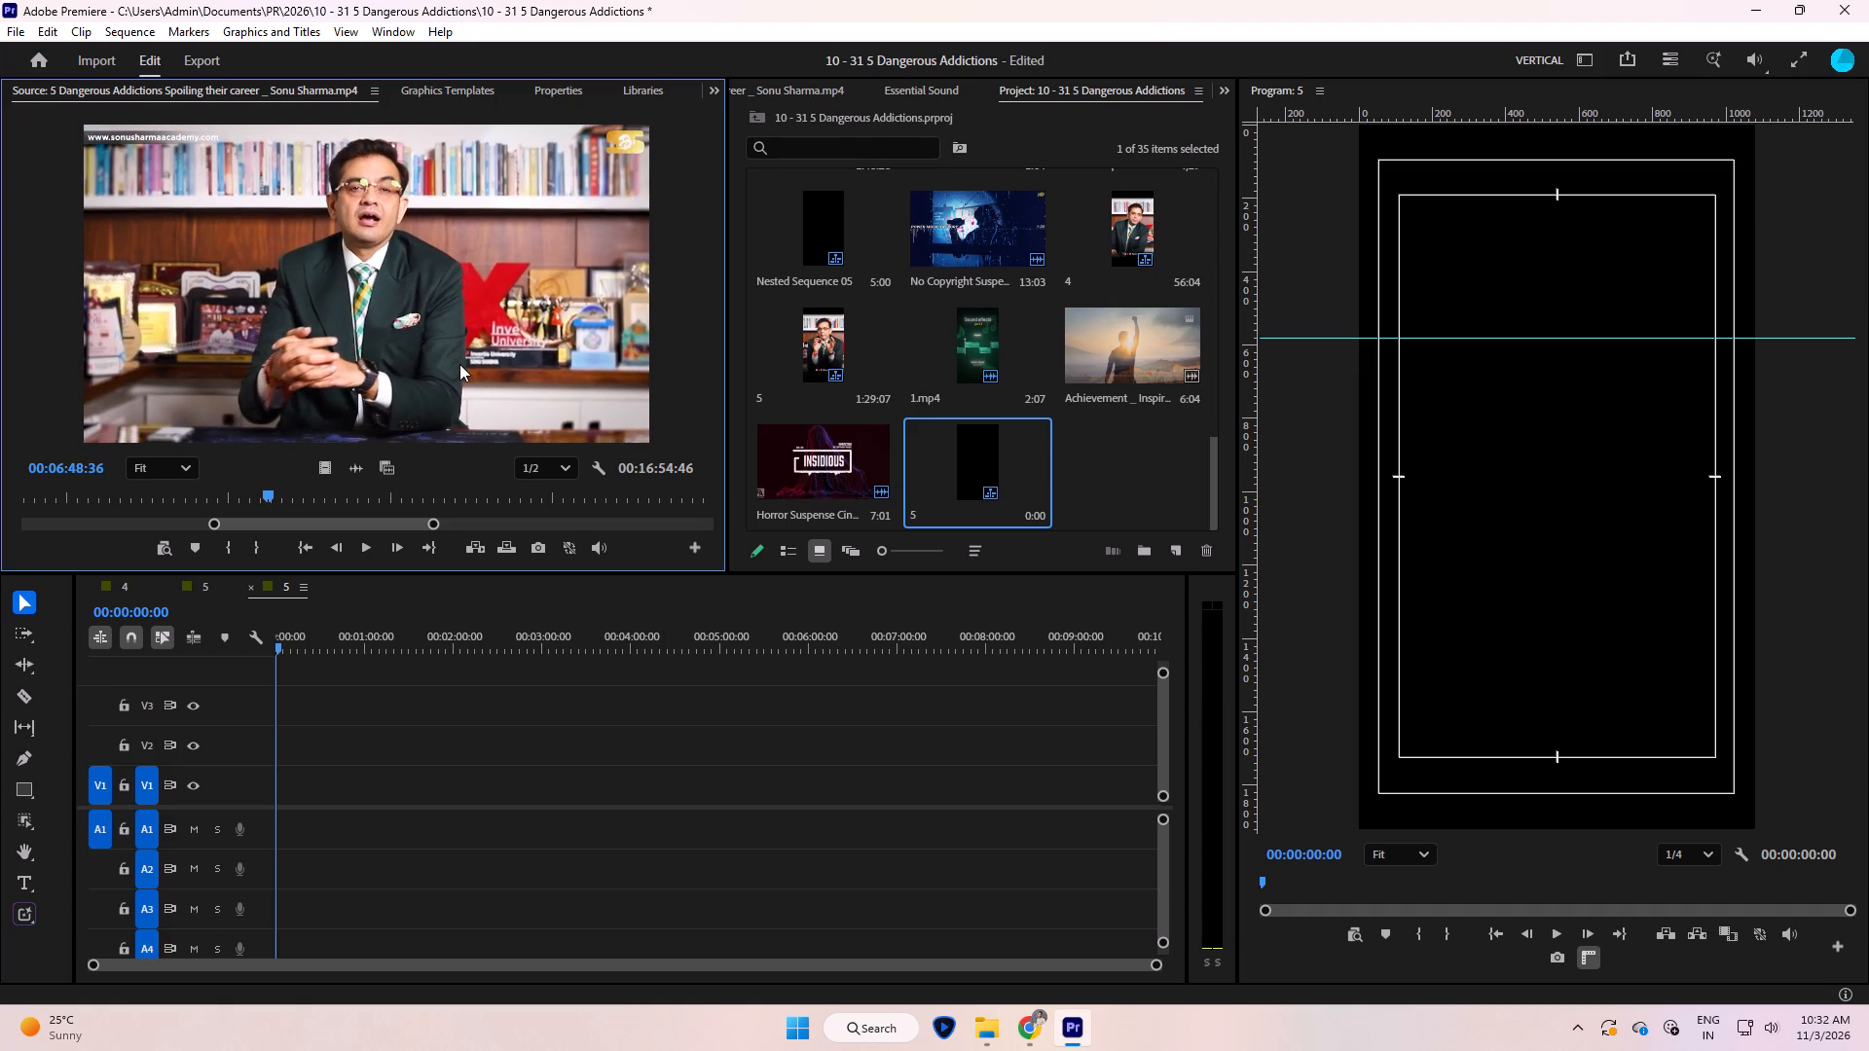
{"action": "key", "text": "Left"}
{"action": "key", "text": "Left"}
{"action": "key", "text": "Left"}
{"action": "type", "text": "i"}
Check the start of the passage and move the source In point to about 6:48:29.
{"action": "key", "text": "space"}
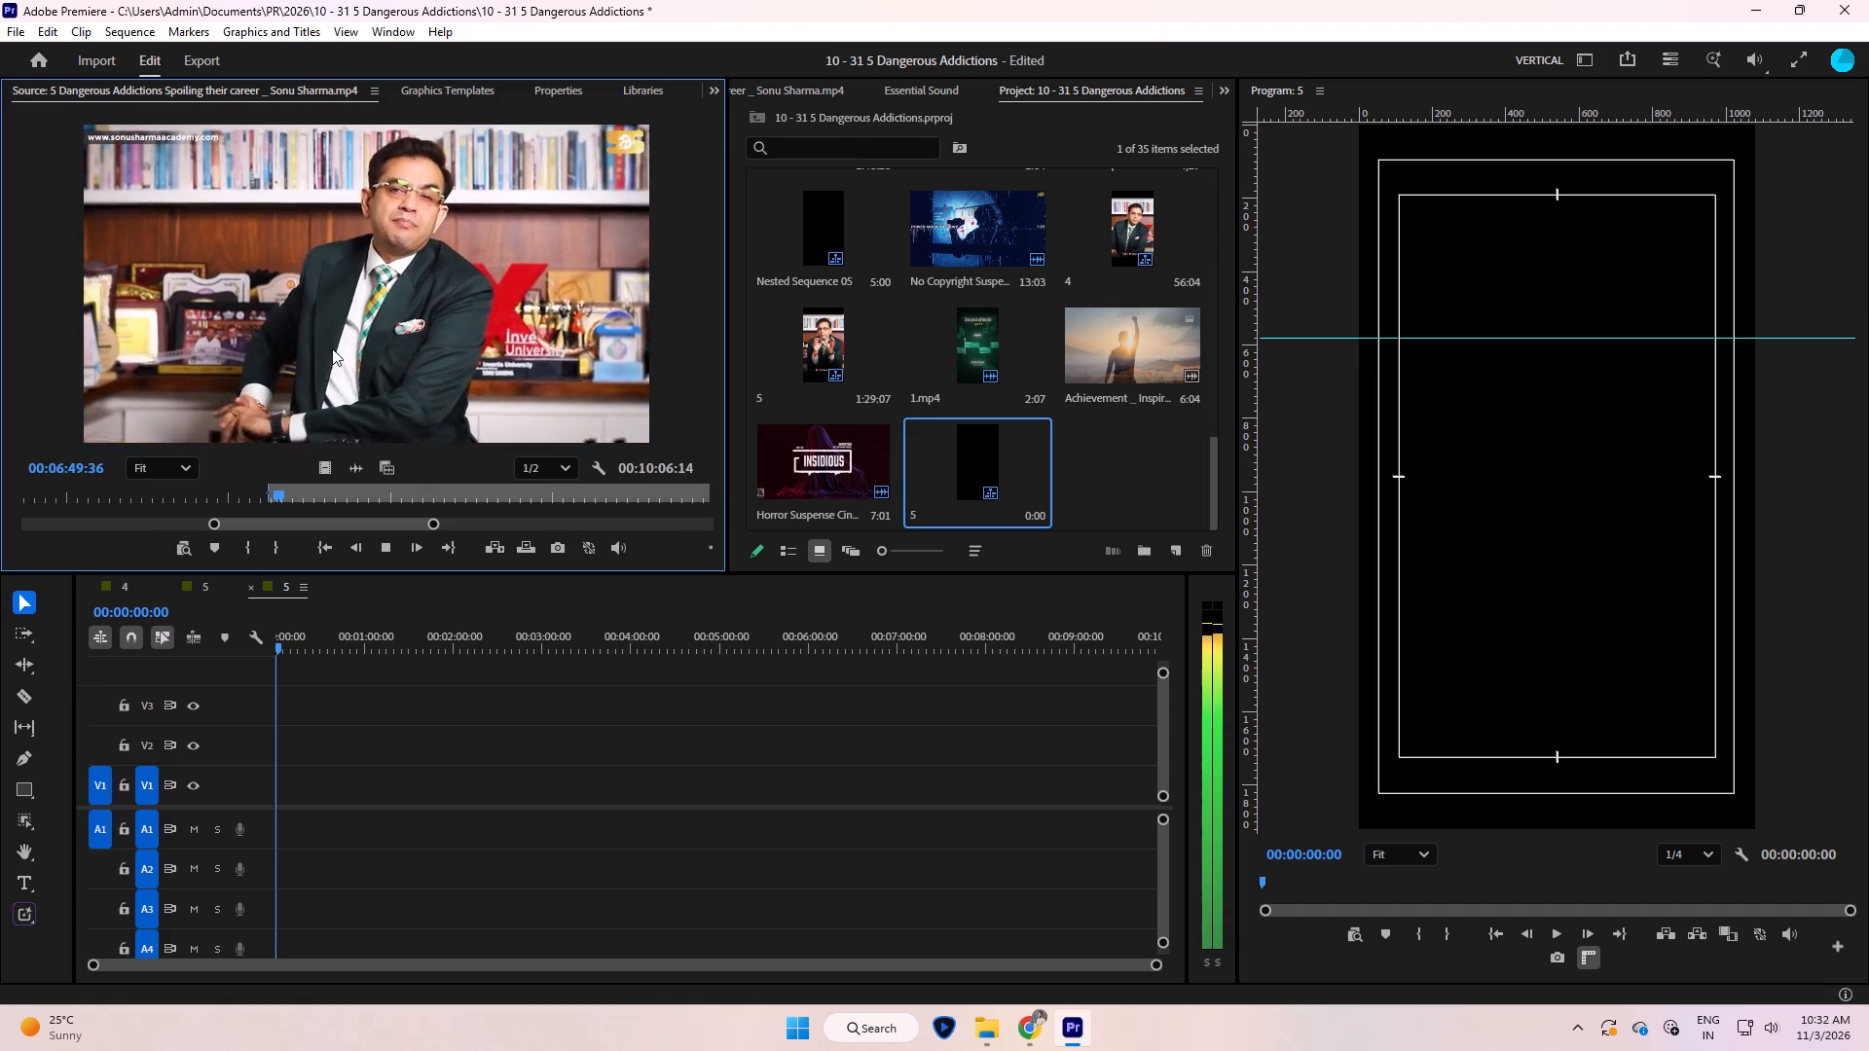
{"action": "key", "text": "Up"}
{"action": "key", "text": "shift+Left"}
{"action": "key", "text": "Right"}
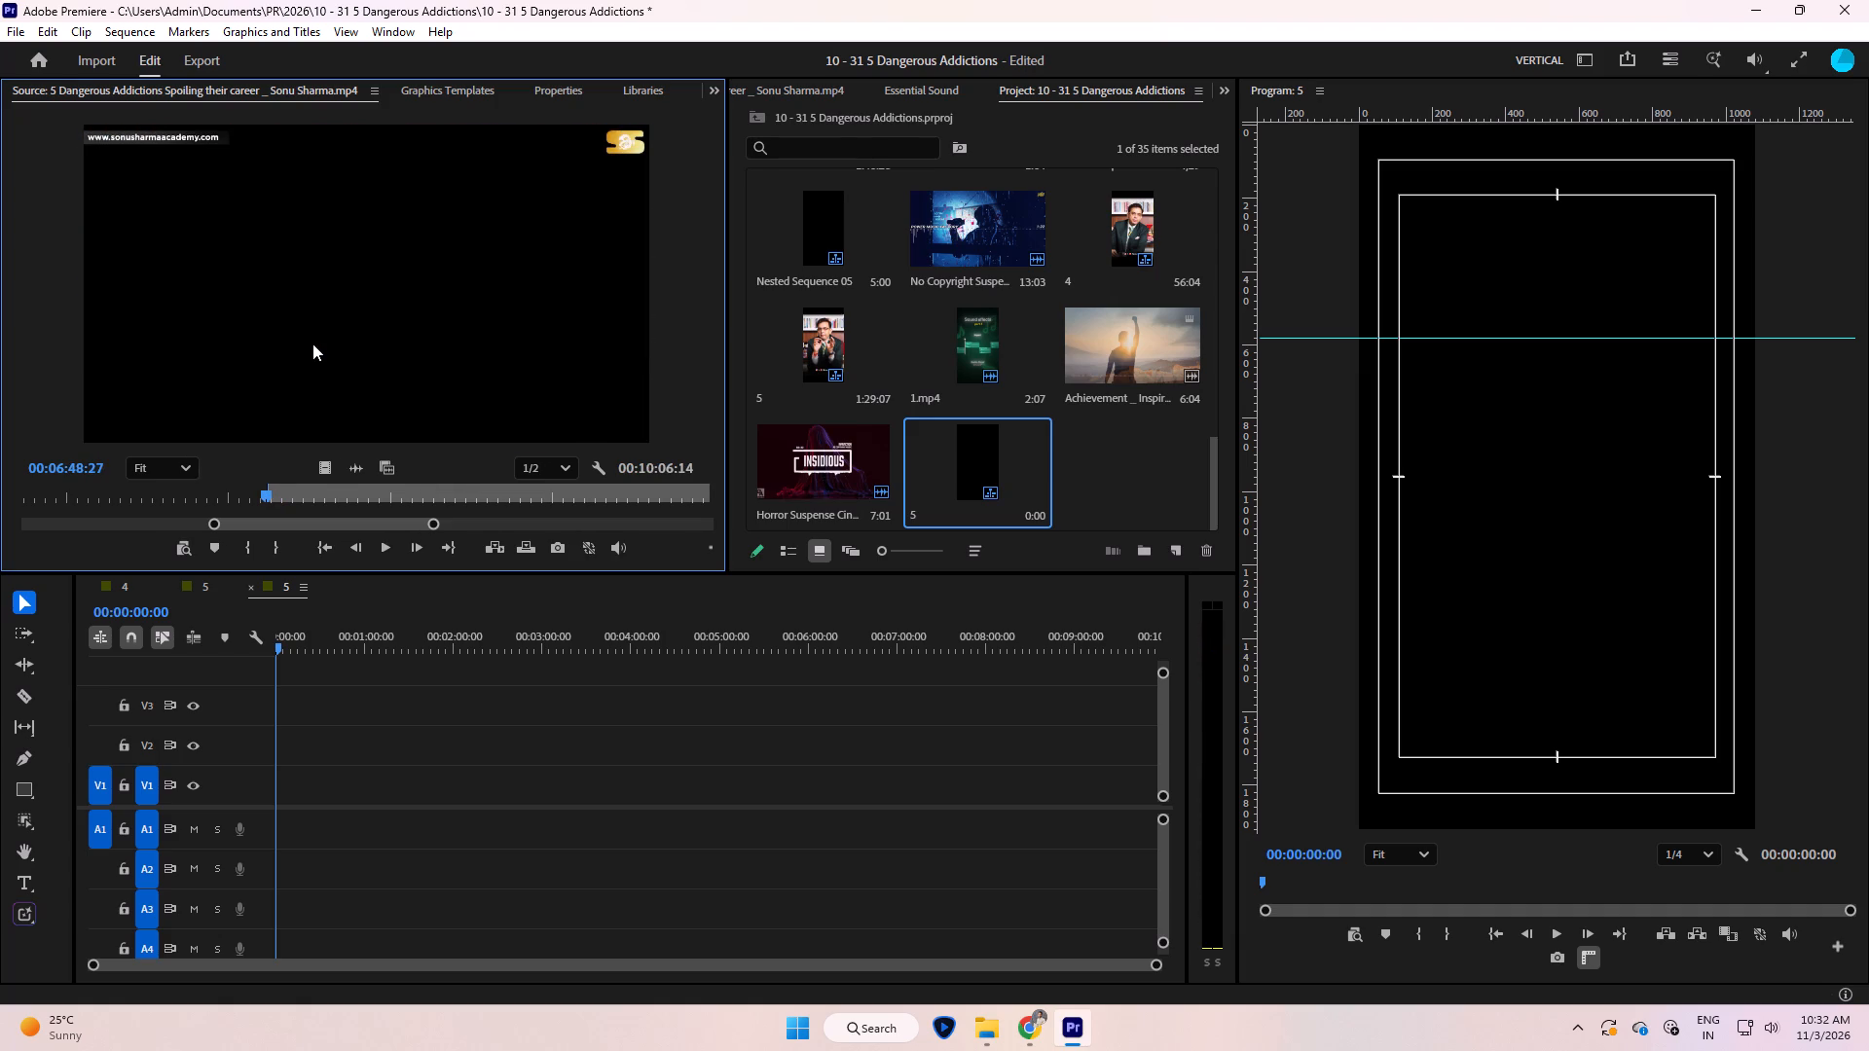
{"action": "key", "text": "Right"}
{"action": "type", "text": "i"}
Review the source passage from the In point through the India Today report, up to about 6:57.
{"action": "key", "text": "space"}
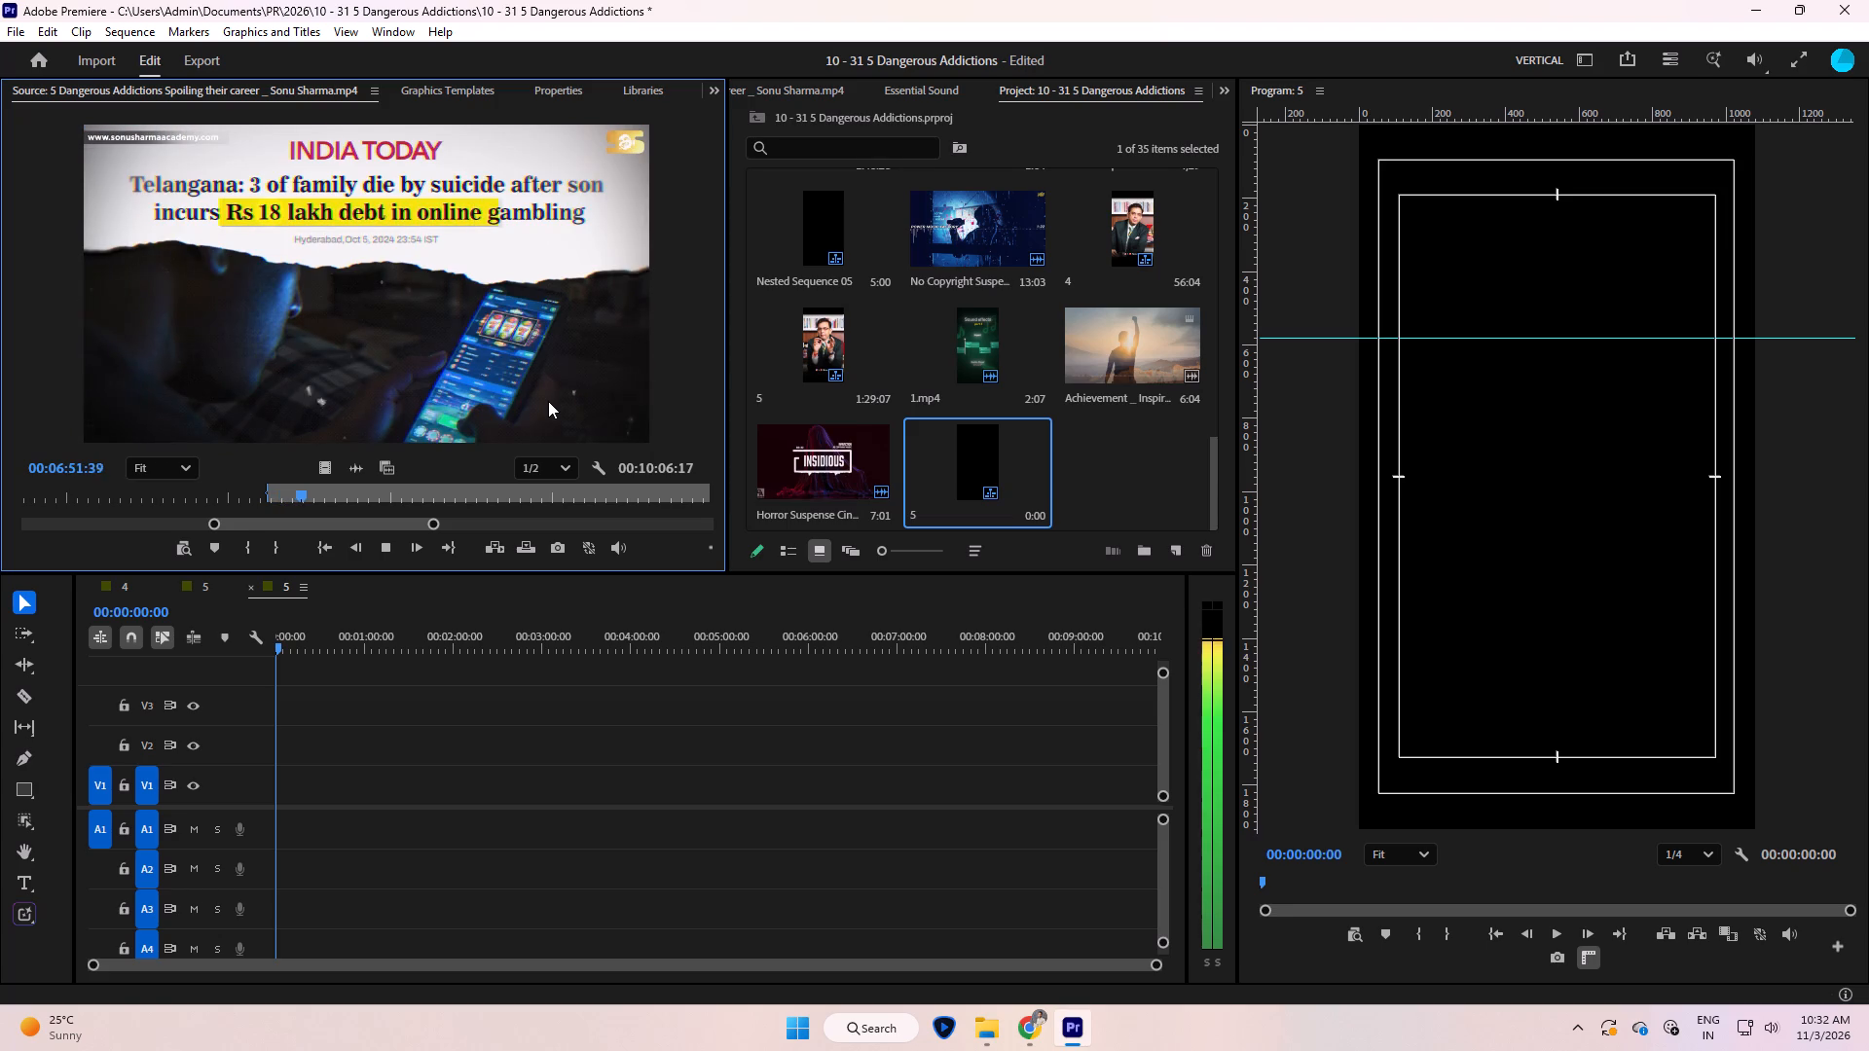
{"action": "left_click", "coordinate": [567, 369]}
{"action": "key", "text": "minus"}
{"action": "key", "text": "minus"}
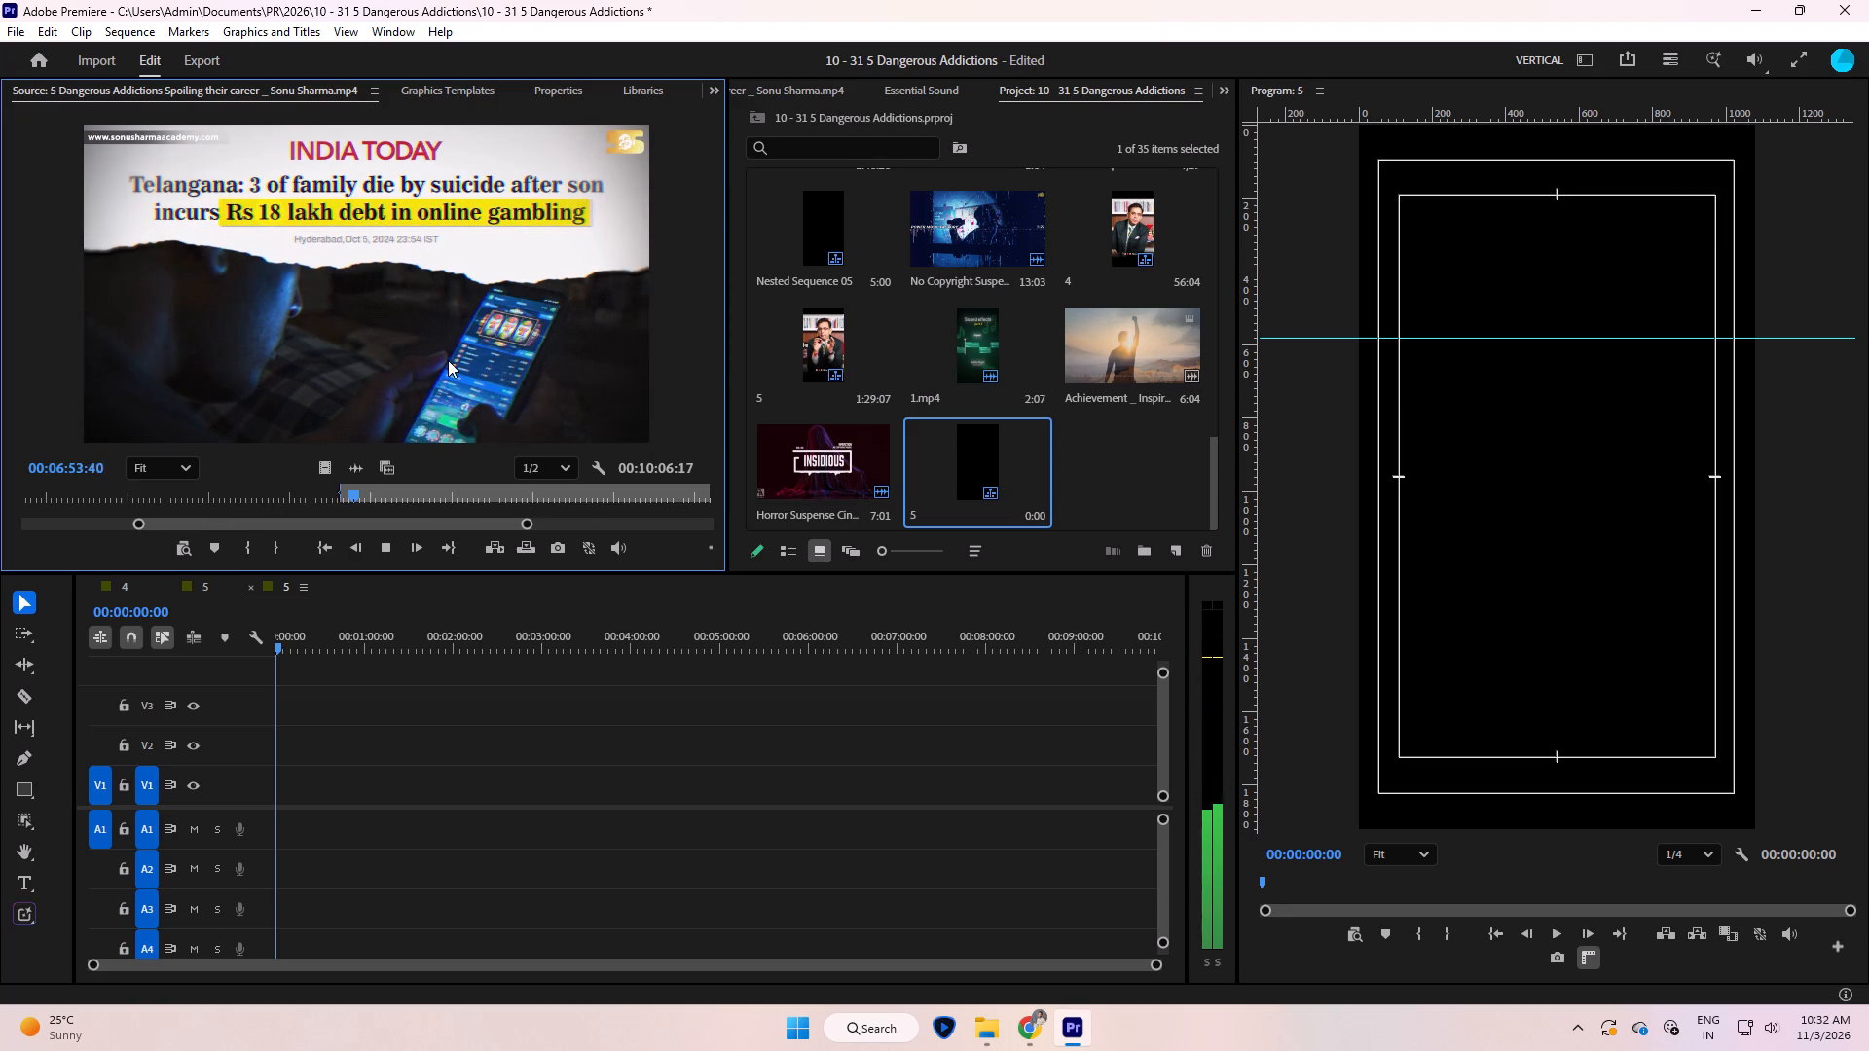
{"action": "key", "text": "minus"}
{"action": "type", "text": "=="}
{"action": "key", "text": "equal"}
{"action": "key", "text": "minus"}
{"action": "type", "text": "-="}
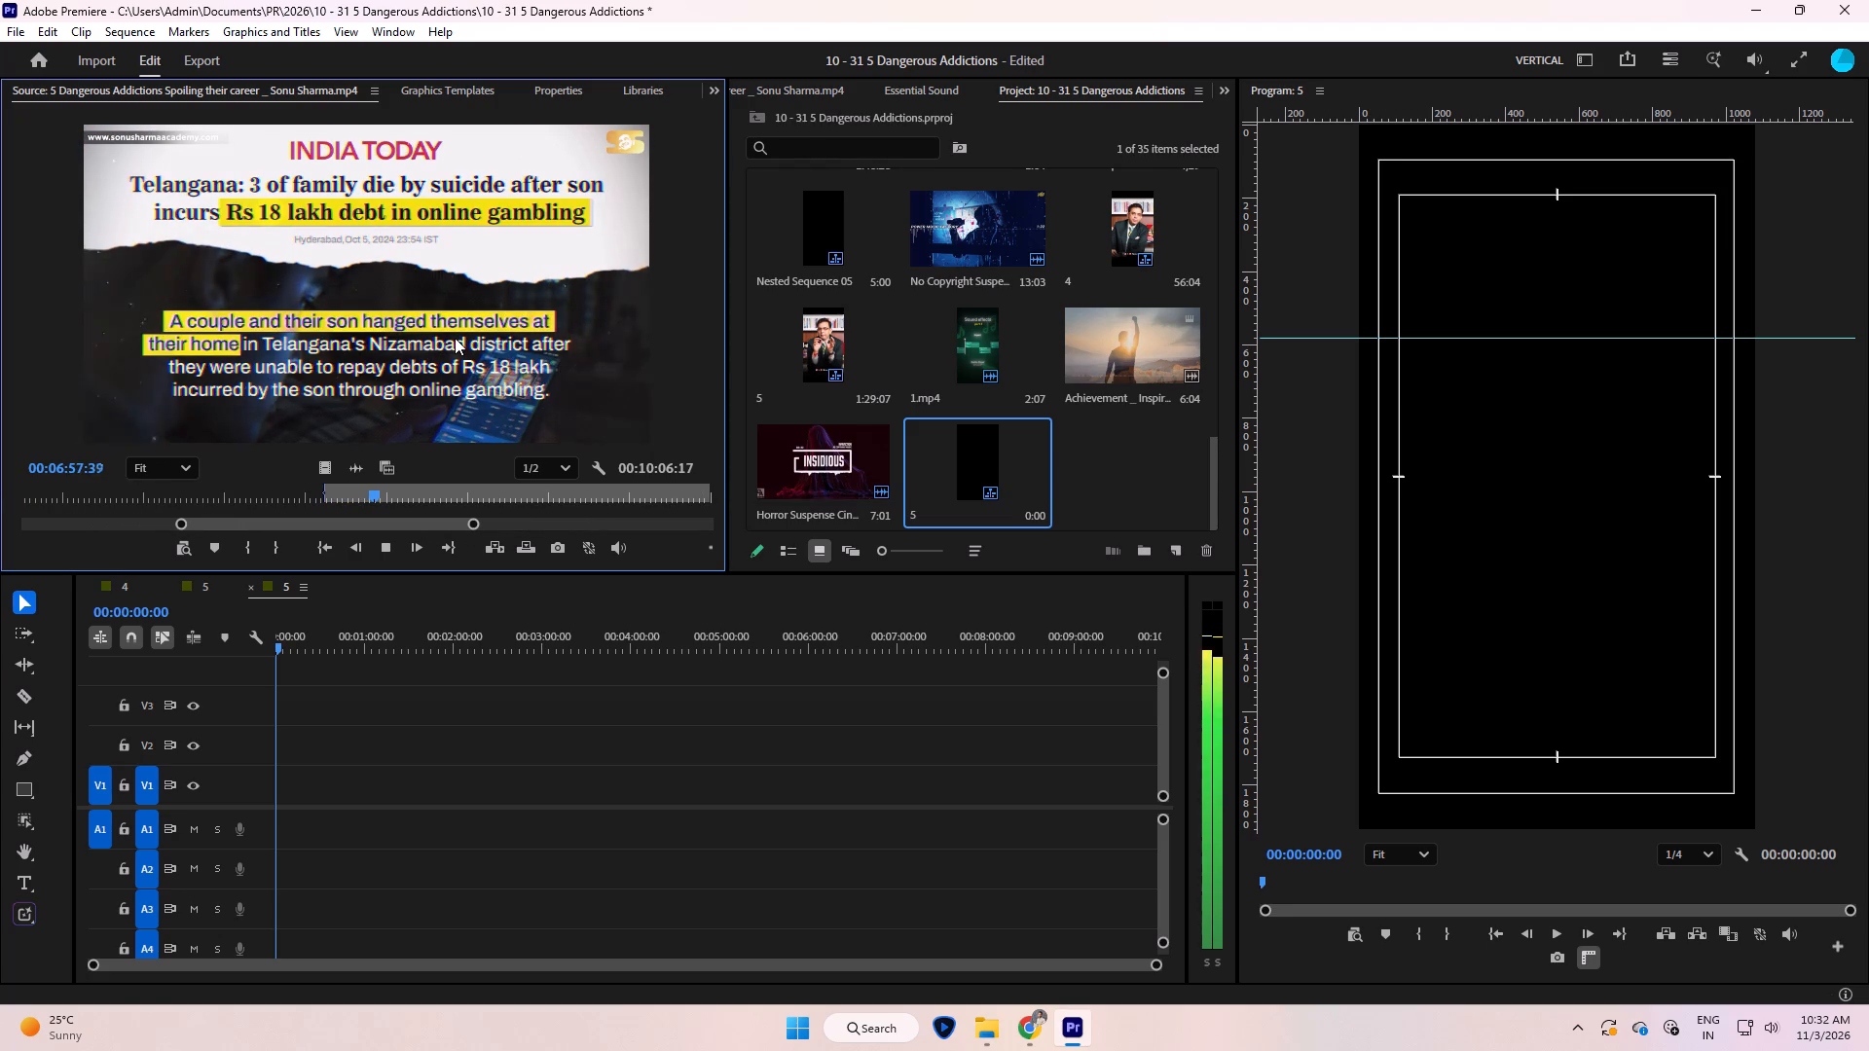
Return to the source In point and skim forward through the online gambling passage.
{"action": "key", "text": "Up"}
{"action": "key", "text": "space"}
{"action": "key", "text": "shift+Right"}
{"action": "key", "text": "shift+Right"}
{"action": "key", "text": "shift+Right"}
{"action": "key", "text": "shift+Right"}
{"action": "key", "text": "shift+Right"}
{"action": "key", "text": "shift+Right"}
{"action": "key", "text": "shift+Right"}
{"action": "key", "text": "shift+Right"}
{"action": "key", "text": "shift+Right"}
{"action": "key", "text": "shift+Right"}
{"action": "key", "text": "shift+Right"}
{"action": "key", "text": "shift+Right"}
{"action": "key", "text": "shift+Right"}
{"action": "key", "text": "shift+Right"}
{"action": "key", "text": "shift+Right"}
{"action": "key", "text": "shift+Right"}
{"action": "key", "text": "shift+Right"}
{"action": "key", "text": "shift+Right"}
{"action": "key", "text": "shift+Right"}
{"action": "key", "text": "shift+Right"}
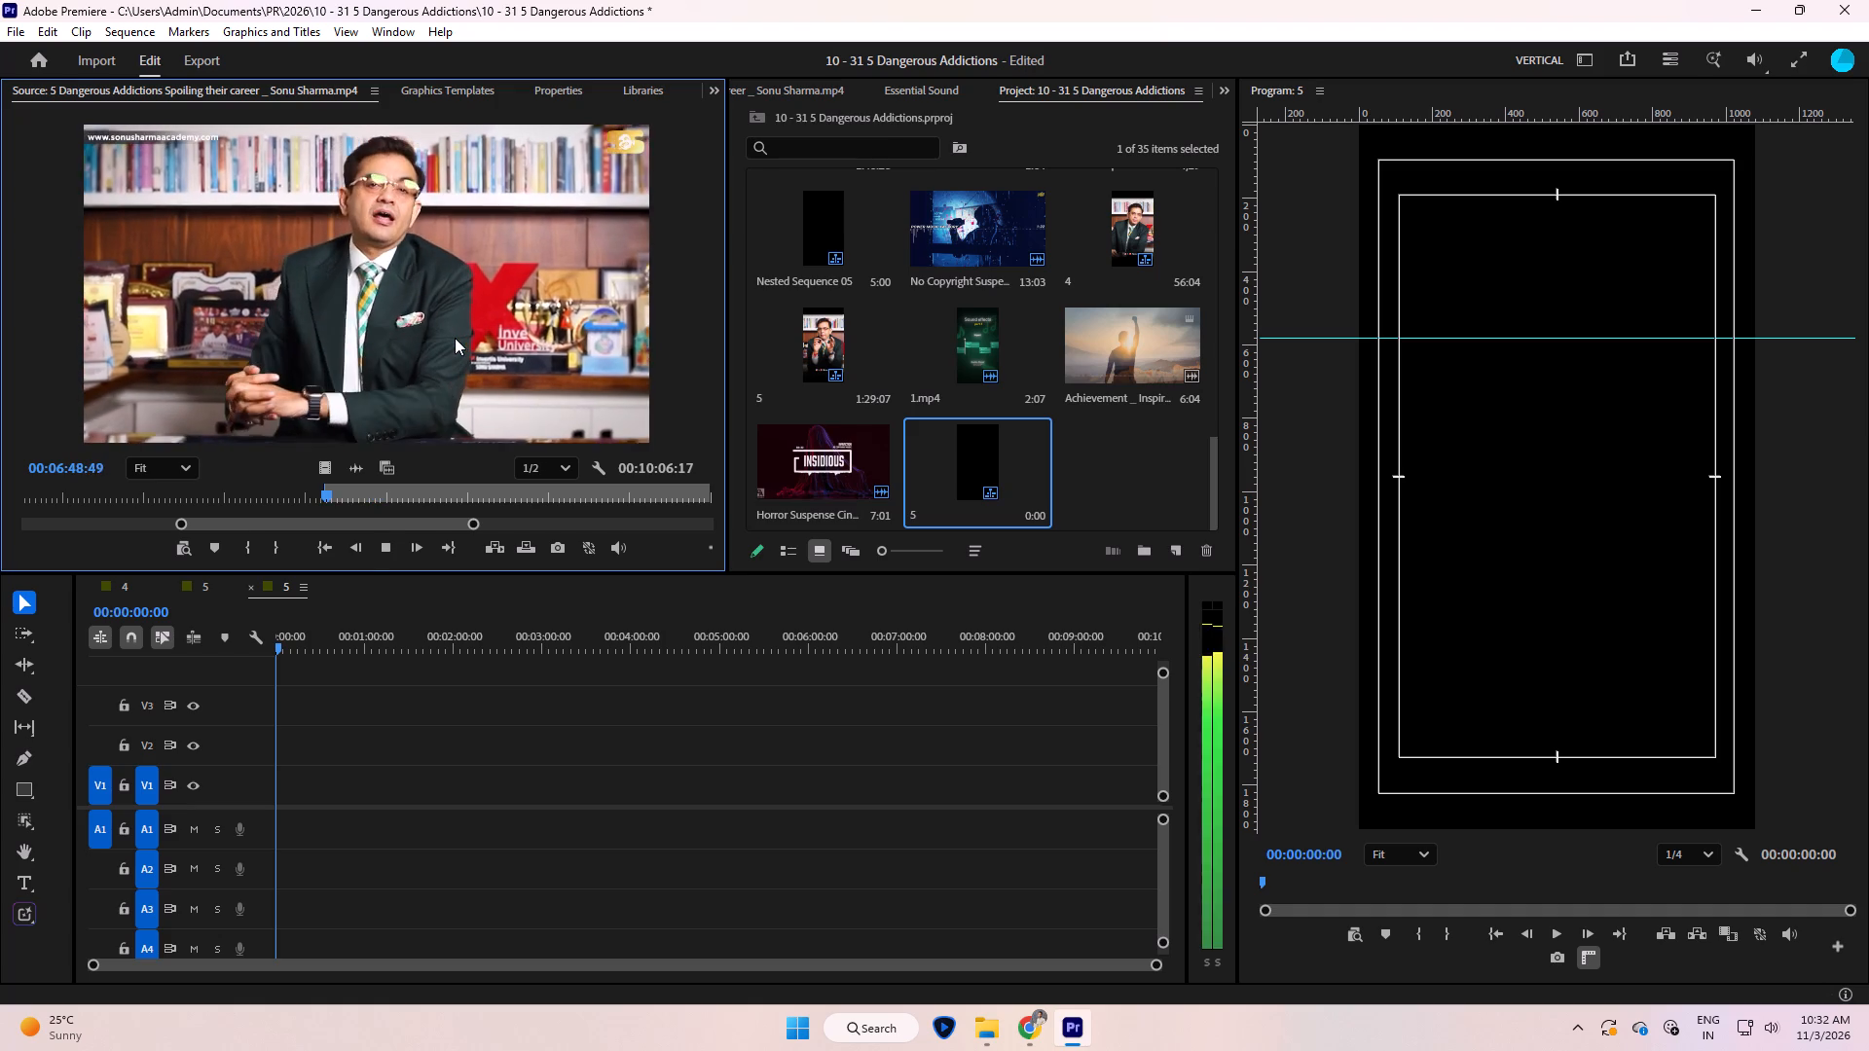
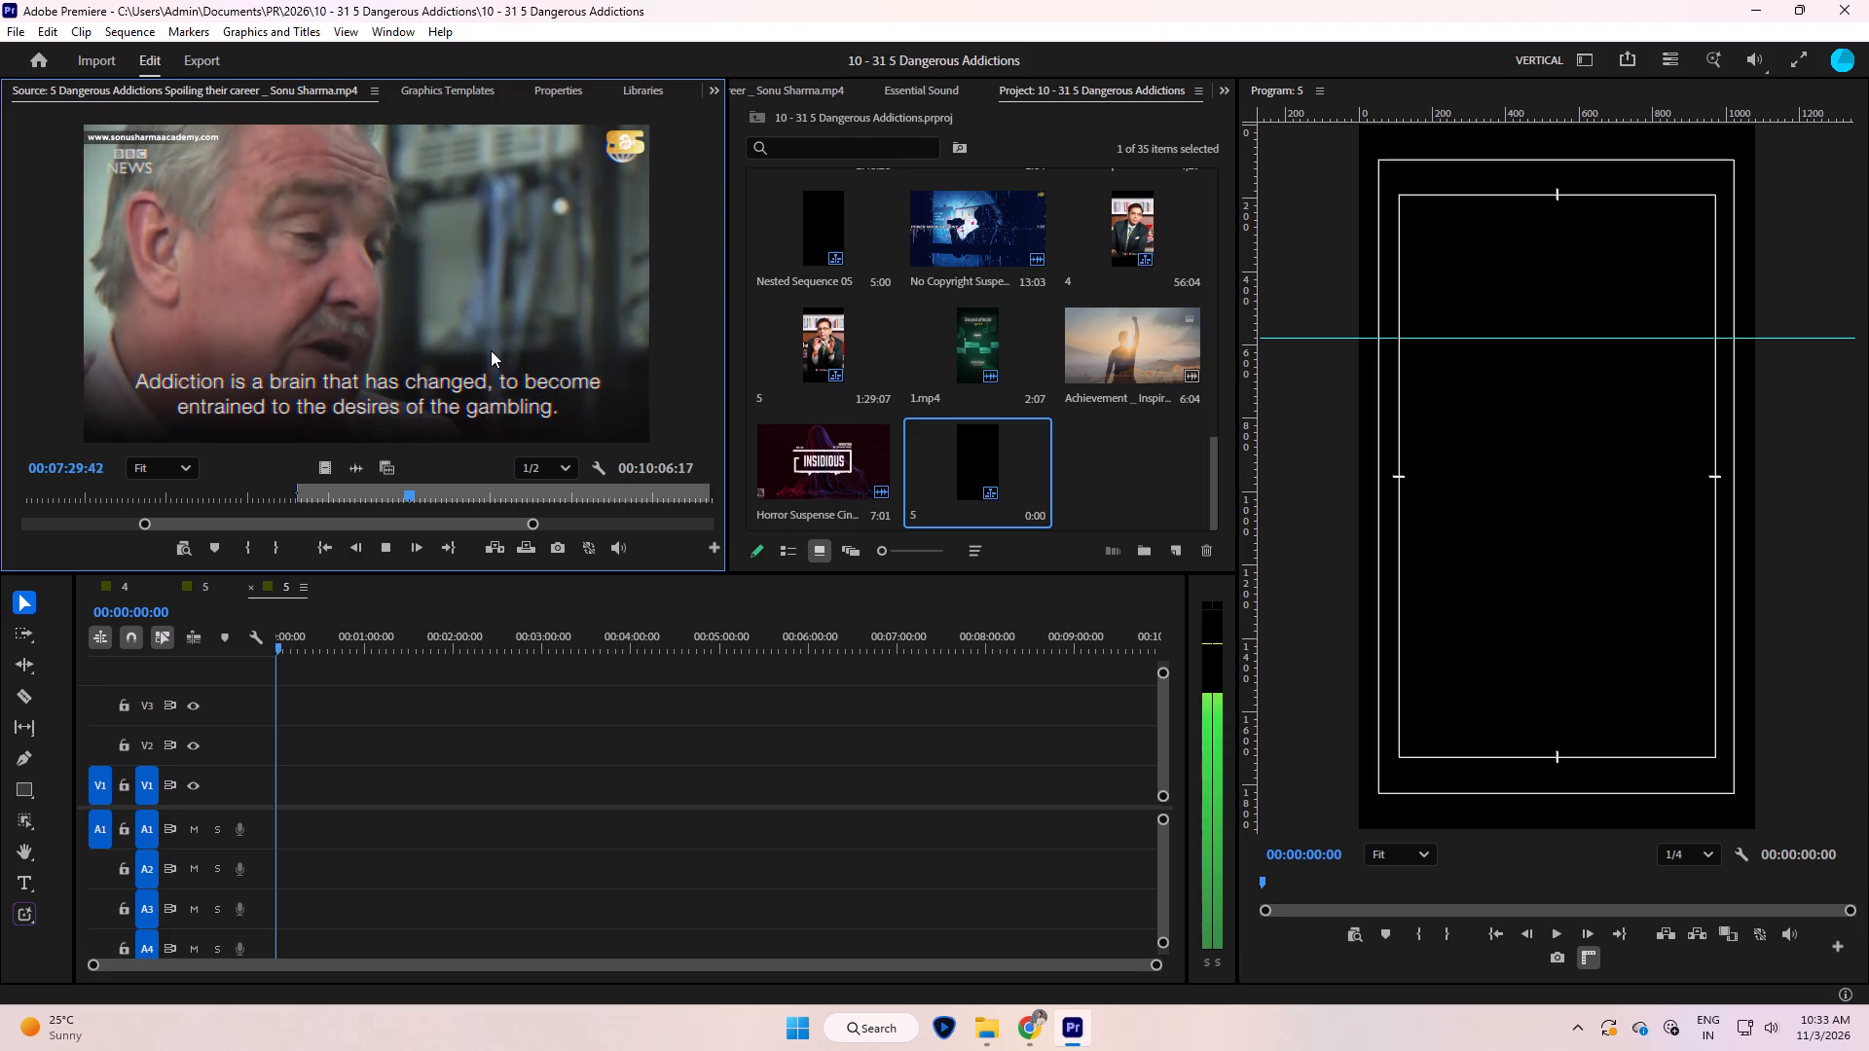
Skim the source video from about 7:29 to 7:48 to find where the gambling passage ends.
{"action": "left_click", "coordinate": [447, 337]}
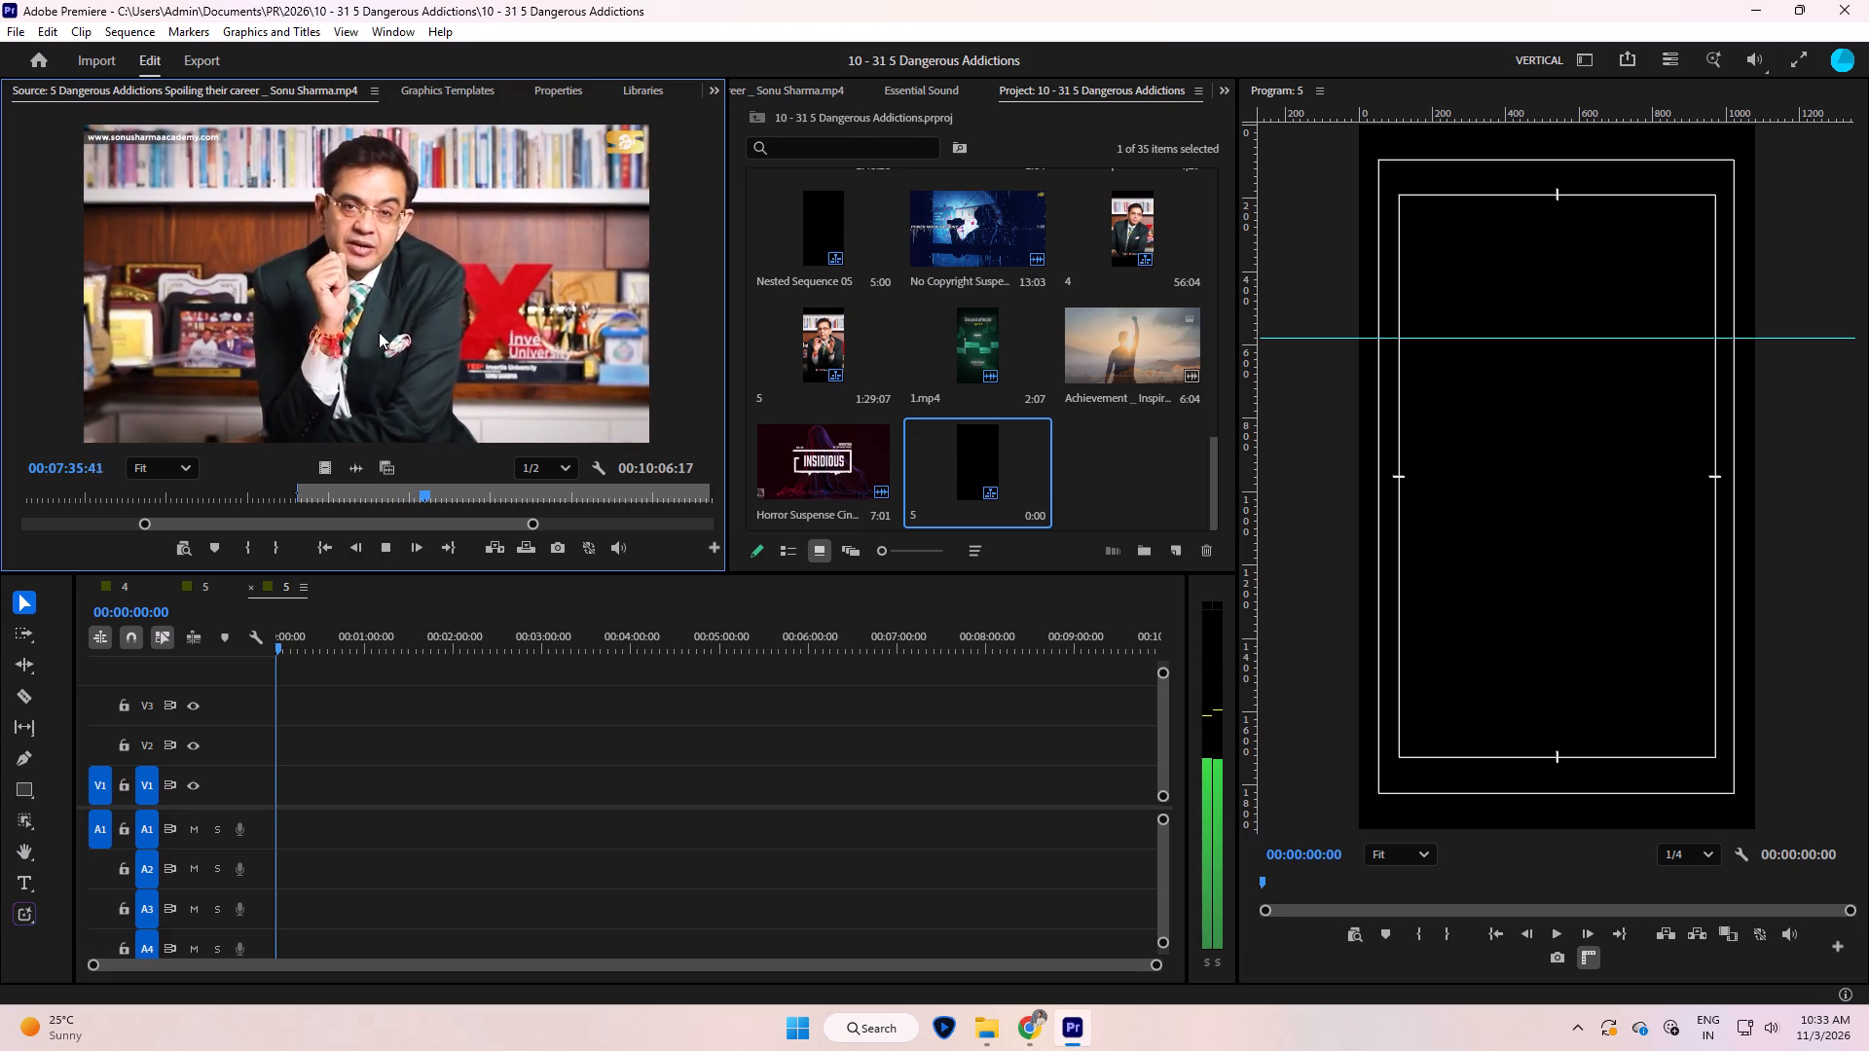
{"action": "left_click", "coordinate": [417, 336]}
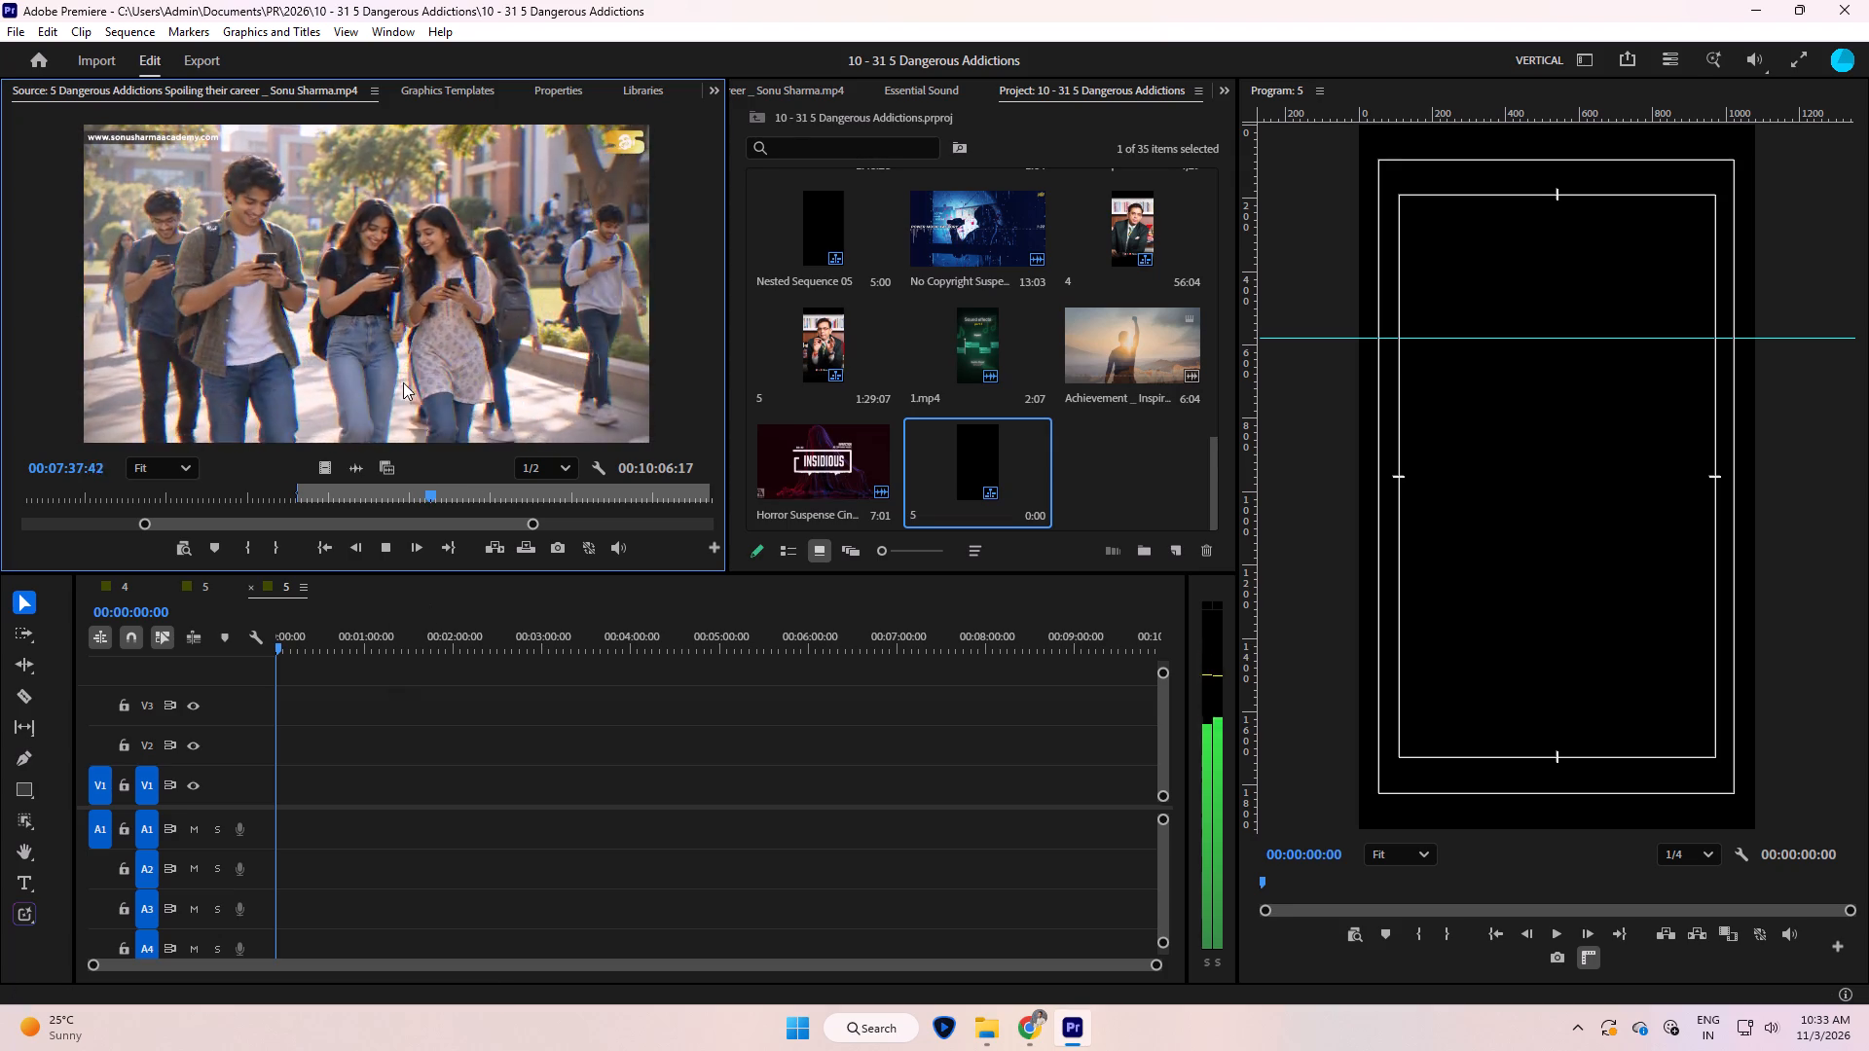
{"action": "left_click", "coordinate": [422, 336]}
{"action": "left_click", "coordinate": [421, 315]}
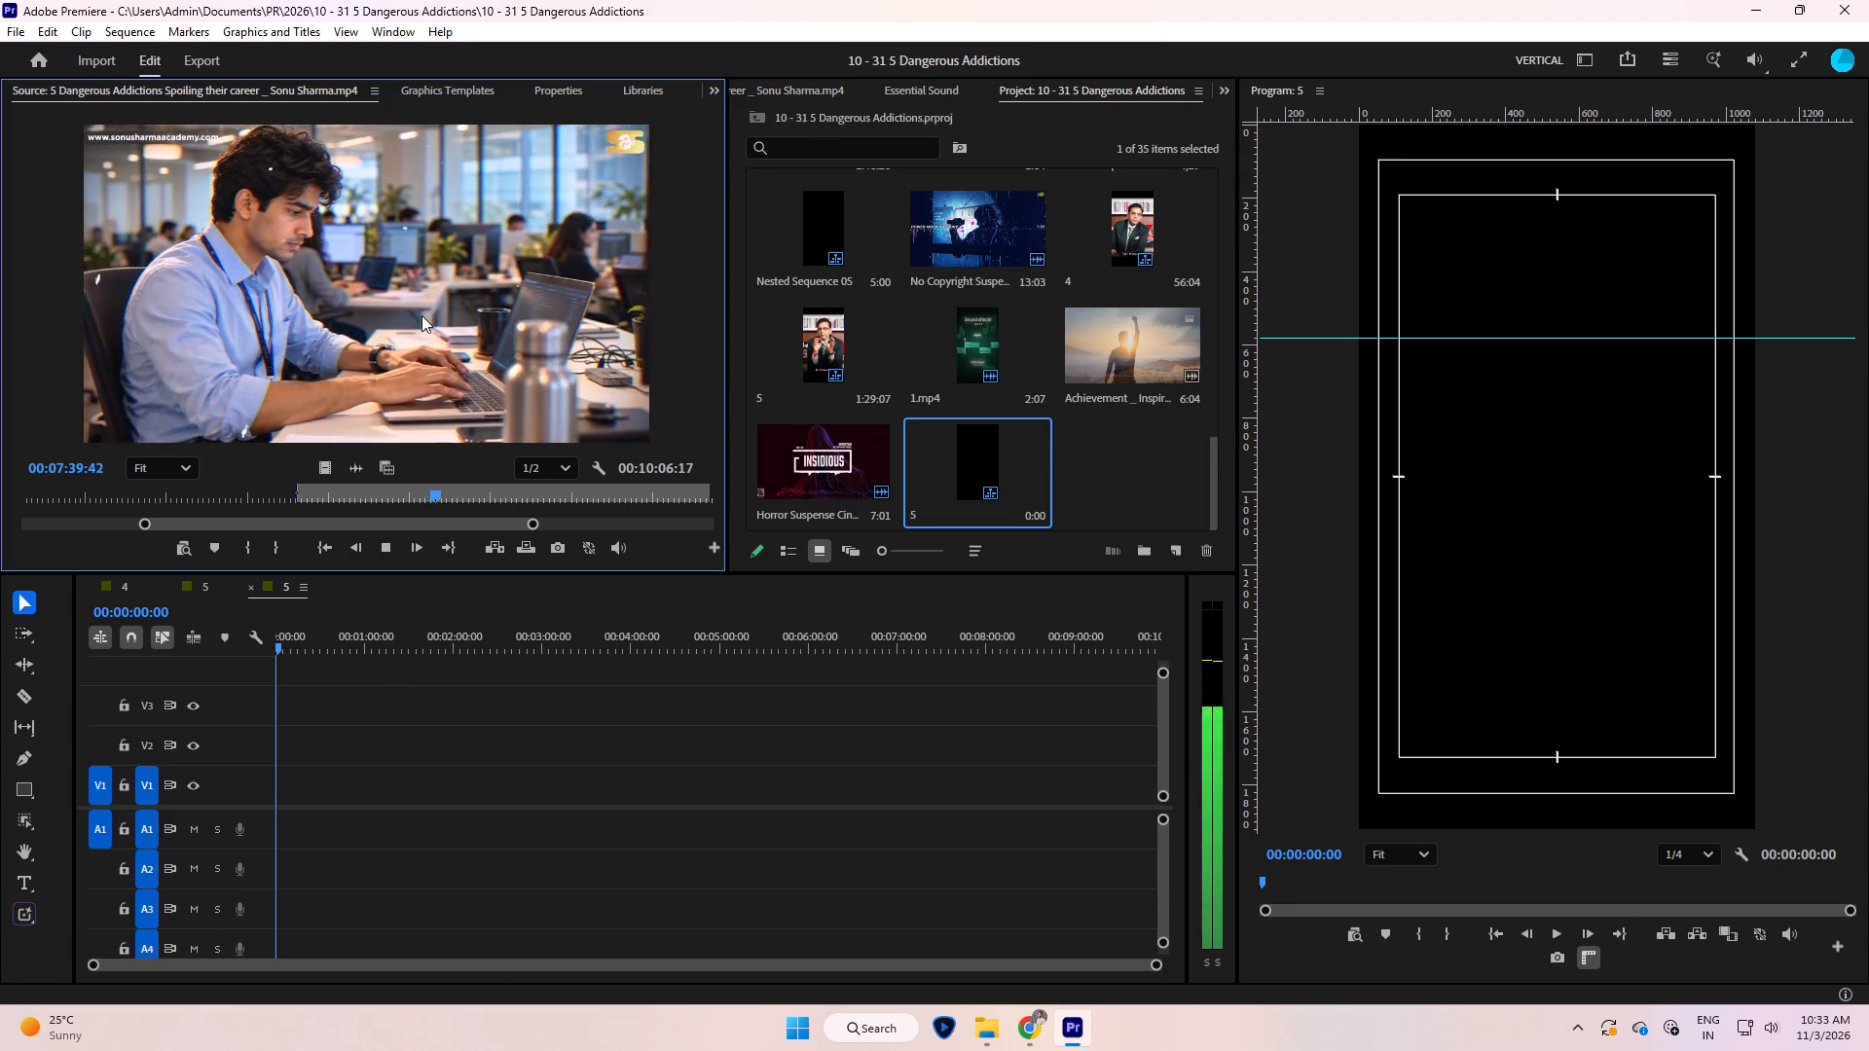
{"action": "left_click", "coordinate": [428, 325]}
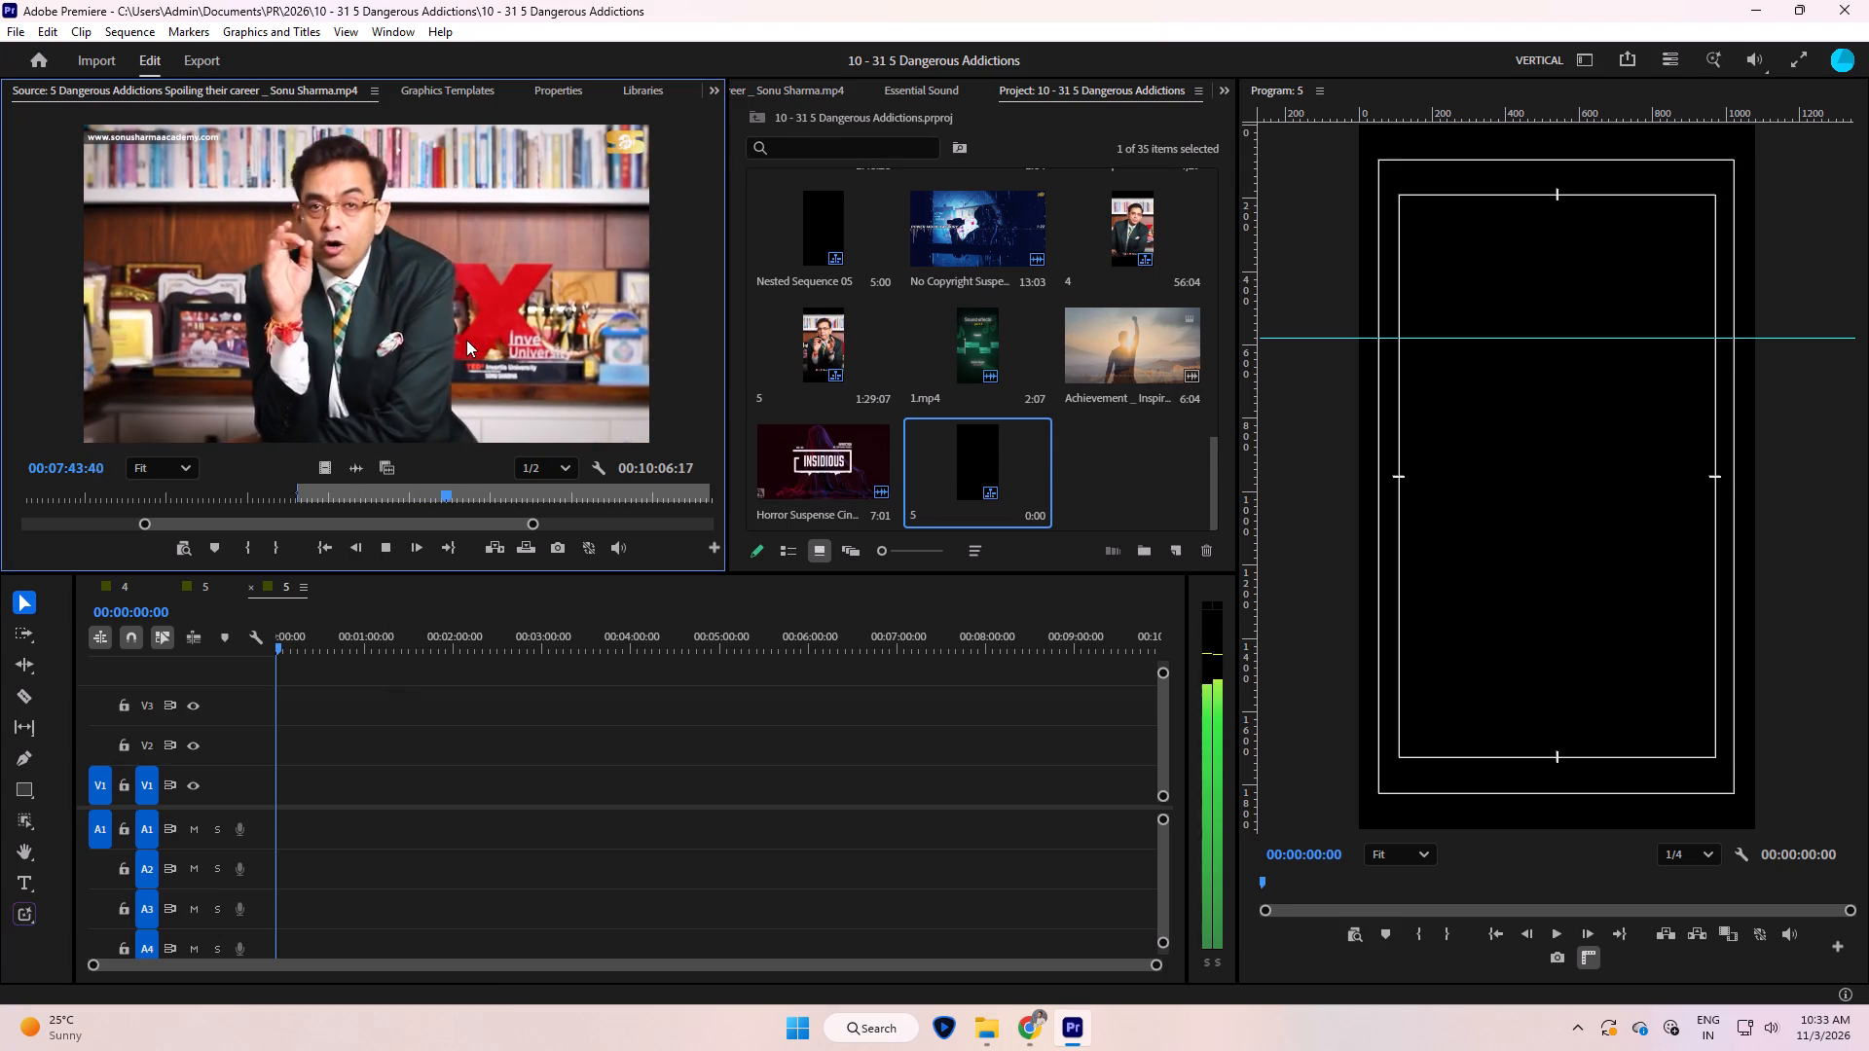
{"action": "left_click", "coordinate": [473, 296]}
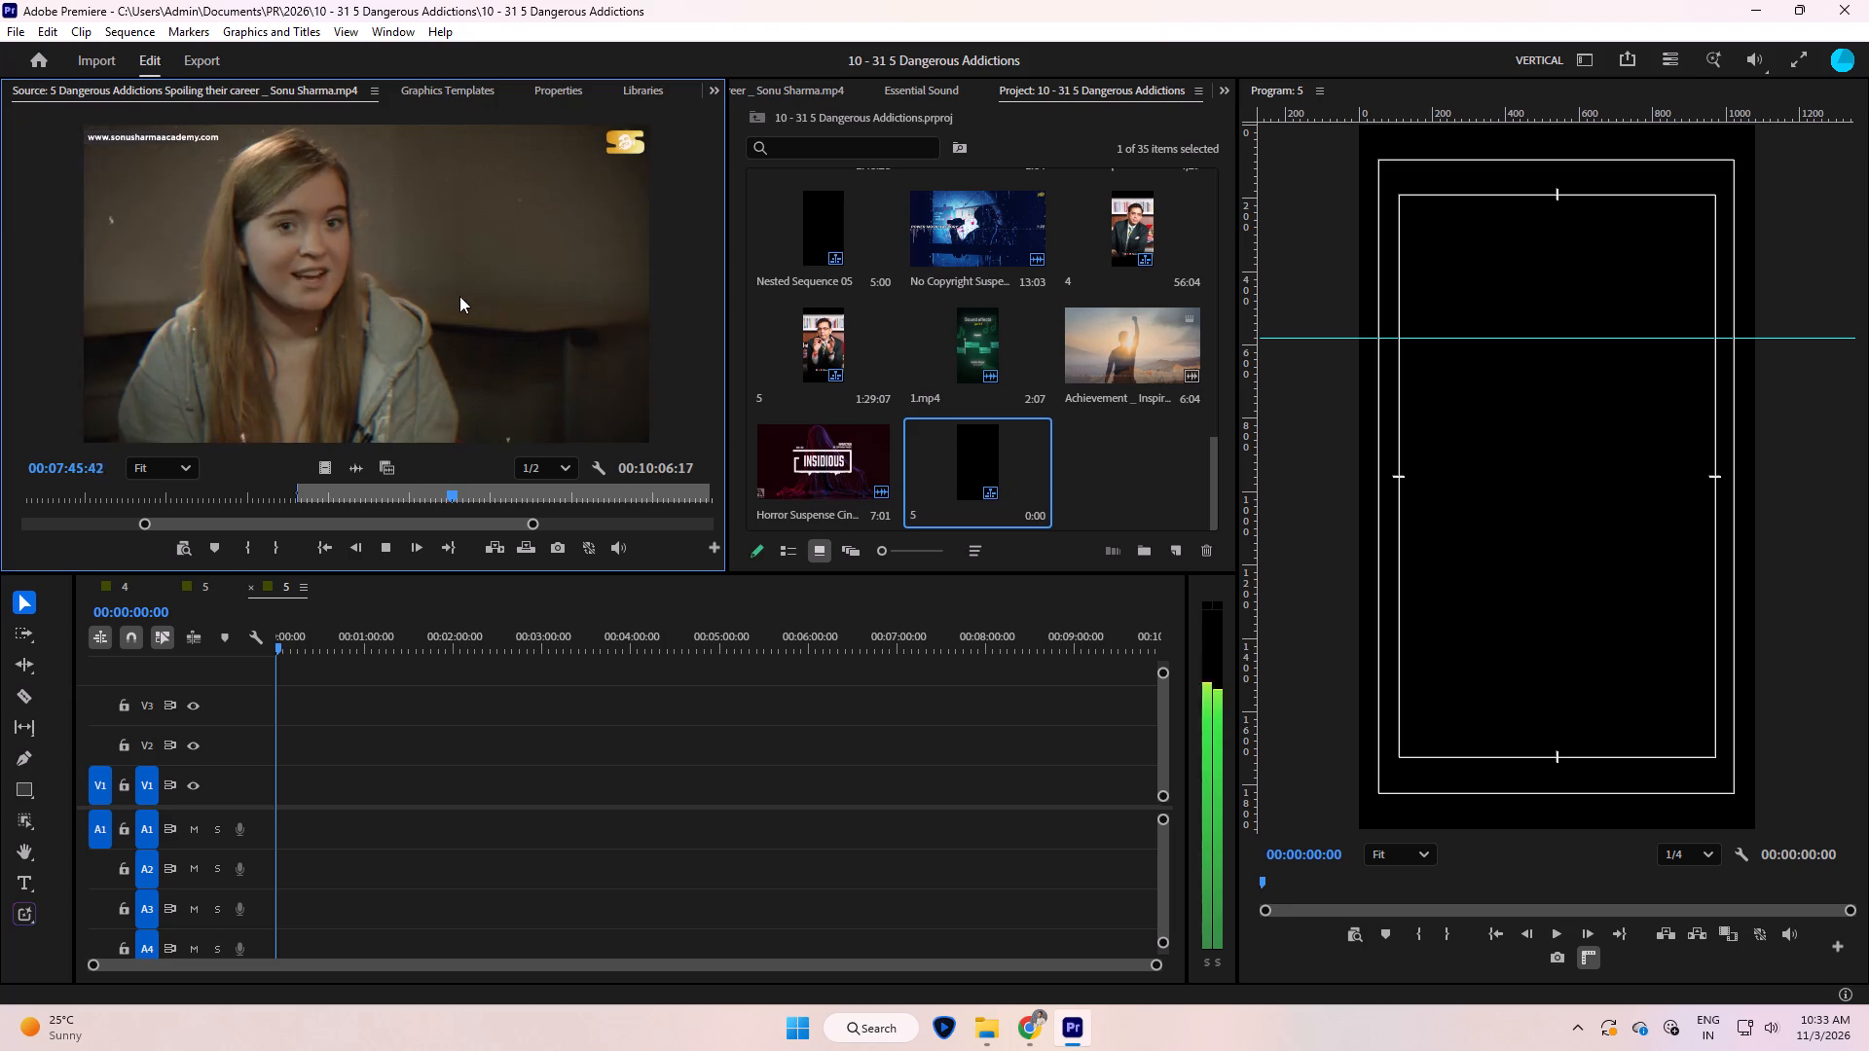
{"action": "left_click", "coordinate": [419, 340]}
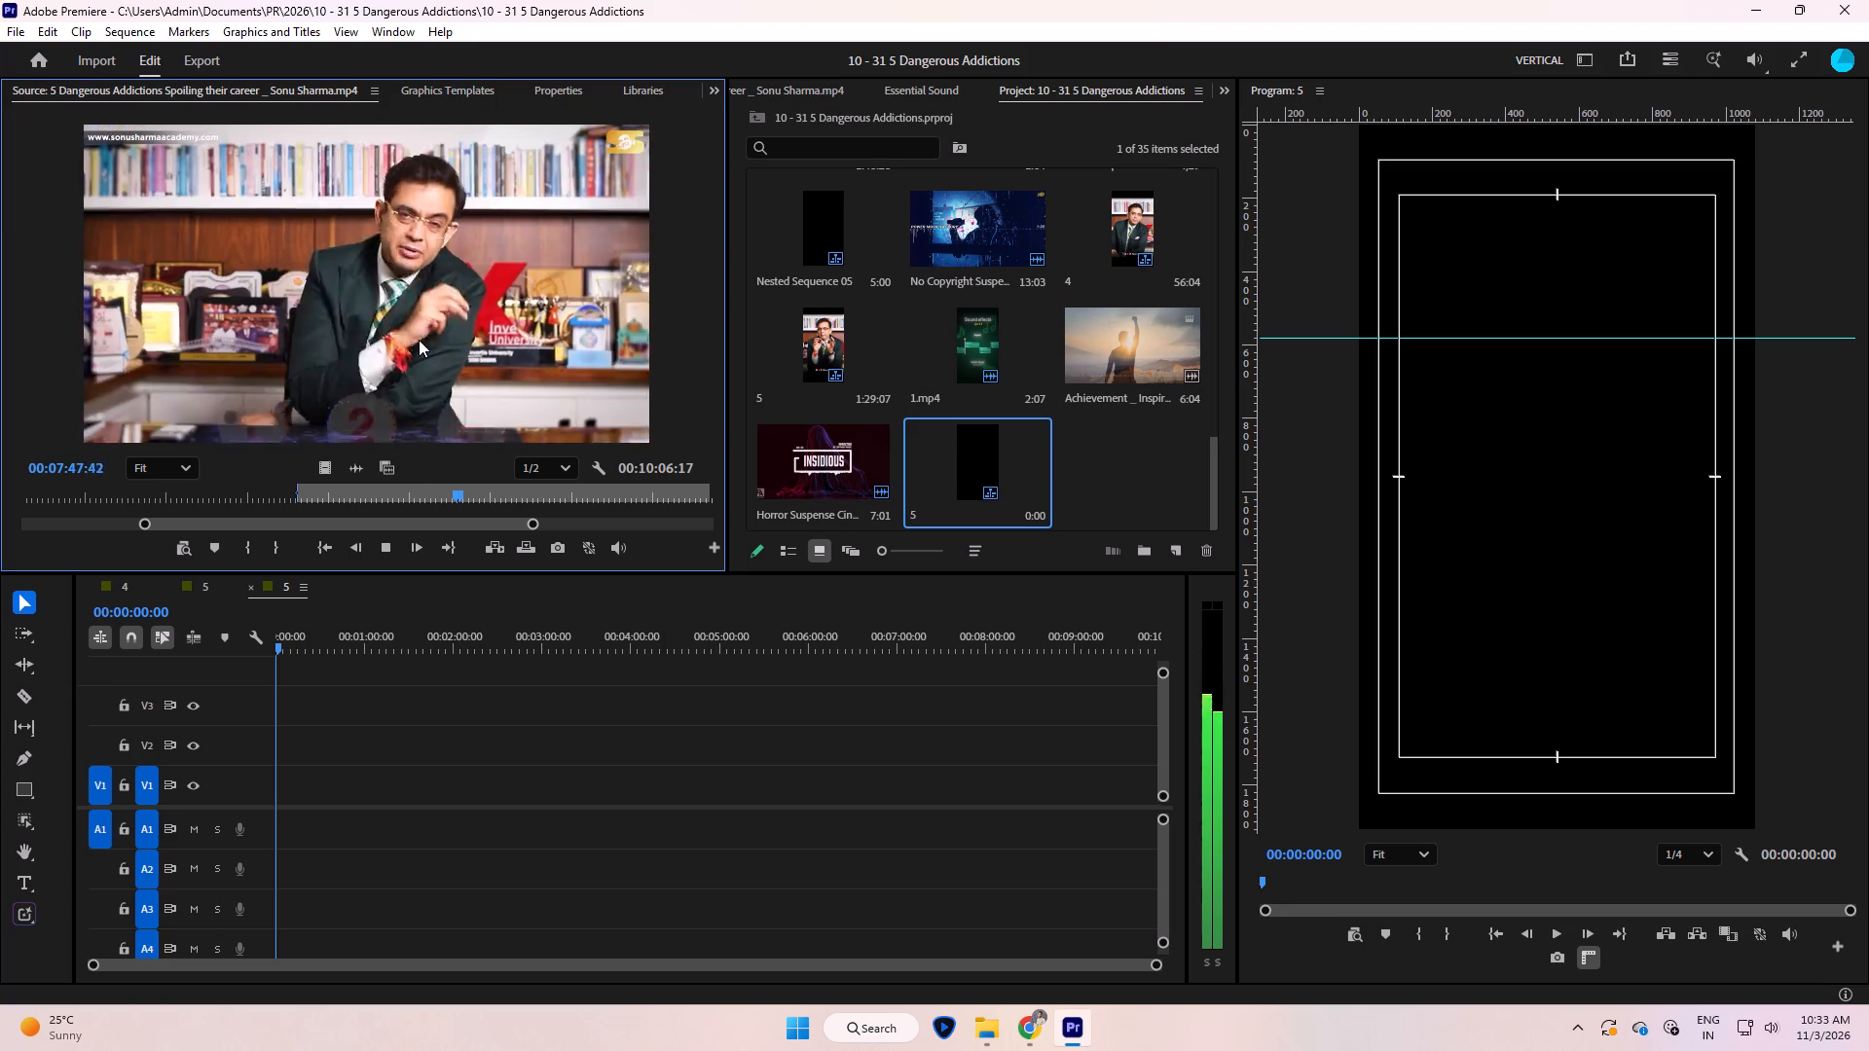
{"action": "left_click", "coordinate": [419, 340]}
{"action": "left_click", "coordinate": [460, 356]}
Mark the source Out point at about 7:47:38, just before the shot with the numbered 1-2-3 graphics.
{"action": "key", "text": "equal"}
{"action": "key", "text": "equal"}
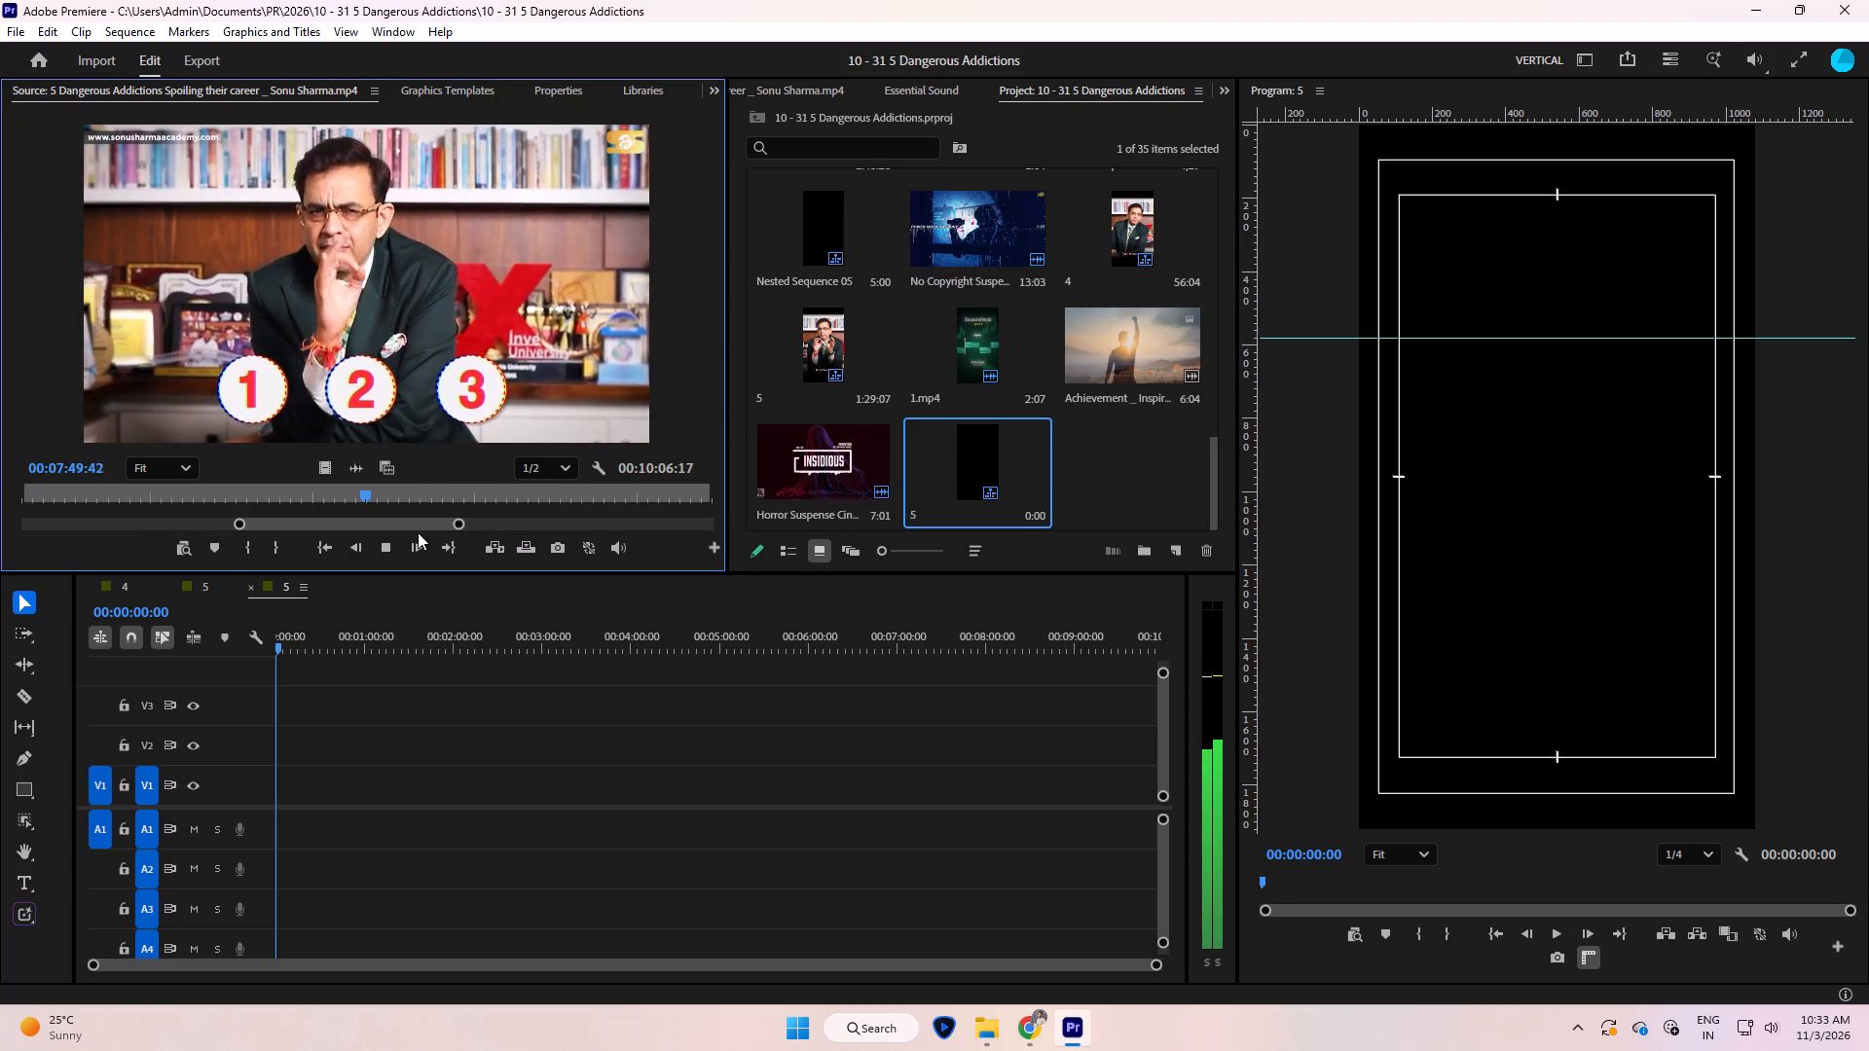
{"action": "key", "text": "minus"}
{"action": "left_click", "coordinate": [323, 498]}
{"action": "key", "text": "space"}
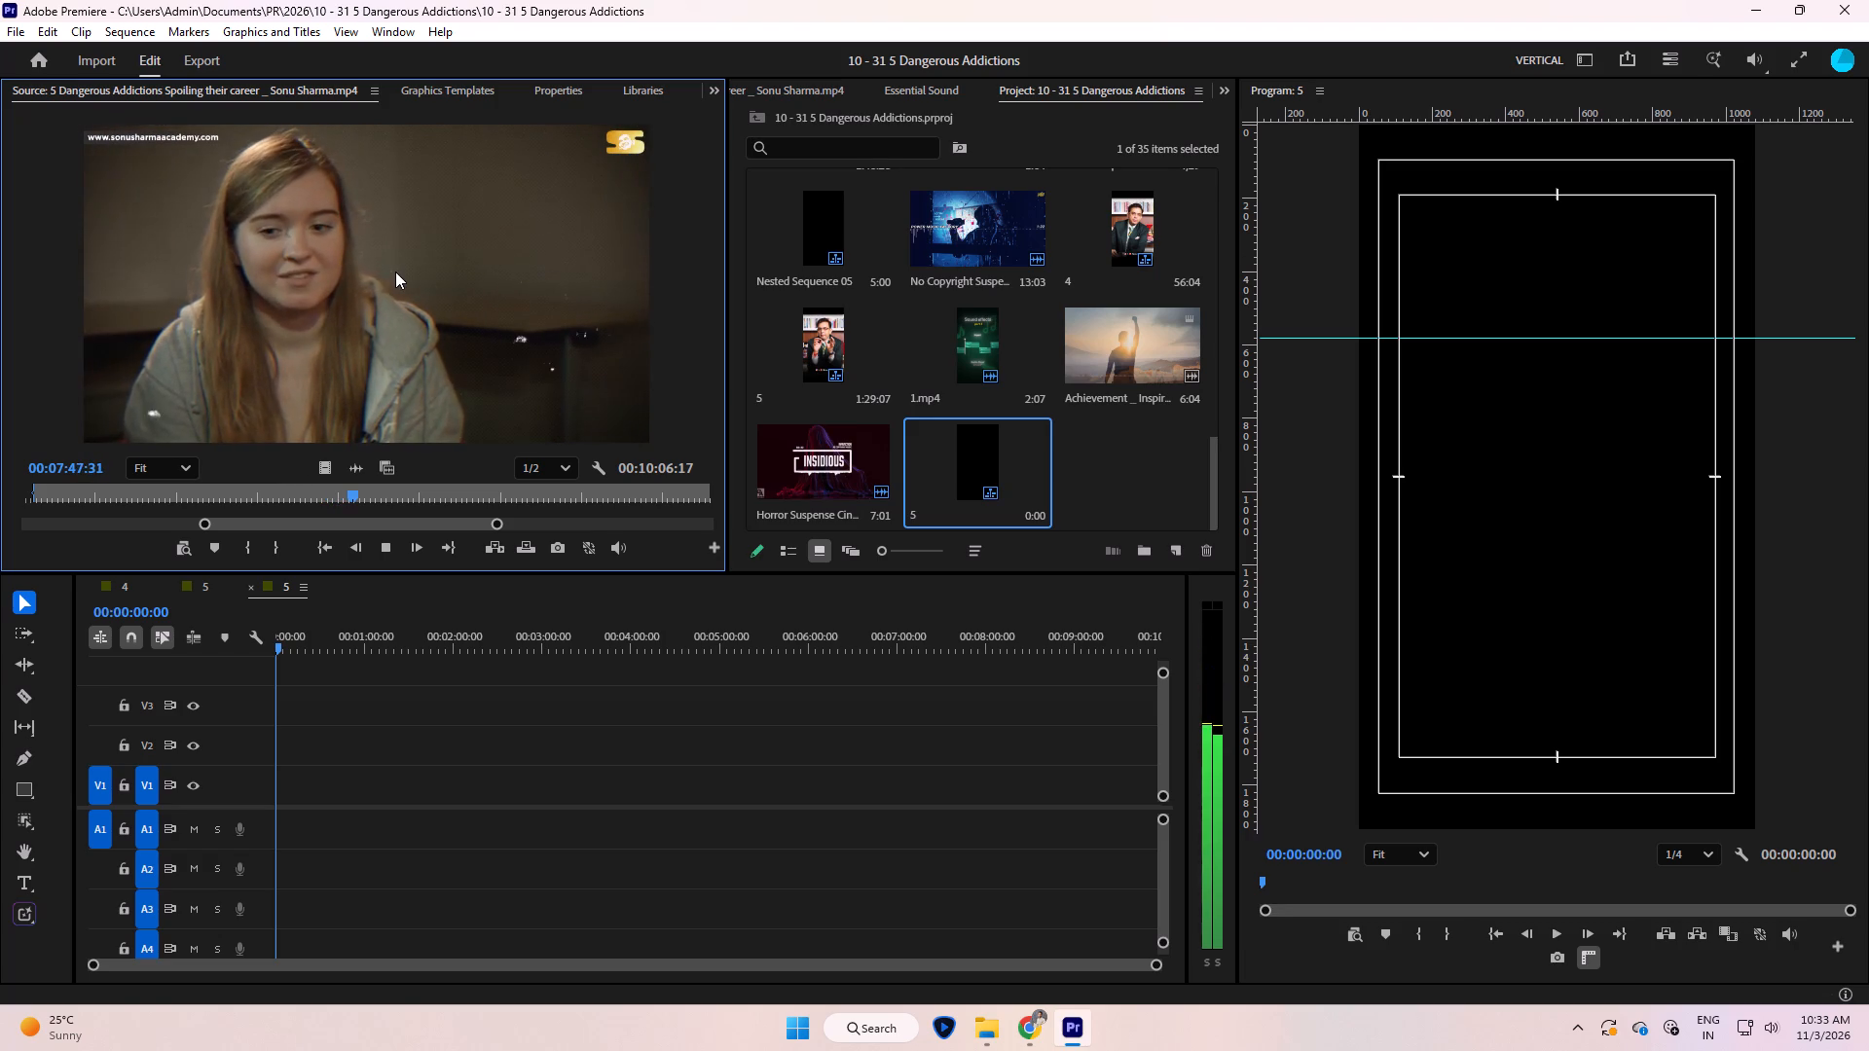
{"action": "key", "text": "space"}
{"action": "key", "text": "space"}
{"action": "key", "text": "space"}
{"action": "key", "text": "Left"}
{"action": "key", "text": "Left"}
{"action": "key", "text": "Left"}
{"action": "key", "text": "Left"}
{"action": "key", "text": "Left"}
{"action": "key", "text": "Left"}
{"action": "key", "text": "Left"}
{"action": "key", "text": "Left"}
{"action": "key", "text": "Left"}
{"action": "key", "text": "Left"}
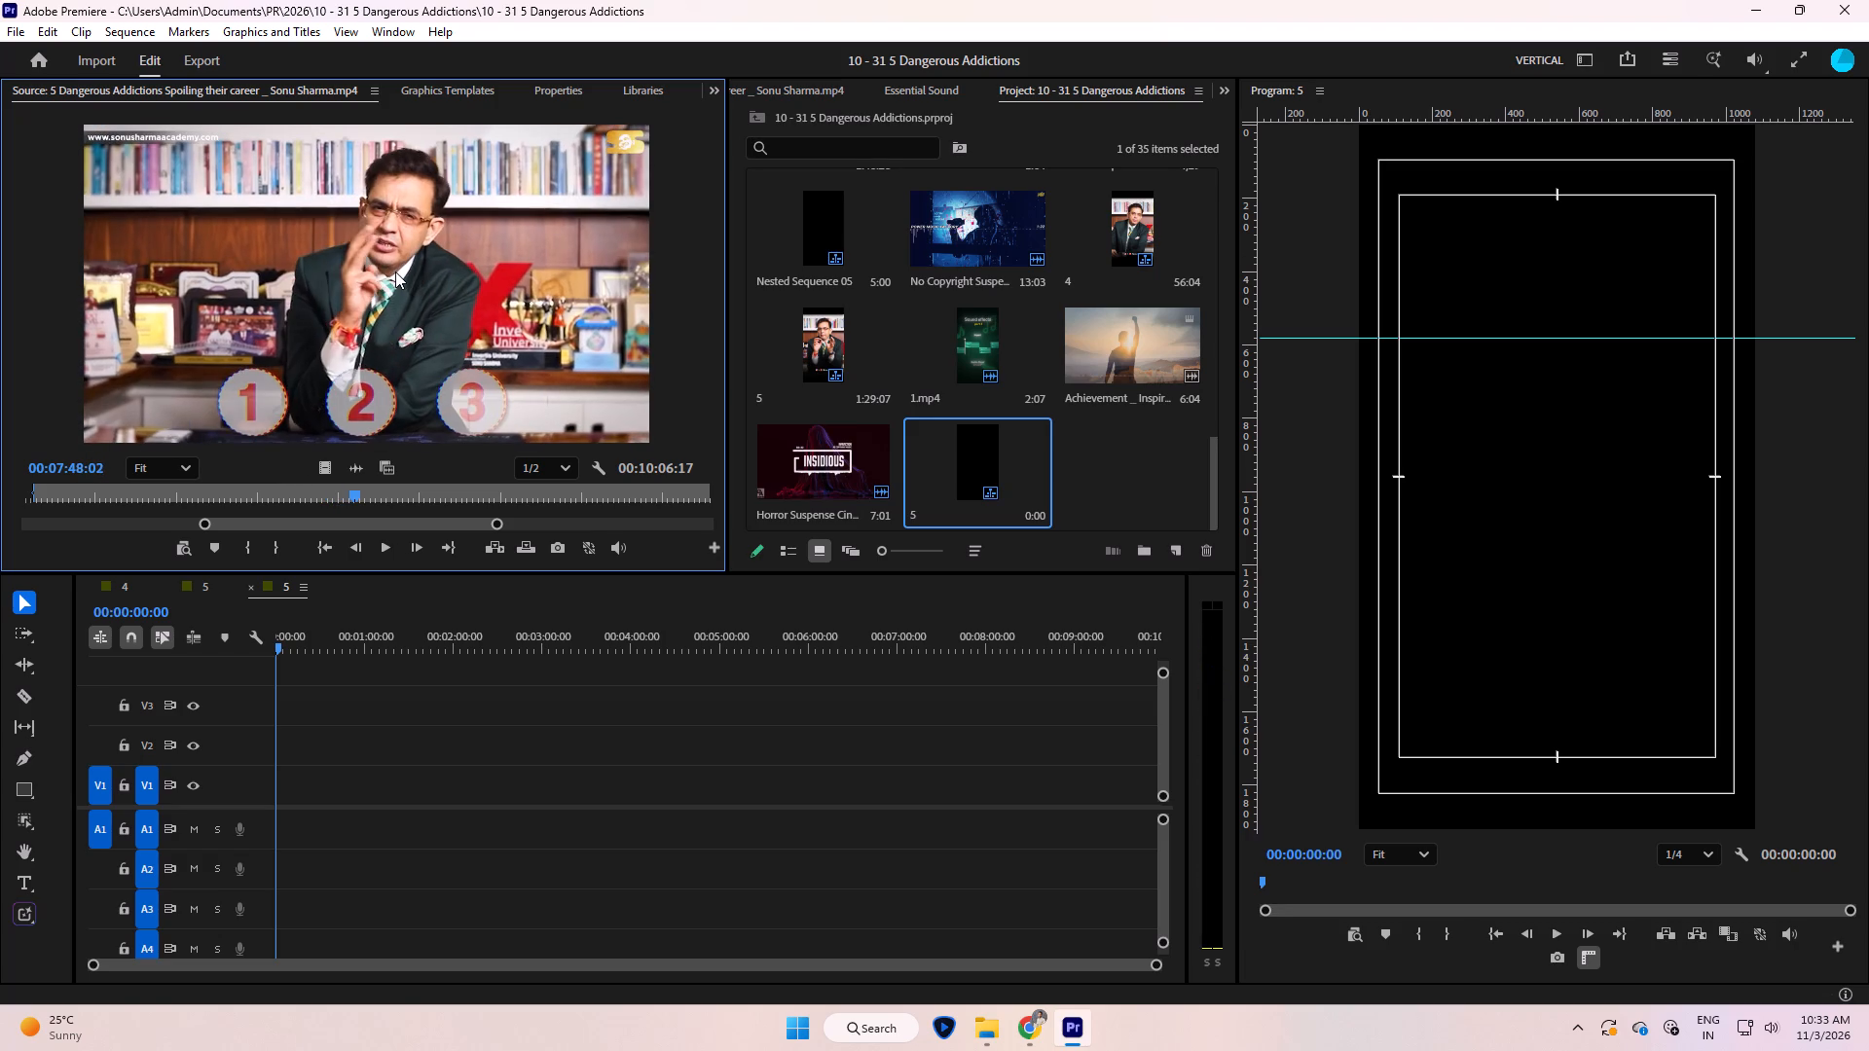
{"action": "key", "text": "Left"}
{"action": "key", "text": "Left"}
{"action": "key", "text": "Left"}
{"action": "key", "text": "Left"}
{"action": "key", "text": "Left"}
{"action": "key", "text": "o"}
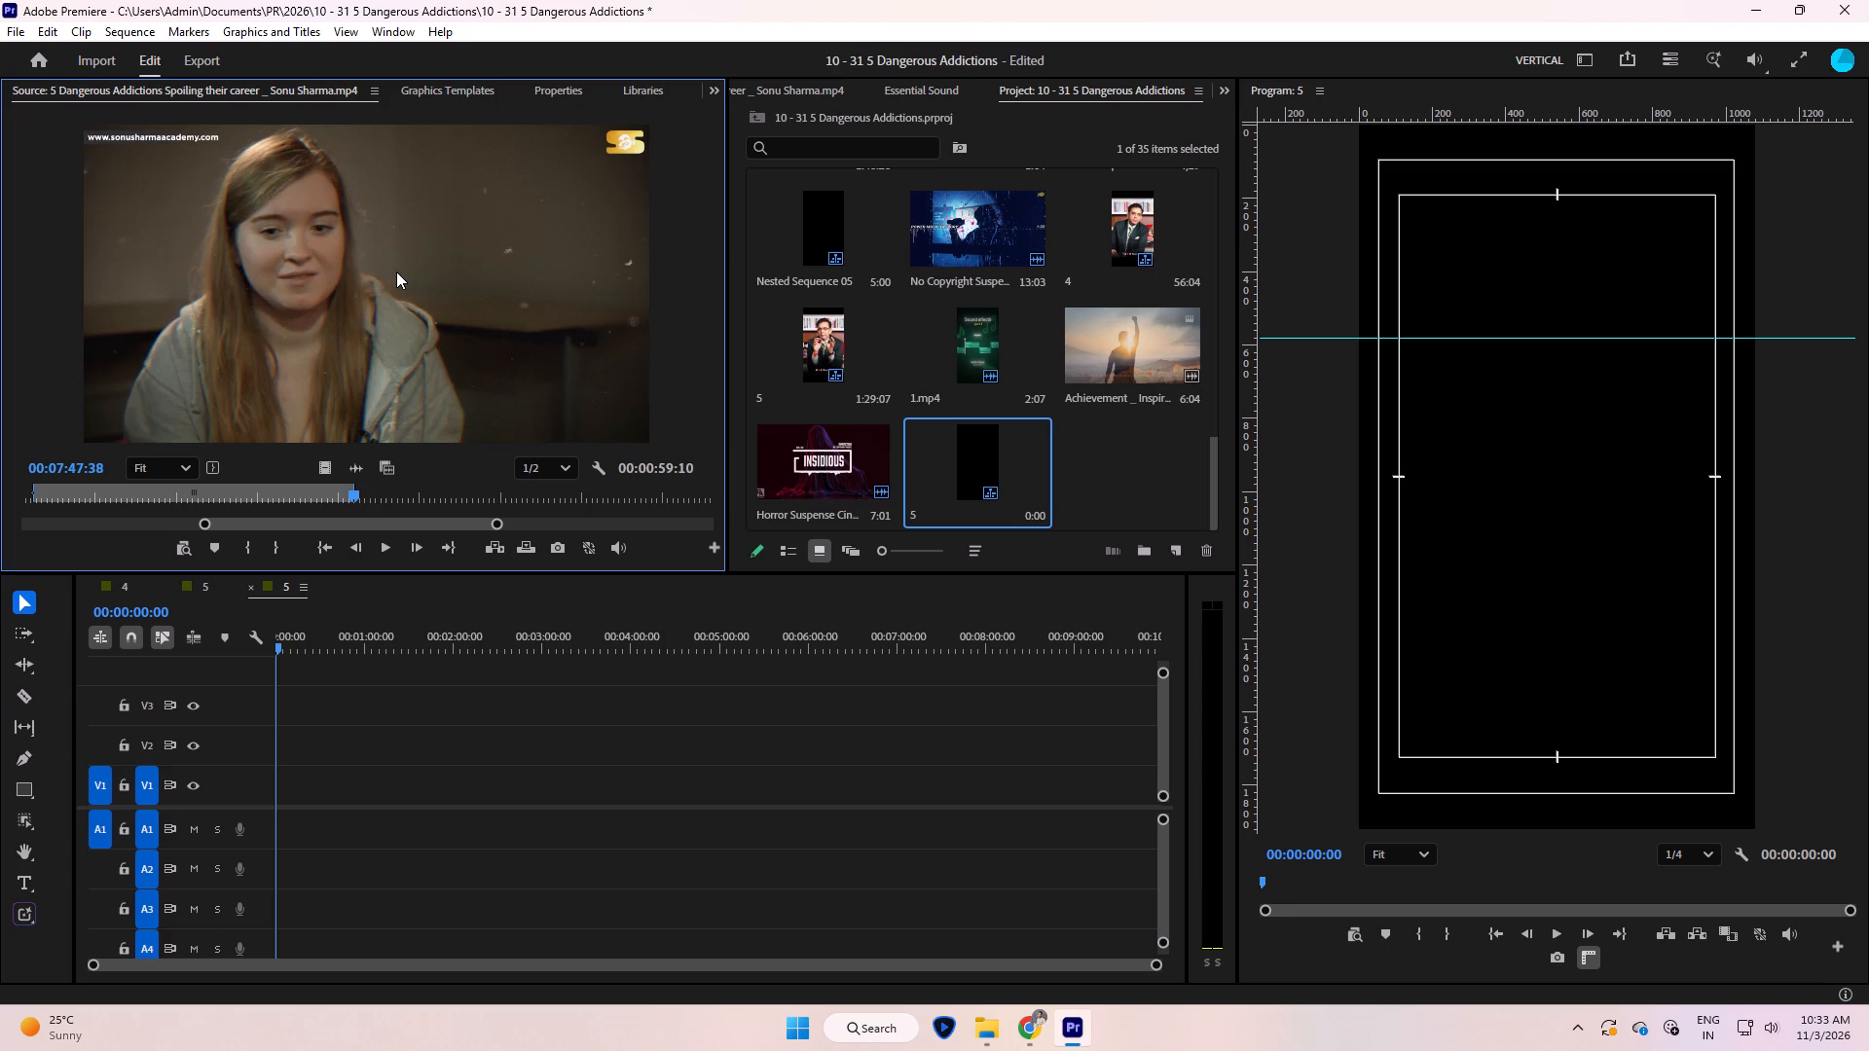
Place the marked passage at the start of V1 and A1 in sequence 5, keeping the existing sequence settings.
{"action": "left_click_drag", "start_coordinate": [369, 242], "coordinate": [261, 779]}
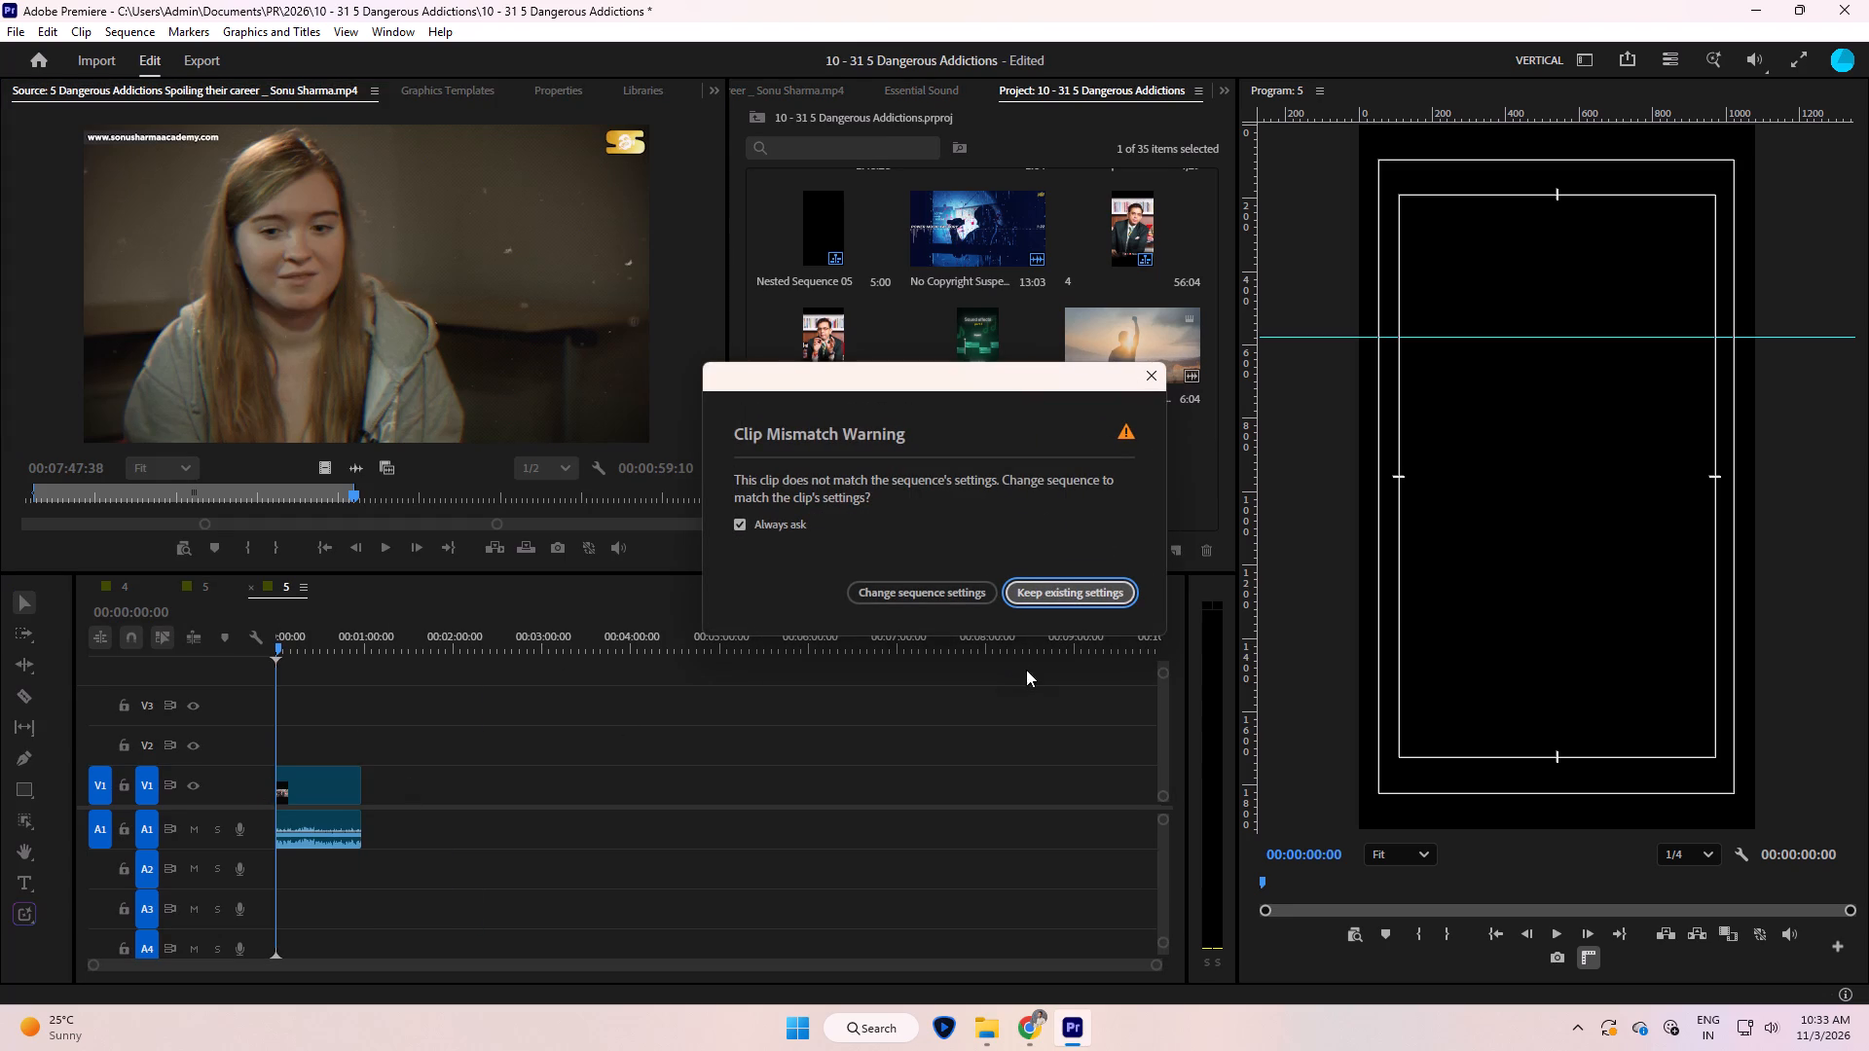
{"action": "left_click", "coordinate": [1074, 590]}
{"action": "left_click", "coordinate": [682, 831]}
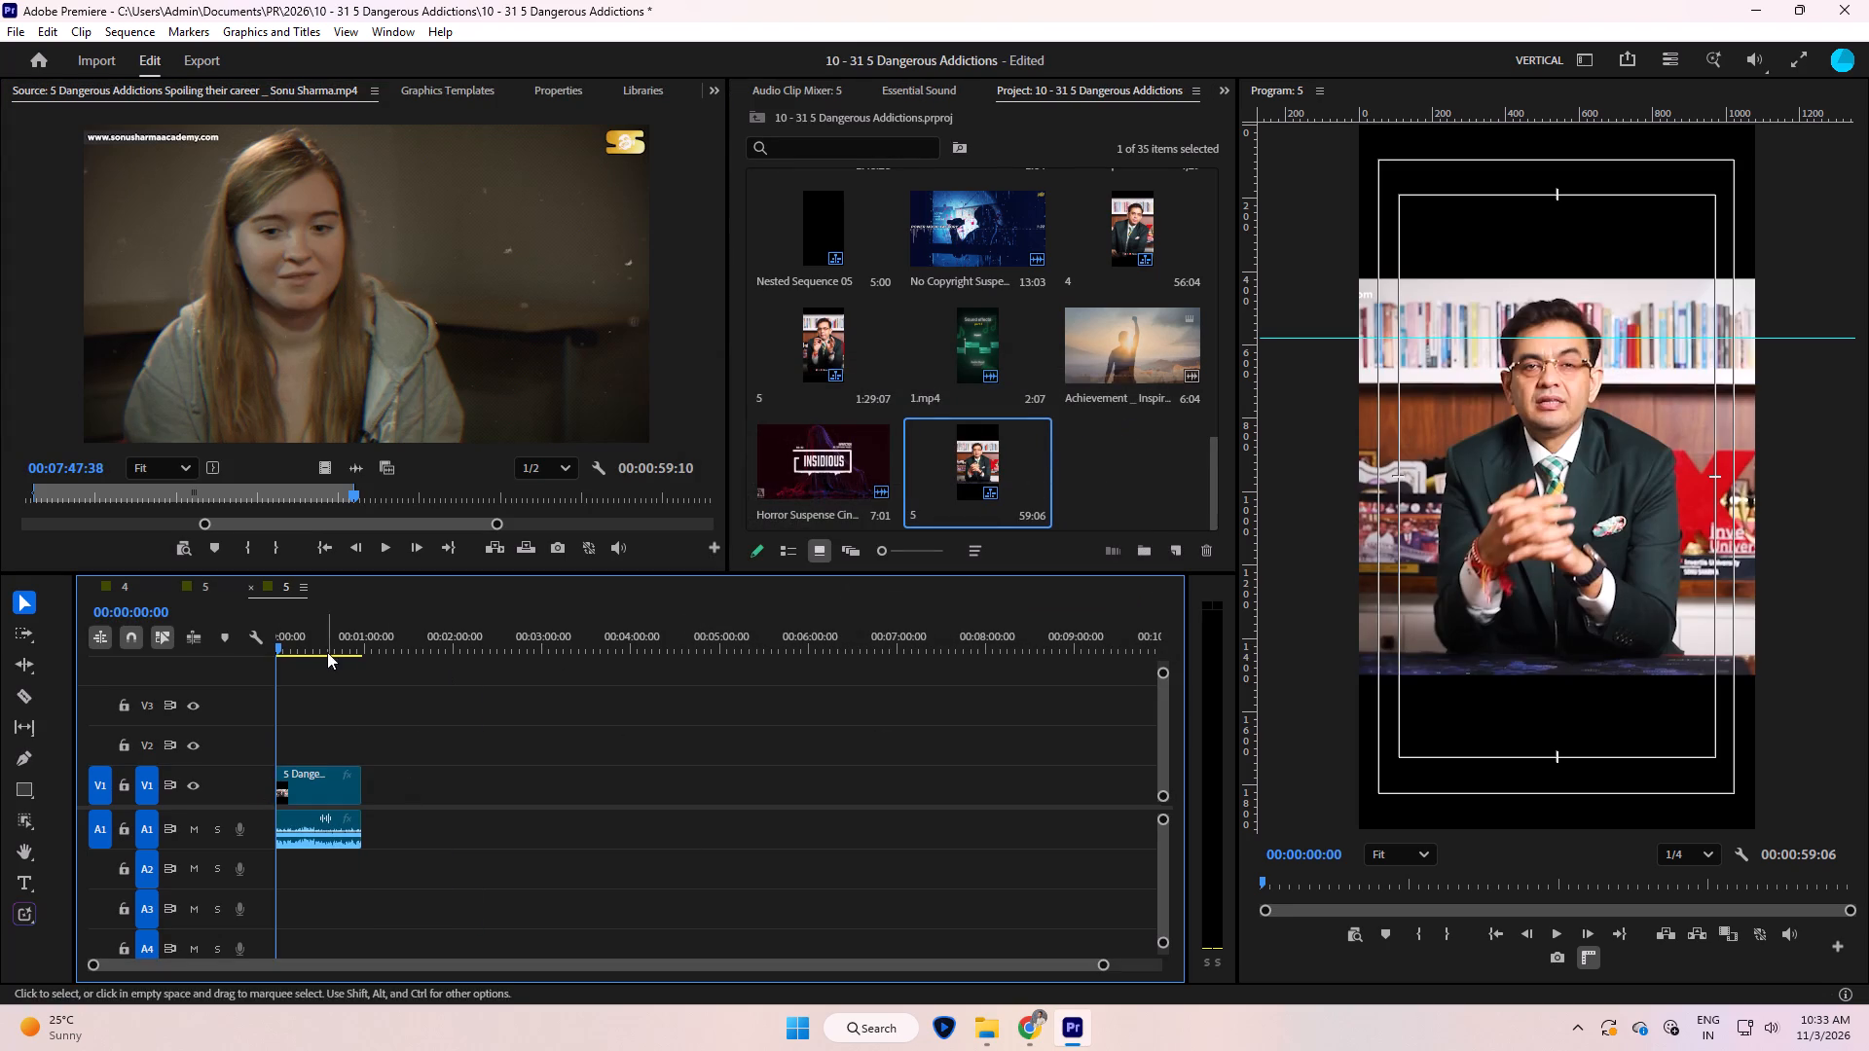
Save the project and set the placed clip's scale to 142 to enlarge it in the vertical frame.
{"action": "left_click_drag", "start_coordinate": [310, 646], "coordinate": [254, 663]}
{"action": "key", "text": "space"}
{"action": "left_click", "coordinate": [660, 735]}
{"action": "key", "text": "equal"}
{"action": "key", "text": "equal"}
{"action": "key", "text": "equal"}
{"action": "key", "text": "minus"}
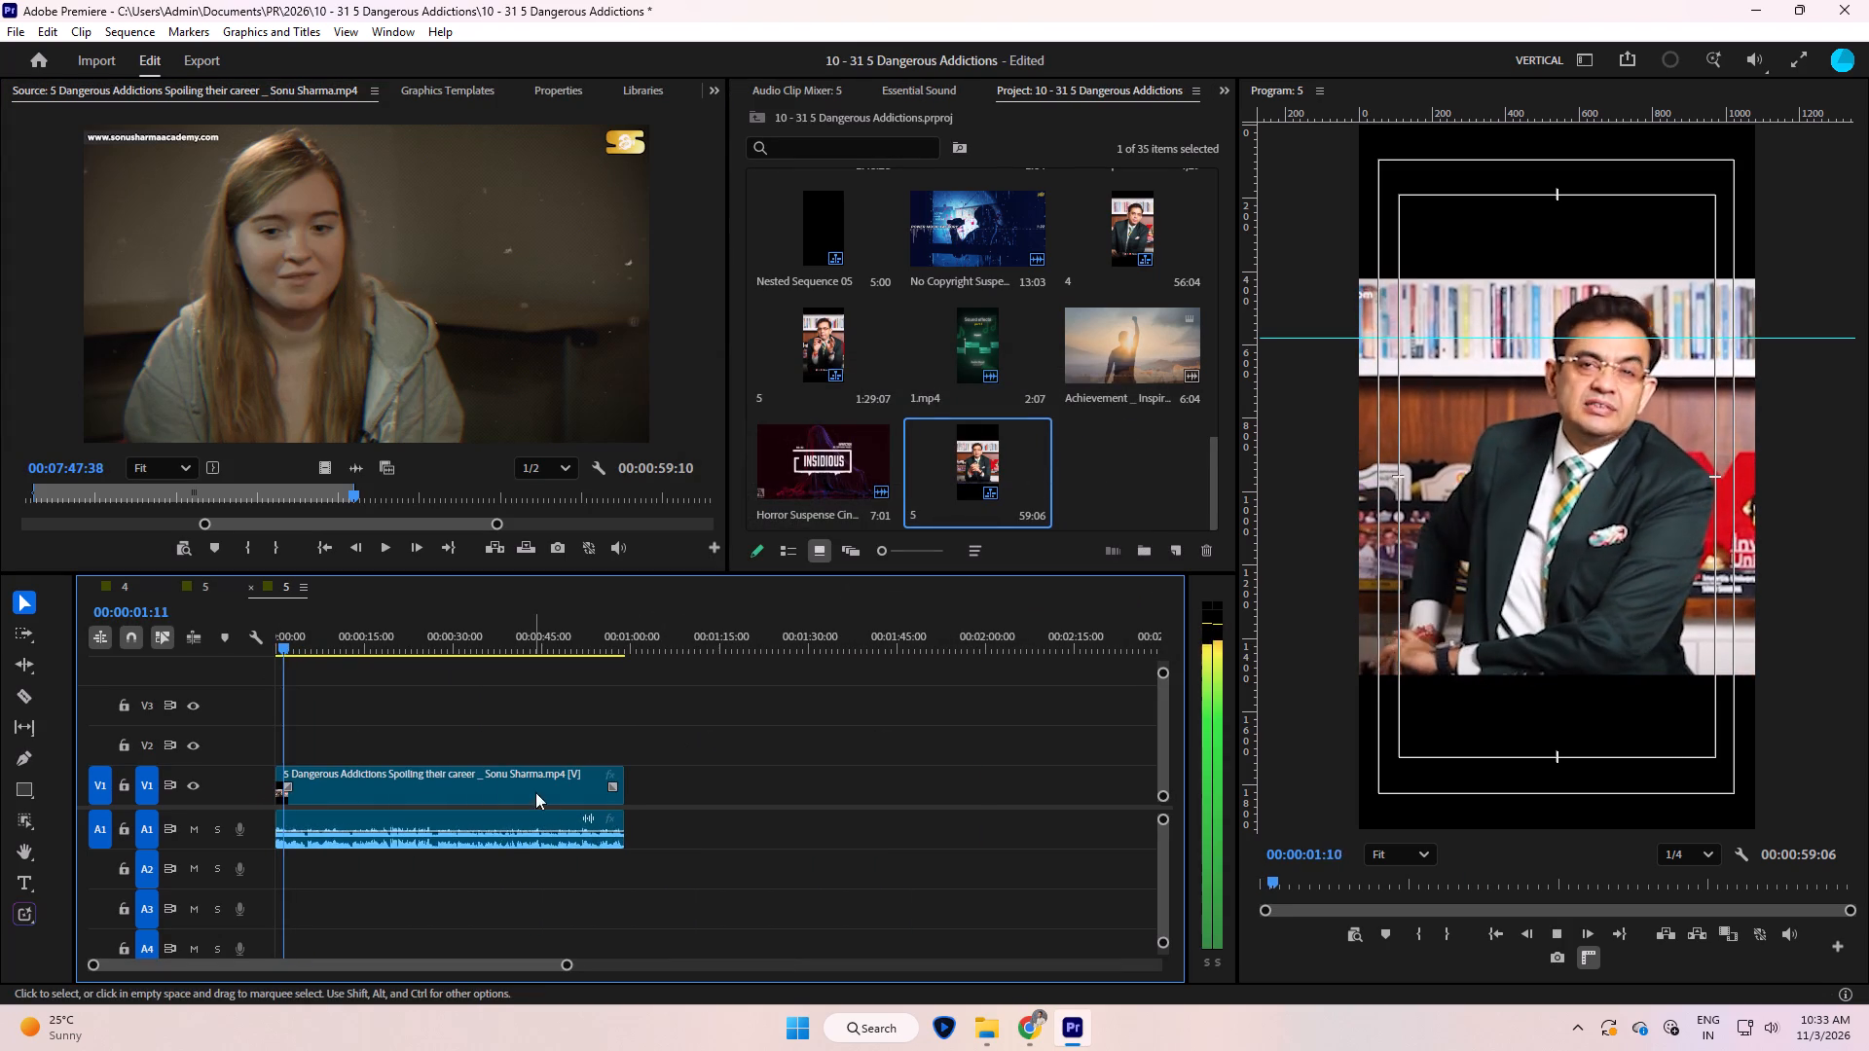
{"action": "left_click", "coordinate": [533, 787]}
{"action": "key", "text": "e"}
{"action": "key", "text": "ctrl+s"}
{"action": "left_click", "coordinate": [530, 795]}
{"action": "key", "text": "space"}
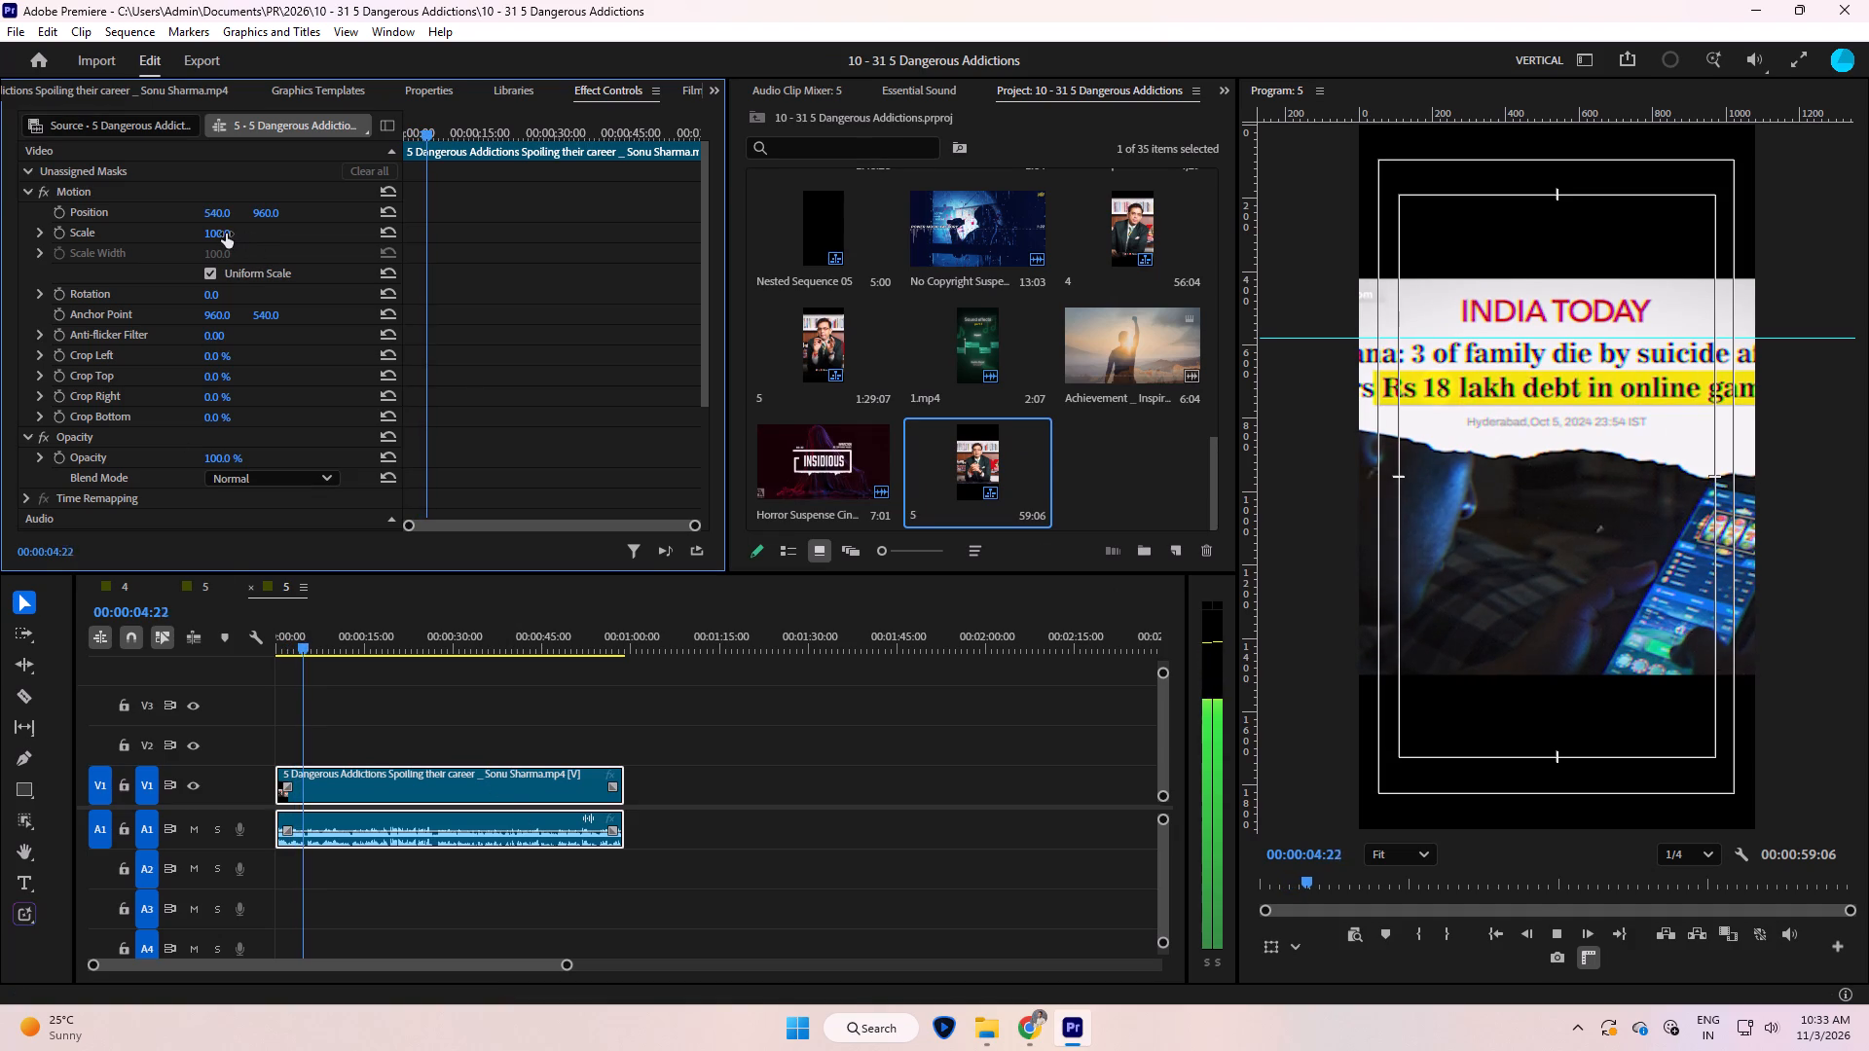
{"action": "key", "text": "space"}
{"action": "left_click_drag", "start_coordinate": [226, 234], "coordinate": [263, 213]}
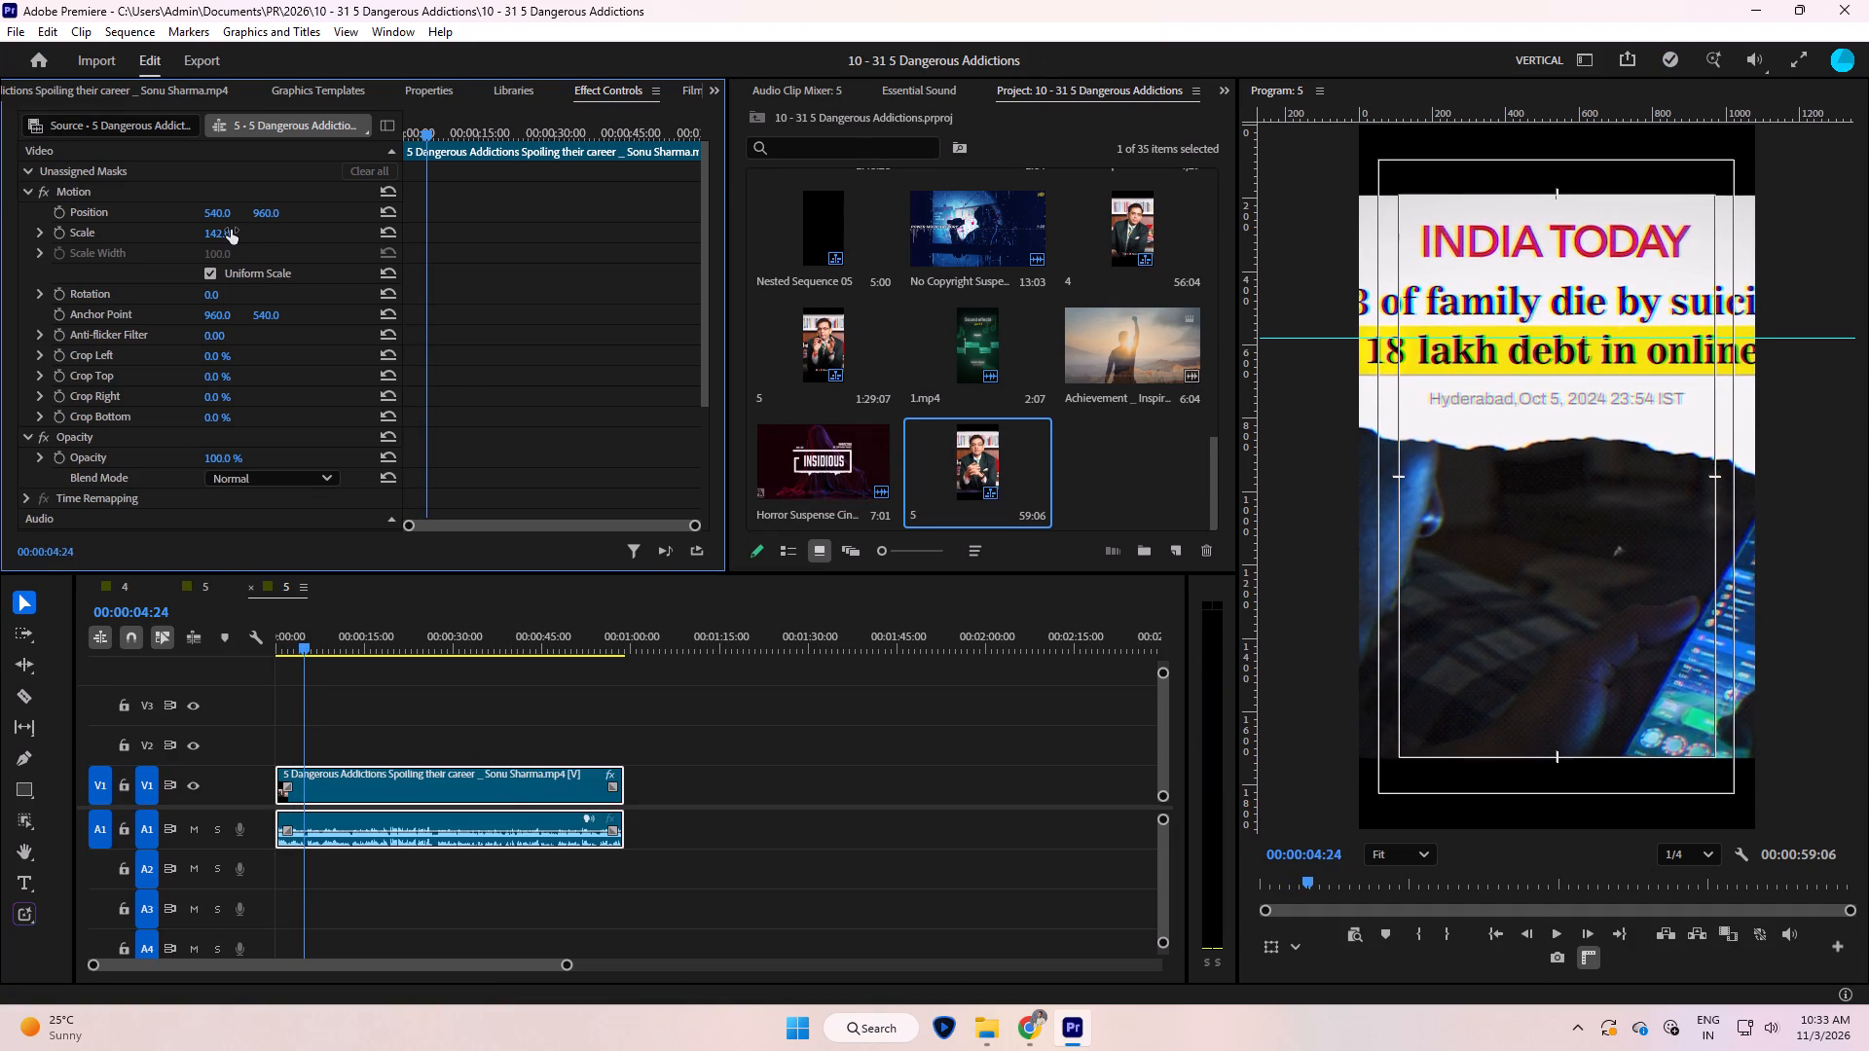
{"action": "left_click", "coordinate": [659, 709]}
Keyframe the clip's position from its first frame and shift X to 440 at about 00:00:00:25 to keep the speaker centred.
{"action": "key", "text": "Up"}
{"action": "left_click", "coordinate": [467, 789]}
{"action": "key", "text": "space"}
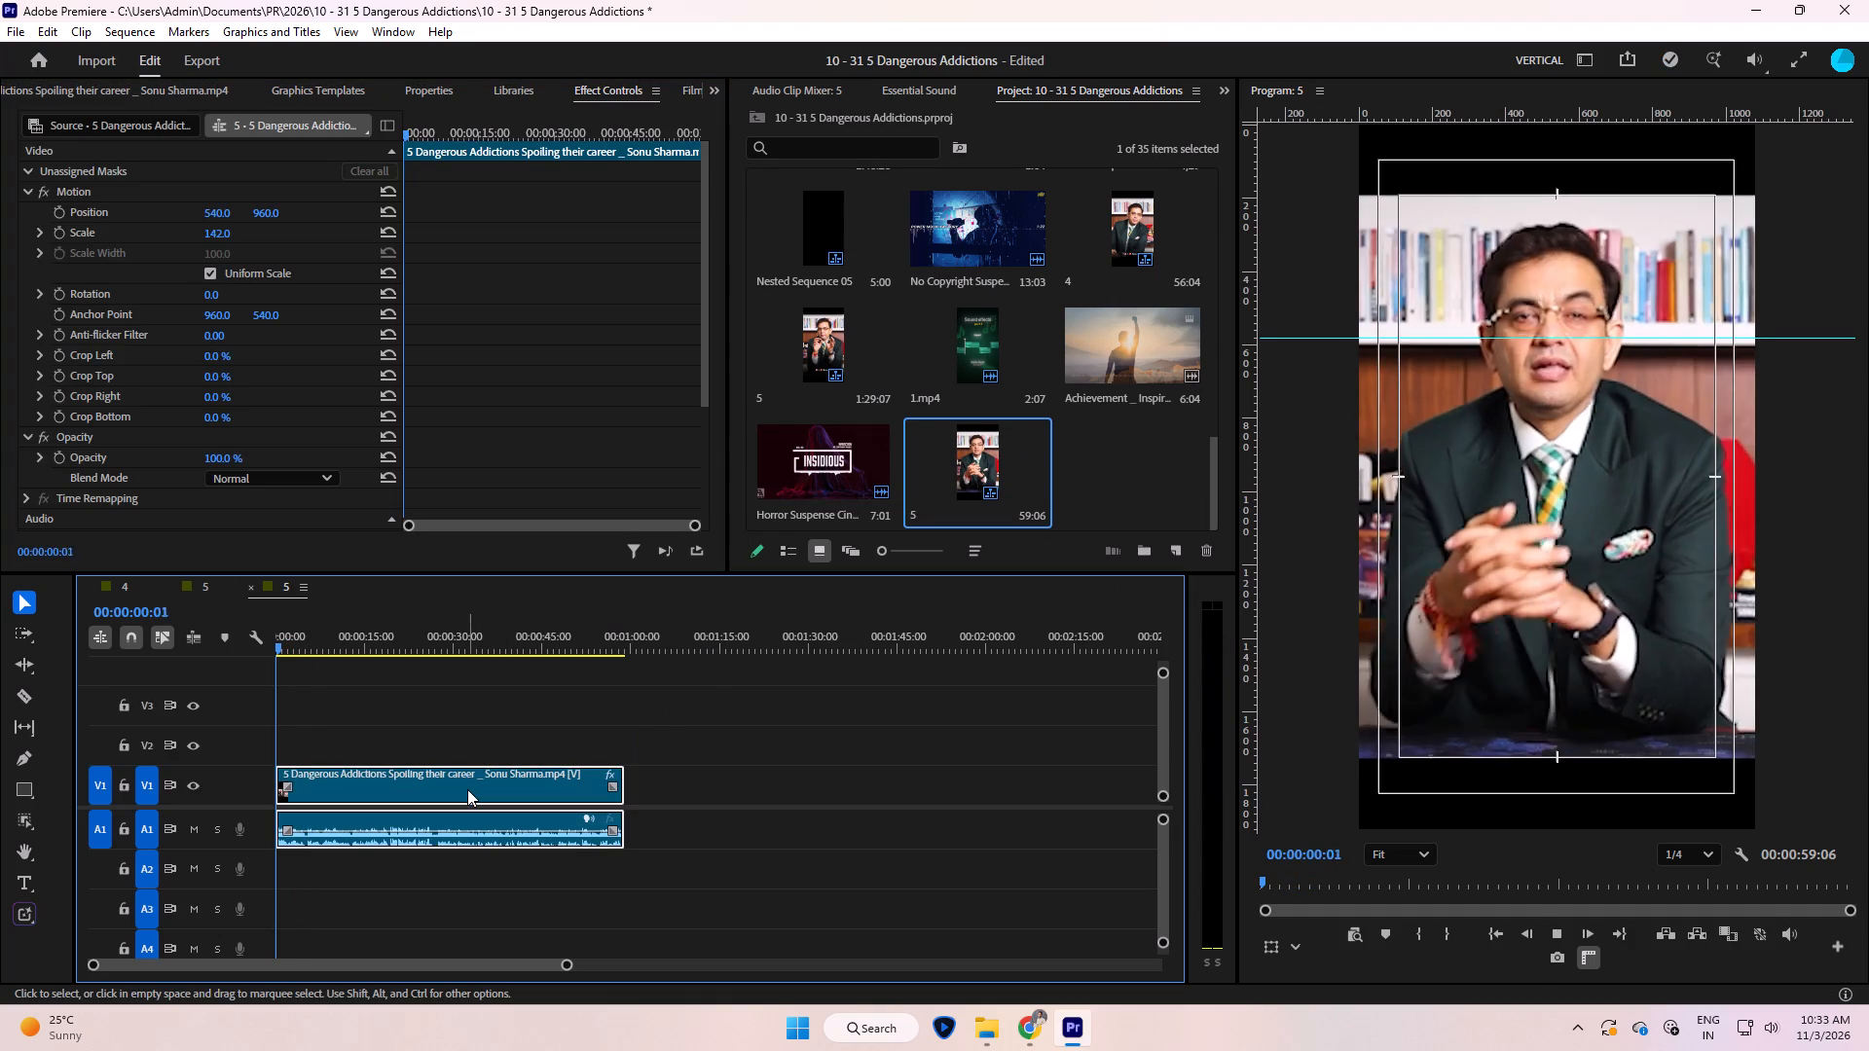
{"action": "key", "text": "space"}
{"action": "key", "text": "Up"}
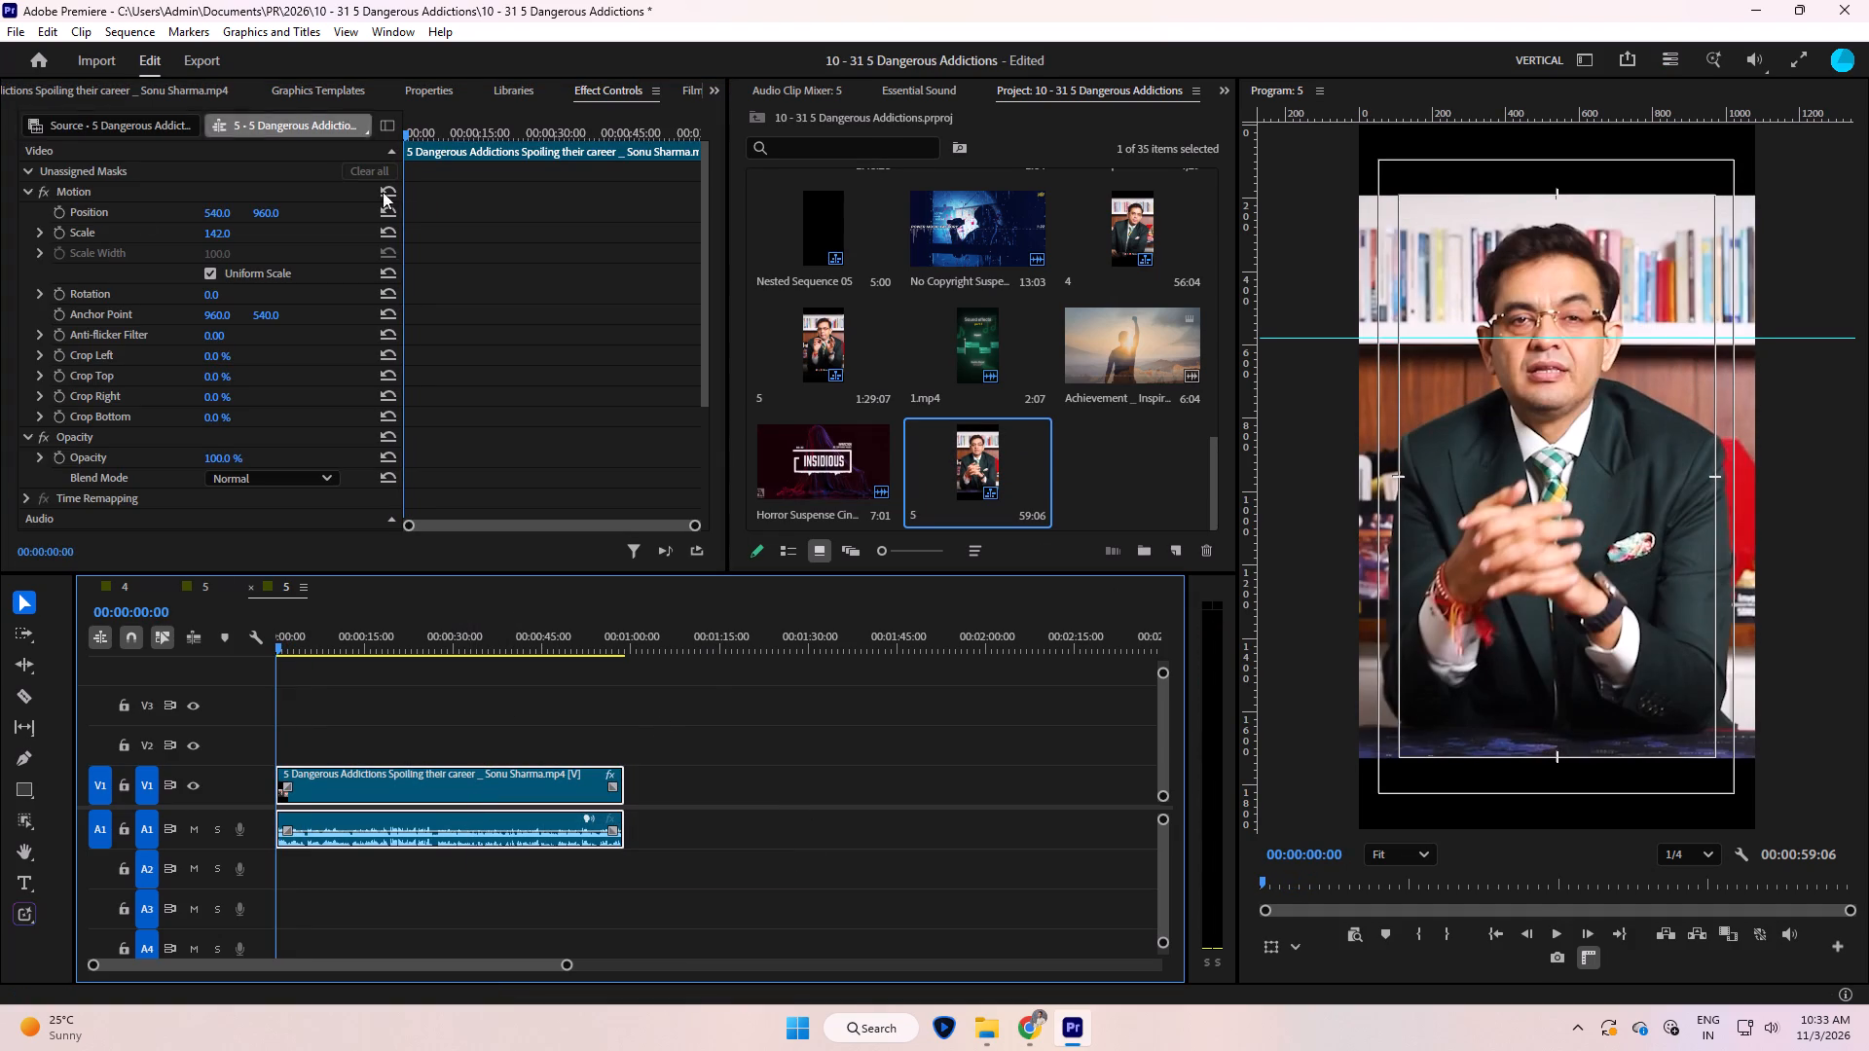
{"action": "left_click", "coordinate": [57, 214]}
{"action": "key", "text": "space"}
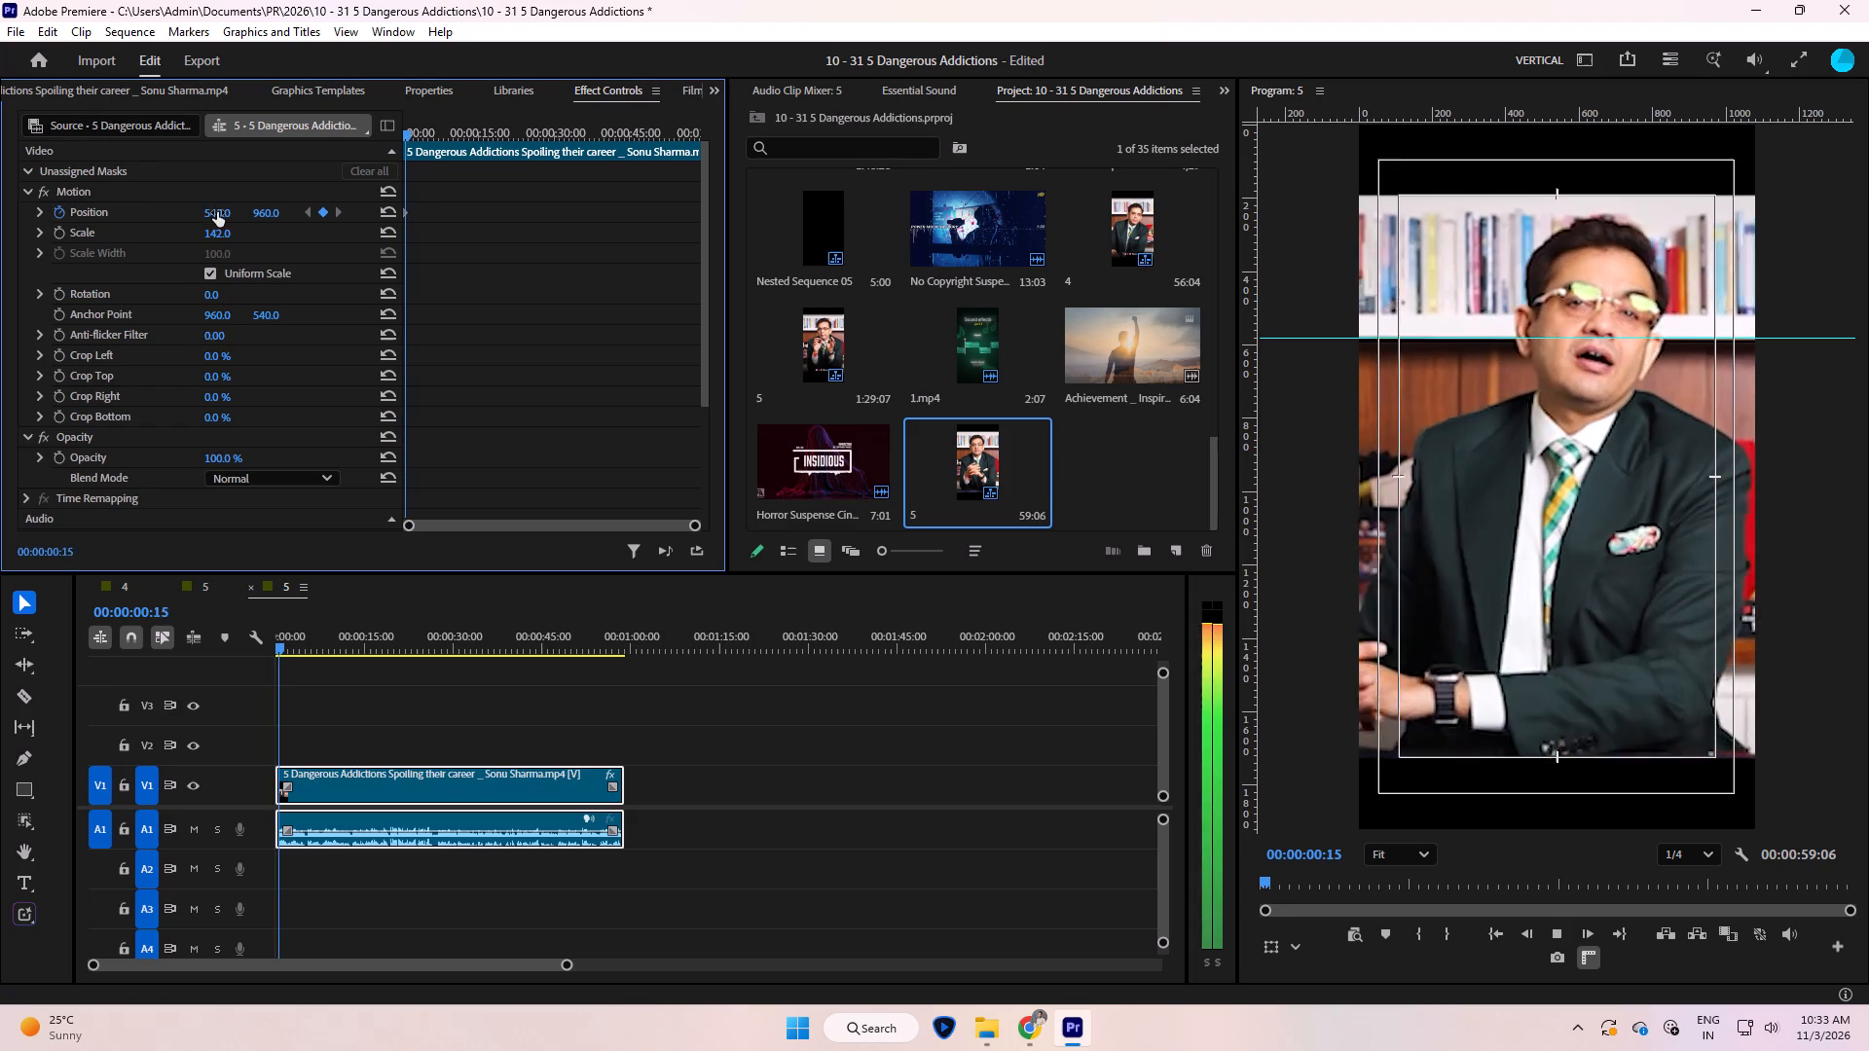
{"action": "key", "text": "space"}
{"action": "left_click_drag", "start_coordinate": [222, 212], "coordinate": [143, 277]}
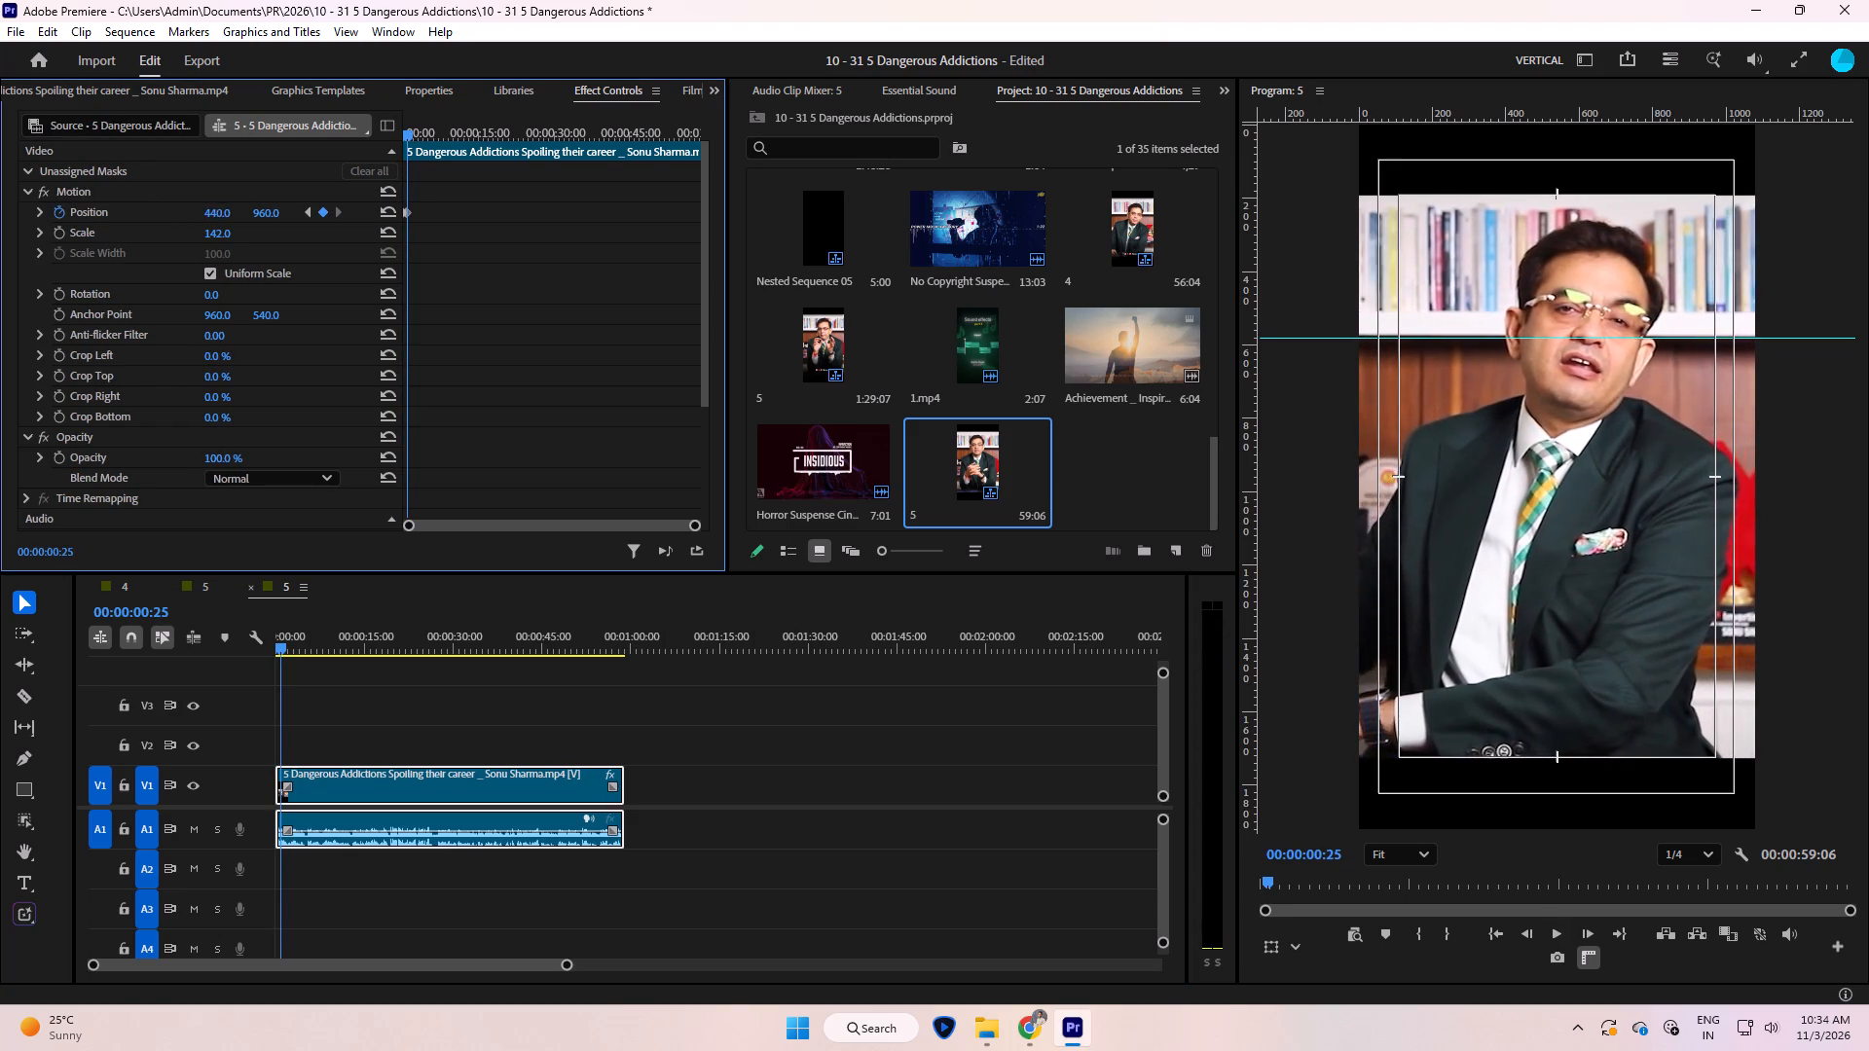
{"action": "left_click_drag", "start_coordinate": [143, 277], "coordinate": [143, 283]}
{"action": "key", "text": "space"}
{"action": "key", "text": "space"}
Keyframe further horizontal shifts following the speaker, ending at X 489 before the India Today headline, and review the motion.
{"action": "left_click_drag", "start_coordinate": [226, 209], "coordinate": [212, 218]}
{"action": "key", "text": "space"}
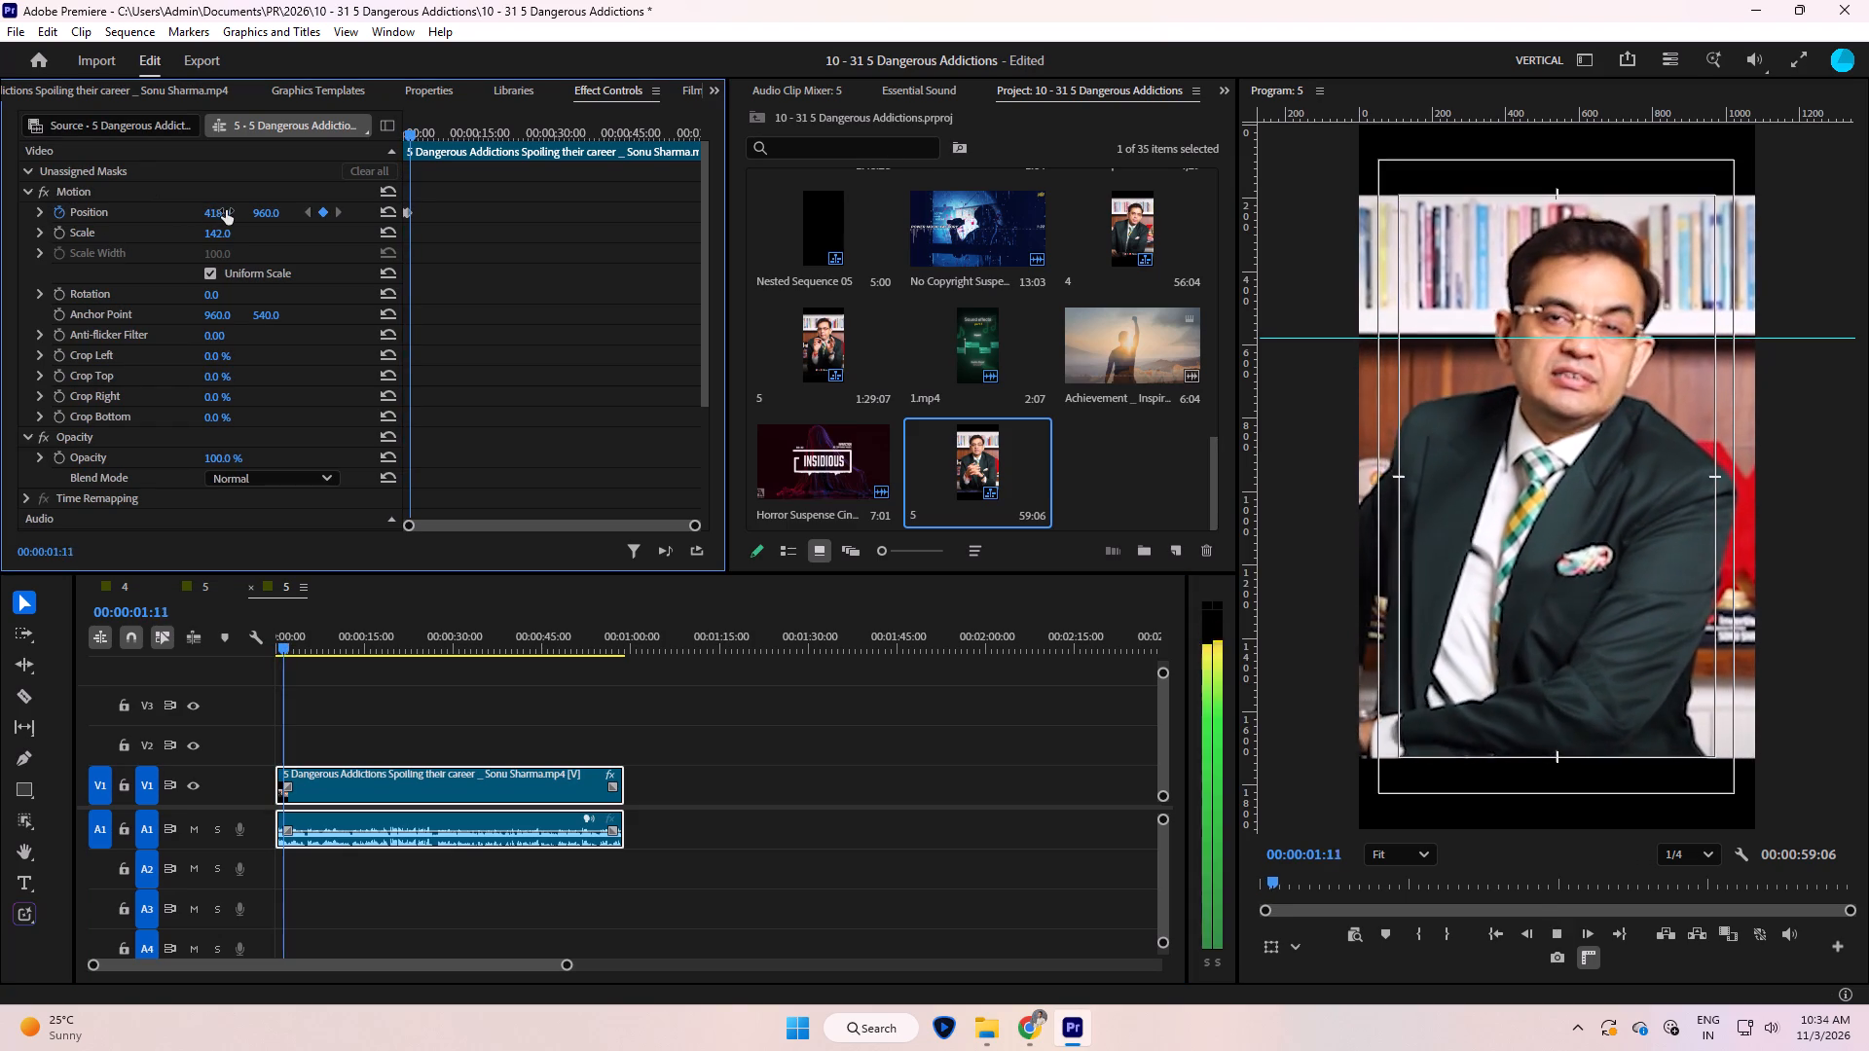
{"action": "key", "text": "space"}
{"action": "left_click_drag", "start_coordinate": [226, 210], "coordinate": [241, 211]}
{"action": "key", "text": "space"}
{"action": "left_click_drag", "start_coordinate": [226, 209], "coordinate": [252, 209]}
{"action": "key", "text": "space"}
{"action": "key", "text": "space"}
{"action": "key", "text": "space"}
{"action": "left_click_drag", "start_coordinate": [227, 209], "coordinate": [256, 209]}
{"action": "key", "text": "space"}
{"action": "key", "text": "space"}
{"action": "left_click_drag", "start_coordinate": [405, 117], "coordinate": [378, 127]}
{"action": "key", "text": "space"}
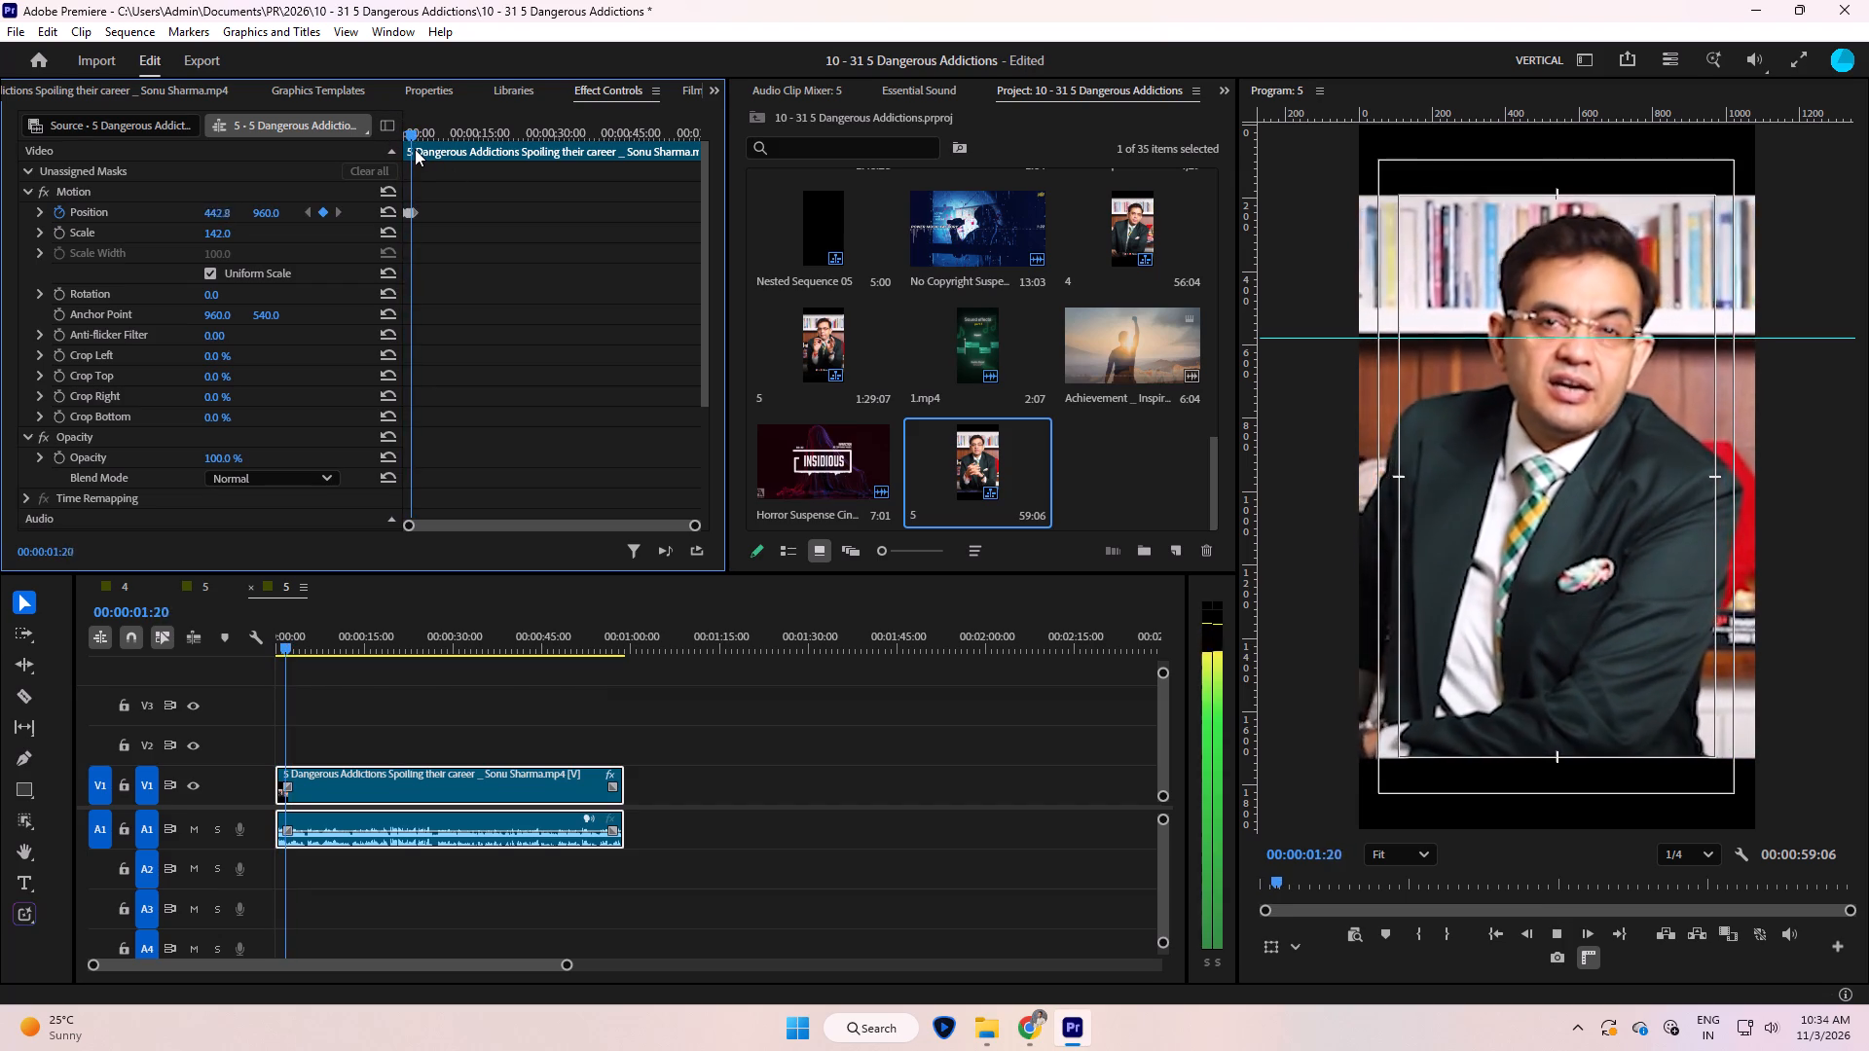
{"action": "key", "text": "space"}
{"action": "left_click_drag", "start_coordinate": [560, 380], "coordinate": [566, 394]}
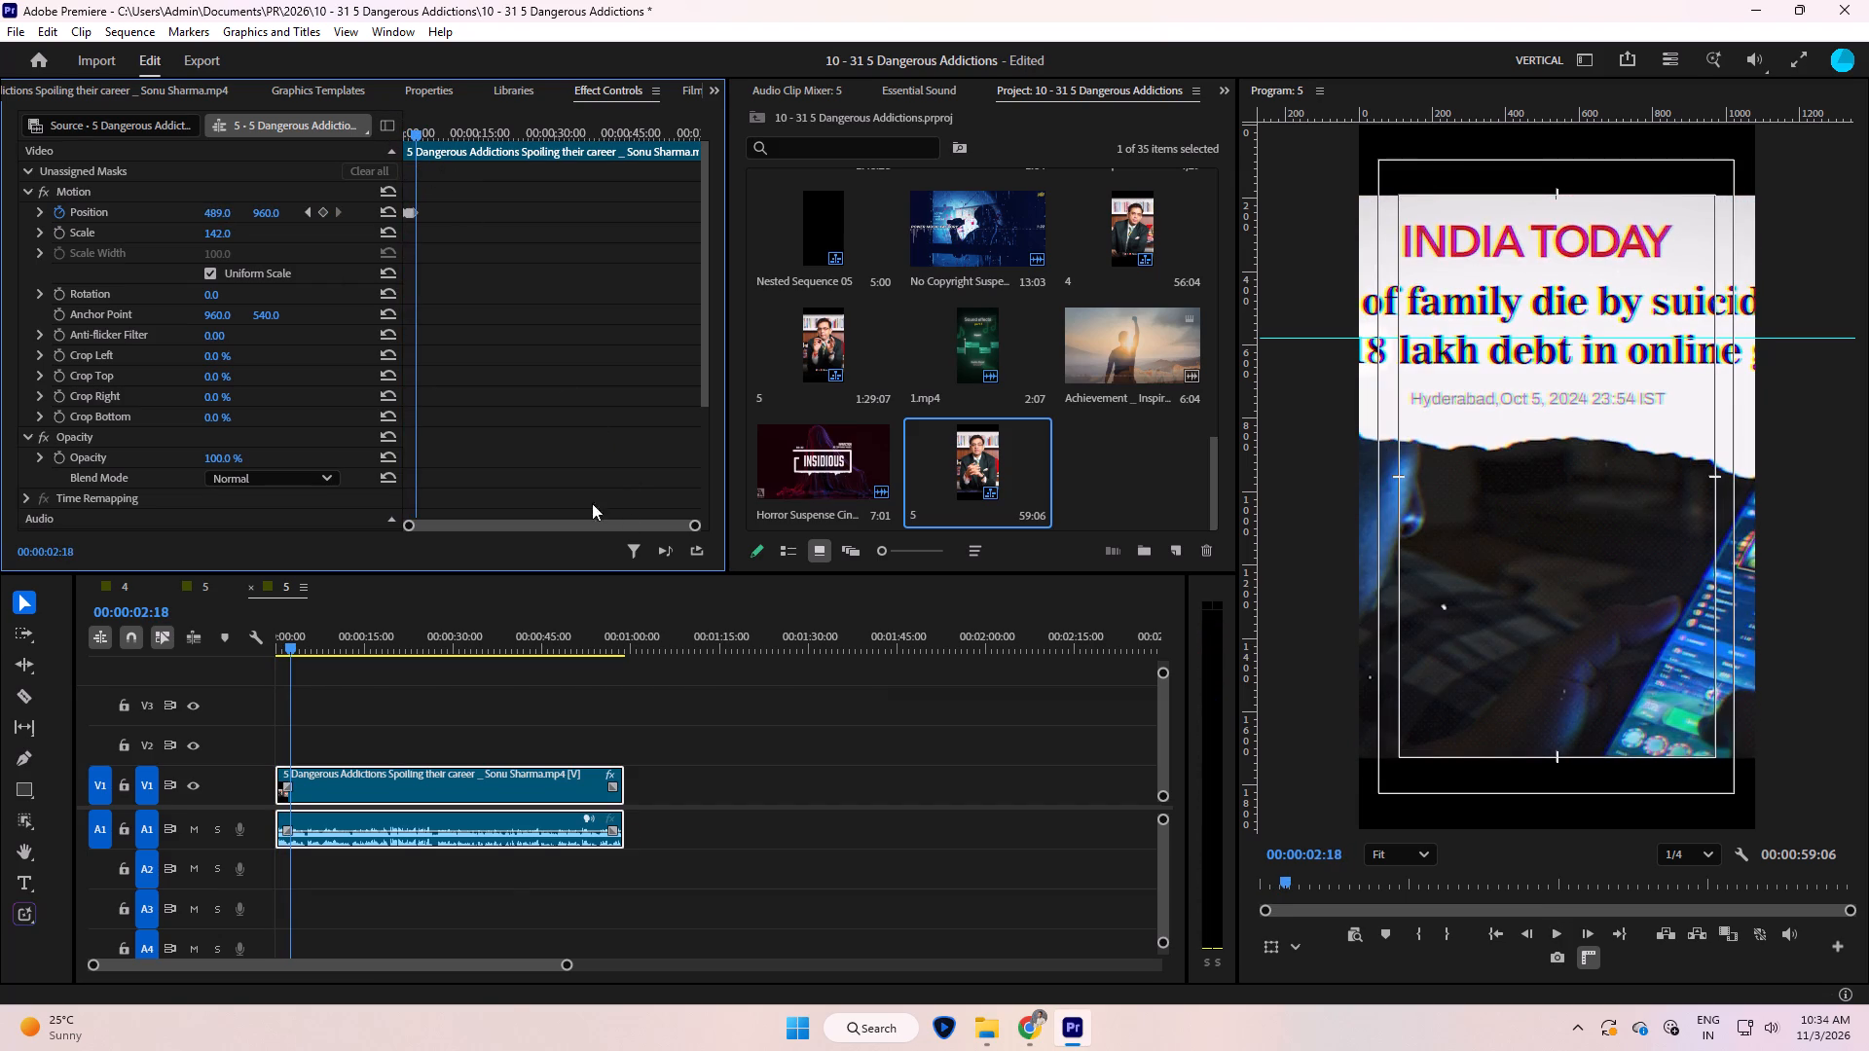
Cut the clip at about 00:00:02:09, where the India Today headline shot begins.
{"action": "left_click", "coordinate": [544, 740]}
{"action": "key", "text": "Left"}
{"action": "key", "text": "Left"}
{"action": "key", "text": "Left"}
{"action": "key", "text": "Left"}
{"action": "key", "text": "Left"}
{"action": "key", "text": "Left"}
{"action": "key", "text": "Left"}
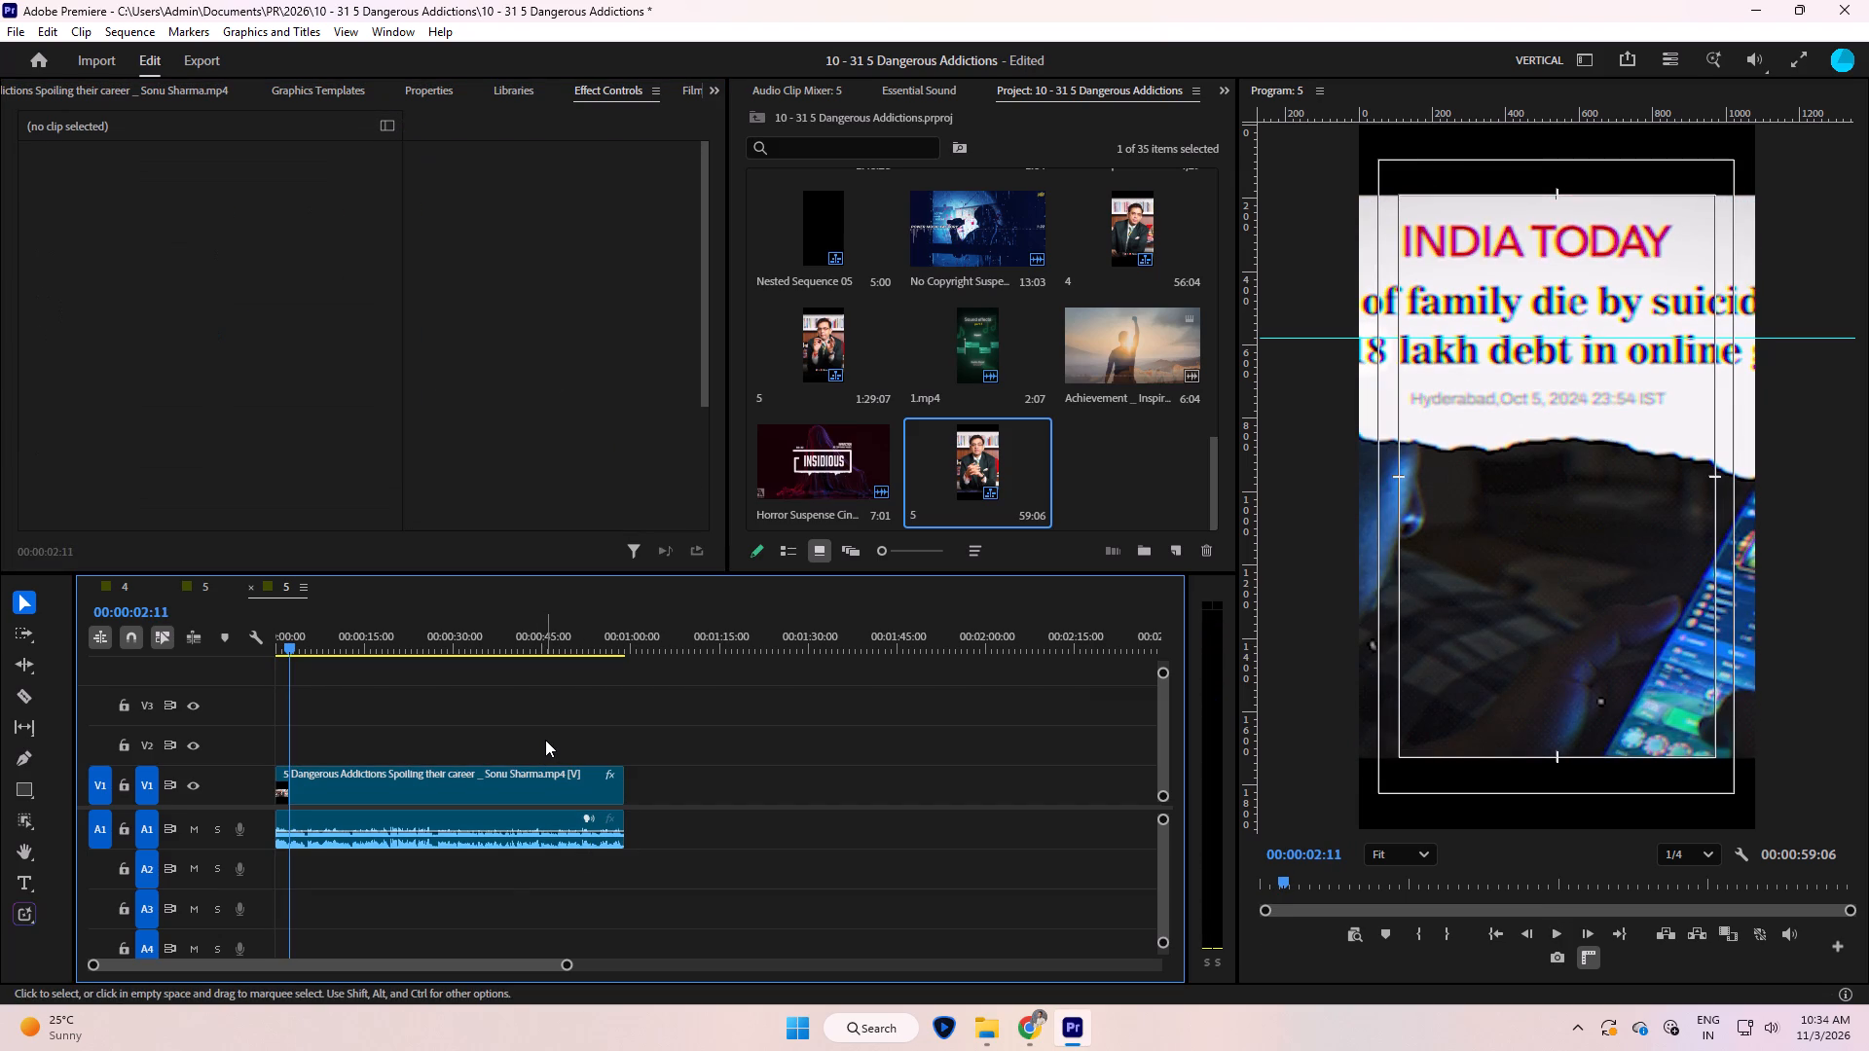
{"action": "left_click", "coordinate": [546, 740]}
{"action": "key", "text": "equal"}
{"action": "key", "text": "equal"}
{"action": "key", "text": "equal"}
{"action": "key", "text": "equal"}
{"action": "key", "text": "Left"}
{"action": "key", "text": "Left"}
{"action": "key", "text": "Left"}
{"action": "key", "text": "Left"}
{"action": "key", "text": "Left"}
{"action": "key", "text": "Left"}
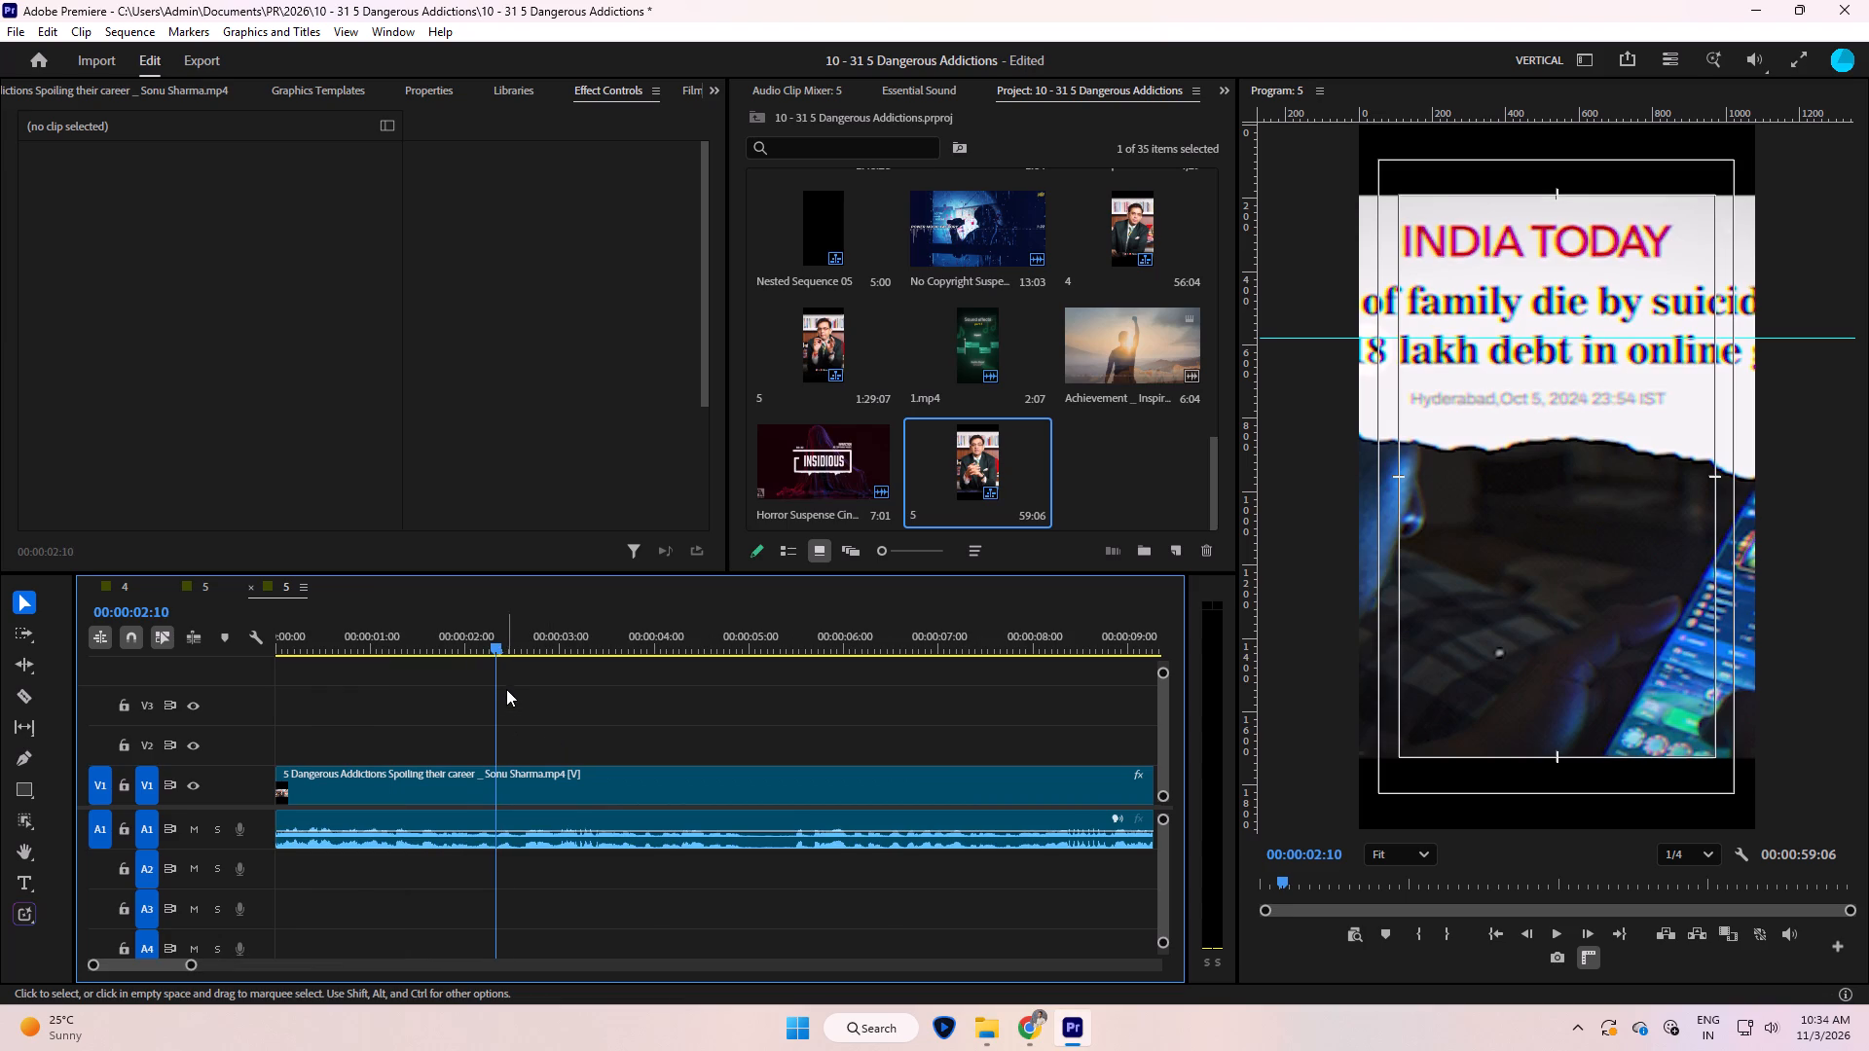
{"action": "key", "text": "Left"}
{"action": "key", "text": "Right"}
{"action": "key", "text": "Right"}
{"action": "key", "text": "Right"}
{"action": "key", "text": "Right"}
{"action": "key", "text": "Right"}
{"action": "key", "text": "Right"}
{"action": "key", "text": "Left"}
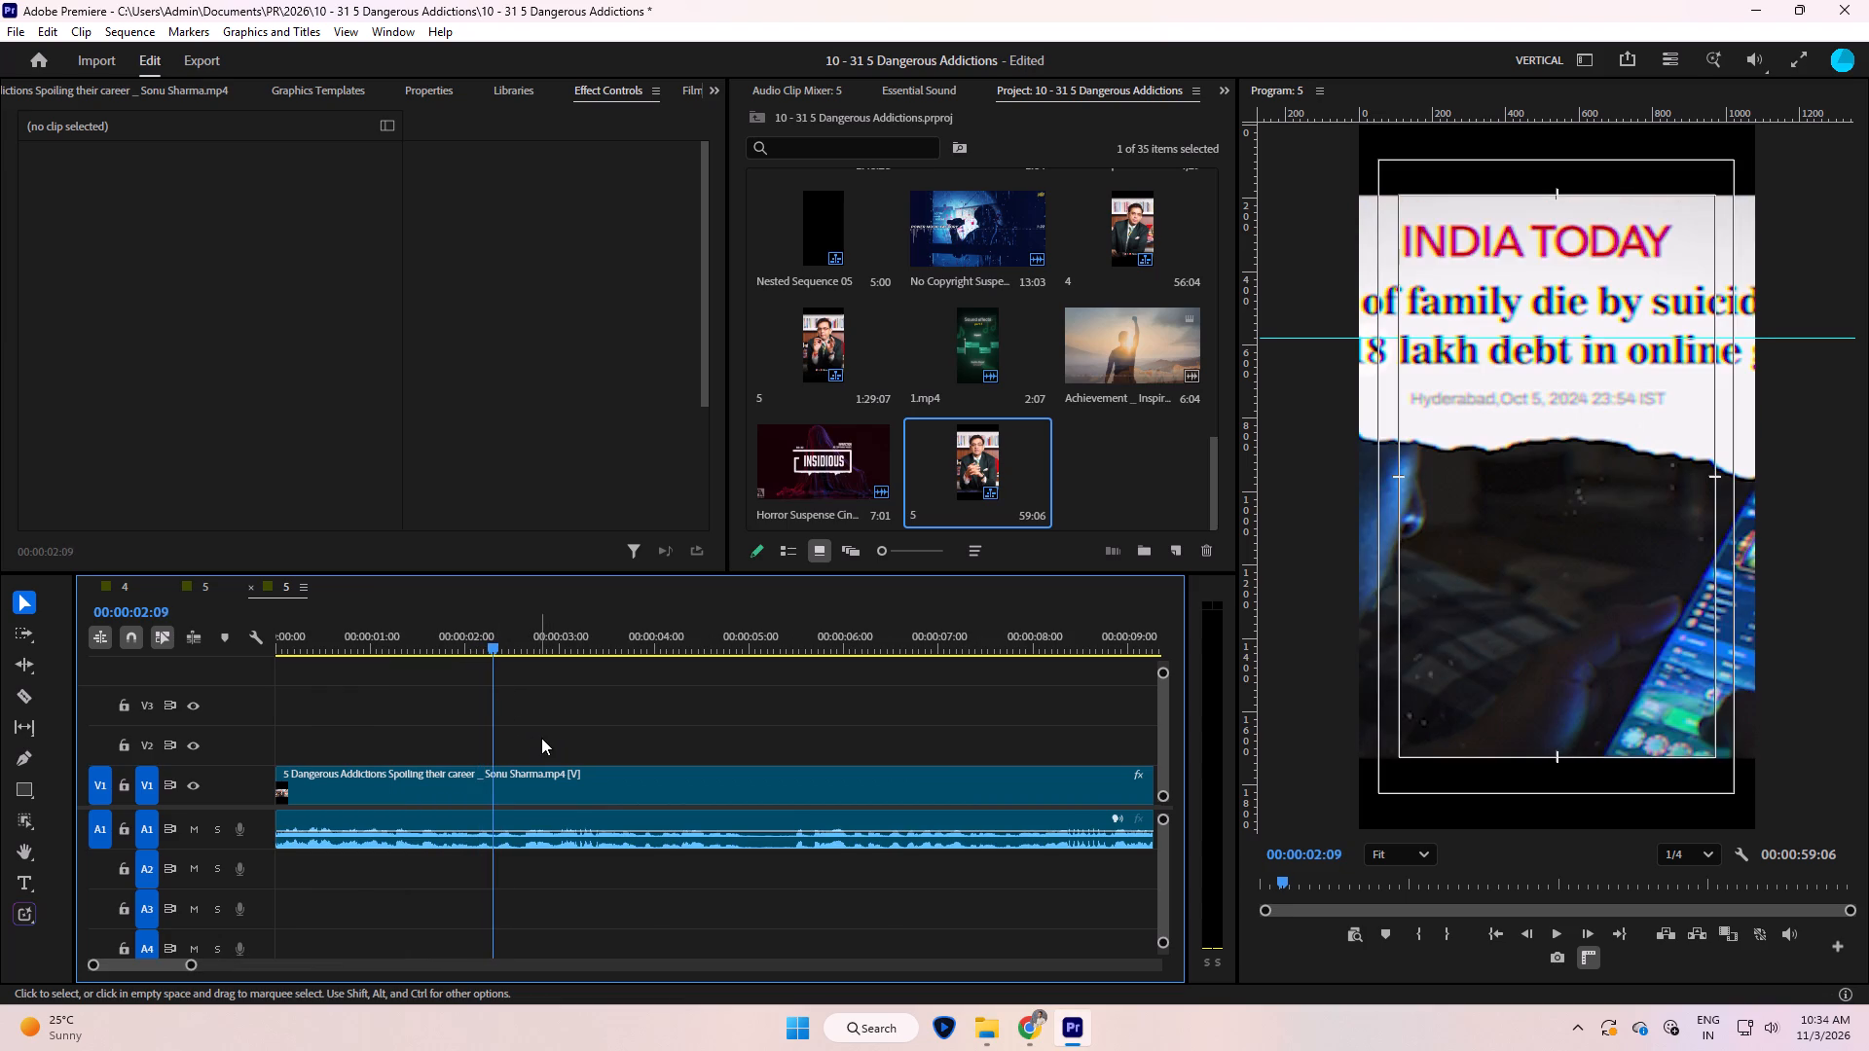
{"action": "key", "text": "Left"}
{"action": "key", "text": "Right"}
{"action": "left_click", "coordinate": [571, 737]}
{"action": "key", "text": "l"}
Cut the clip at 00:00:05:14, where the India Today shot changes back to the speaker.
{"action": "key", "text": "space"}
{"action": "left_click", "coordinate": [602, 732]}
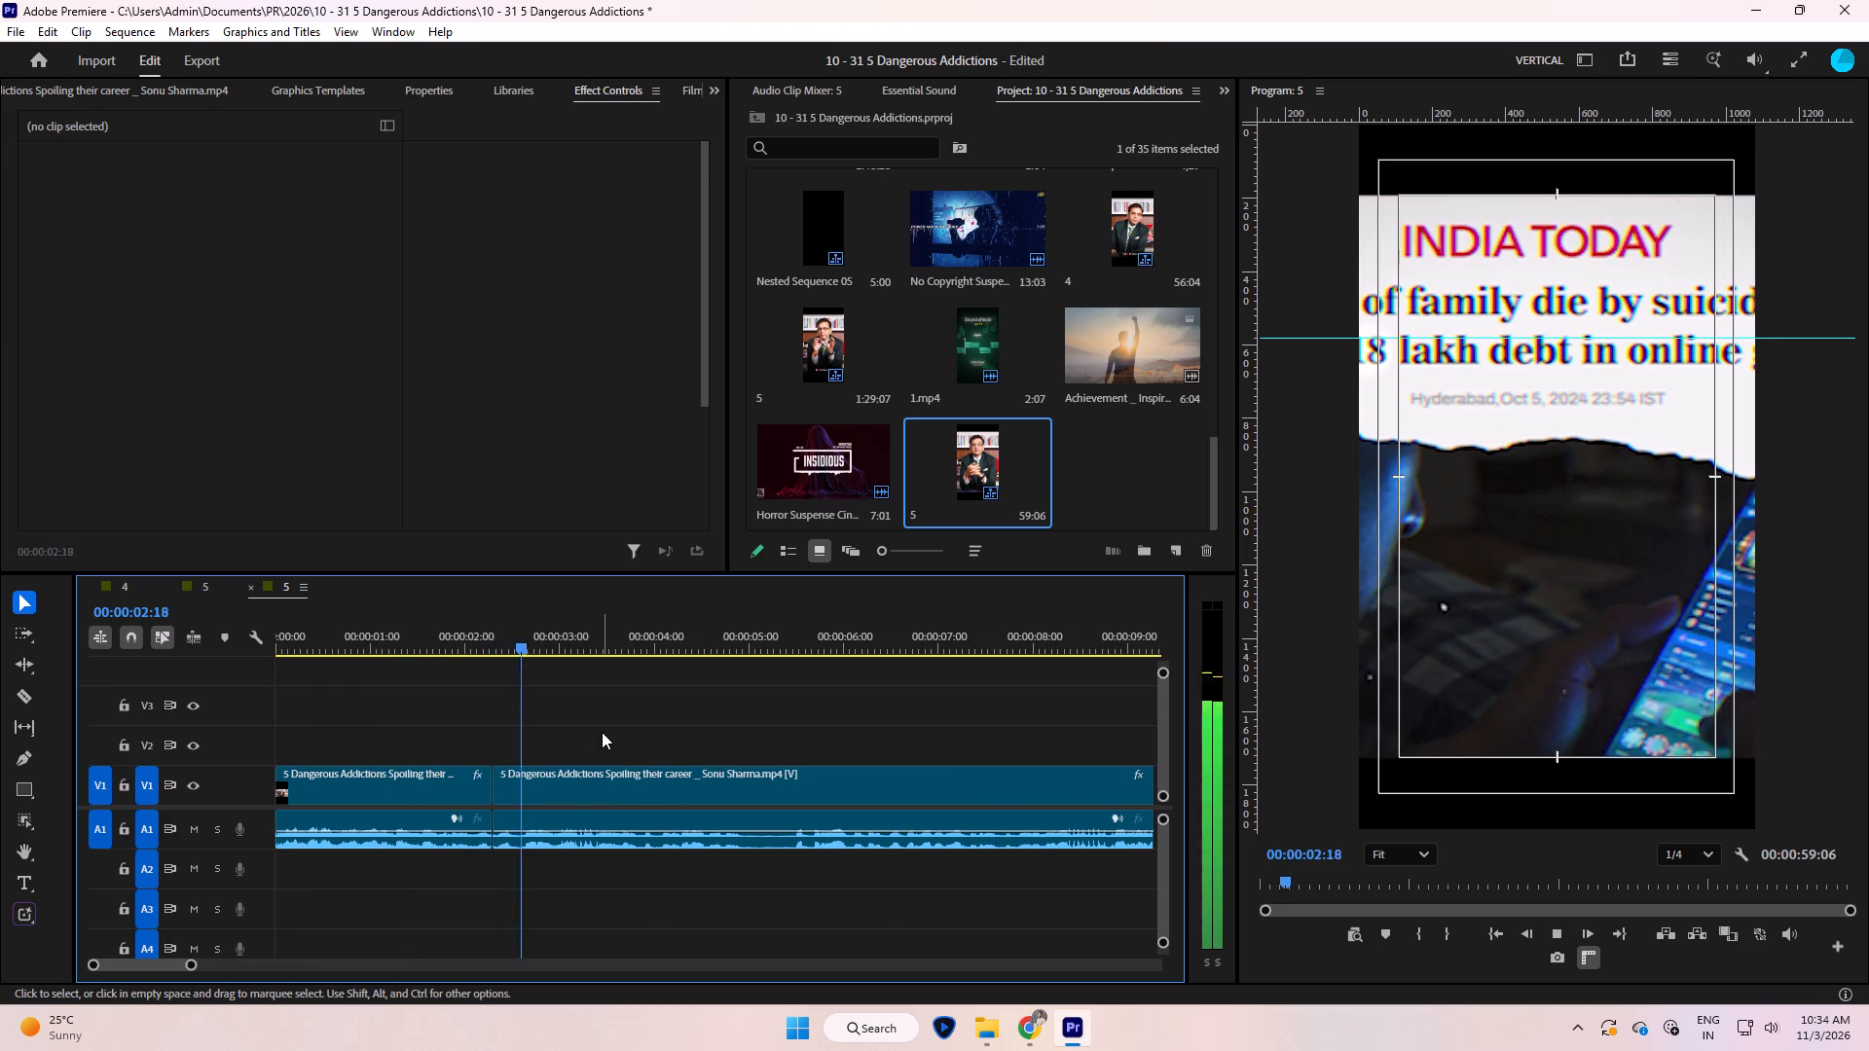
{"action": "key", "text": "minus"}
{"action": "key", "text": "minus"}
{"action": "key", "text": "equal"}
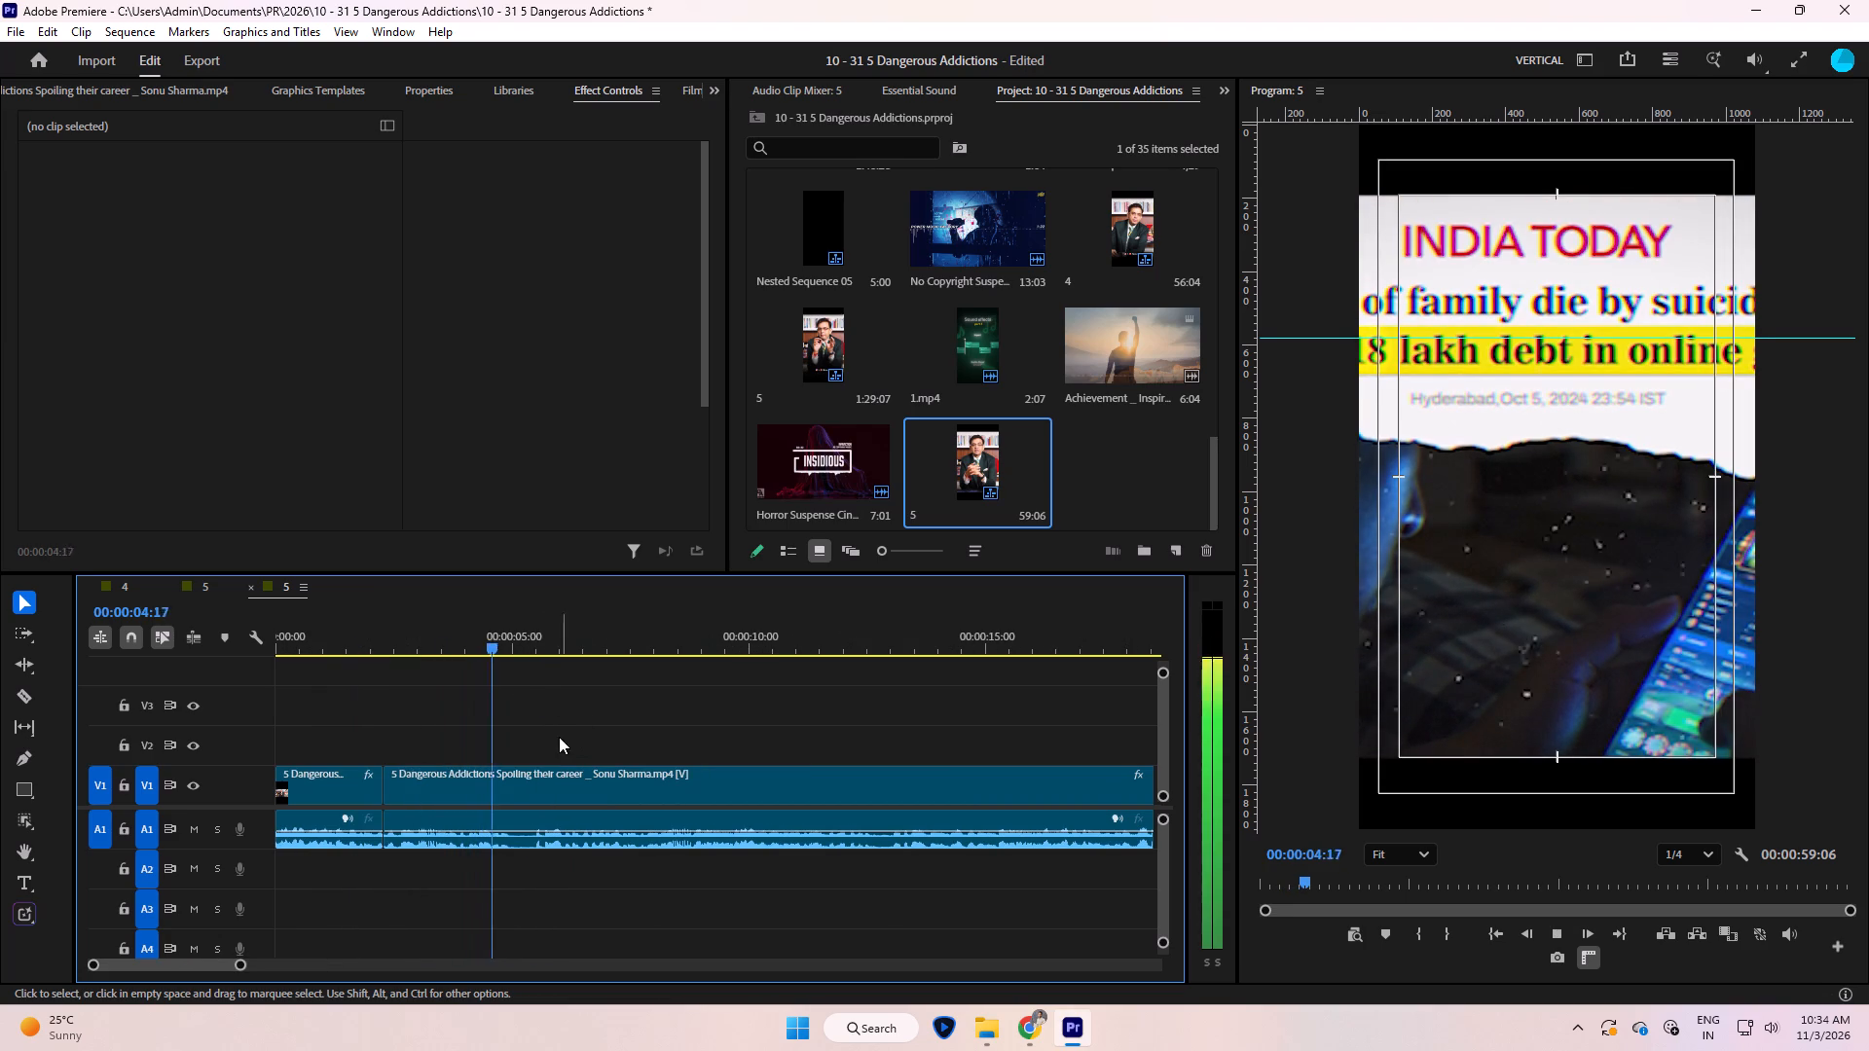
{"action": "key", "text": "space"}
{"action": "left_click", "coordinate": [544, 641]}
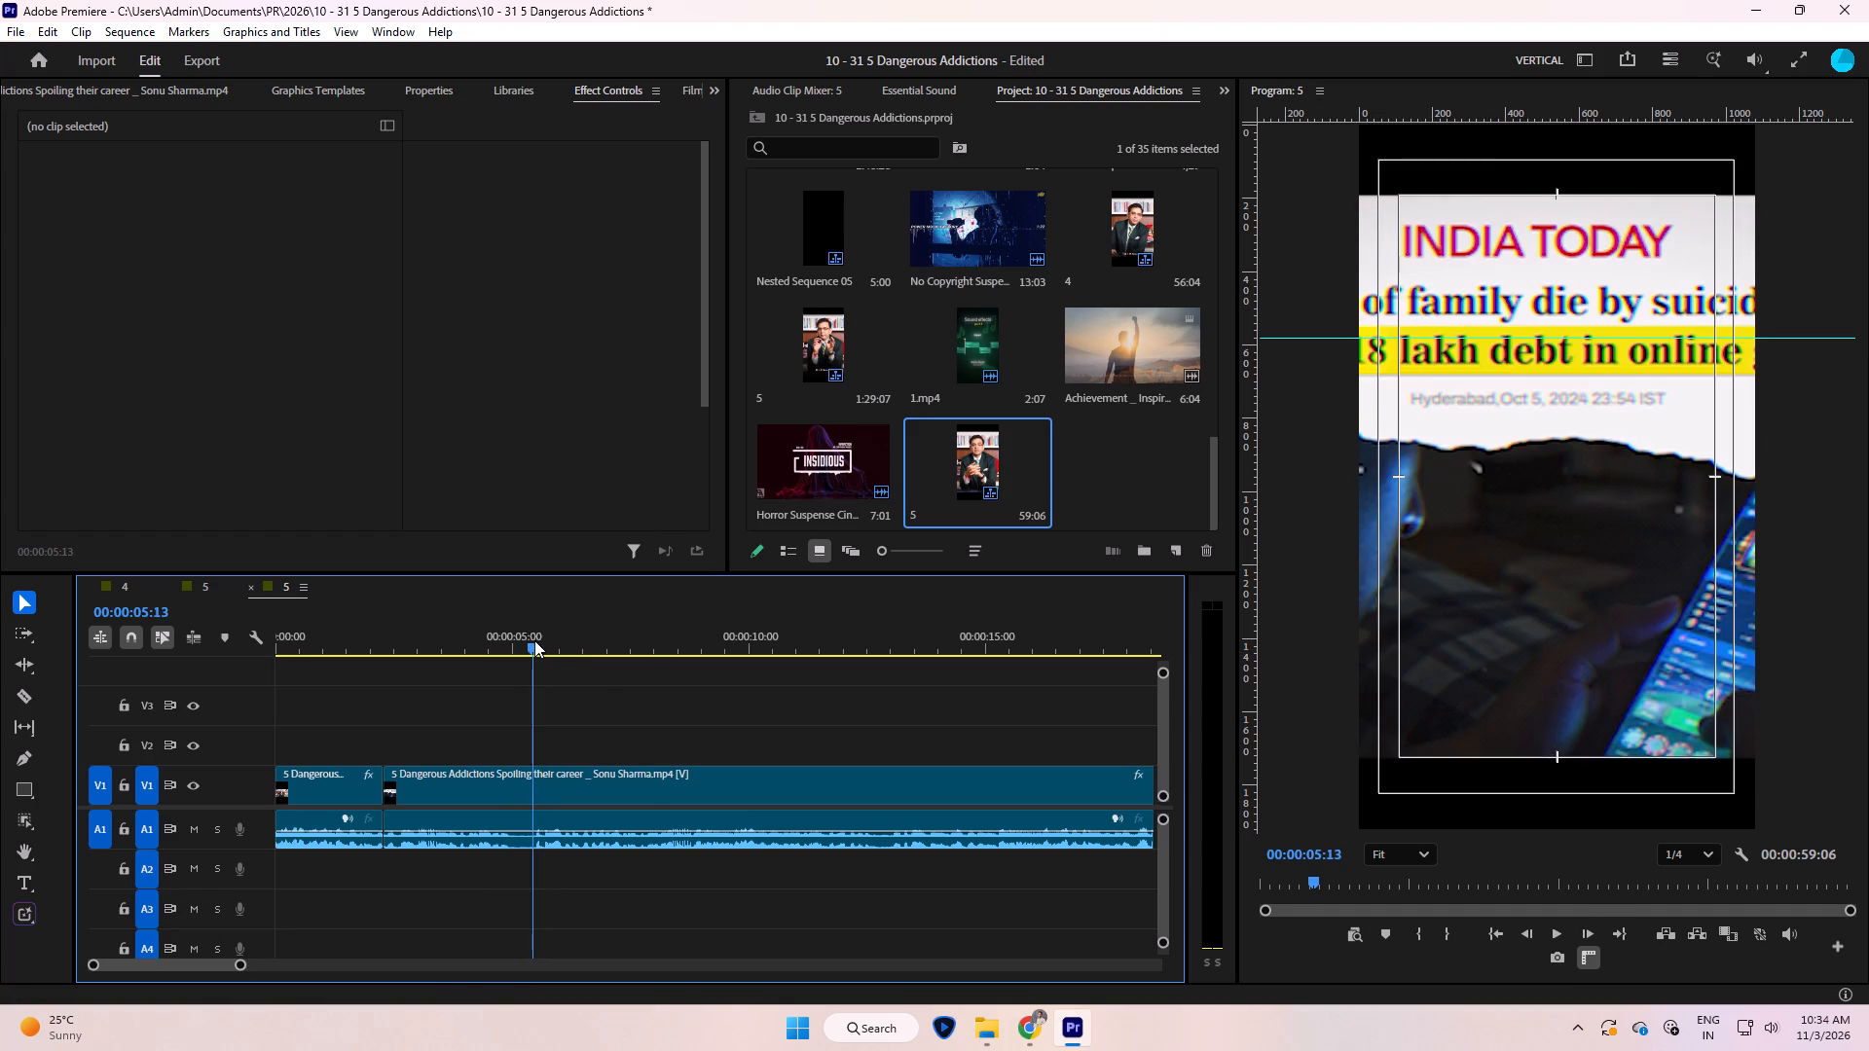
{"action": "key", "text": "Left"}
{"action": "key", "text": "Left"}
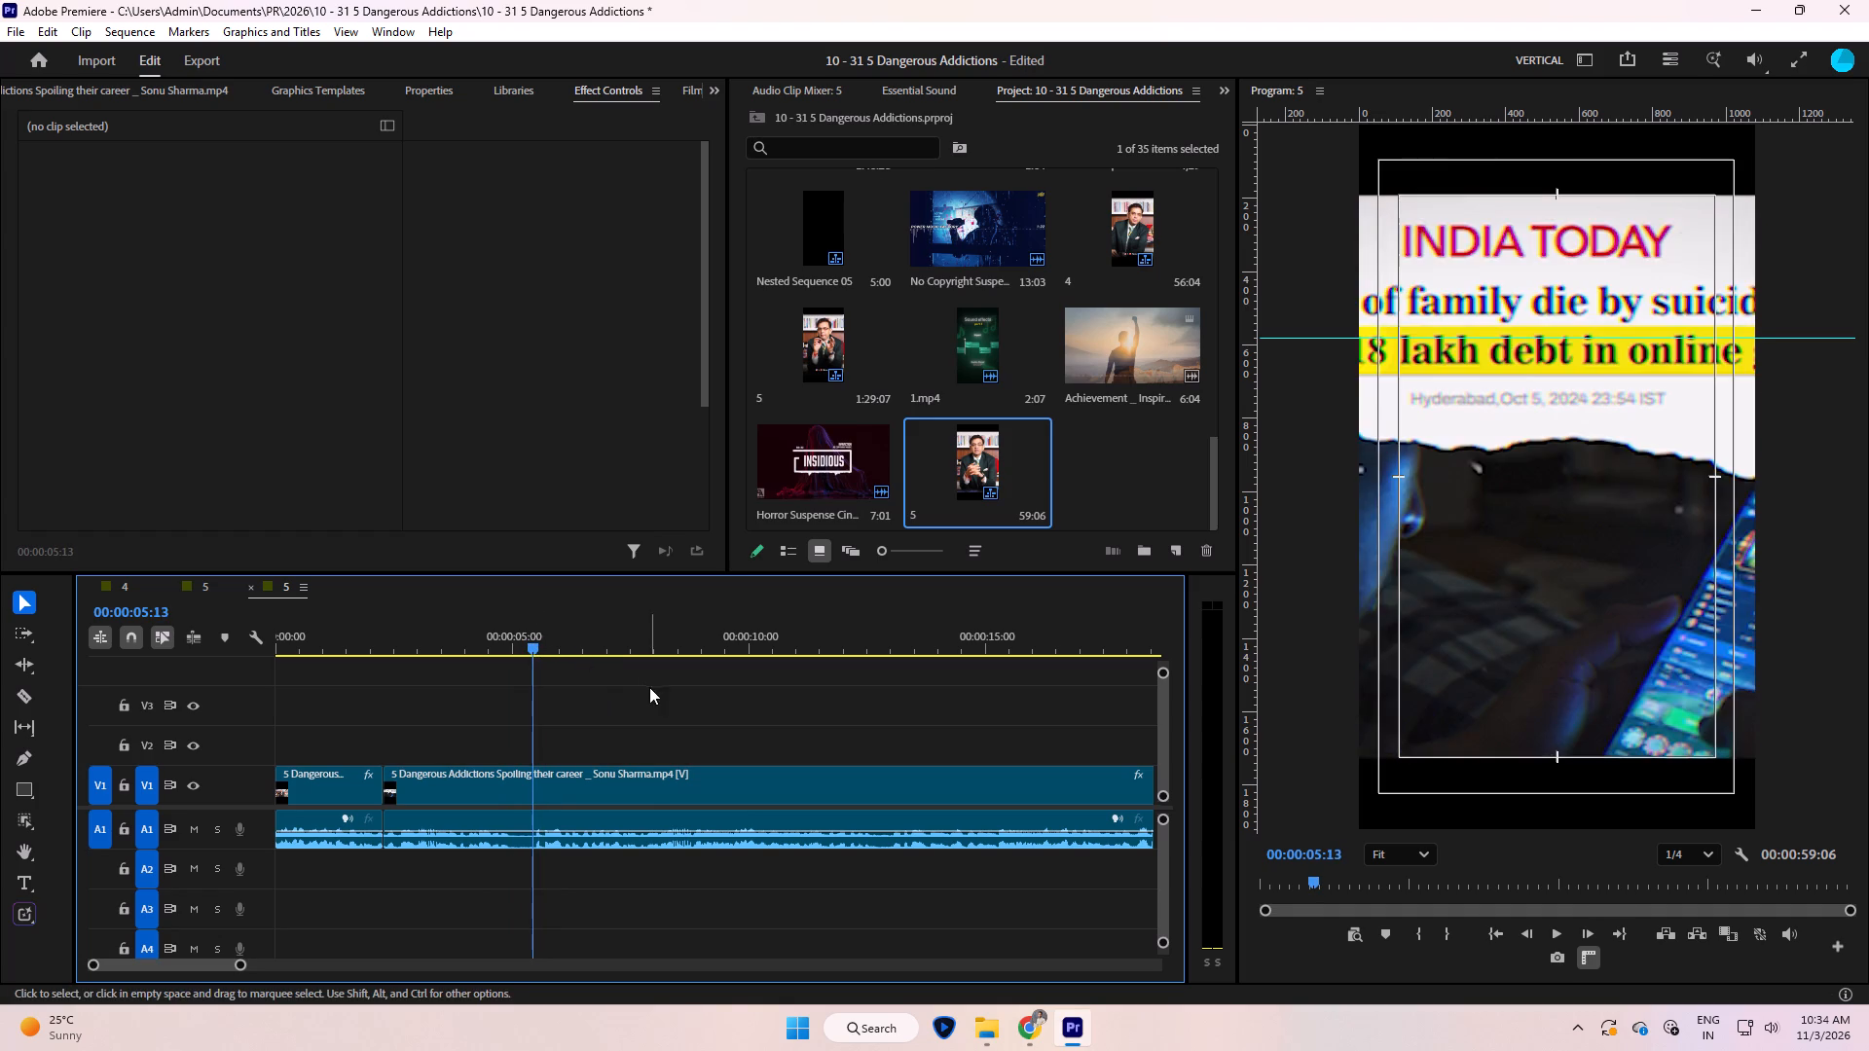
{"action": "key", "text": "Right"}
{"action": "left_click", "coordinate": [711, 712]}
{"action": "key", "text": "l"}
Save the project, remove the India Today segment's position keyframing, and reset its scale and position to defaults.
{"action": "left_click", "coordinate": [470, 657]}
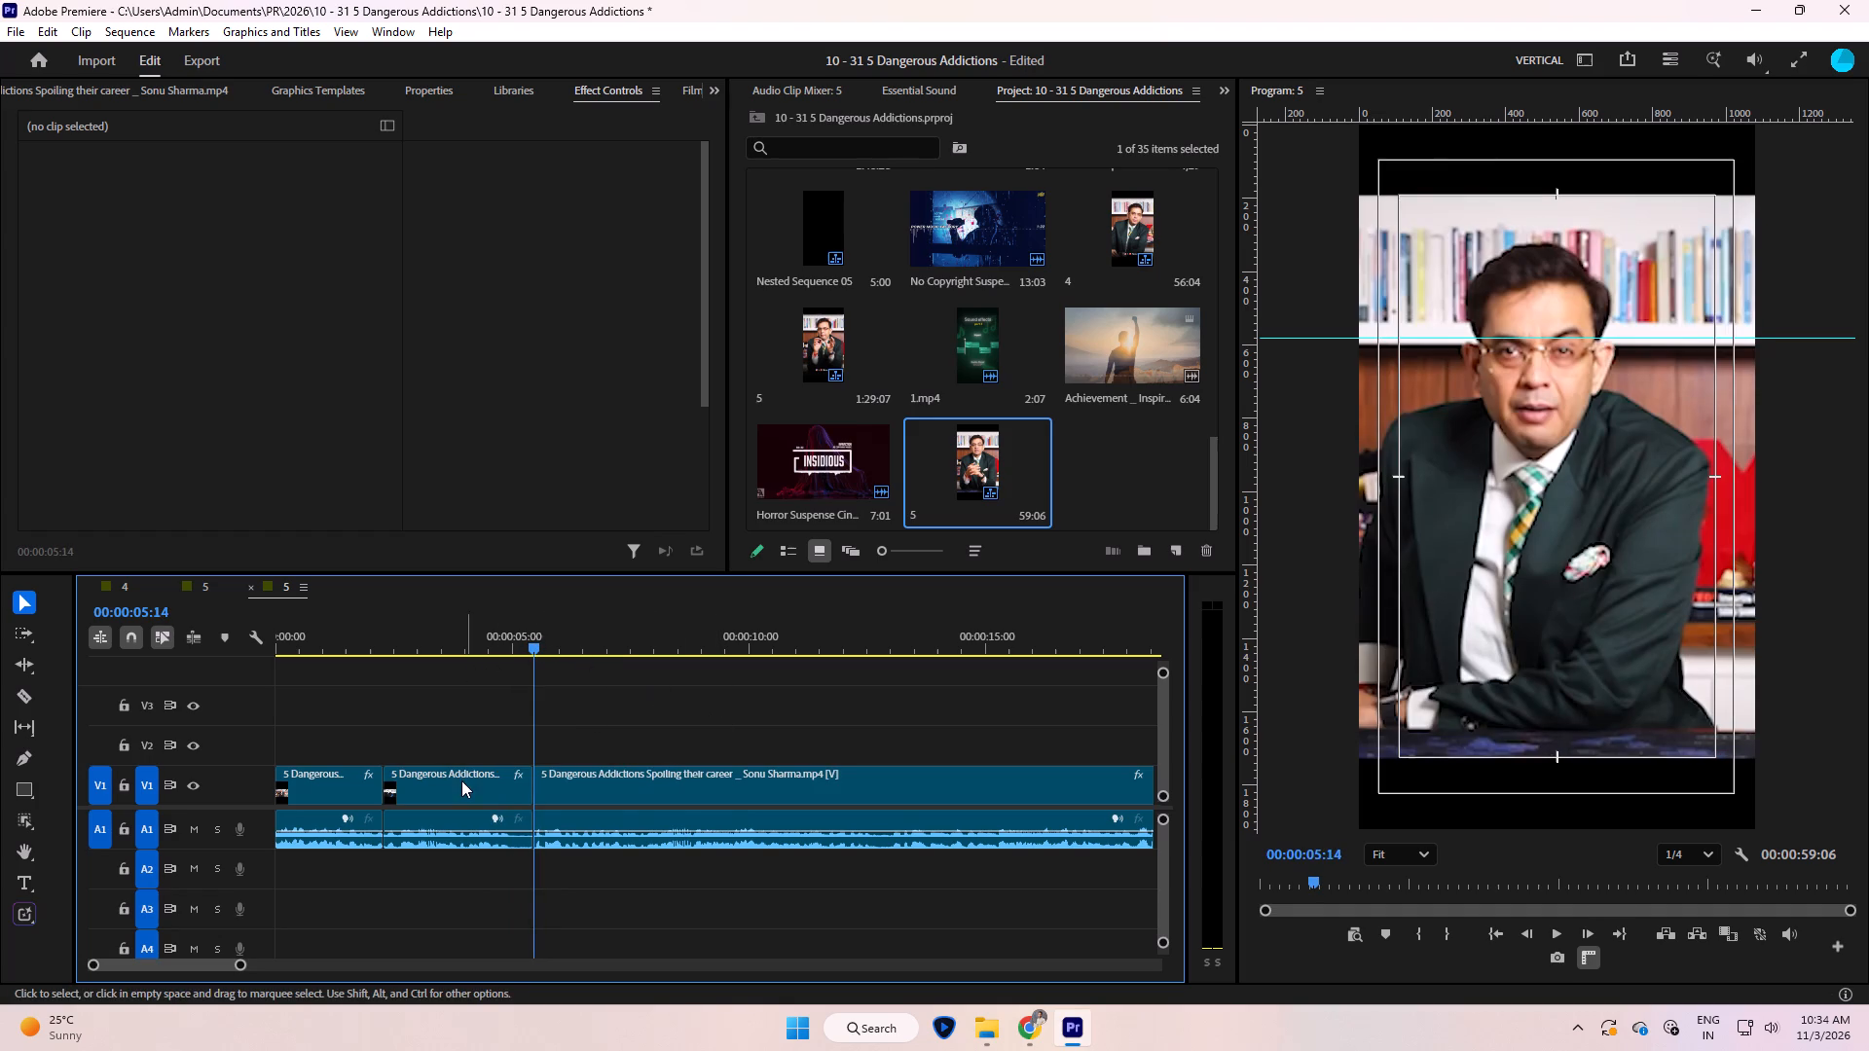
{"action": "left_click", "coordinate": [459, 649]}
{"action": "key", "text": "ctrl+s"}
{"action": "left_click", "coordinate": [458, 770]}
{"action": "key", "text": "e"}
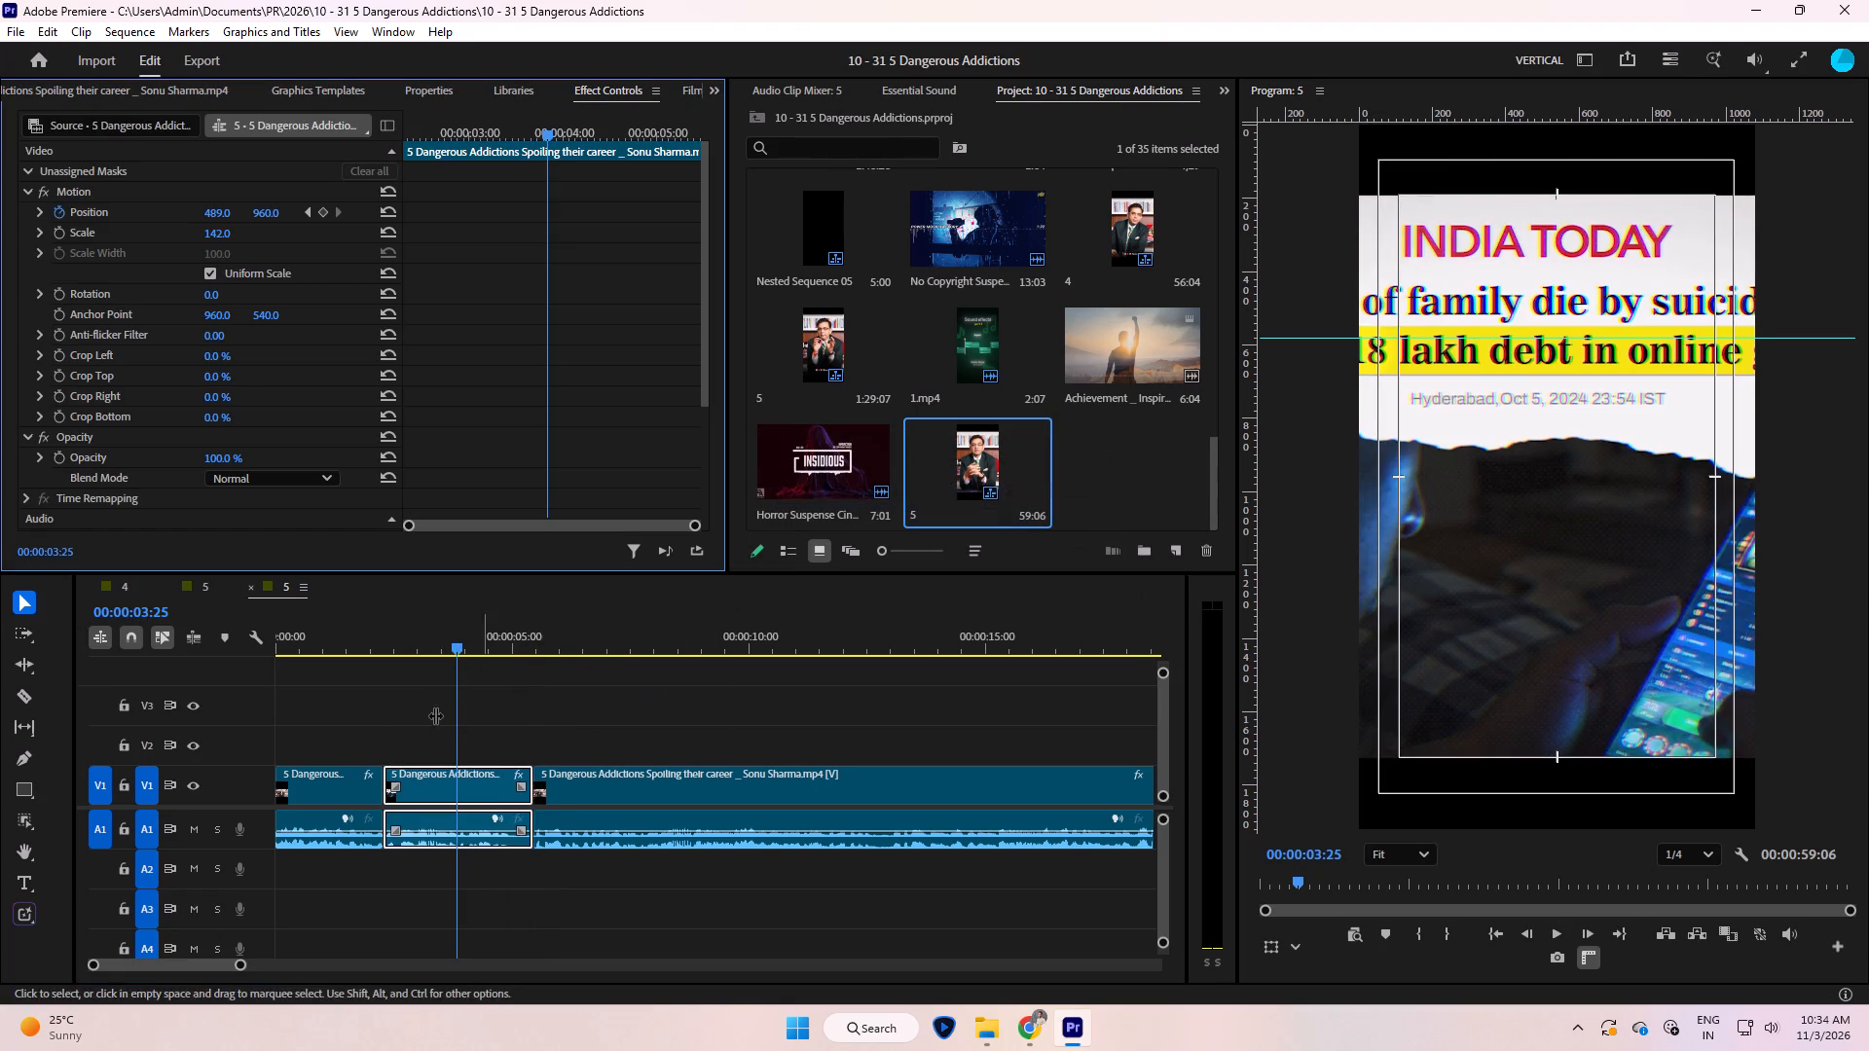
{"action": "left_click", "coordinate": [59, 212]}
{"action": "key", "text": "space"}
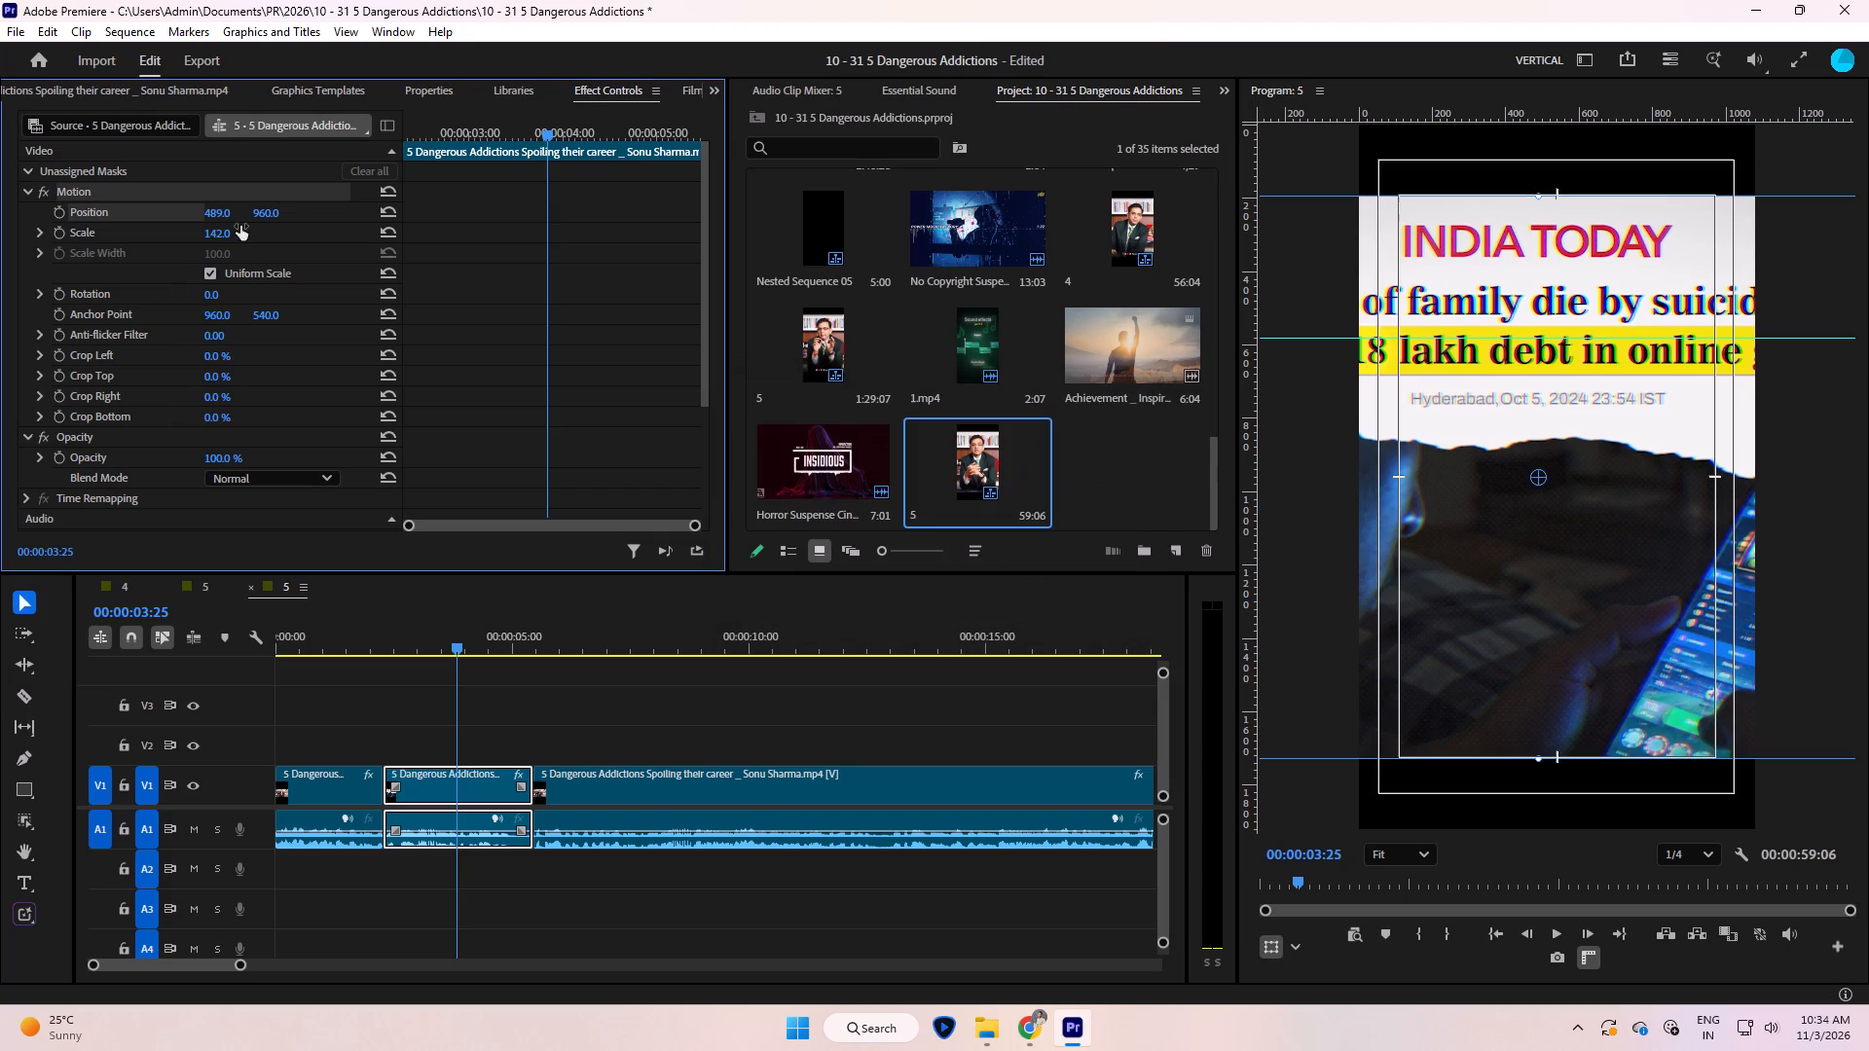
{"action": "left_click", "coordinate": [390, 225]}
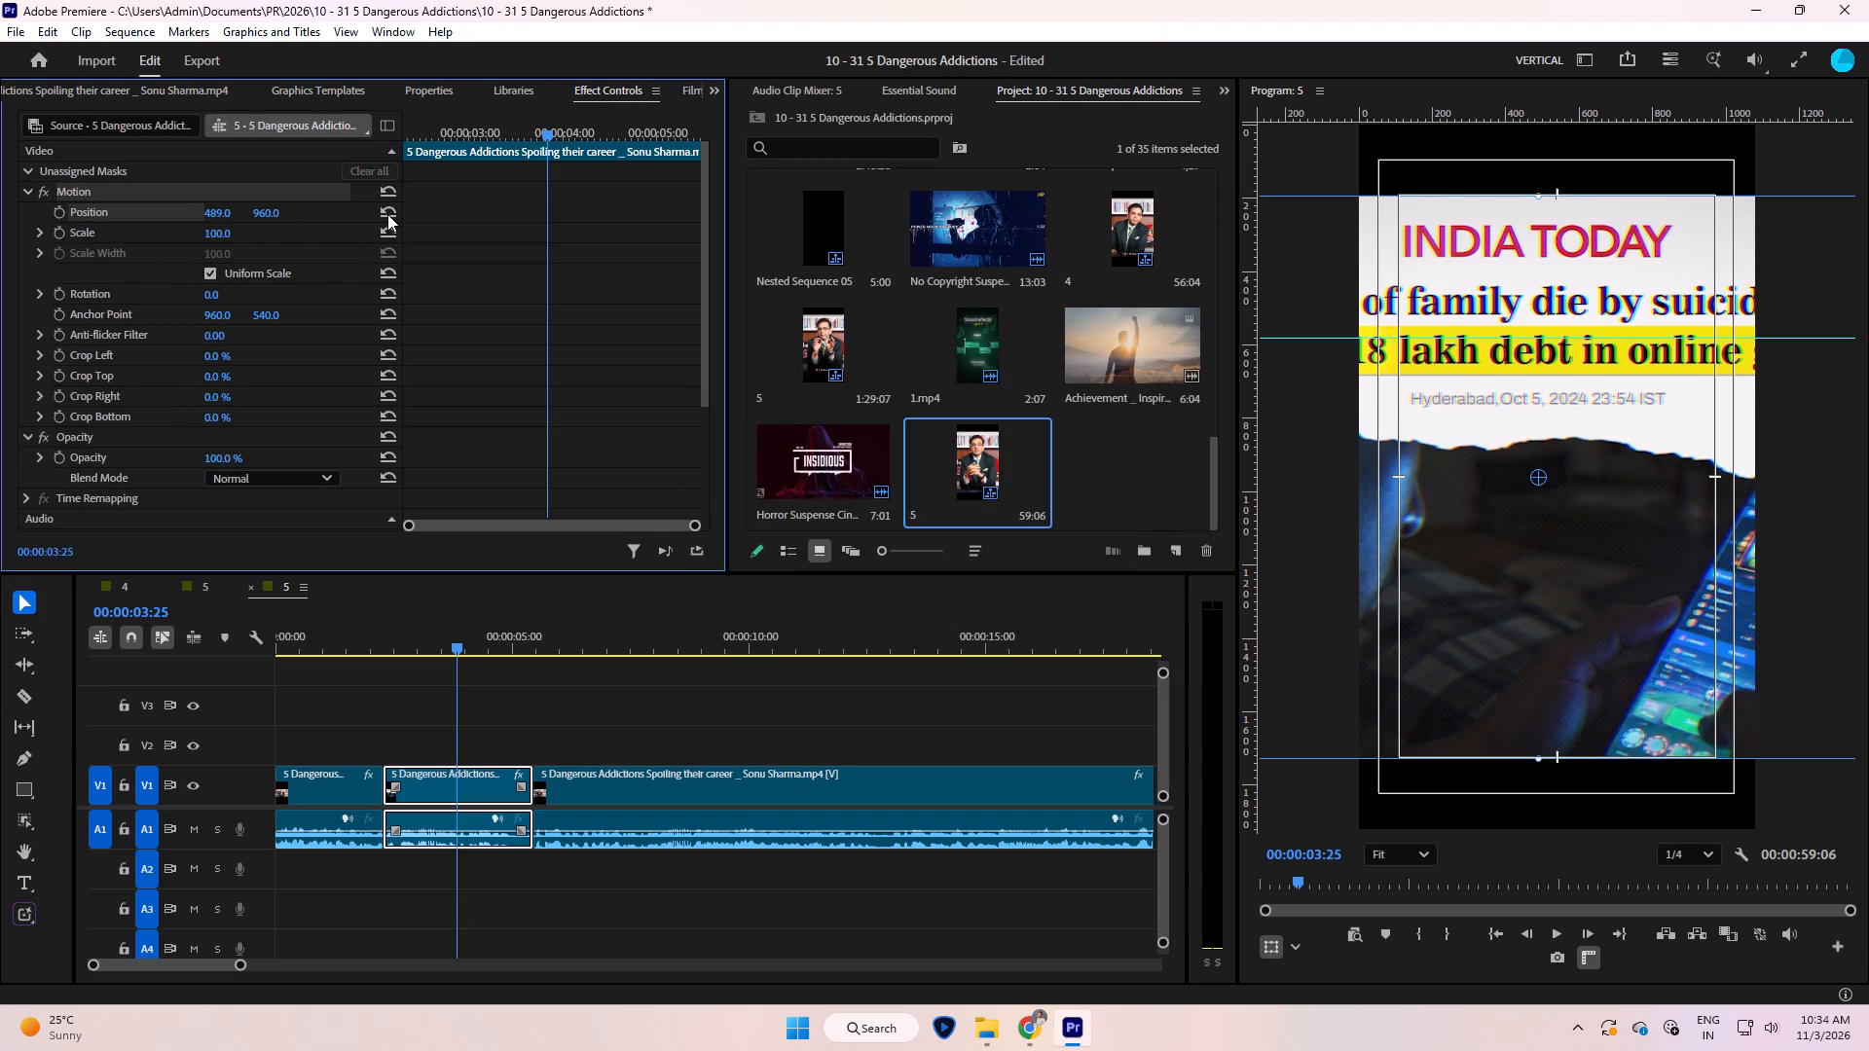
{"action": "left_click", "coordinate": [387, 214]}
Reduce the India Today segment's scale to about 58 so the whole headline fits the frame width.
{"action": "left_click_drag", "start_coordinate": [220, 234], "coordinate": [209, 240]}
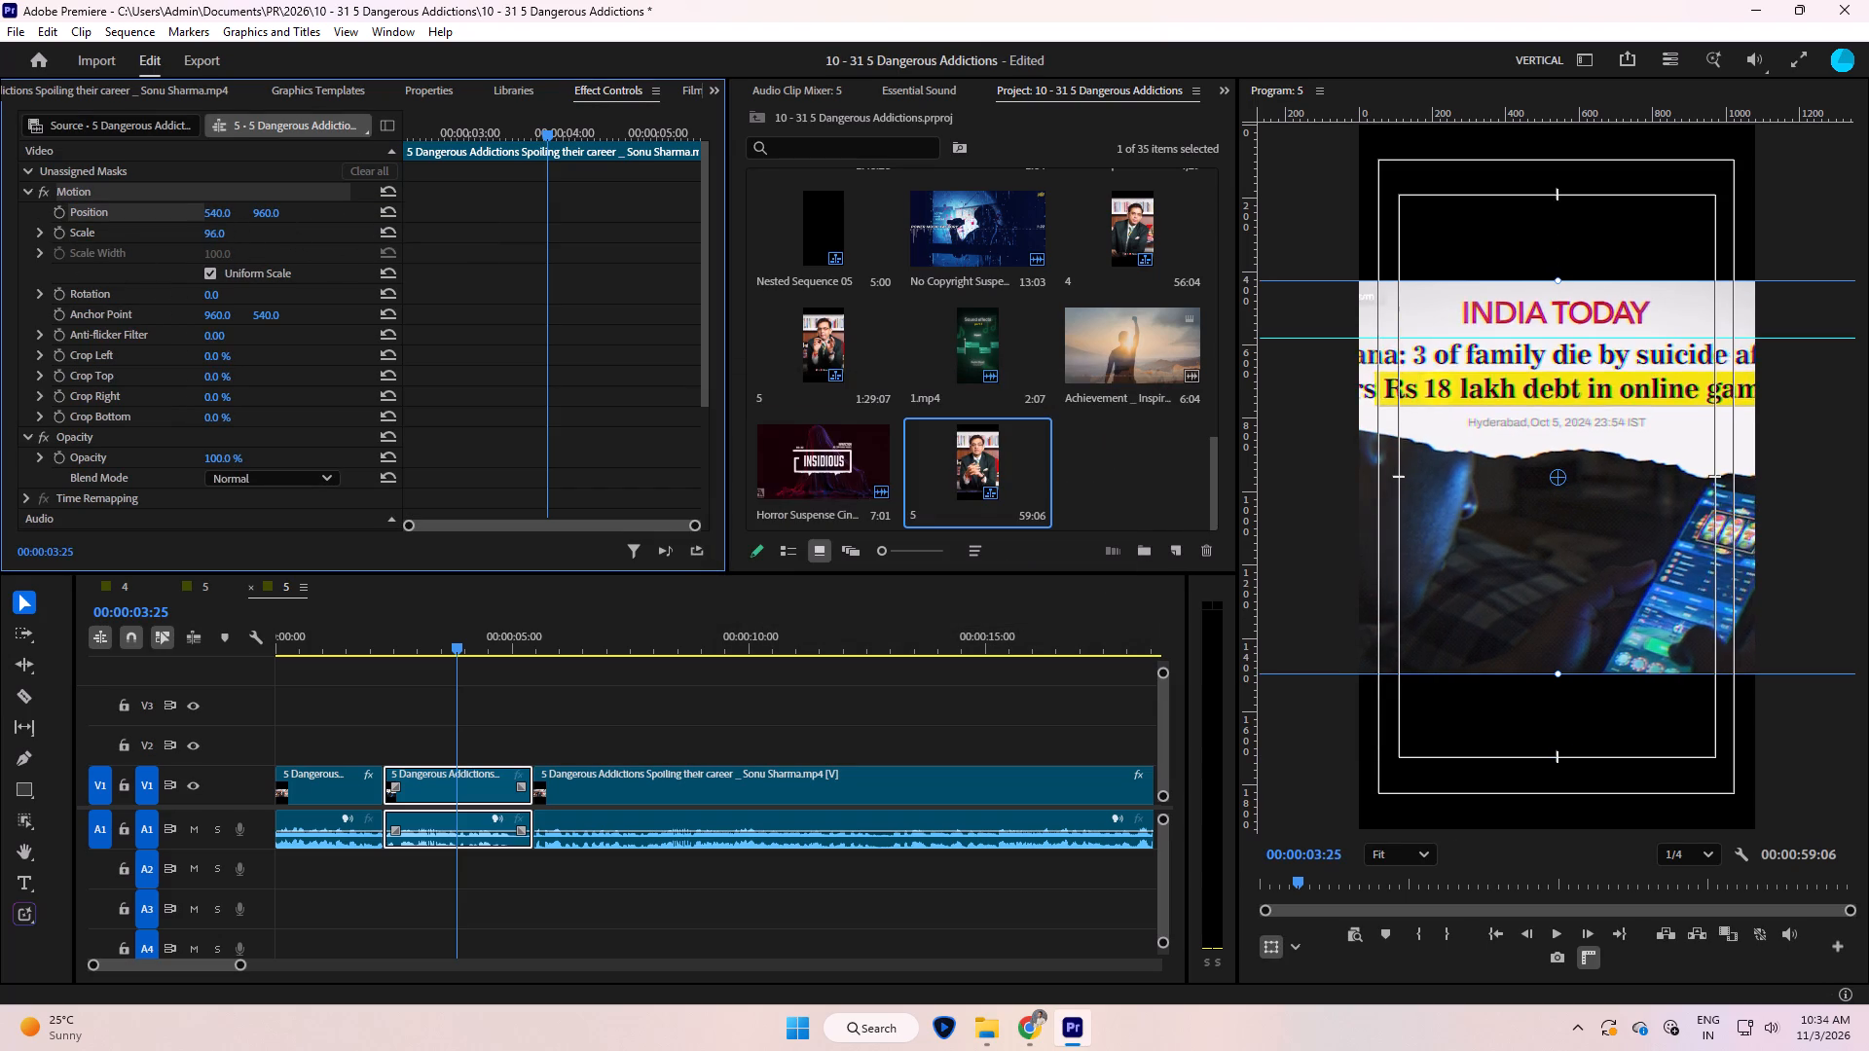
{"action": "left_click_drag", "start_coordinate": [209, 240], "coordinate": [182, 262]}
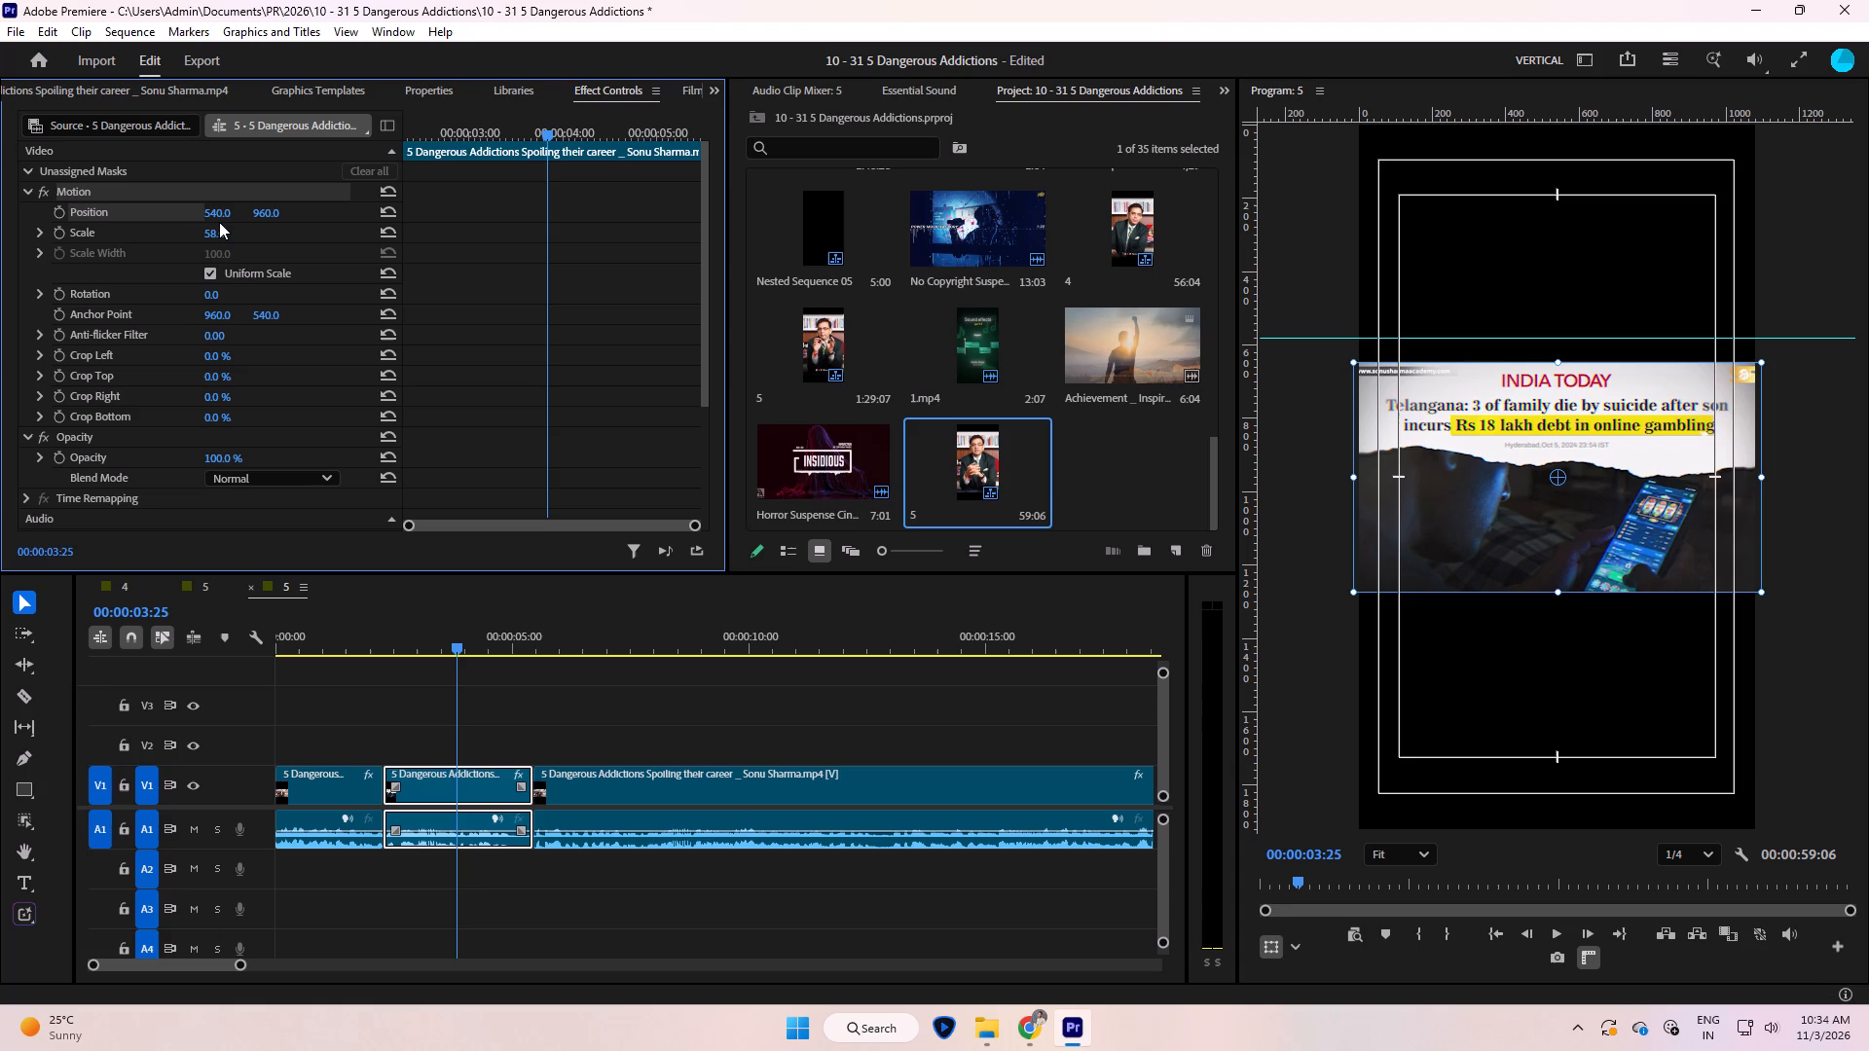
Set the India Today segment's horizontal position to 546 and its scale to 57, check it full screen, and save the project.
{"action": "left_click", "coordinate": [219, 214]}
{"action": "left_click", "coordinate": [219, 236]}
{"action": "key", "text": "5"}
{"action": "key", "text": "7"}
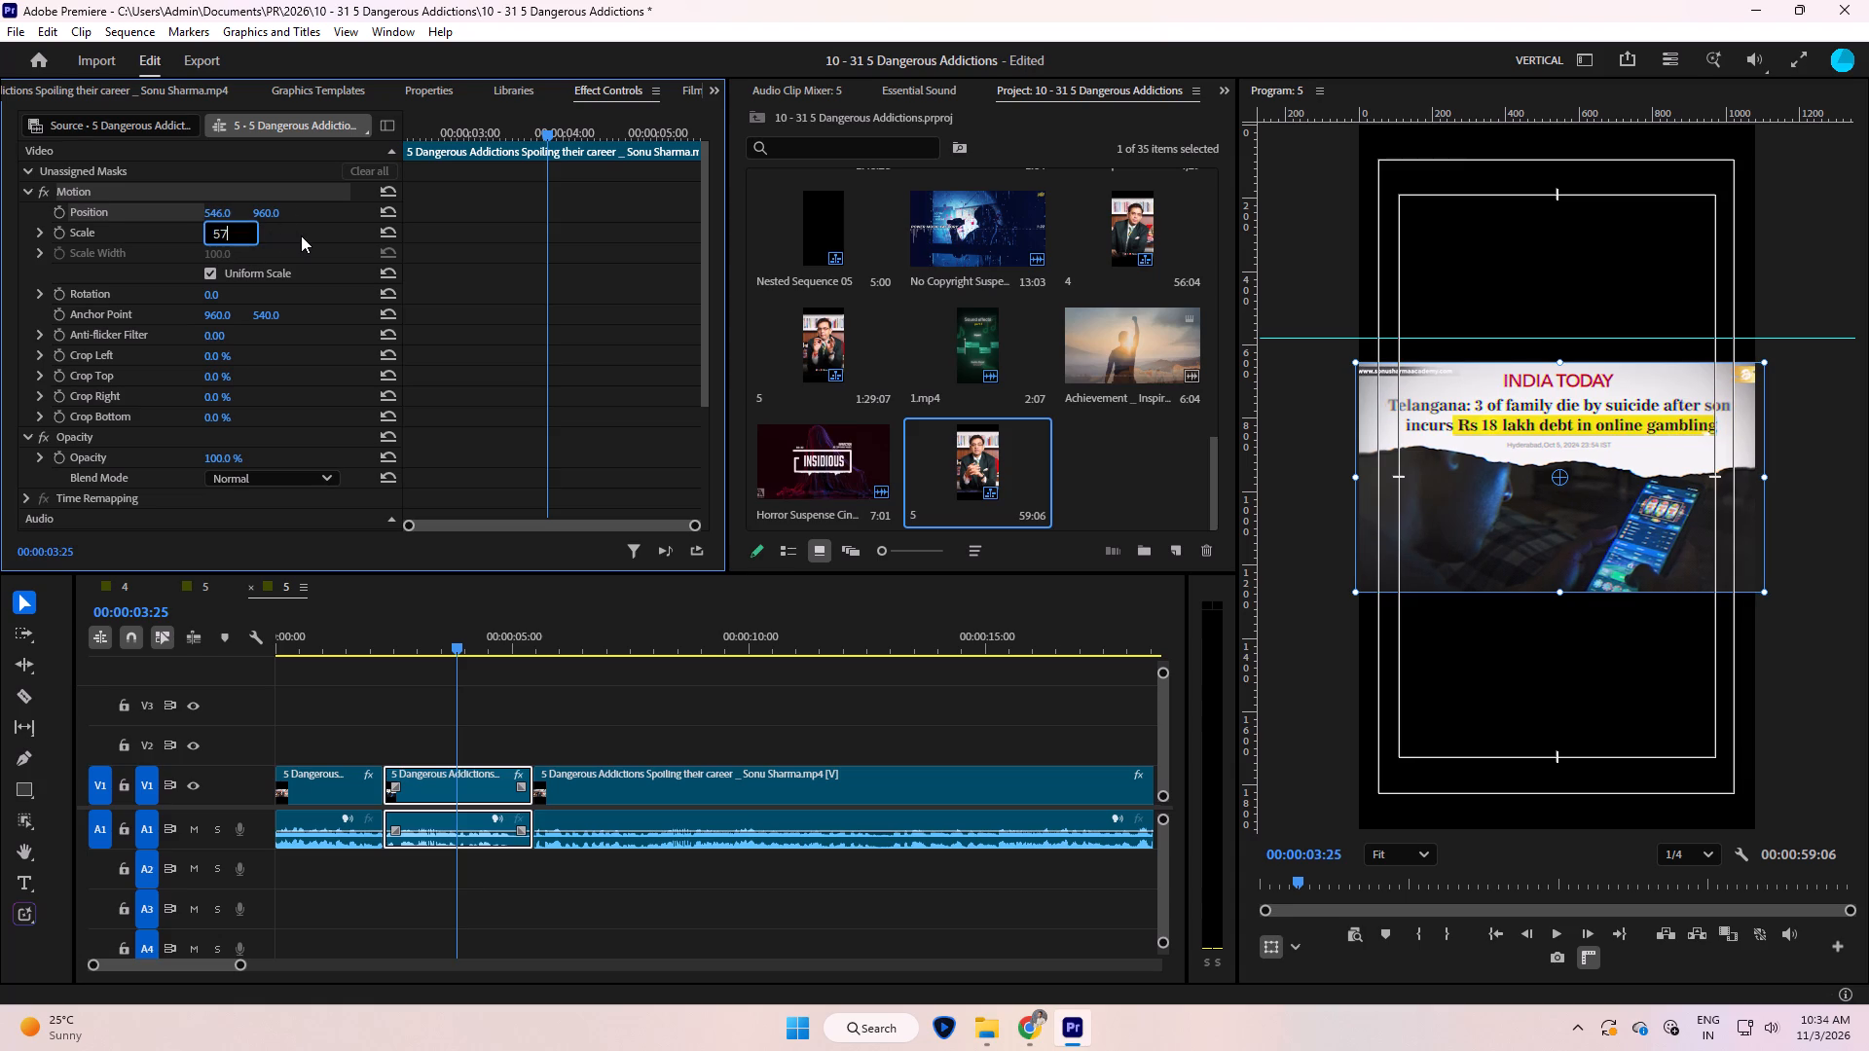
{"action": "left_click", "coordinate": [301, 236]}
{"action": "key", "text": "ctrl+grave"}
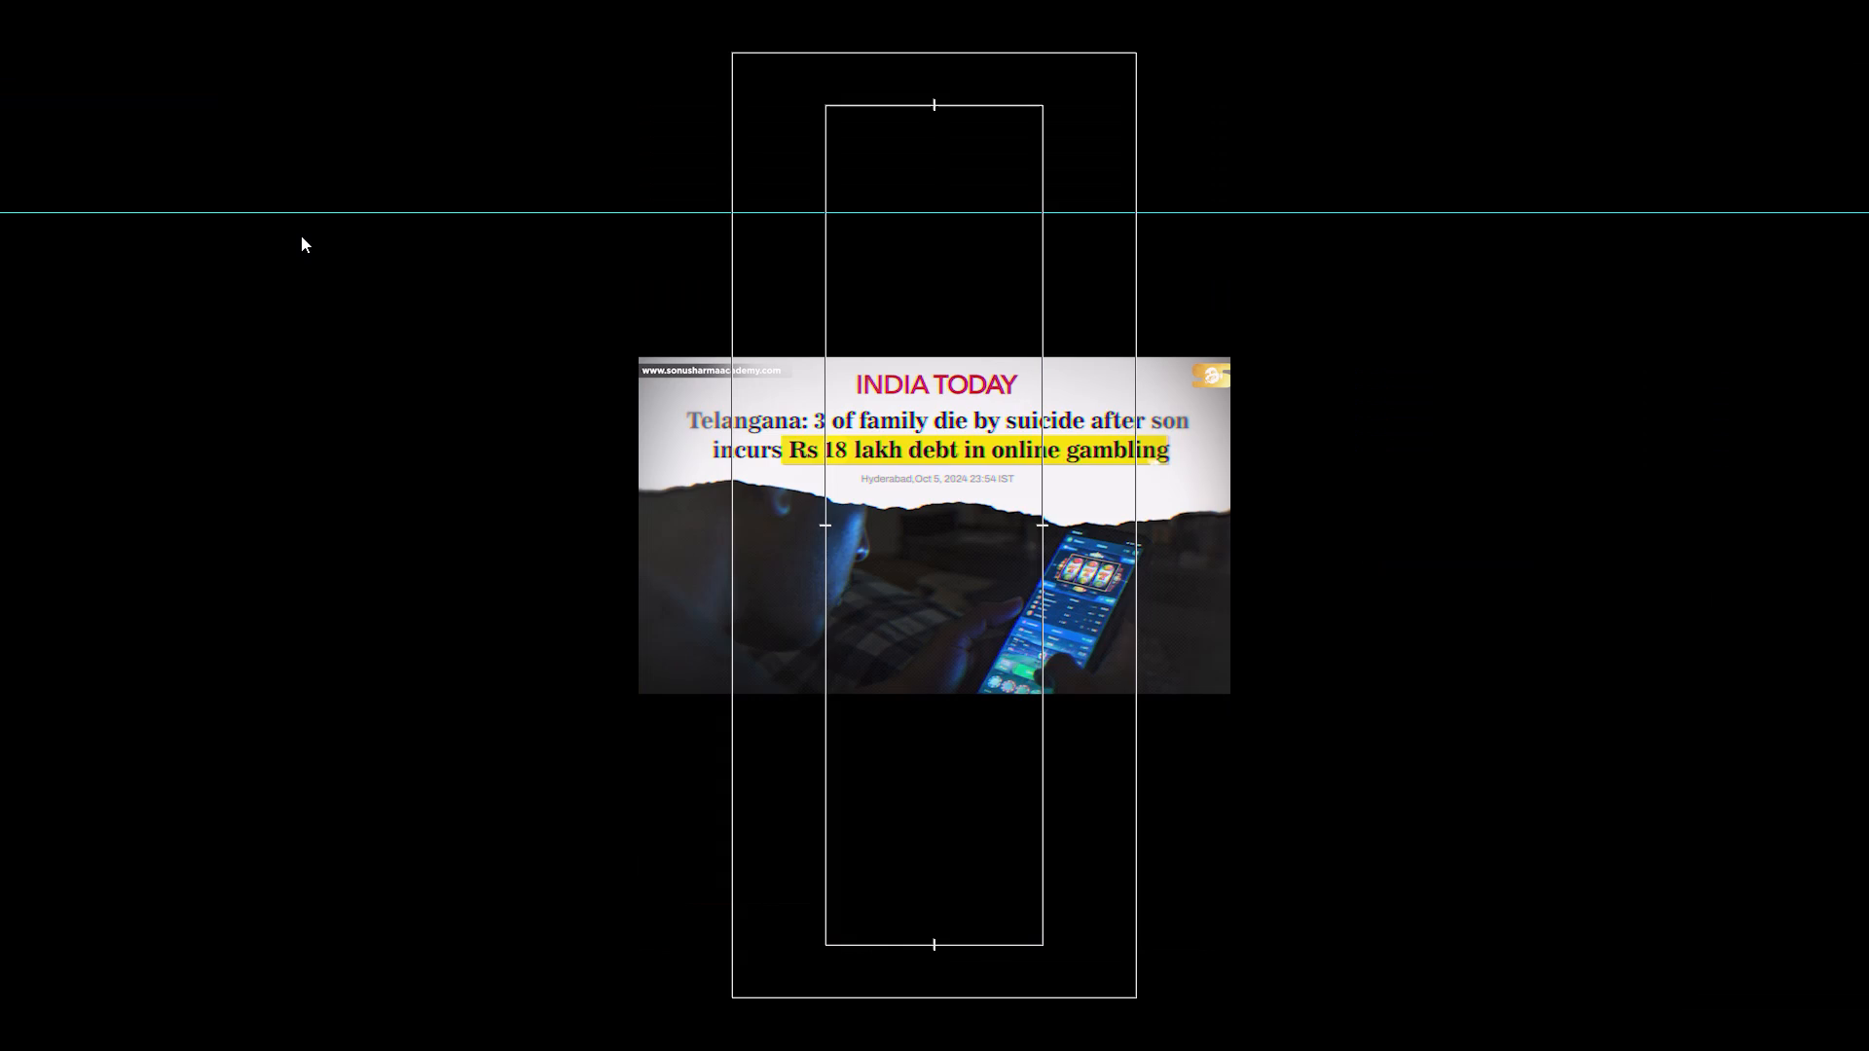
{"action": "key", "text": "ctrl+grave"}
{"action": "key", "text": "ctrl+s"}
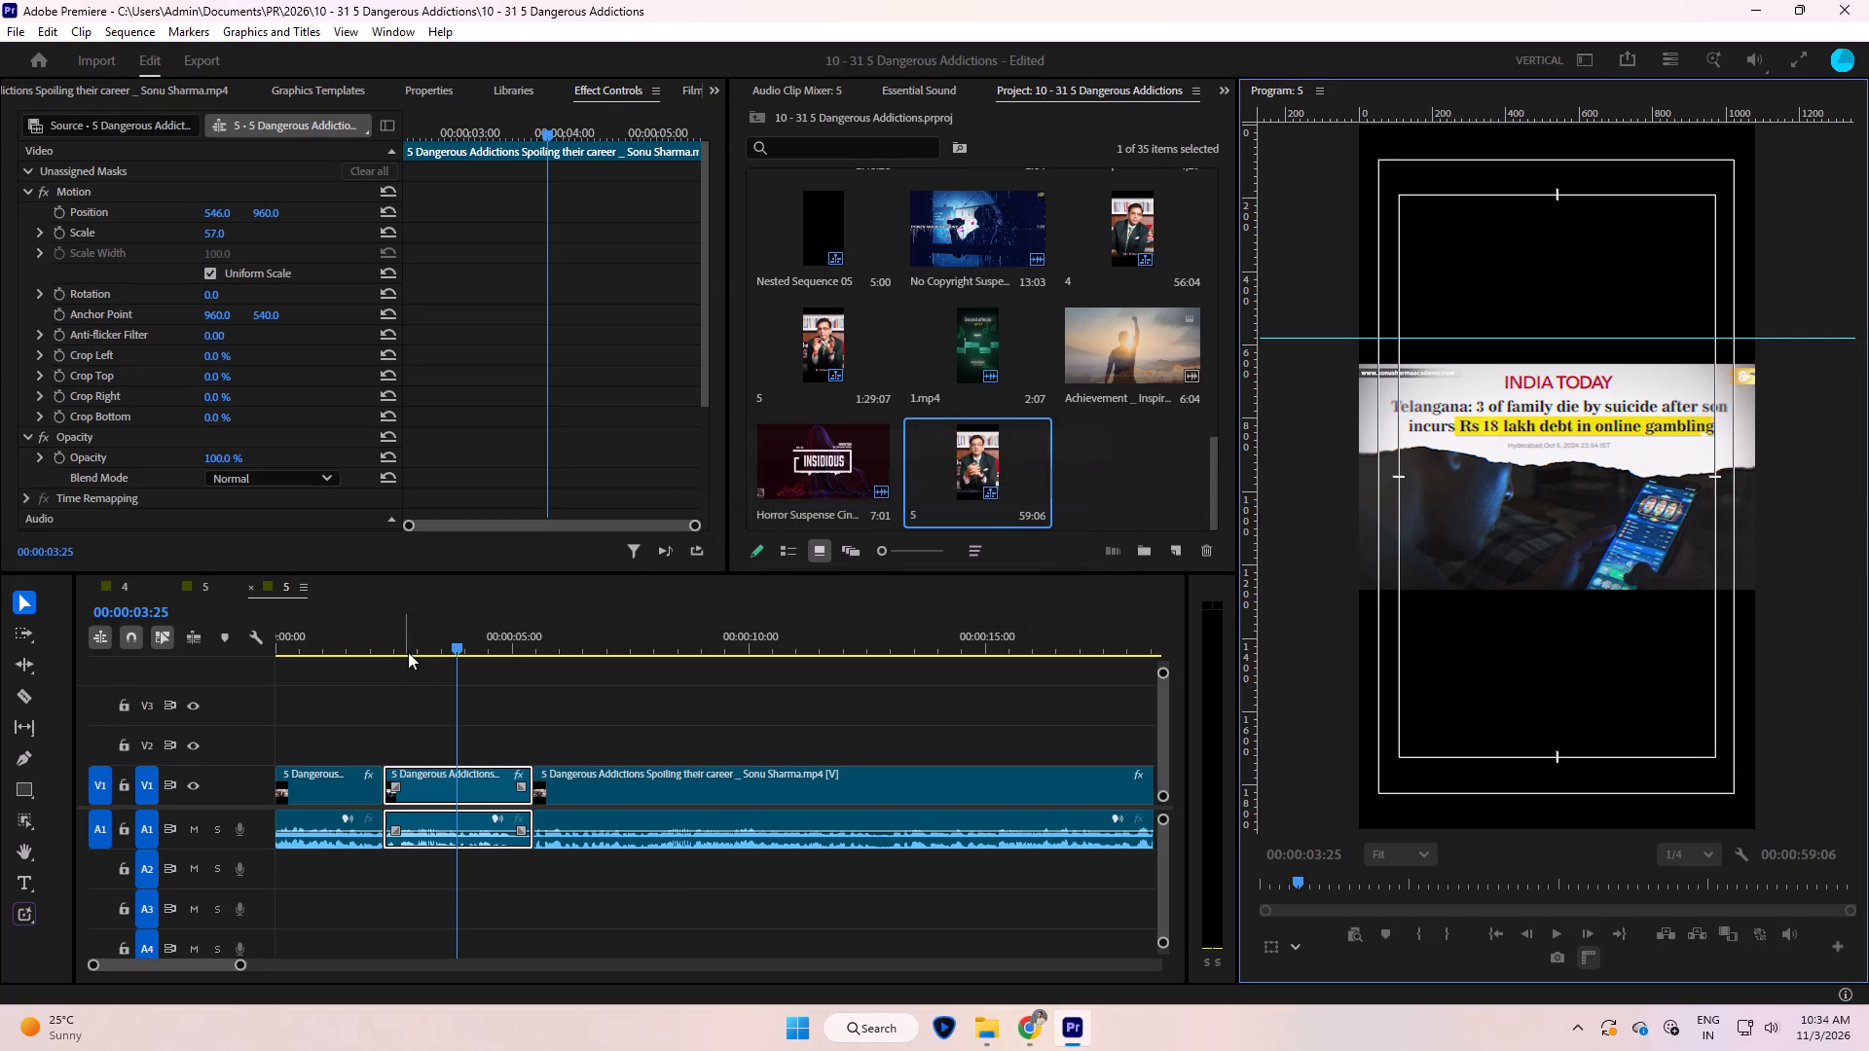
Check the India Today segment's edges against the frame at high magnification and play the segment back.
{"action": "left_click", "coordinate": [497, 742]}
{"action": "left_click", "coordinate": [465, 769]}
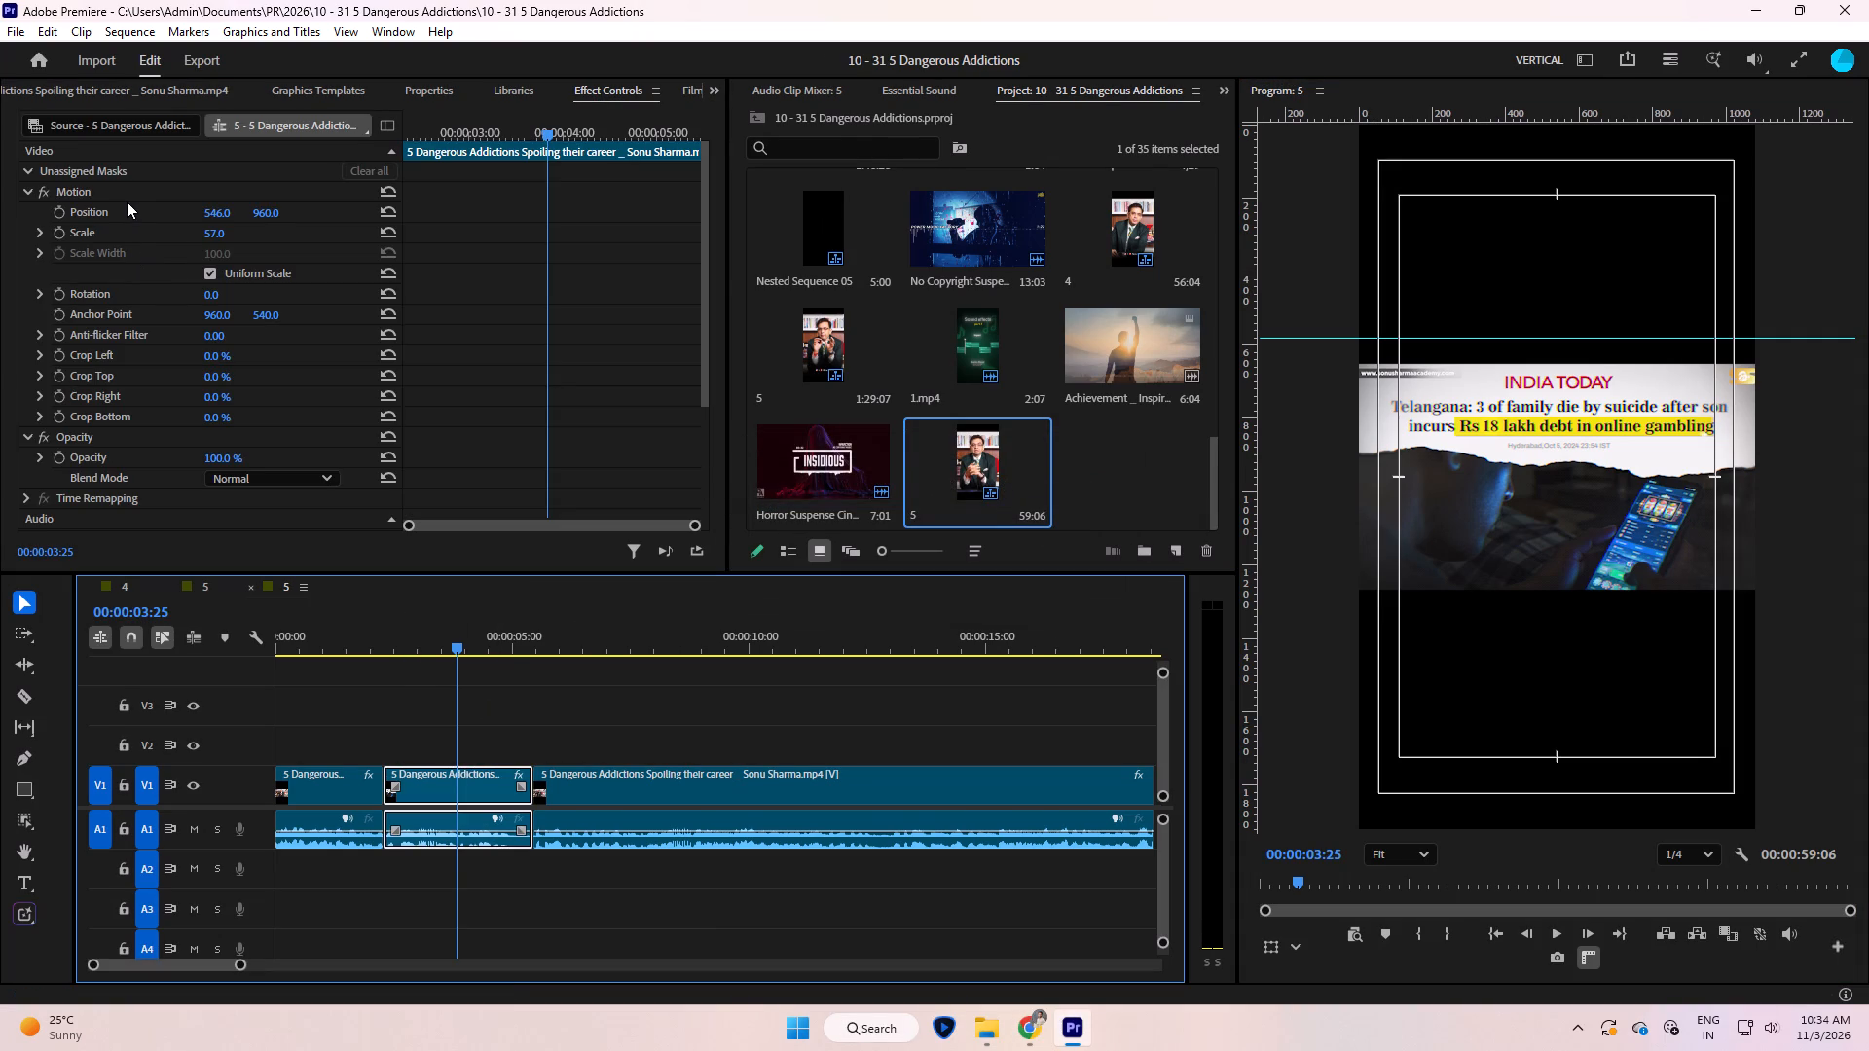
{"action": "left_click", "coordinate": [124, 191]}
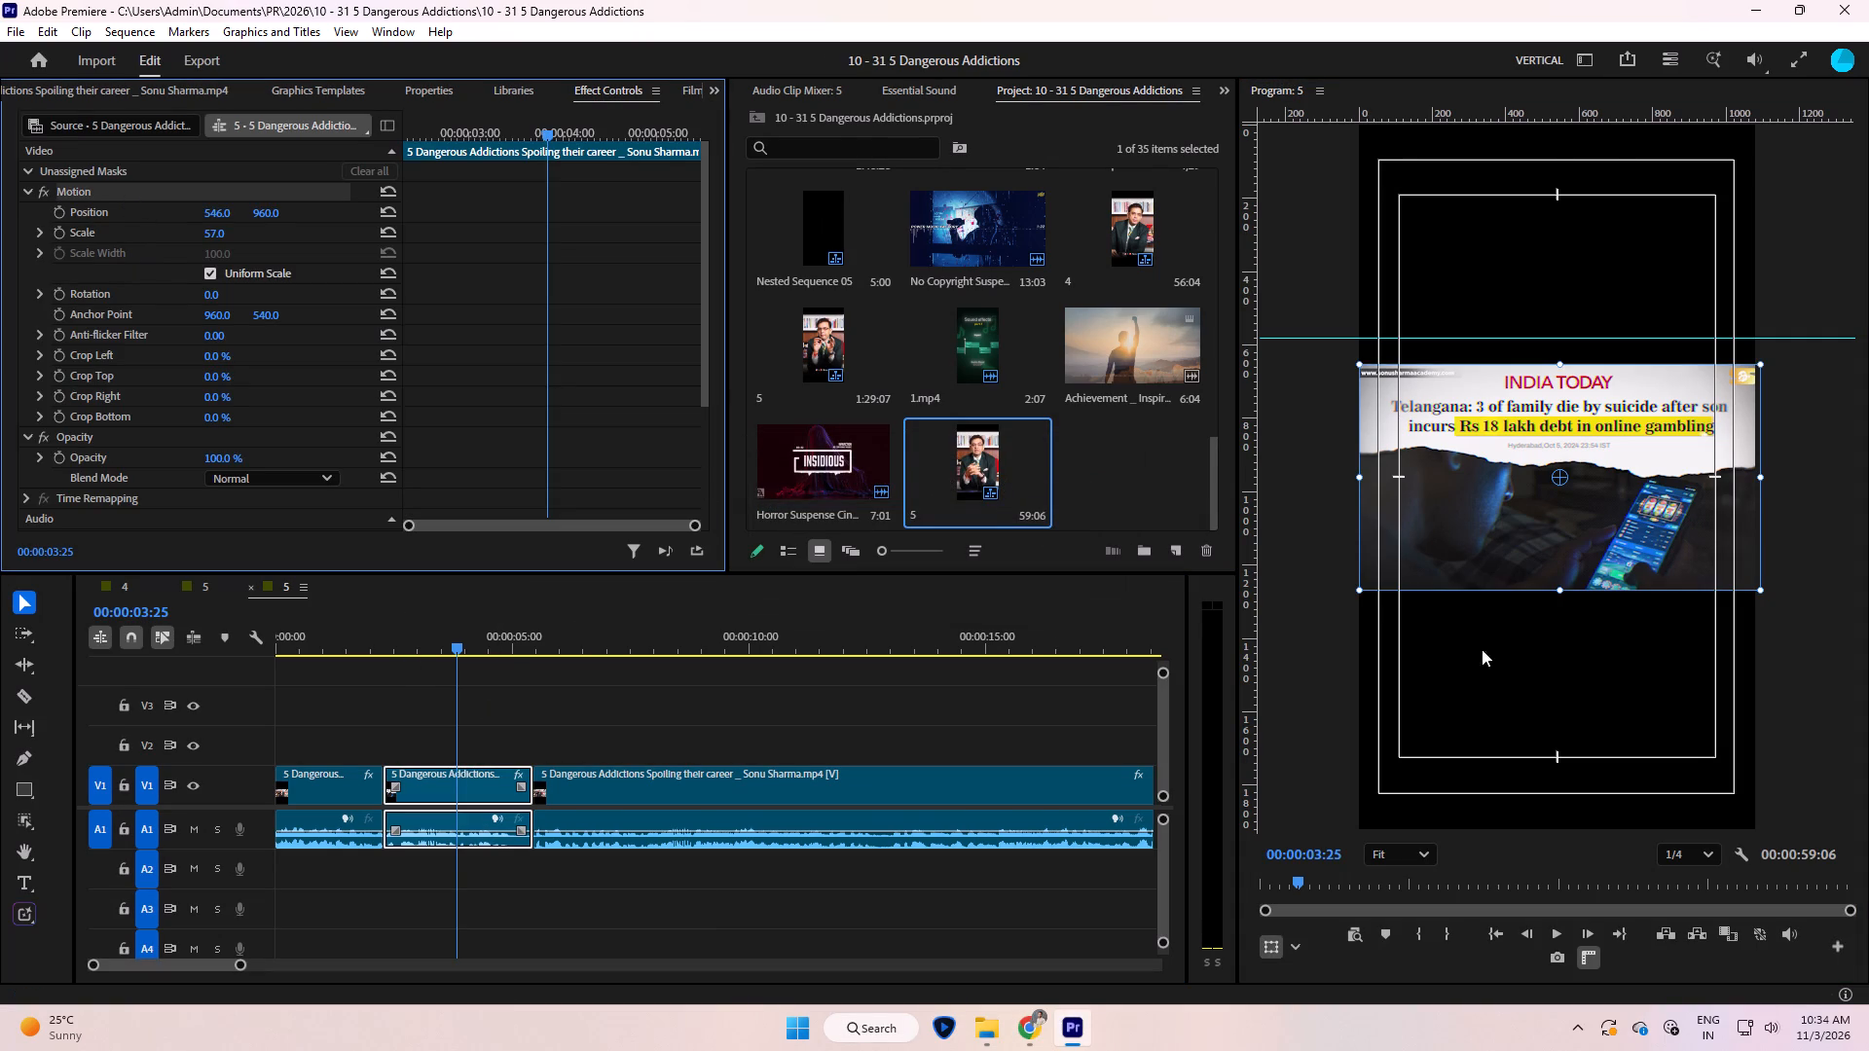
{"action": "scroll", "coordinate": [1363, 580], "scroll_direction": "up", "scroll_amount": 8}
{"action": "scroll", "coordinate": [1372, 574], "scroll_direction": "up", "scroll_amount": 15}
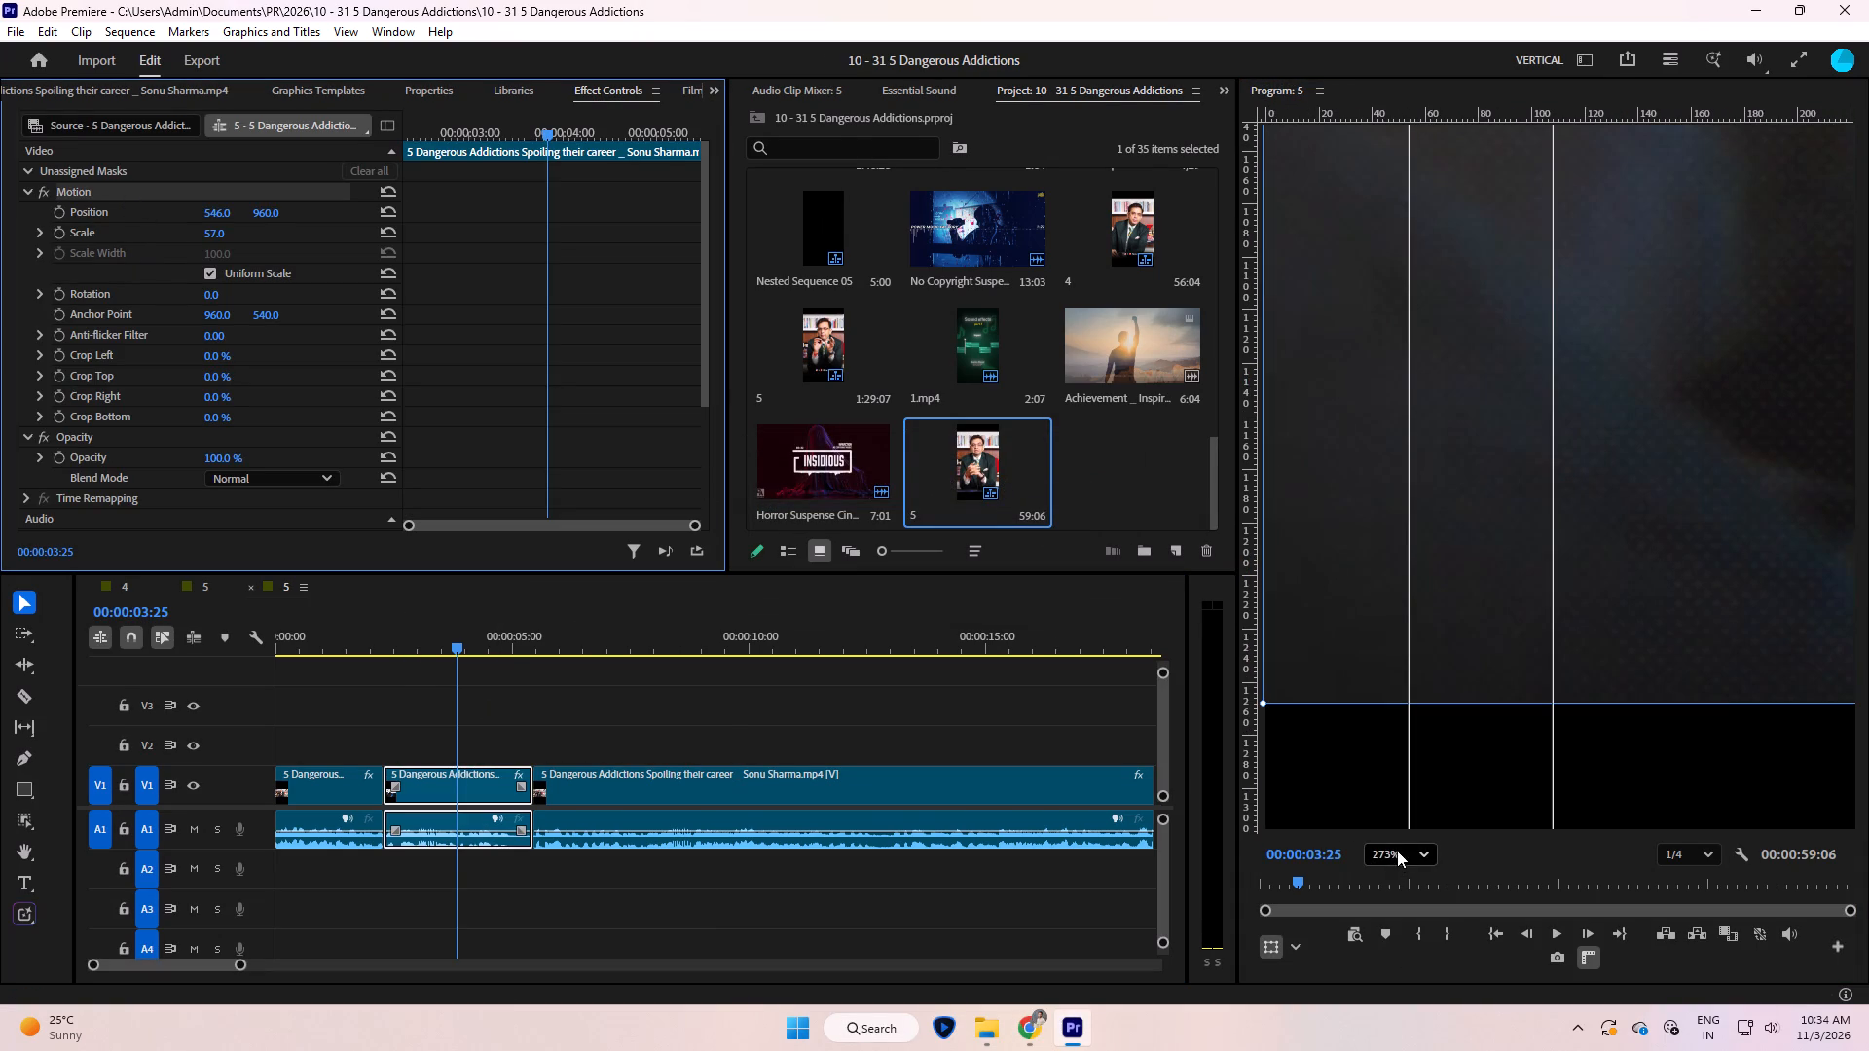
{"action": "scroll", "coordinate": [1395, 851], "scroll_direction": "up", "scroll_amount": 6}
{"action": "left_click", "coordinate": [710, 713]}
{"action": "key", "text": "space"}
{"action": "left_click", "coordinate": [698, 685]}
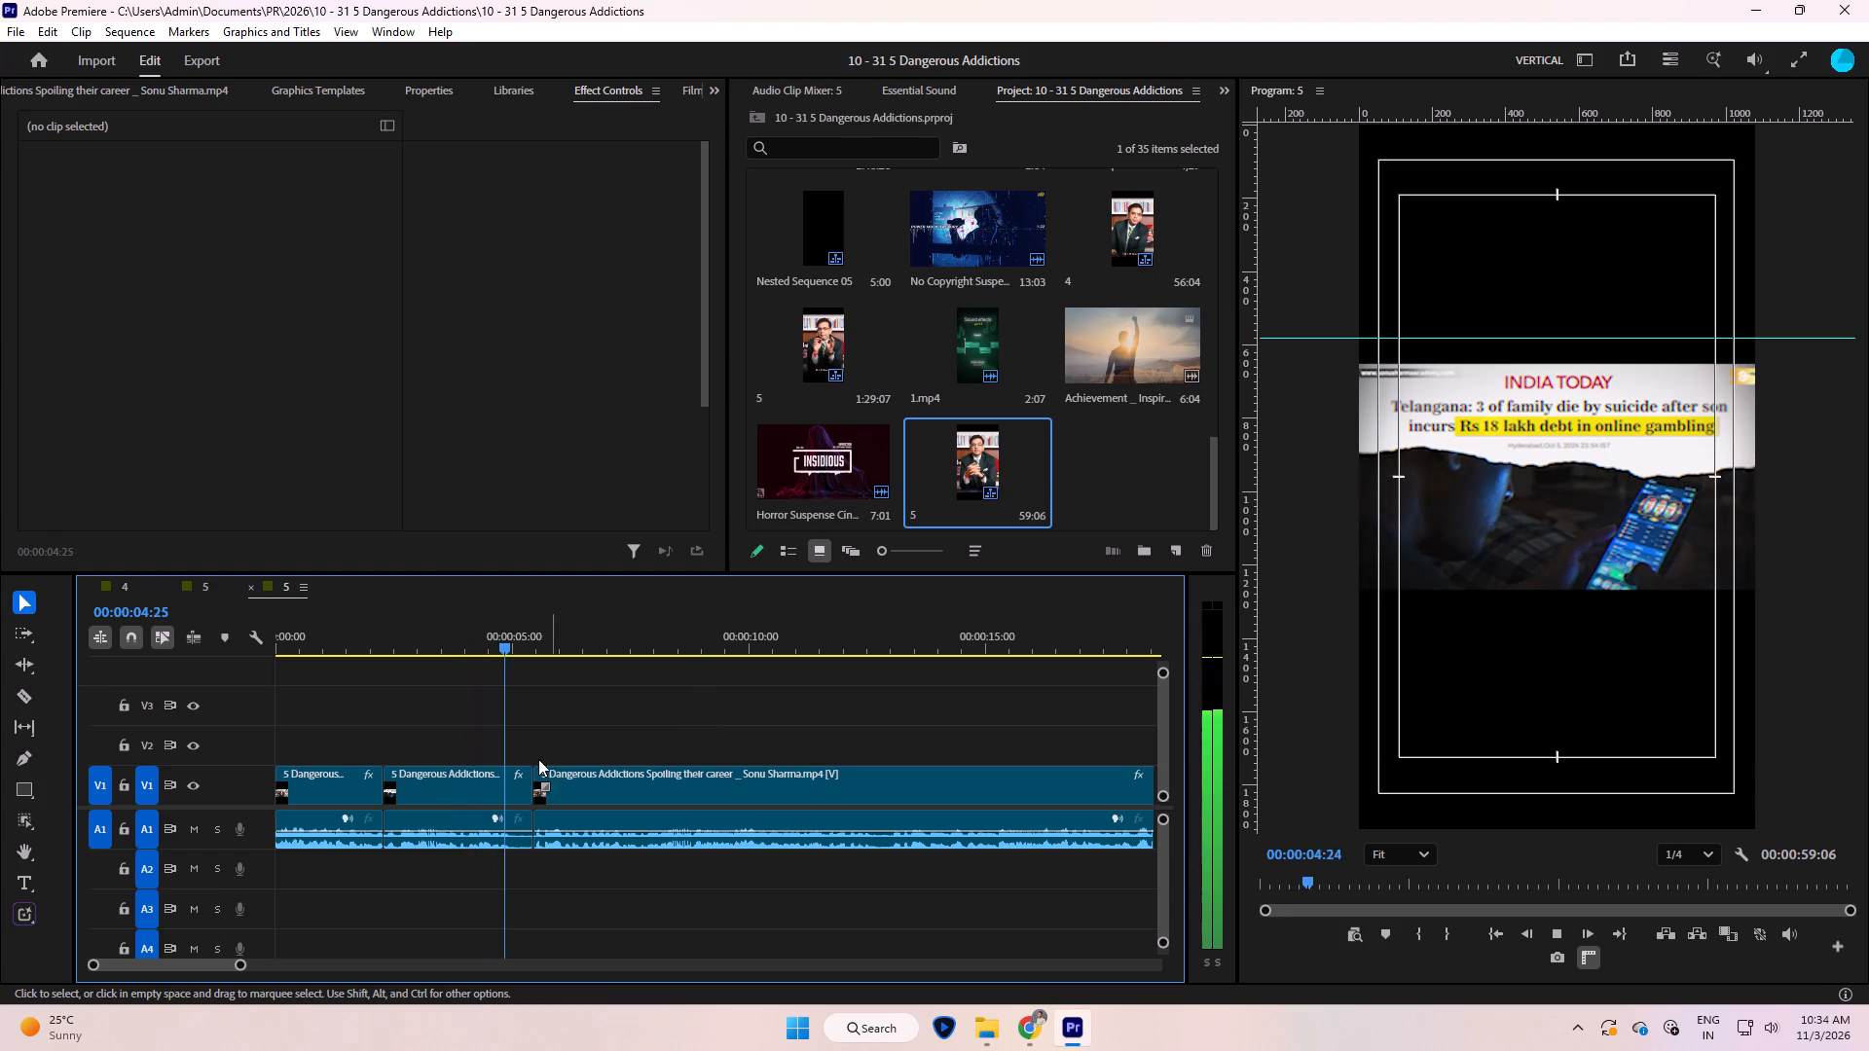
{"action": "key", "text": "space"}
Duplicate the India Today video onto V2, enlarge the V1 copy to a scale of 178 as a frame-filling background, and save.
{"action": "left_click_drag", "start_coordinate": [458, 787], "coordinate": [454, 745], "text": "alt"}
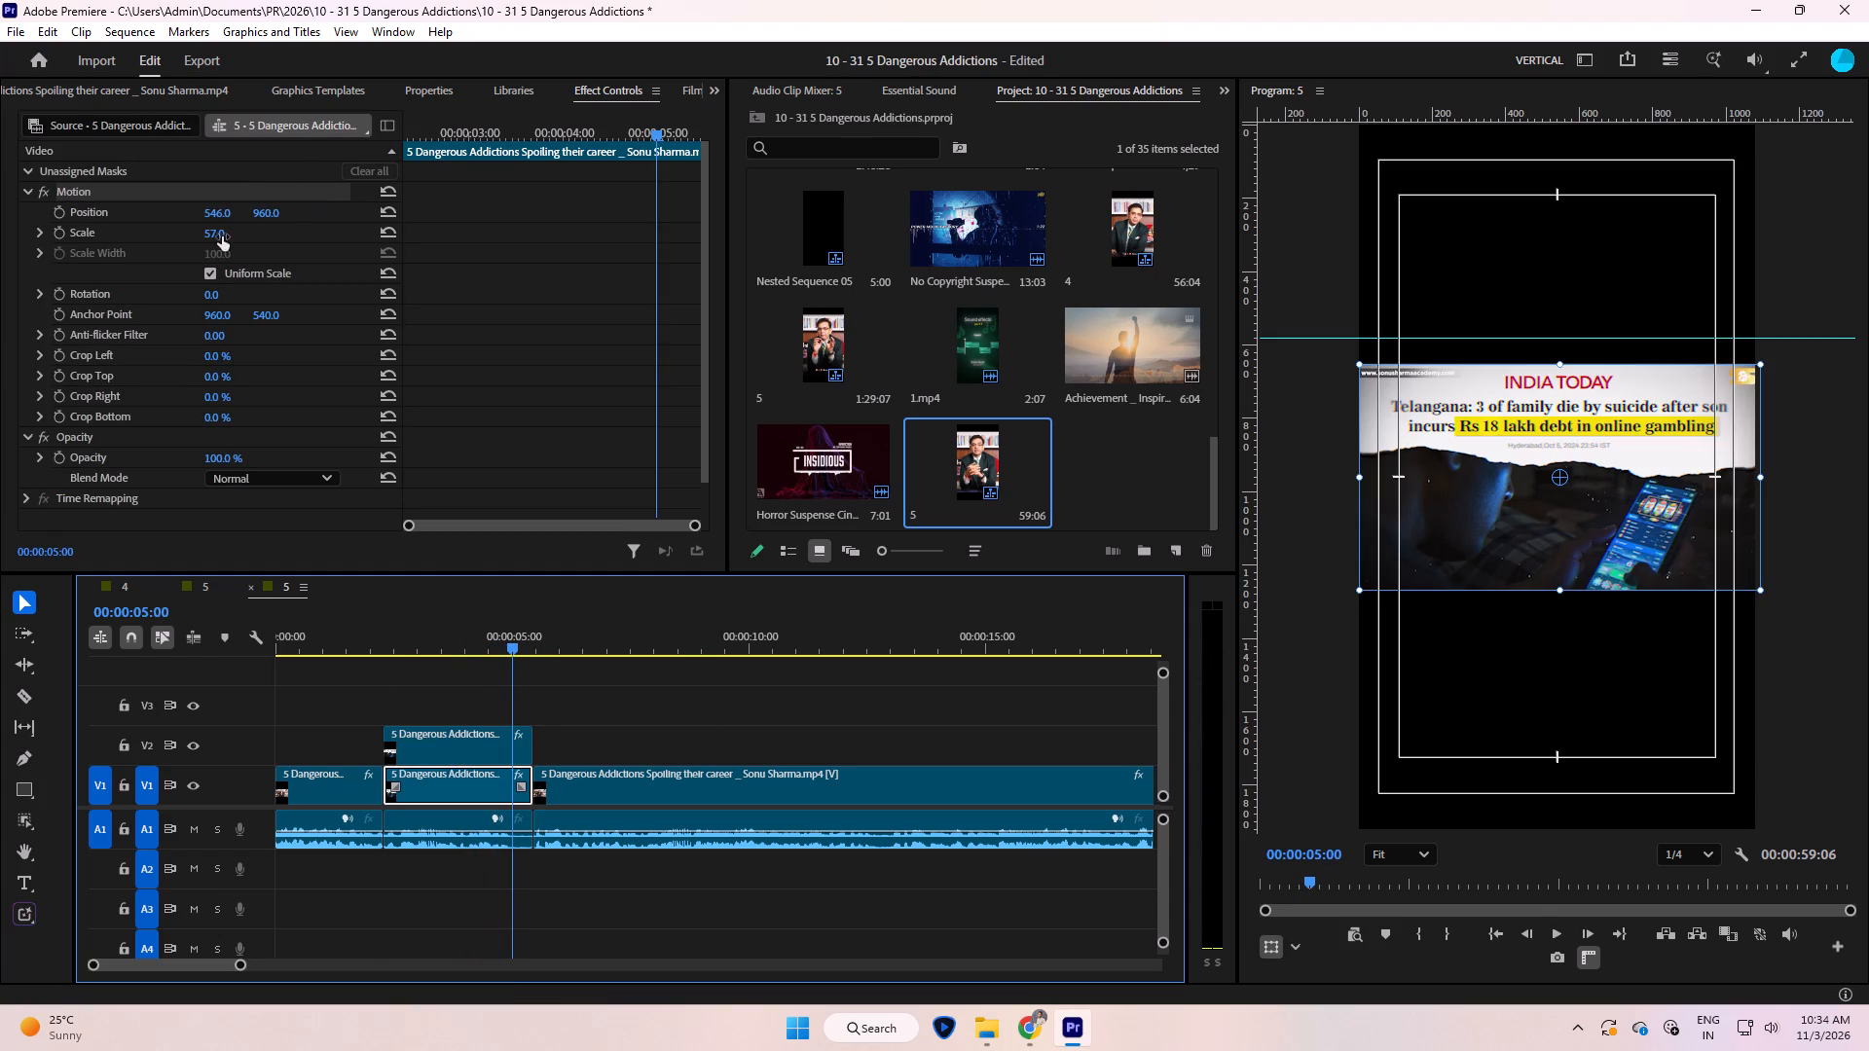
{"action": "left_click_drag", "start_coordinate": [221, 236], "coordinate": [337, 223]}
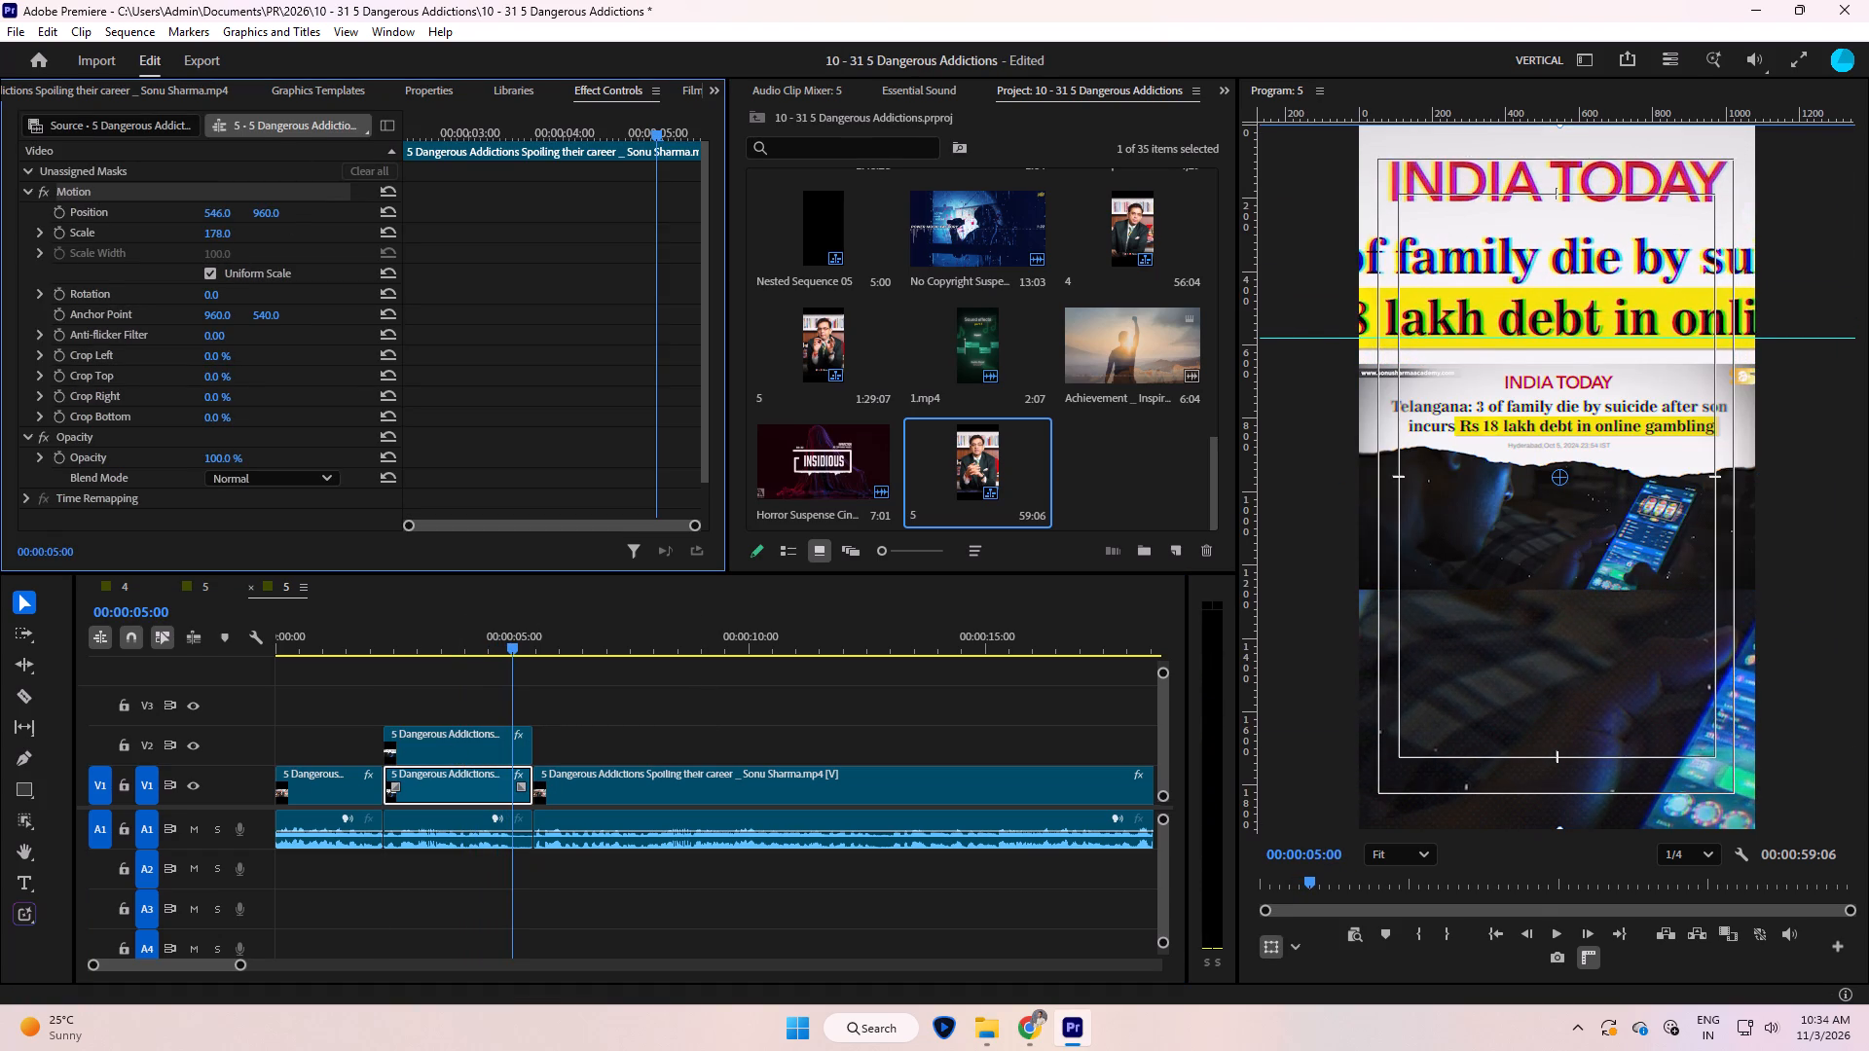
{"action": "left_click_drag", "start_coordinate": [337, 223], "coordinate": [335, 223]}
{"action": "key", "text": "ctrl+s"}
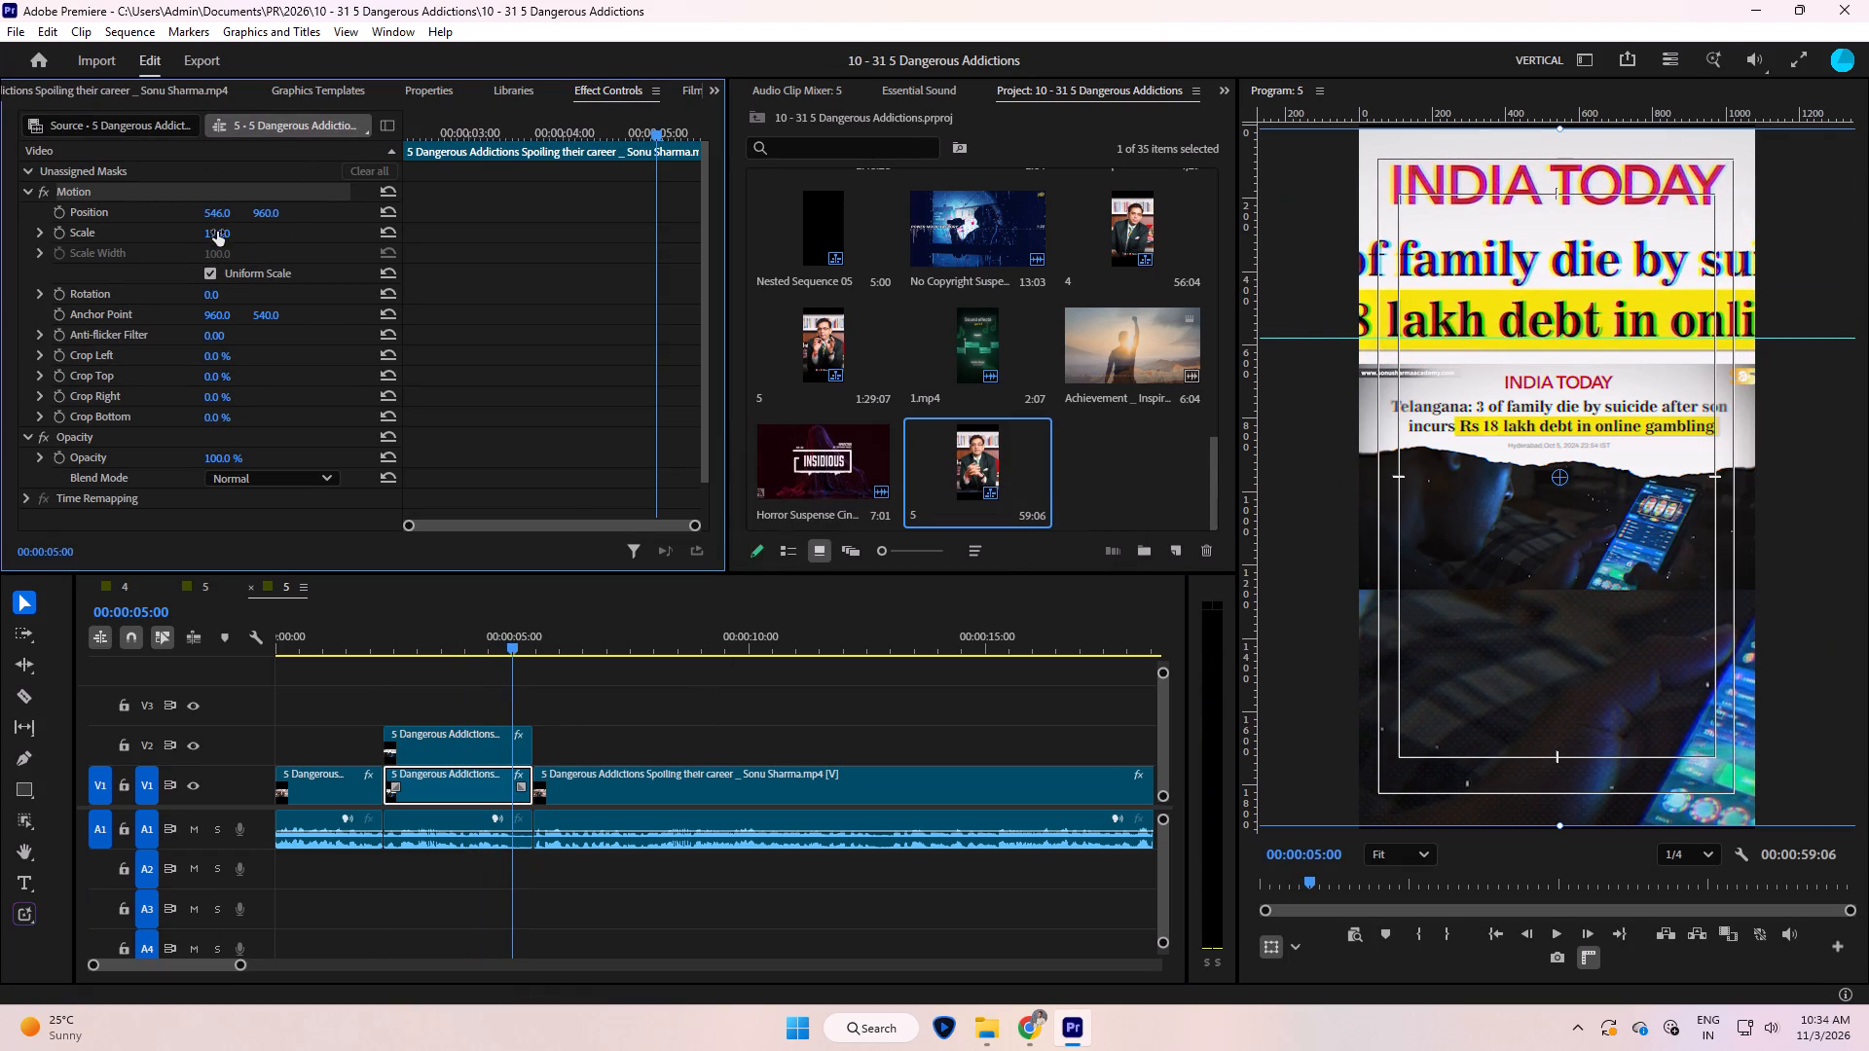
{"action": "left_click", "coordinate": [217, 232]}
{"action": "key", "text": "1"}
{"action": "key", "text": "7"}
{"action": "key", "text": "8"}
{"action": "left_click", "coordinate": [299, 243]}
{"action": "key", "text": "ctrl+s"}
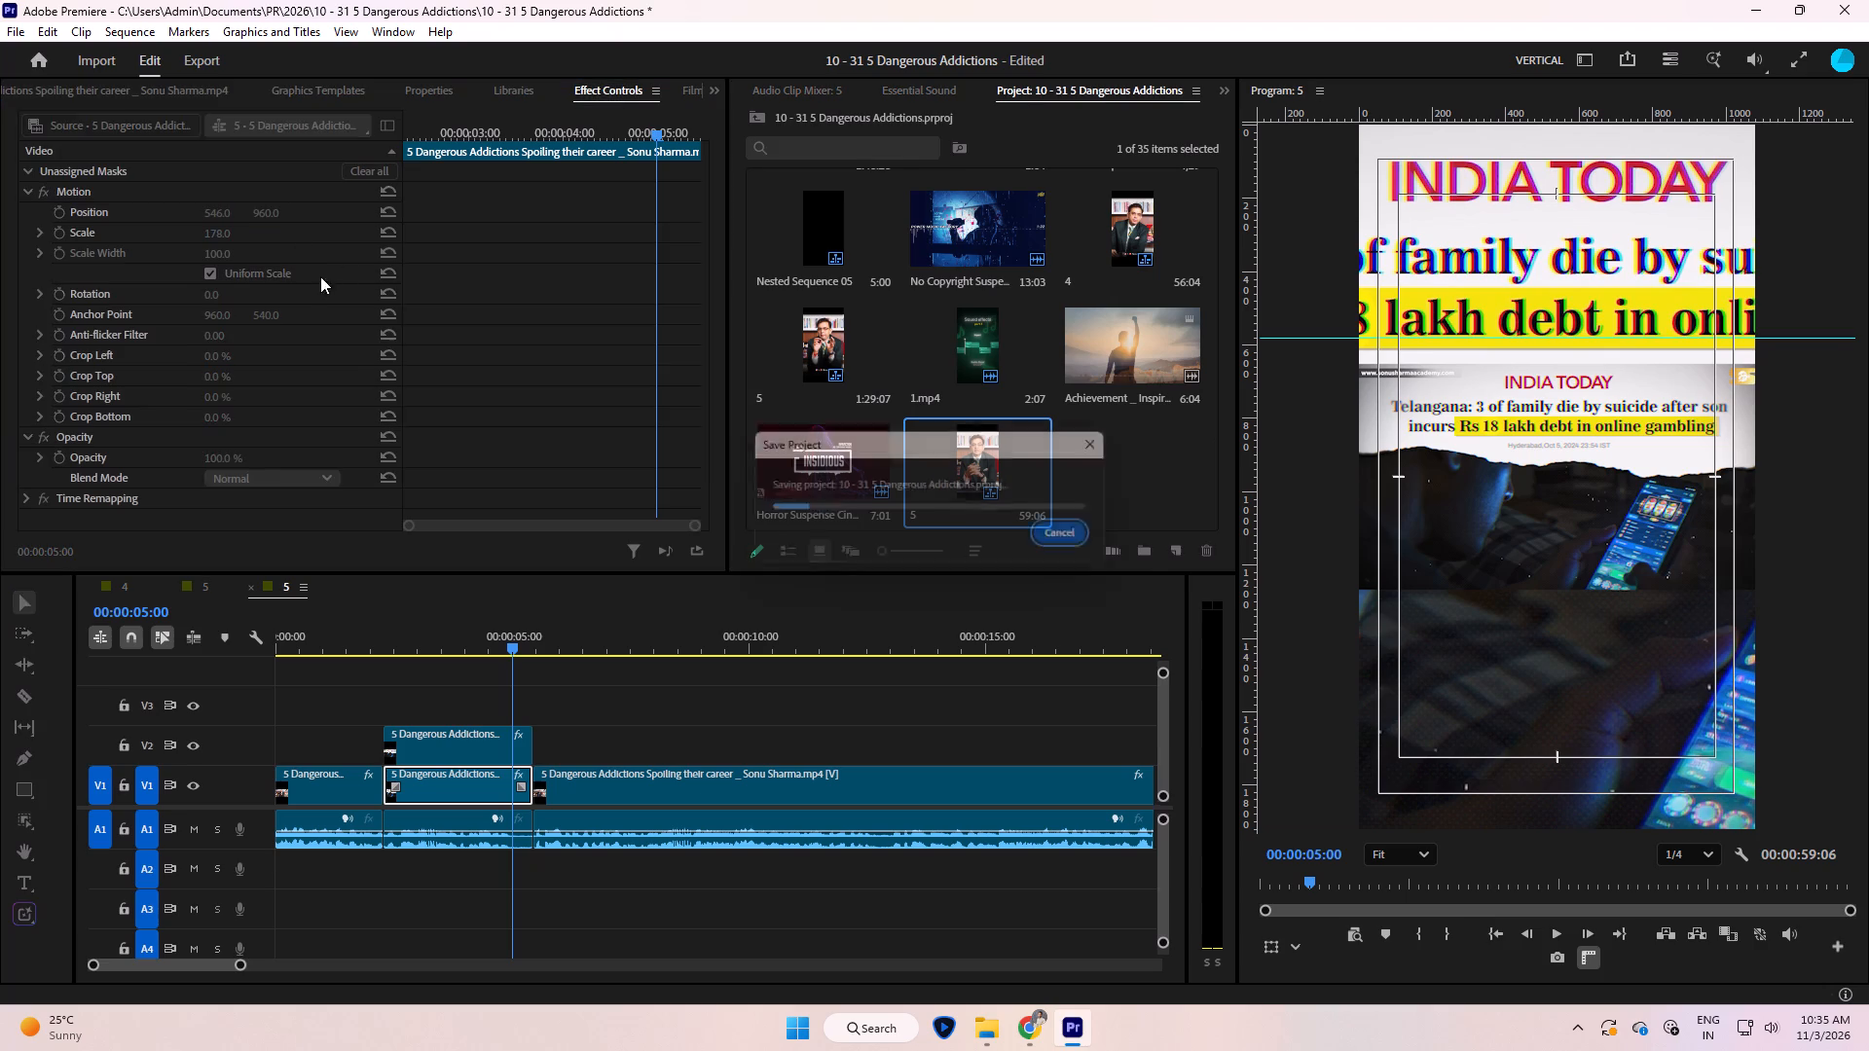
Darken the V1 background copy with Lumetri Color by lowering its exposure to -2.8, and save the project.
{"action": "left_click", "coordinate": [476, 779]}
{"action": "key", "text": "ctrl+b"}
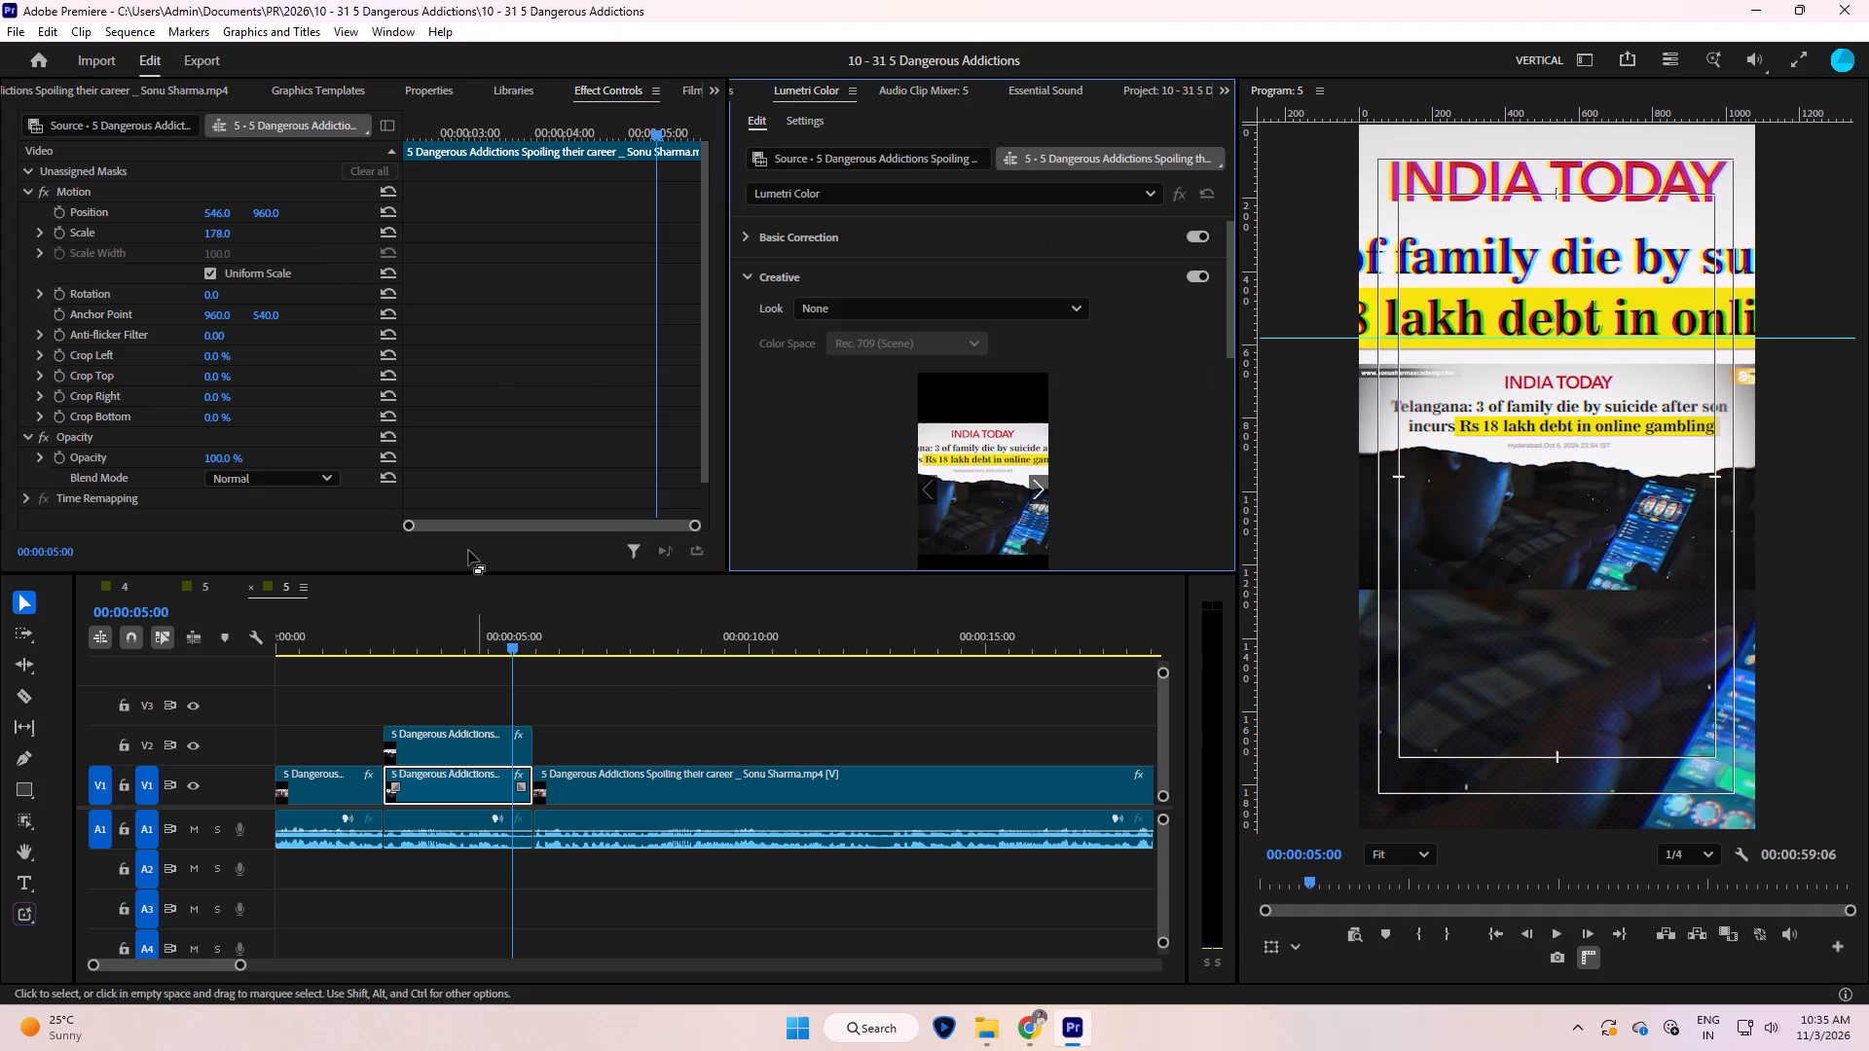
{"action": "scroll", "coordinate": [1196, 368], "scroll_direction": "down", "scroll_amount": 7}
{"action": "scroll", "coordinate": [1001, 315], "scroll_direction": "up", "scroll_amount": 14}
{"action": "left_click", "coordinate": [819, 233]}
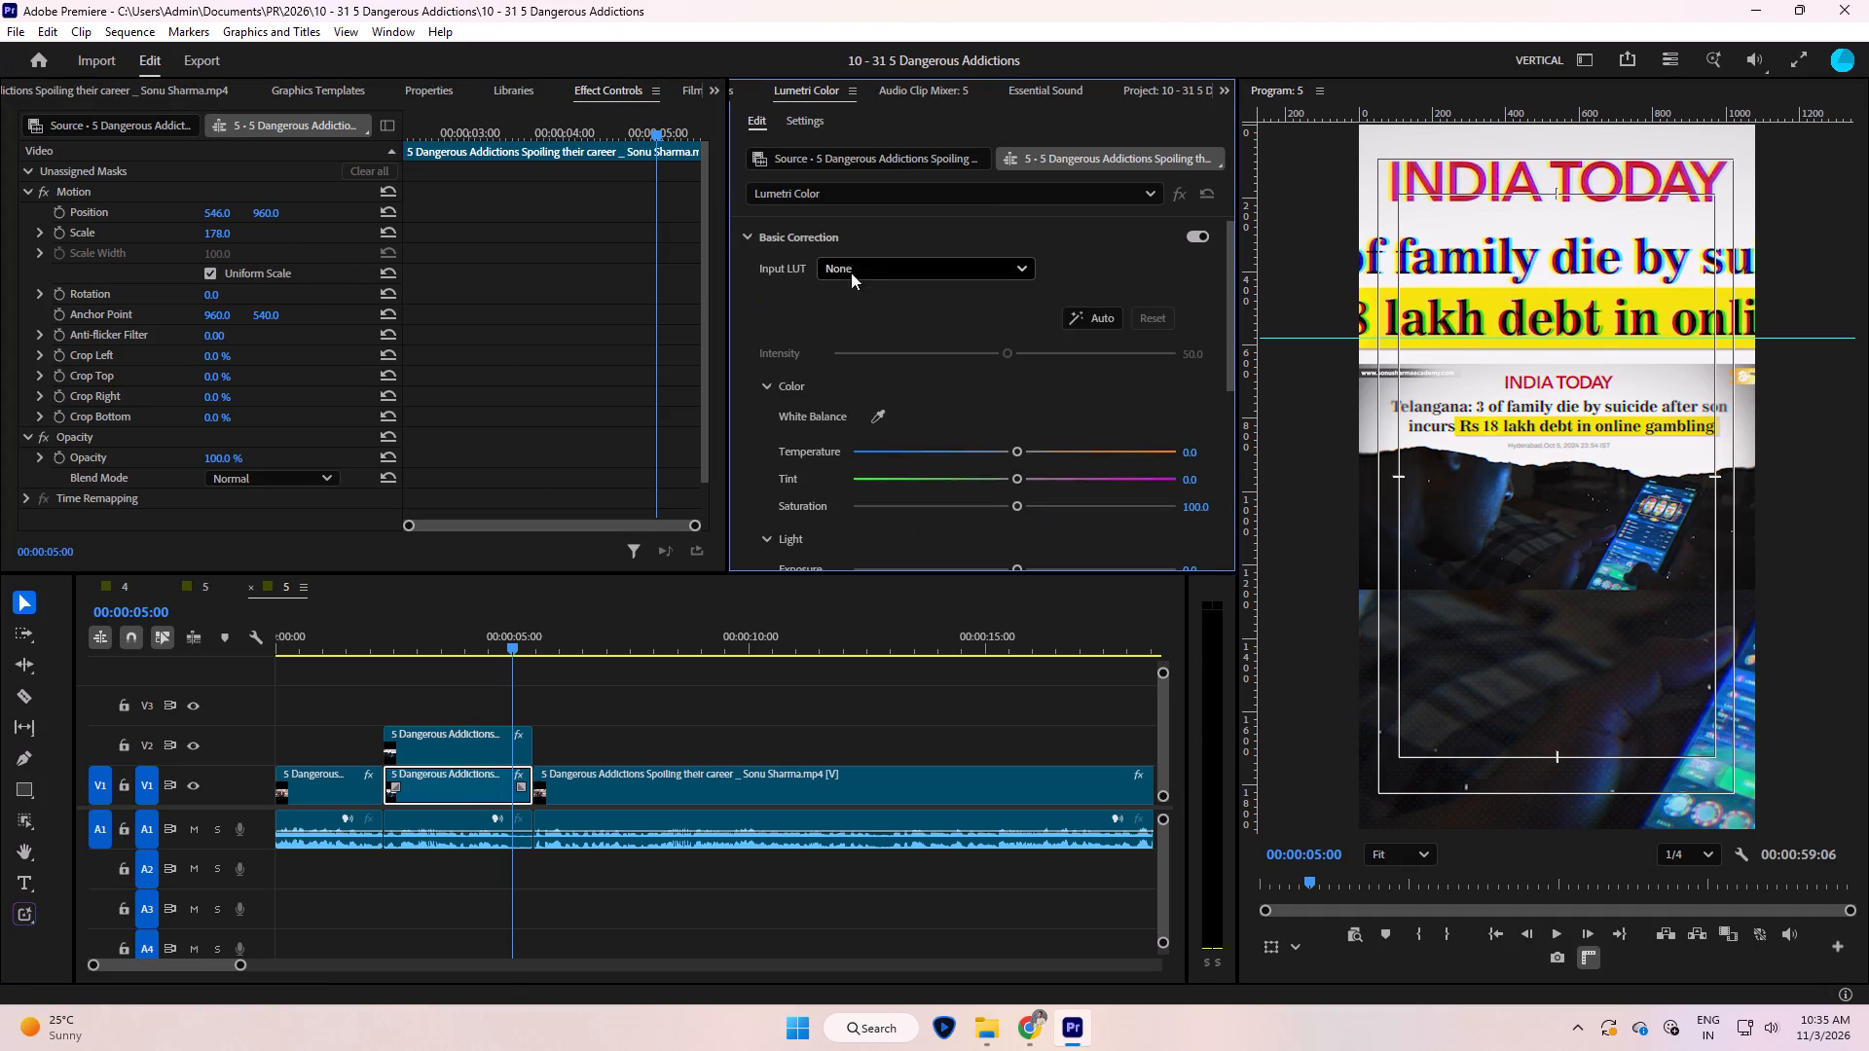
{"action": "scroll", "coordinate": [1099, 260], "scroll_direction": "down", "scroll_amount": 7}
{"action": "left_click_drag", "start_coordinate": [948, 439], "coordinate": [921, 444]}
{"action": "key", "text": "ctrl+s"}
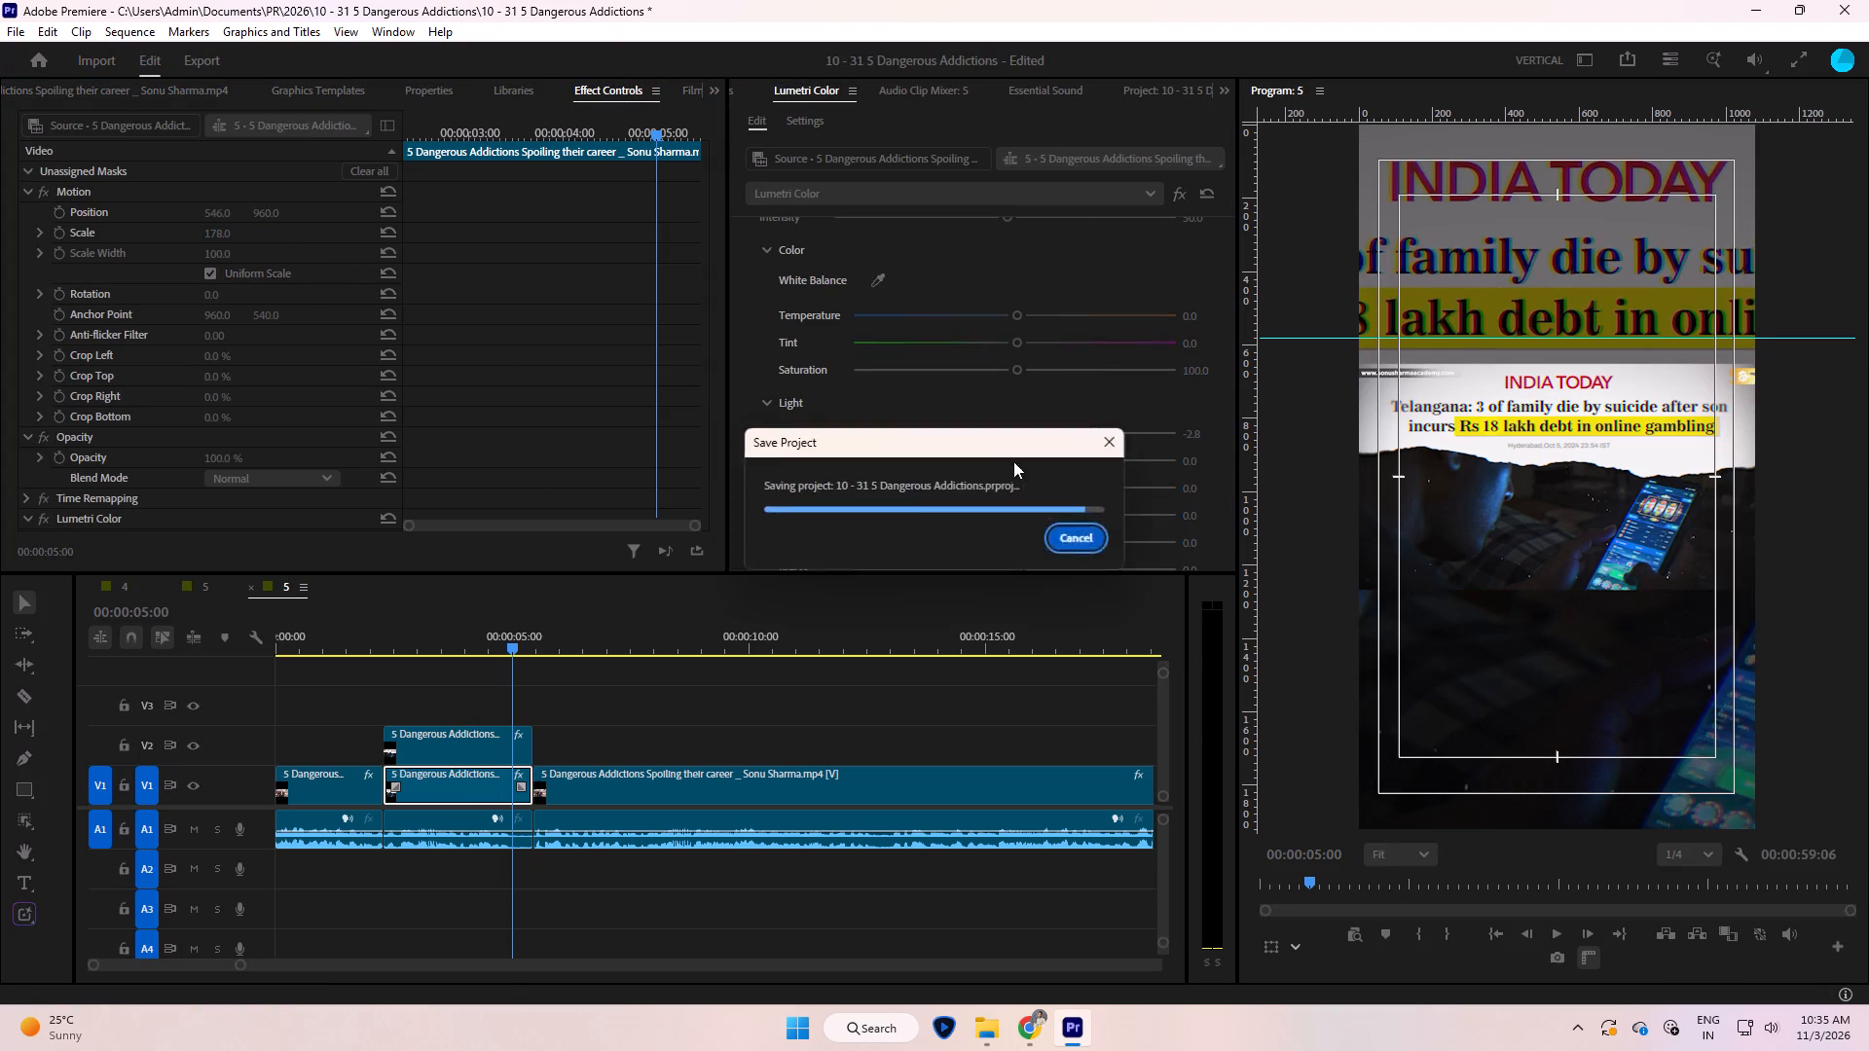
Apply the Gaussian blur preset to the V1 background copy, save, and review its blur settings.
{"action": "key", "text": "5"}
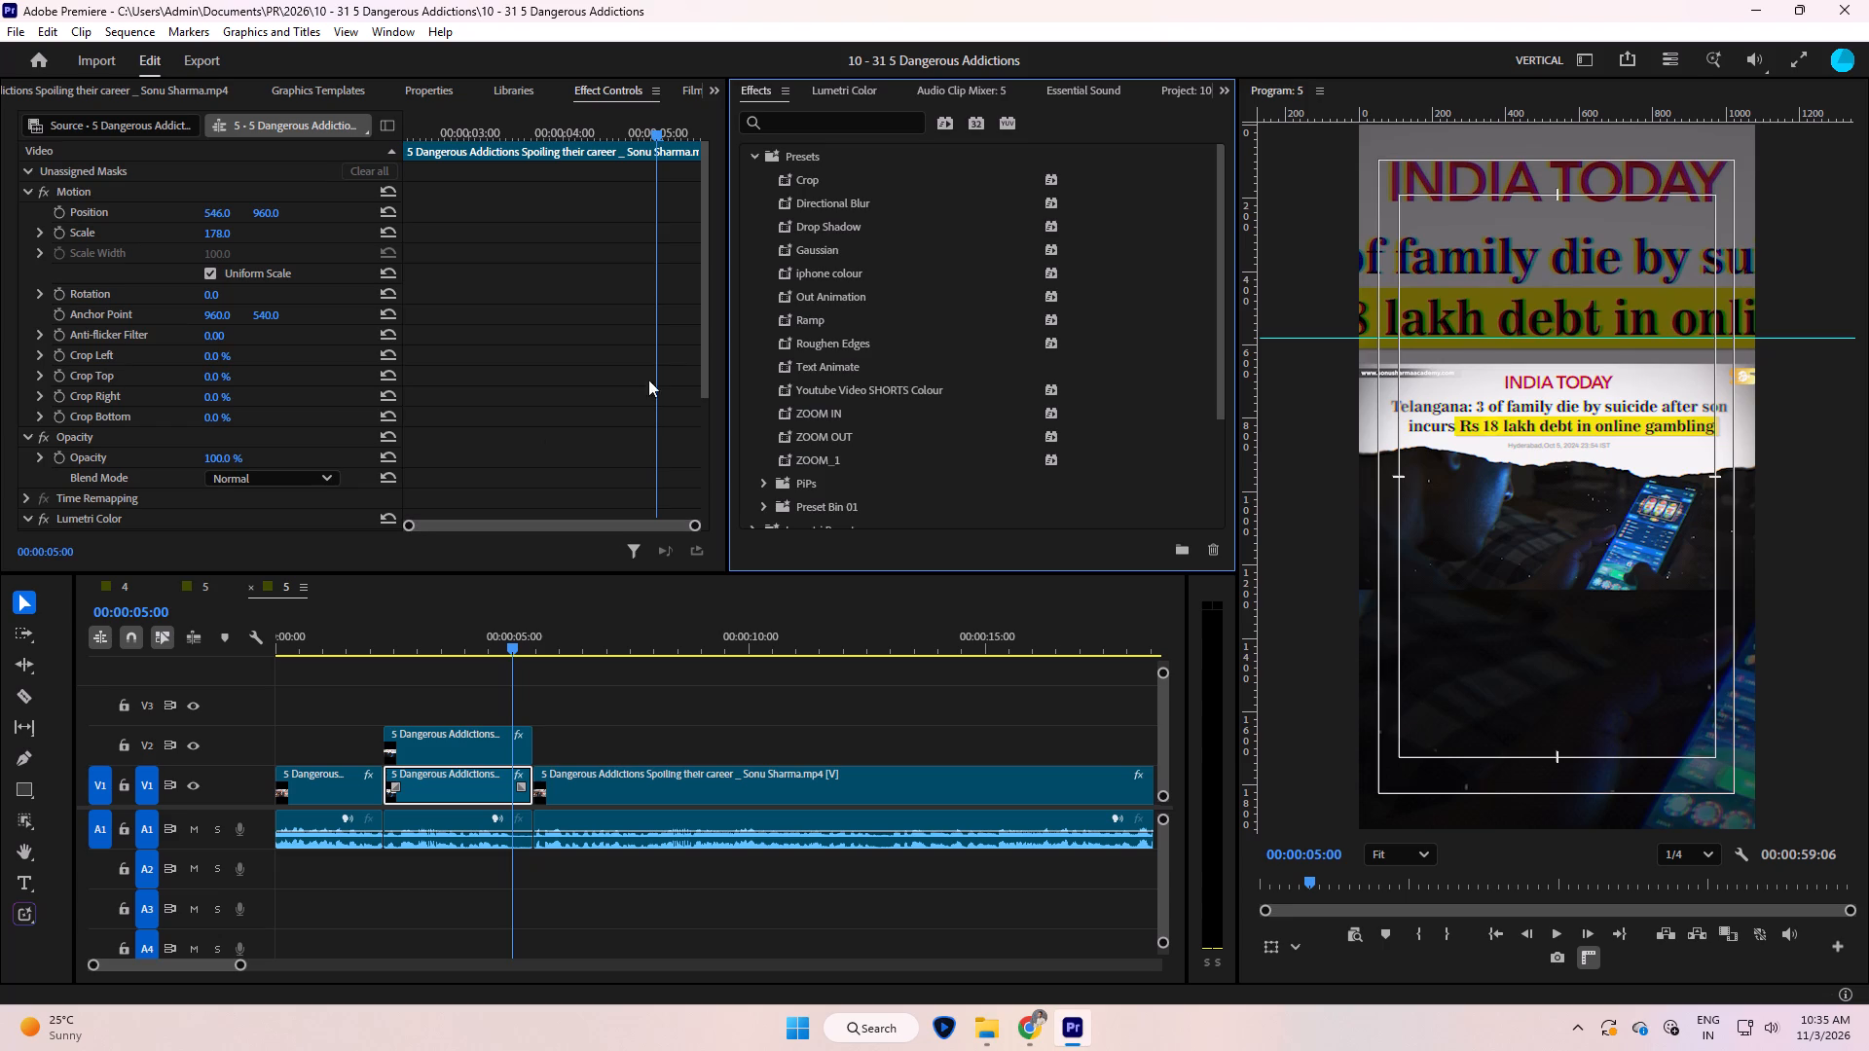
{"action": "left_click_drag", "start_coordinate": [824, 248], "coordinate": [470, 794]}
{"action": "key", "text": "ctrl+s"}
{"action": "left_click", "coordinate": [473, 785]}
{"action": "scroll", "coordinate": [410, 293], "scroll_direction": "down", "scroll_amount": 5}
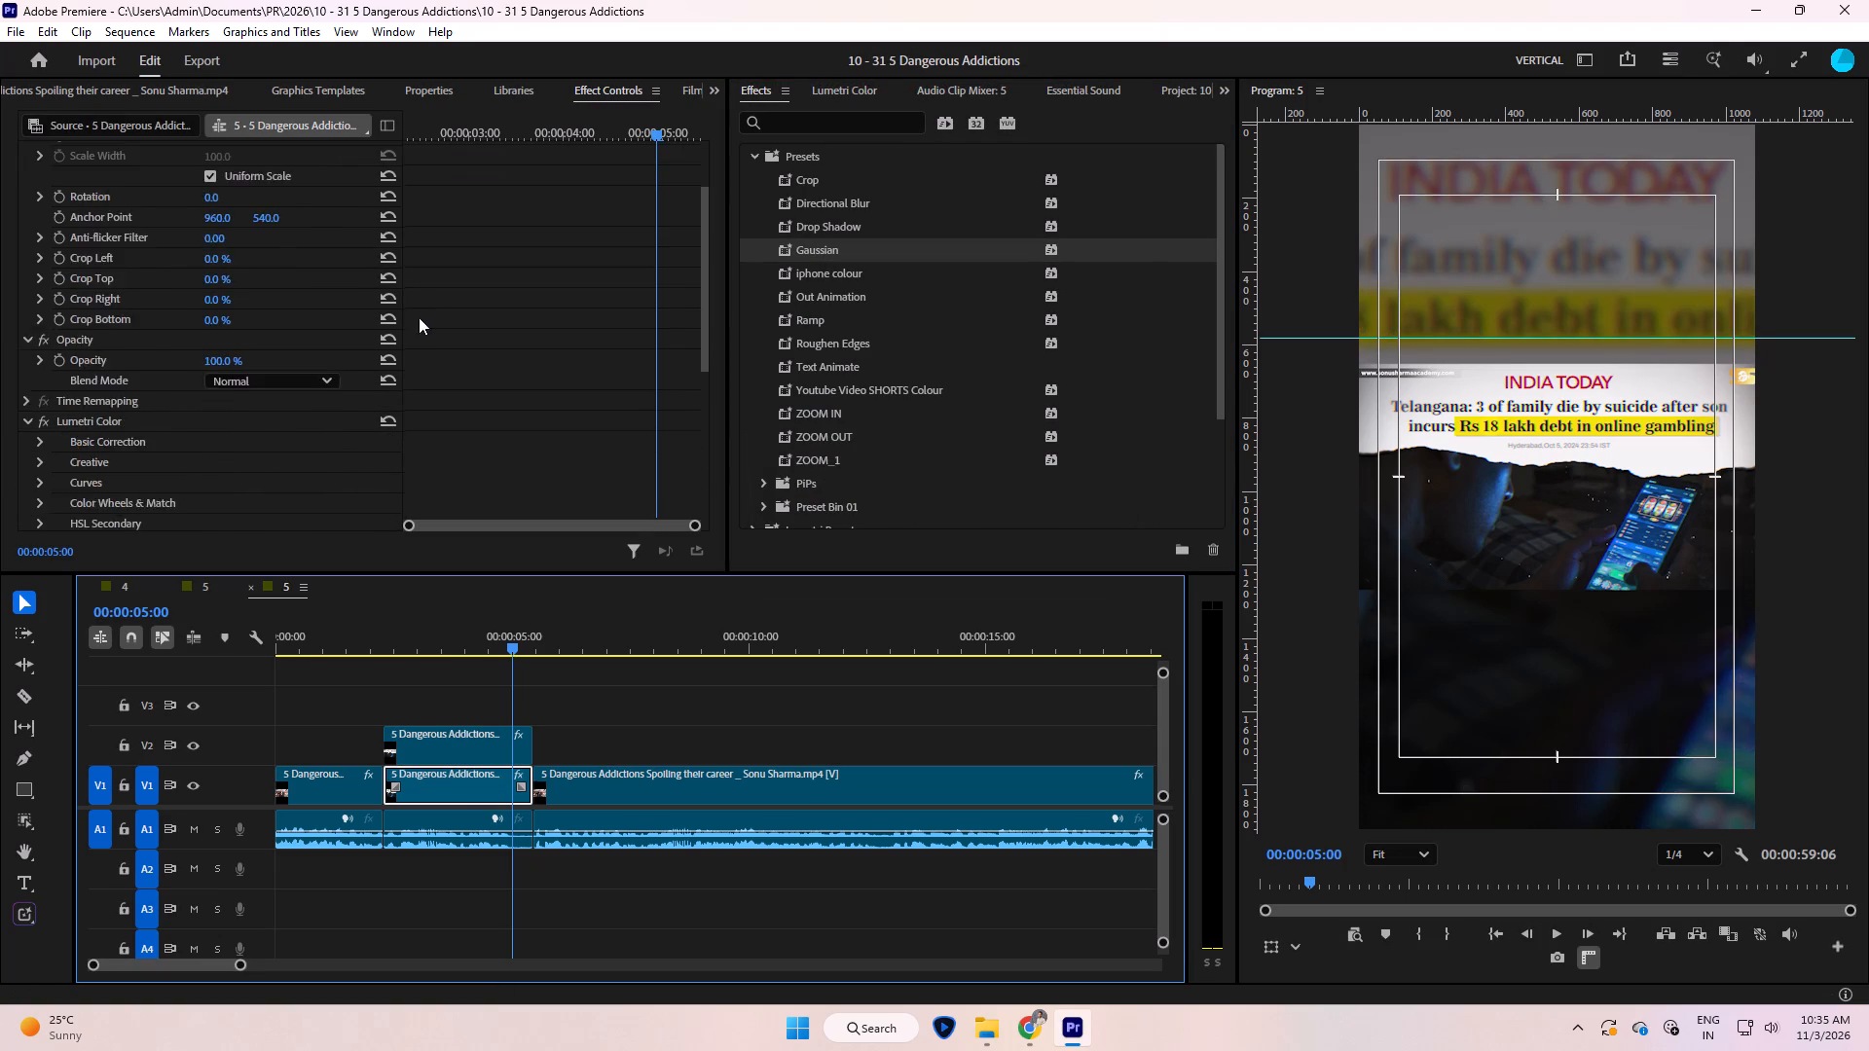
{"action": "scroll", "coordinate": [419, 317], "scroll_direction": "down", "scroll_amount": 11}
Reduce the V1 background copy's Lumetri saturation so its colours look muted, save, and play back the composite.
{"action": "key", "text": "ctrl+b"}
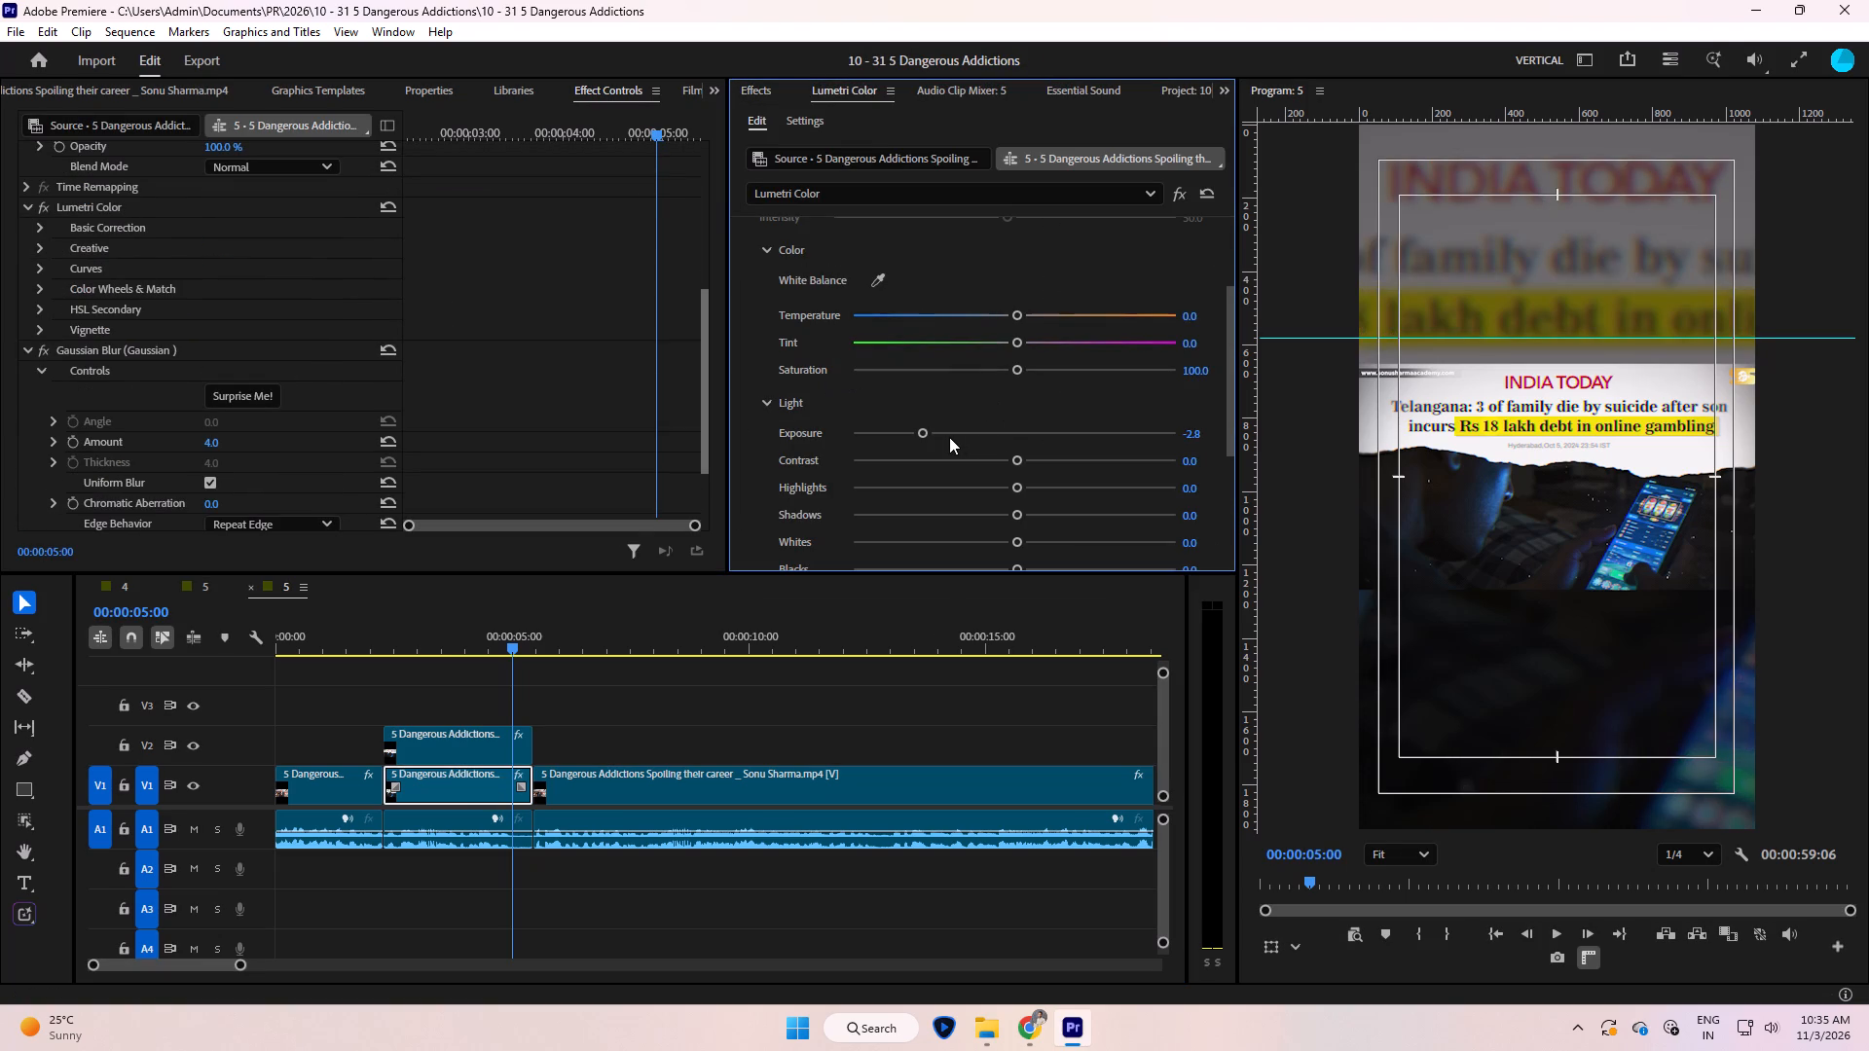
{"action": "left_click_drag", "start_coordinate": [958, 369], "coordinate": [904, 393]}
{"action": "key", "text": "ctrl+s"}
{"action": "left_click", "coordinate": [497, 685]}
{"action": "left_click_drag", "start_coordinate": [458, 624], "coordinate": [427, 655]}
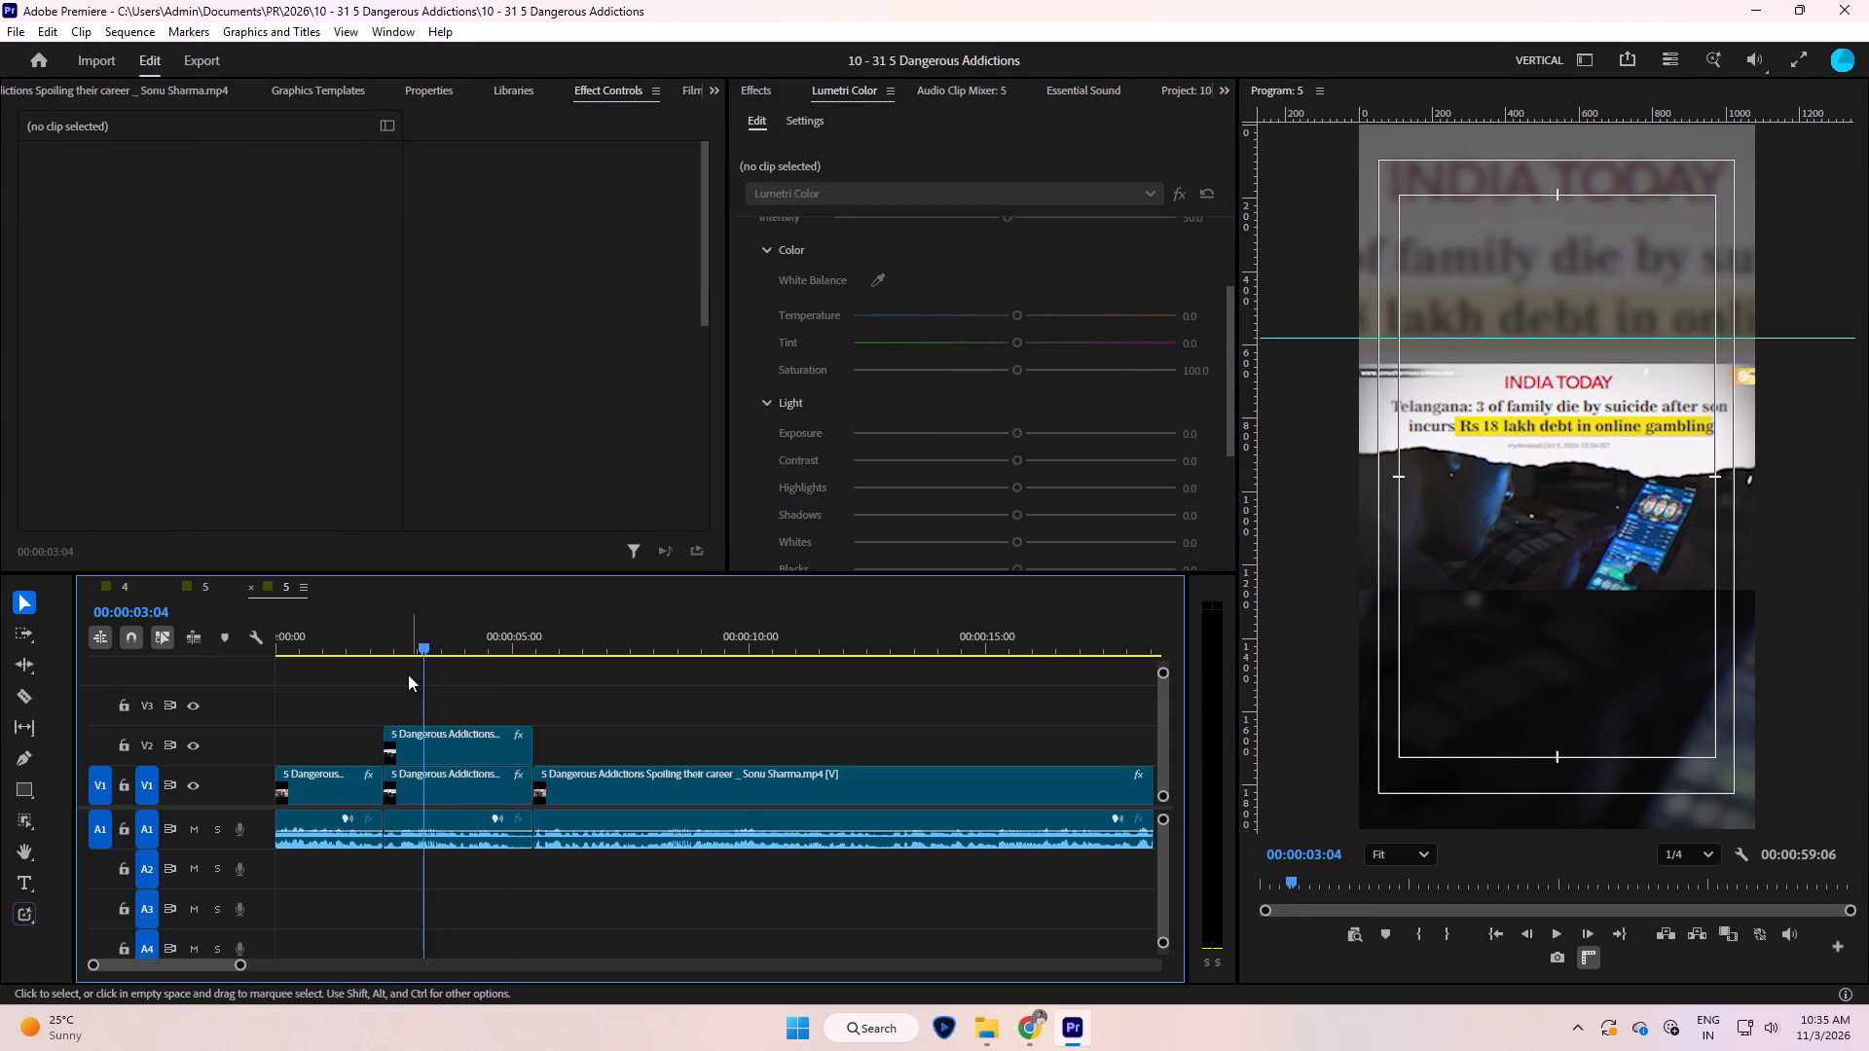
{"action": "key", "text": "space"}
{"action": "key", "text": "space"}
Apply the Drop Shadow preset to the India Today clip on V2 with 100% opacity, distance 0 and softness 225.
{"action": "right_click", "coordinate": [458, 748]}
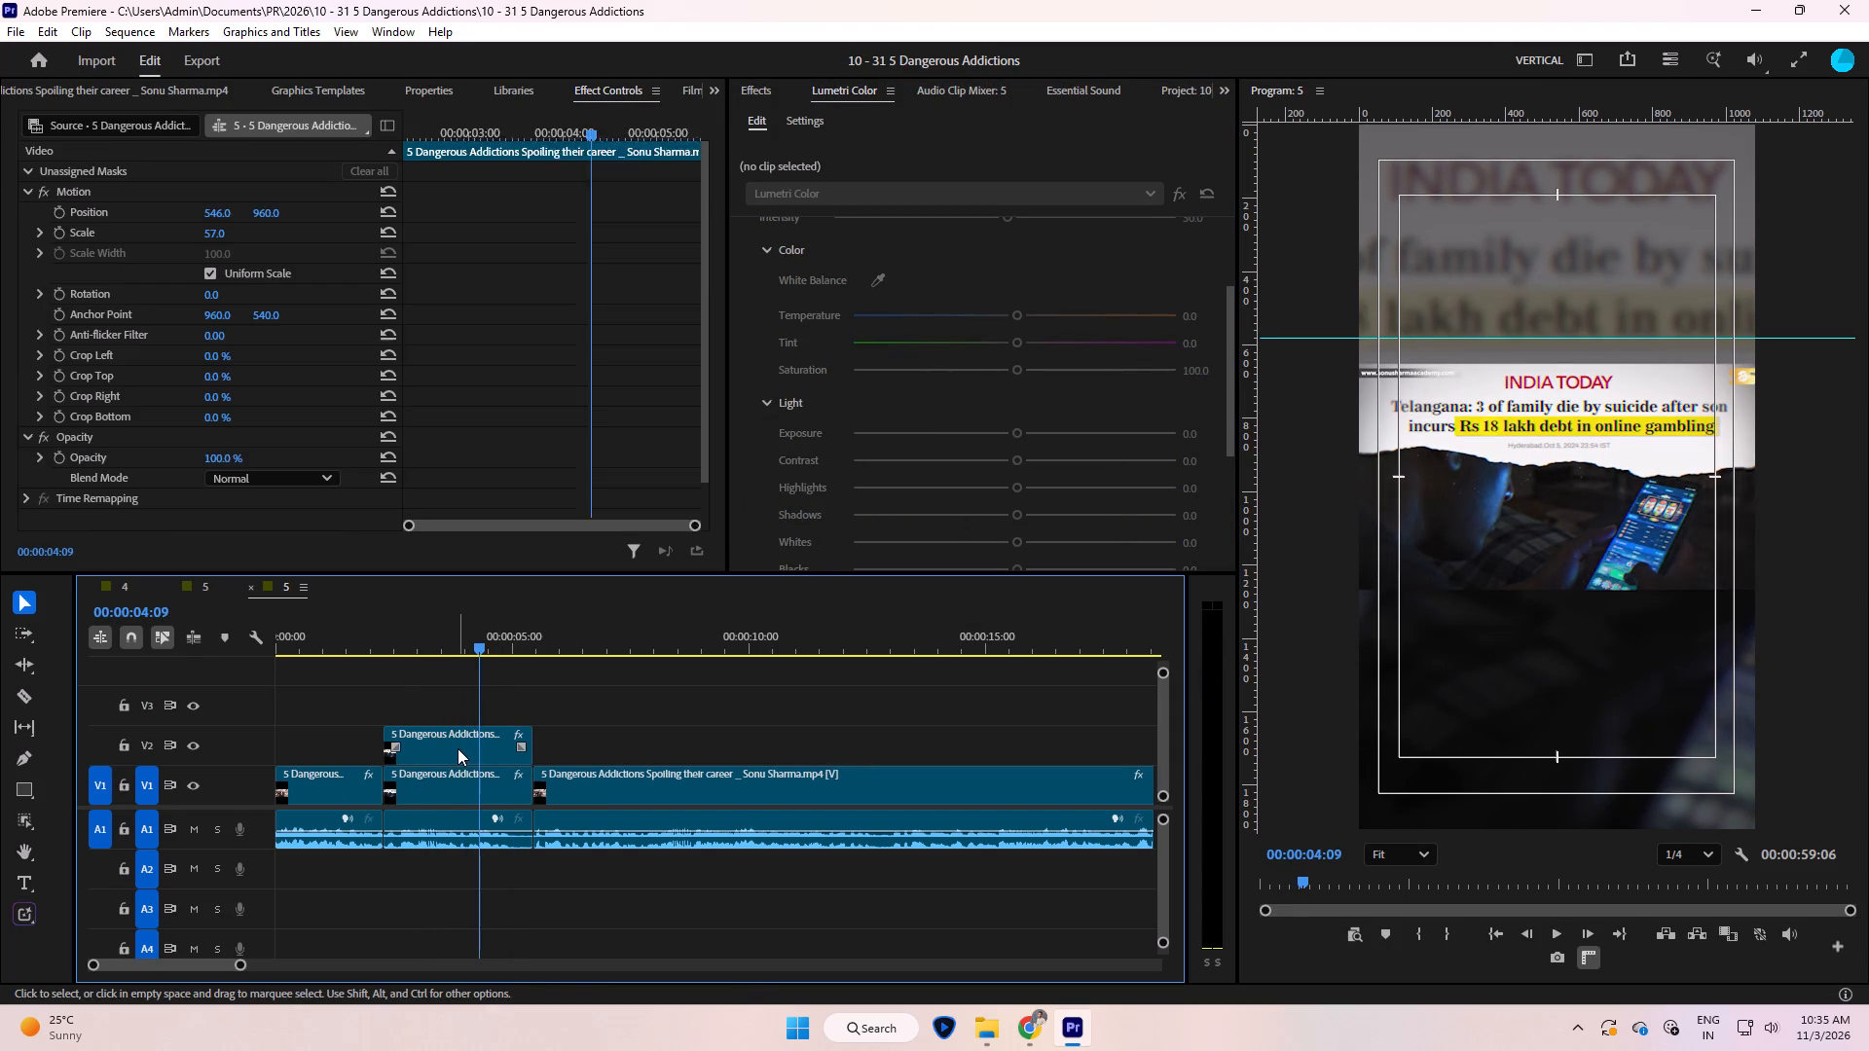
{"action": "left_click", "coordinate": [428, 748]}
{"action": "key", "text": "5"}
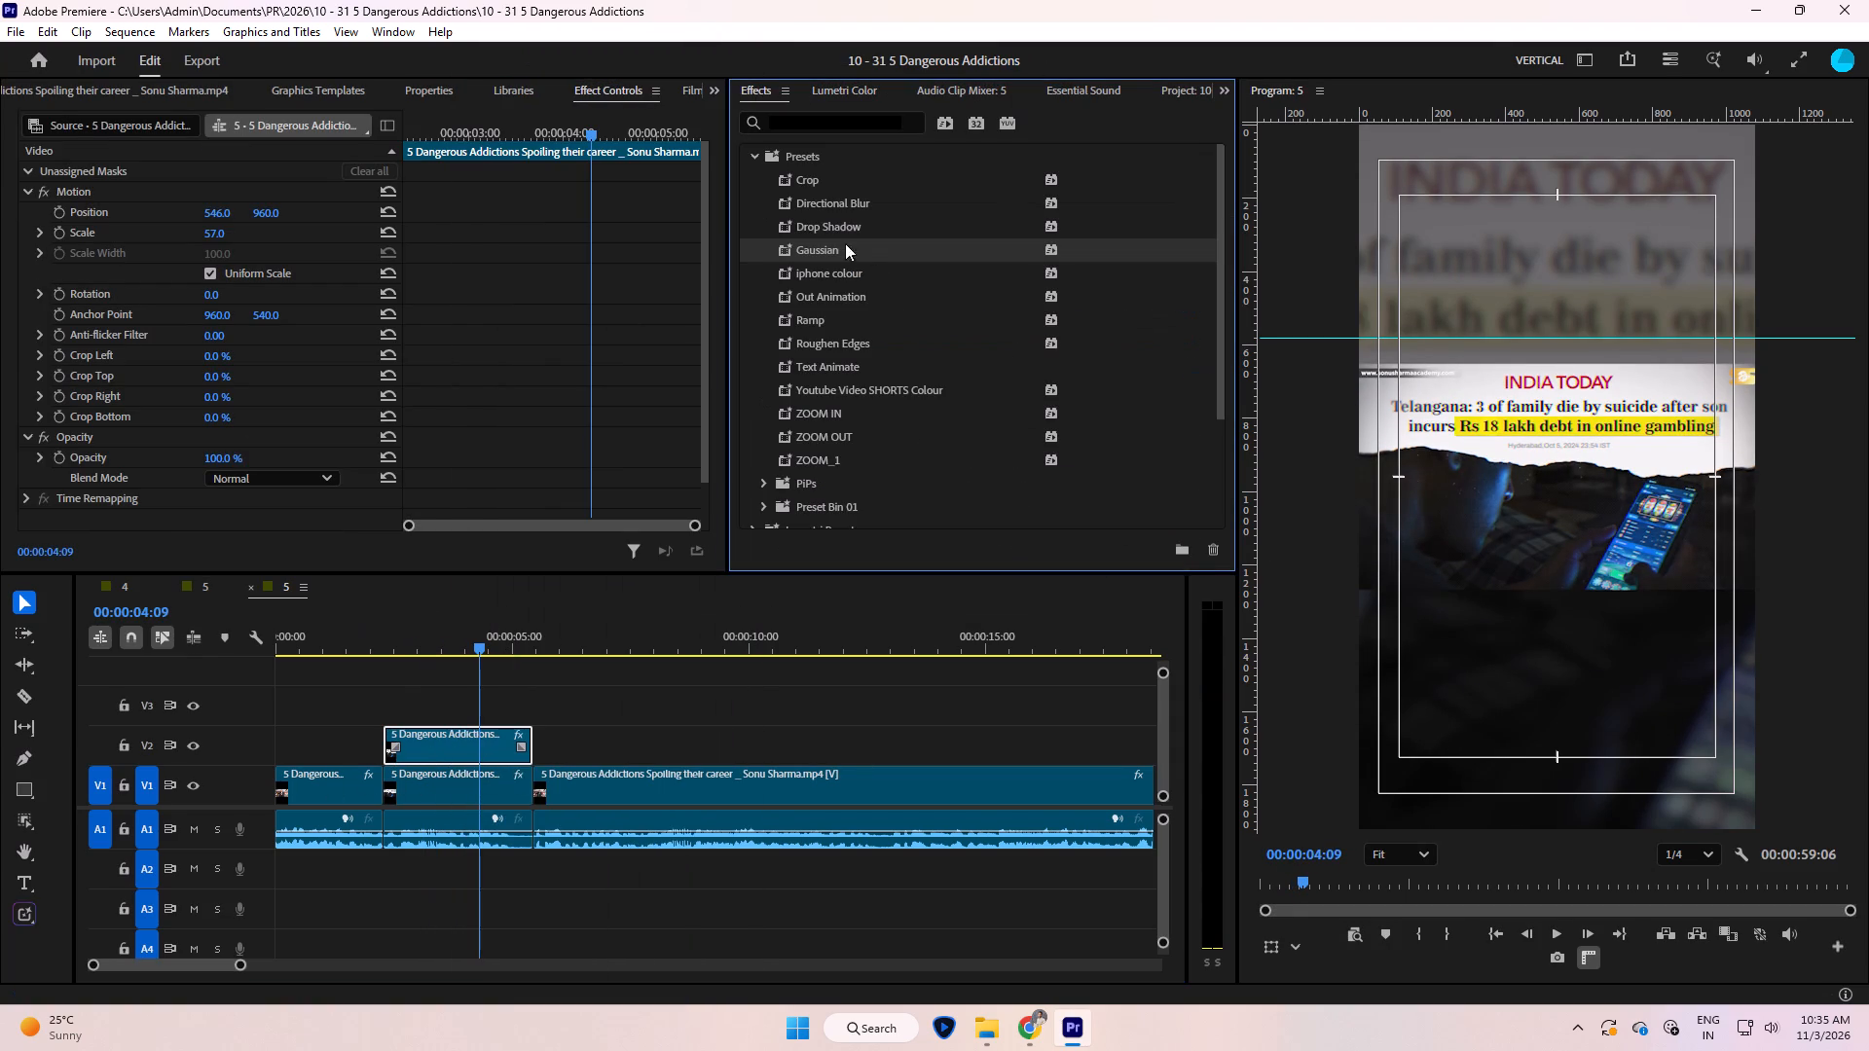
{"action": "left_click_drag", "start_coordinate": [829, 230], "coordinate": [499, 737]}
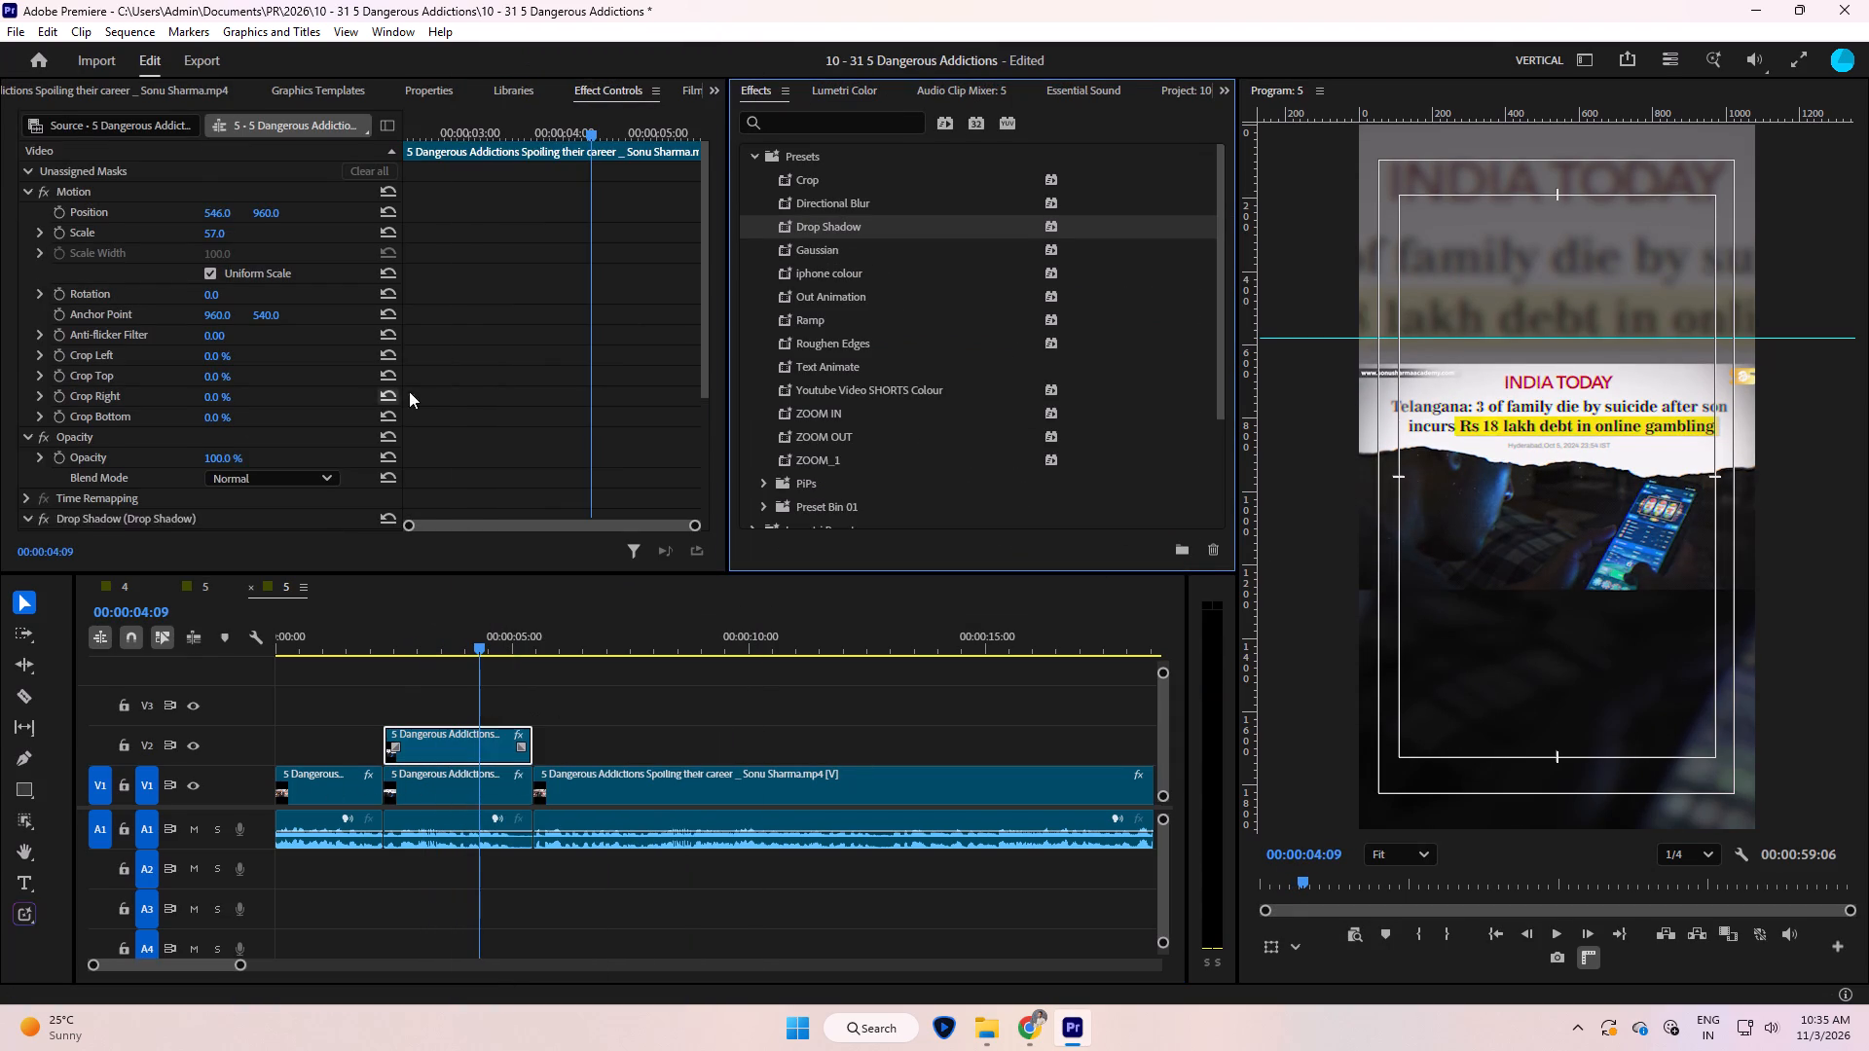
{"action": "scroll", "coordinate": [414, 391], "scroll_direction": "down", "scroll_amount": 18}
{"action": "left_click_drag", "start_coordinate": [210, 373], "coordinate": [1067, 301]}
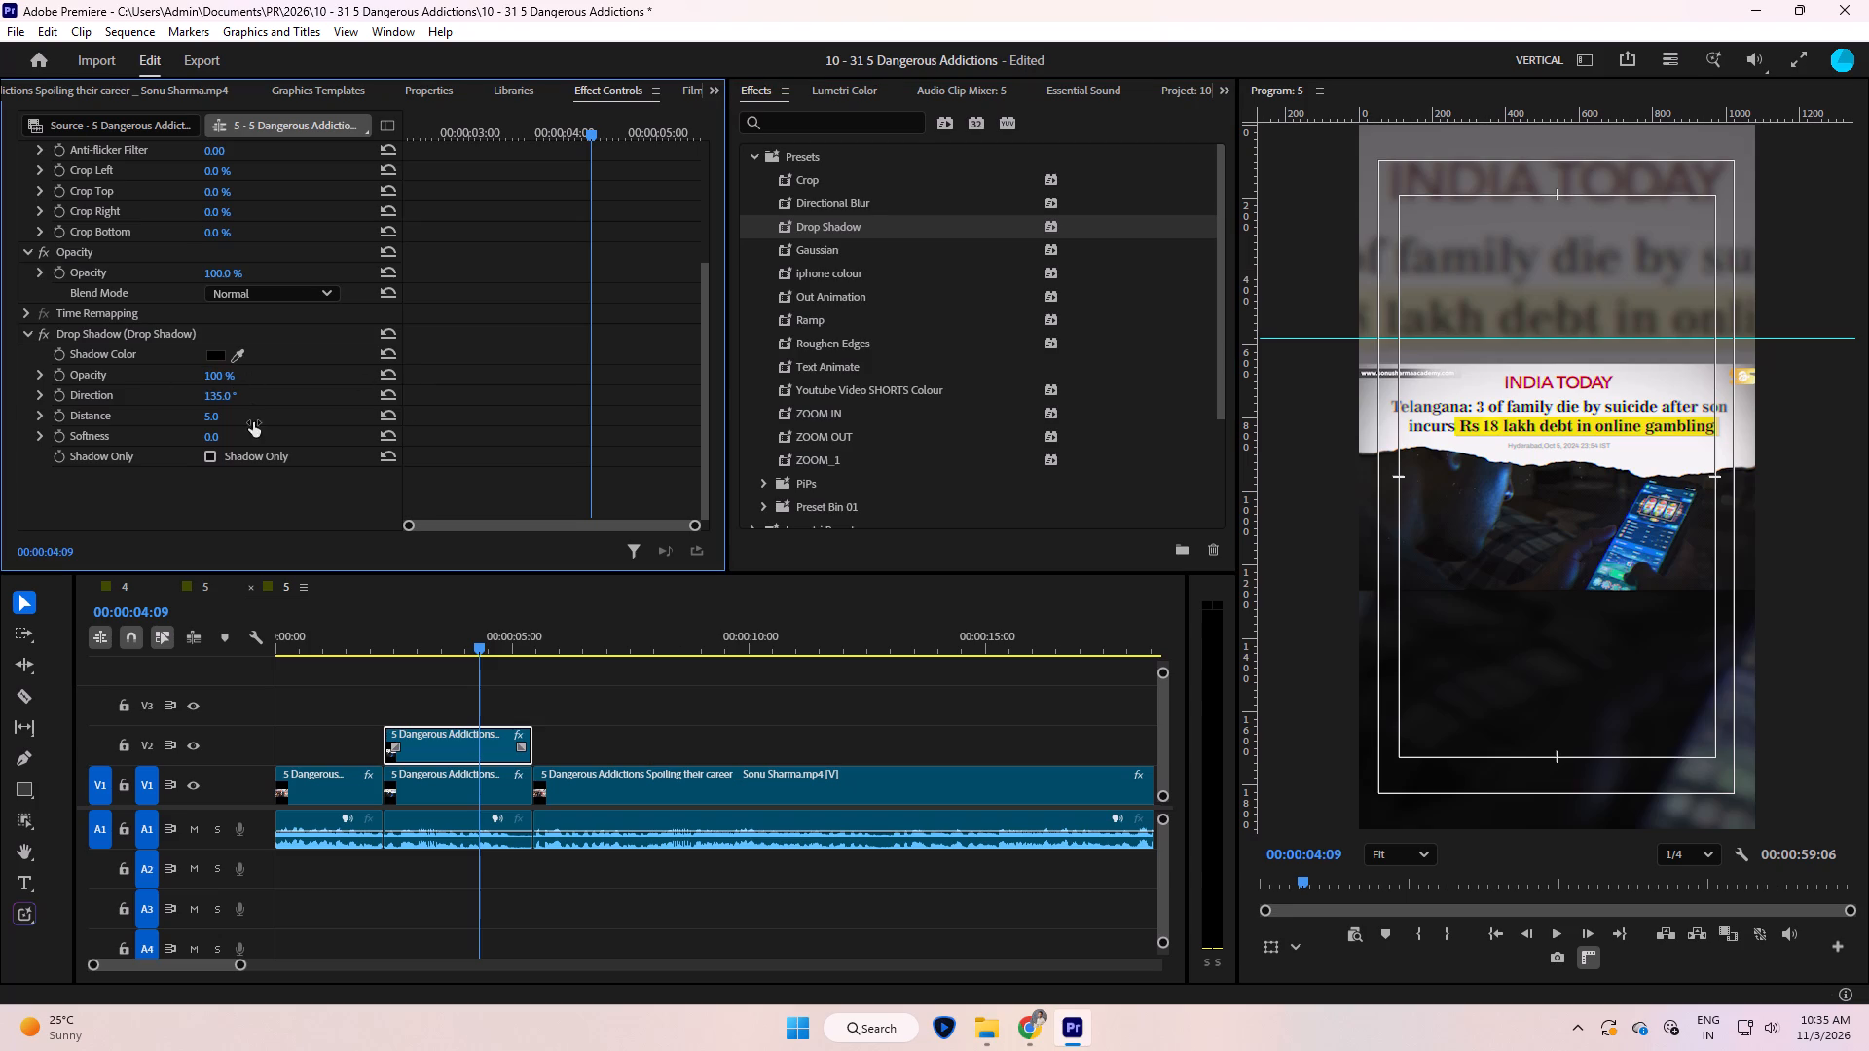
{"action": "left_click_drag", "start_coordinate": [206, 412], "coordinate": [185, 423]}
{"action": "left_click_drag", "start_coordinate": [221, 435], "coordinate": [275, 426]}
{"action": "left_click_drag", "start_coordinate": [275, 426], "coordinate": [358, 438]}
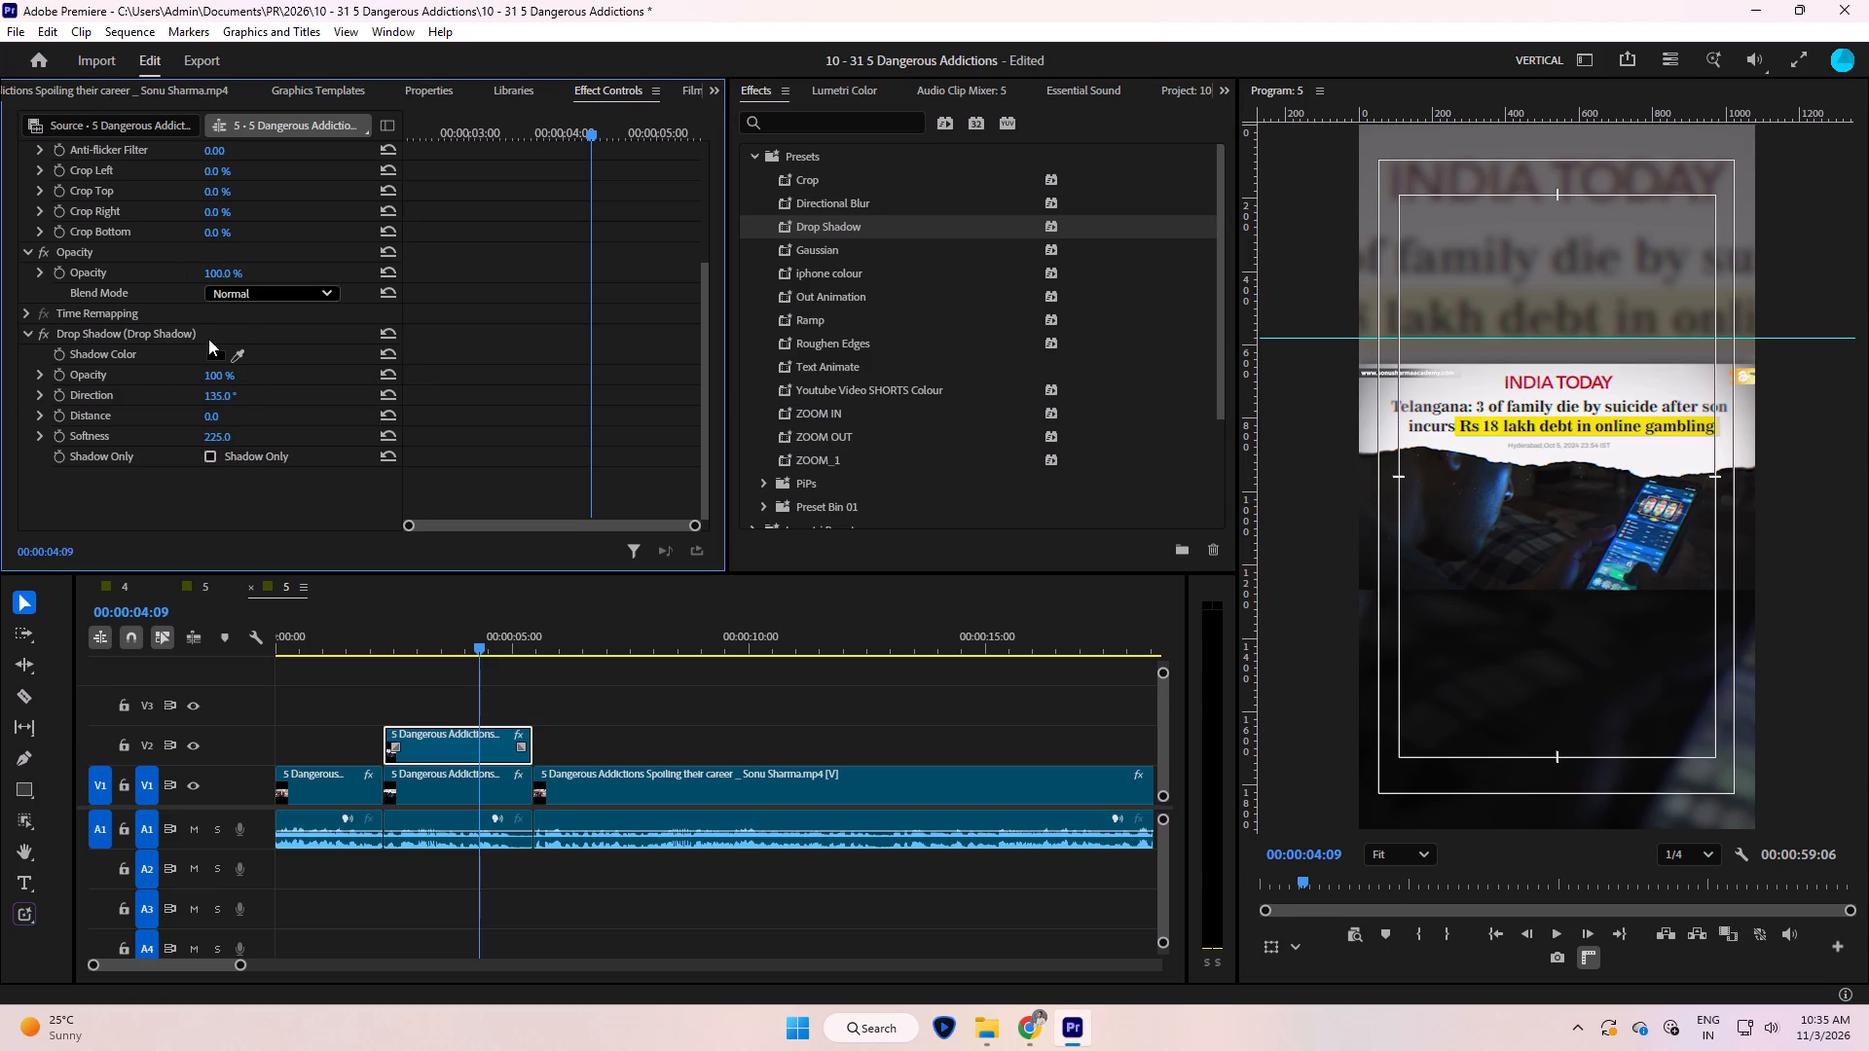
Duplicate the Drop Shadow effect on the V2 India Today clip to strengthen the shadow, and save the project.
{"action": "right_click", "coordinate": [186, 333]}
{"action": "left_click", "coordinate": [246, 417]}
{"action": "key", "text": "ctrl+v"}
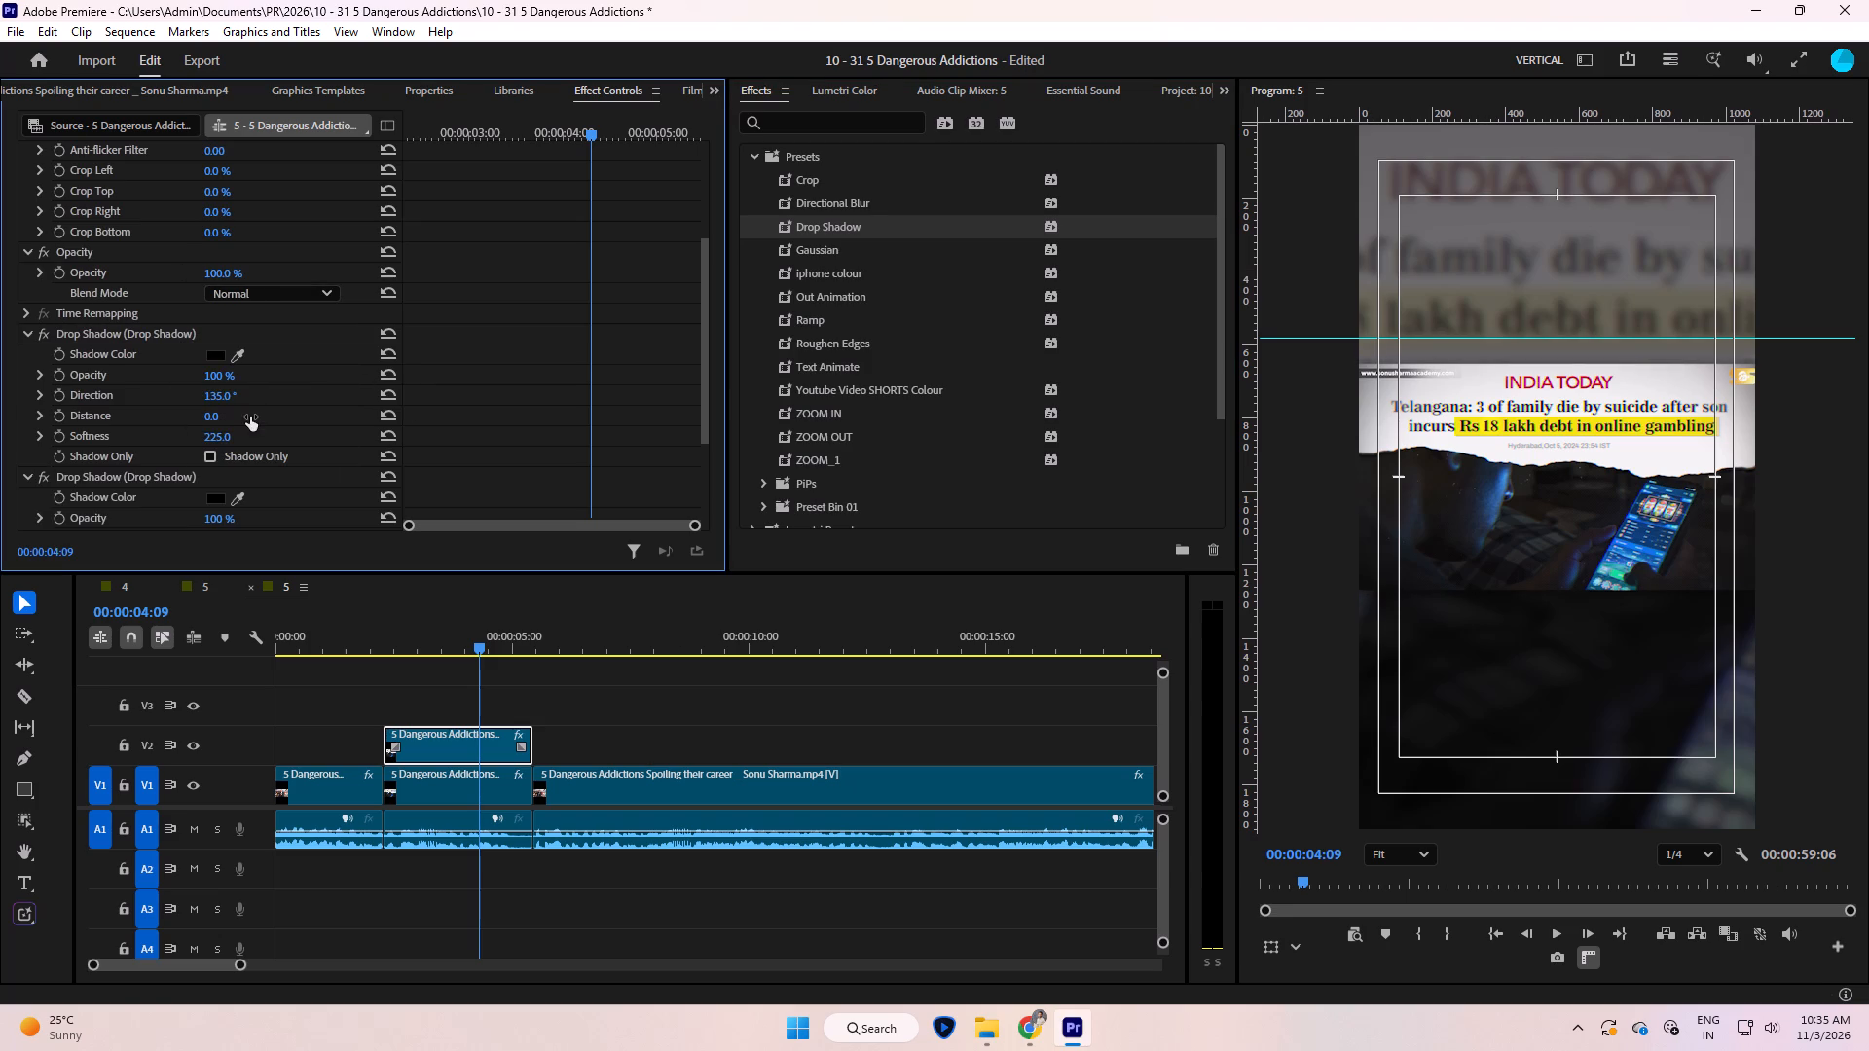
{"action": "key", "text": "ctrl+s"}
Play back the layered India Today shot and check the drop shadow and blurred background full screen.
{"action": "left_click", "coordinate": [630, 725]}
{"action": "key", "text": "space"}
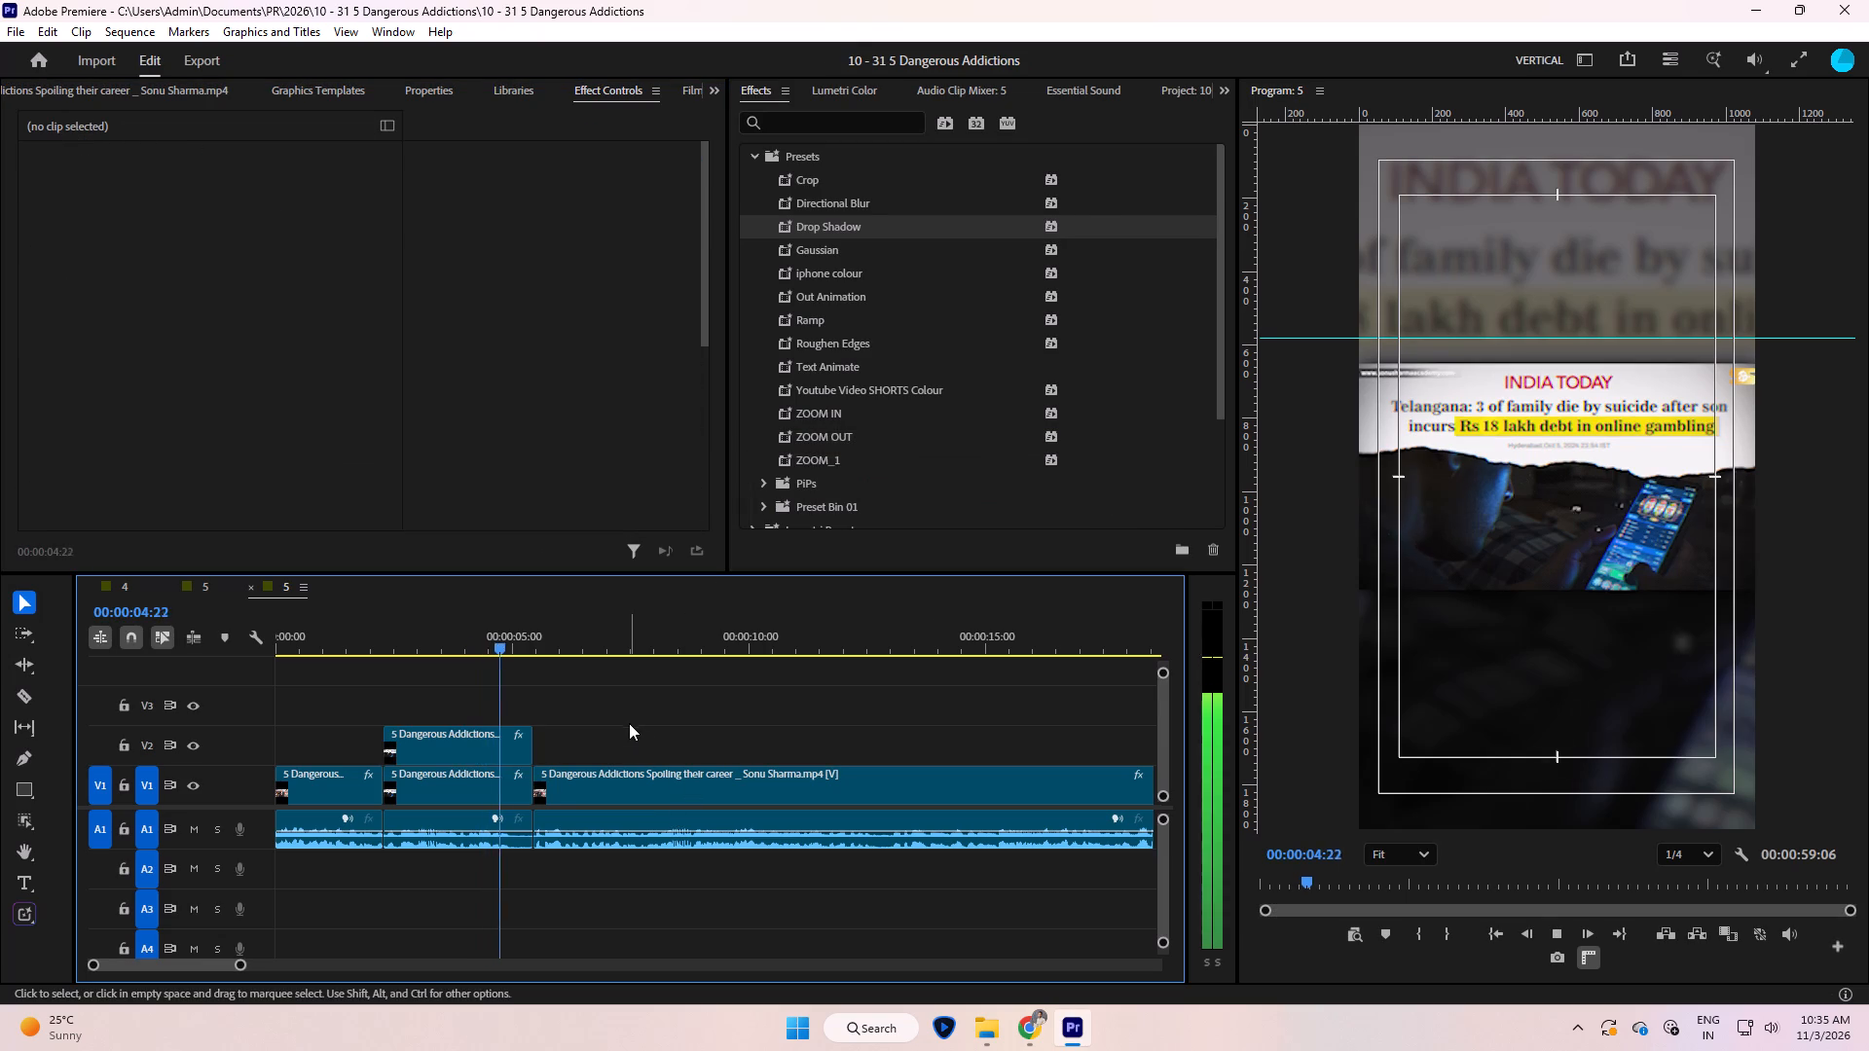
{"action": "key", "text": "space"}
{"action": "key", "text": "ctrl+grave"}
{"action": "key", "text": "ctrl+grave"}
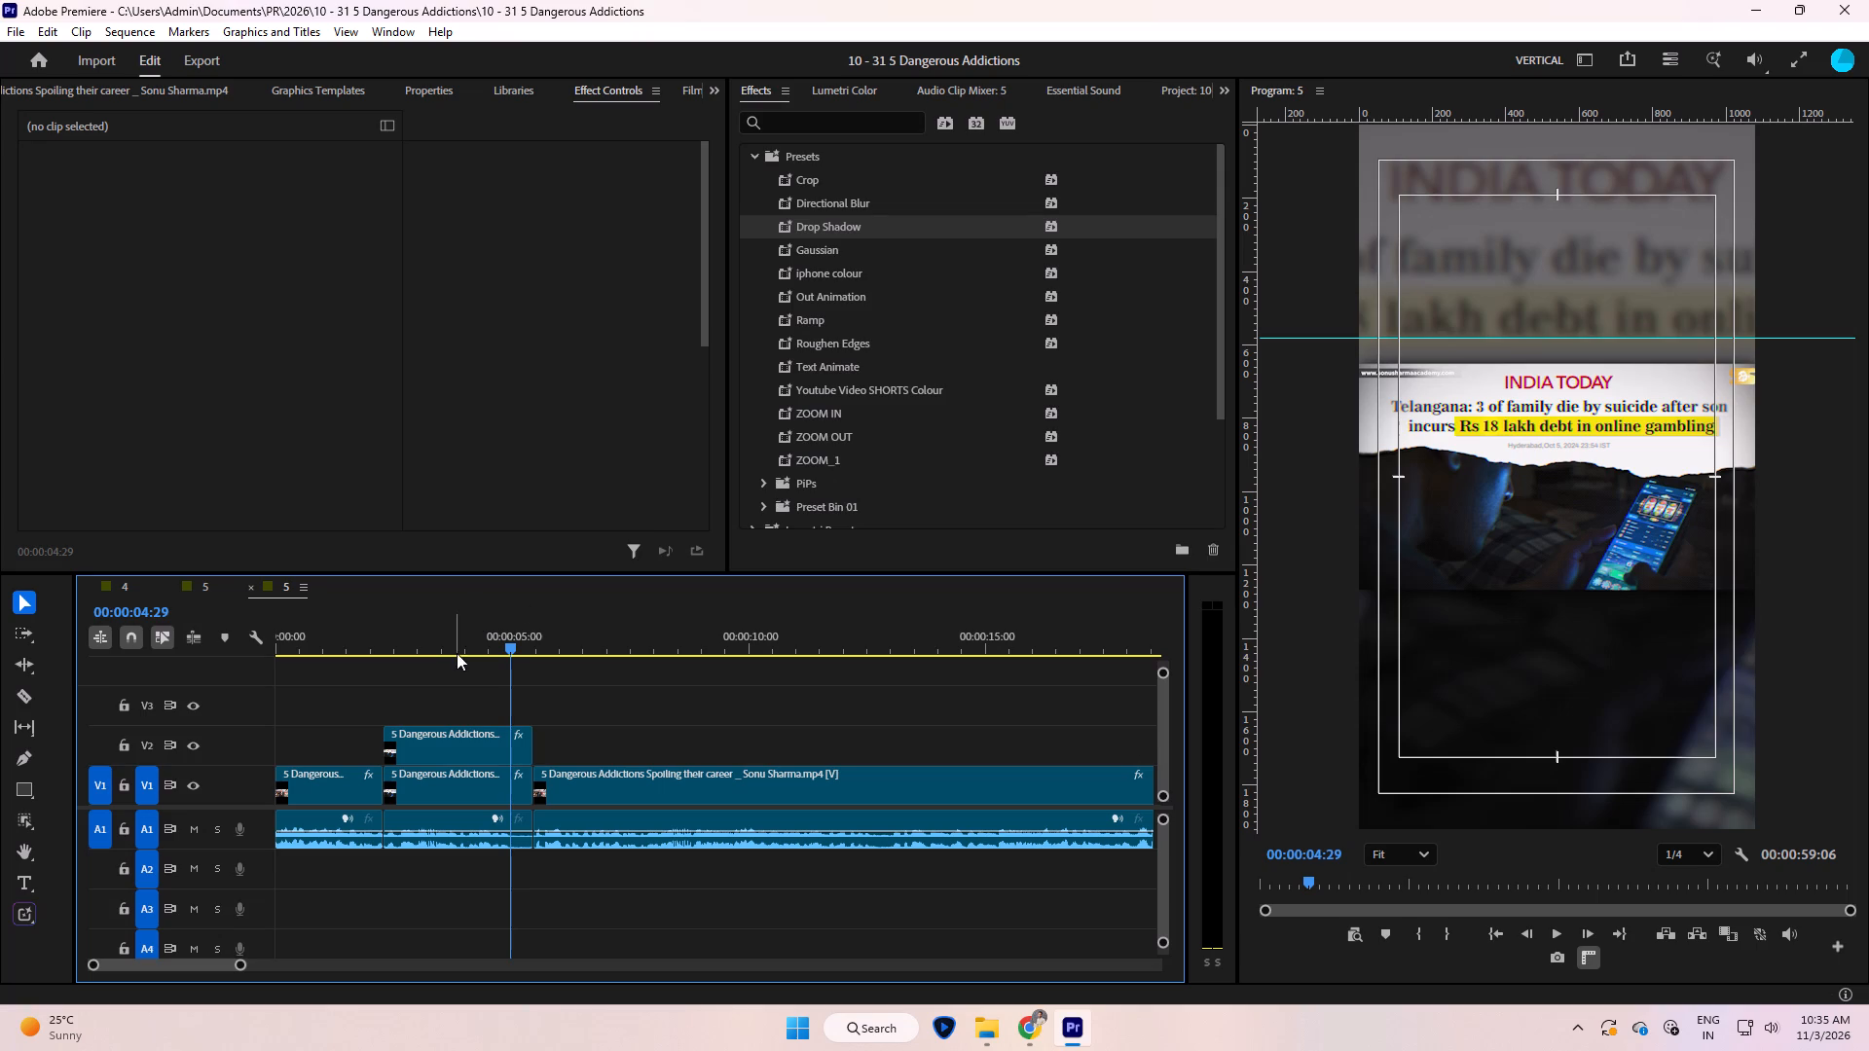
{"action": "left_click", "coordinate": [425, 635], "text": "ctrl"}
{"action": "key", "text": "ctrl+s"}
{"action": "left_click", "coordinate": [630, 707]}
{"action": "key", "text": "space"}
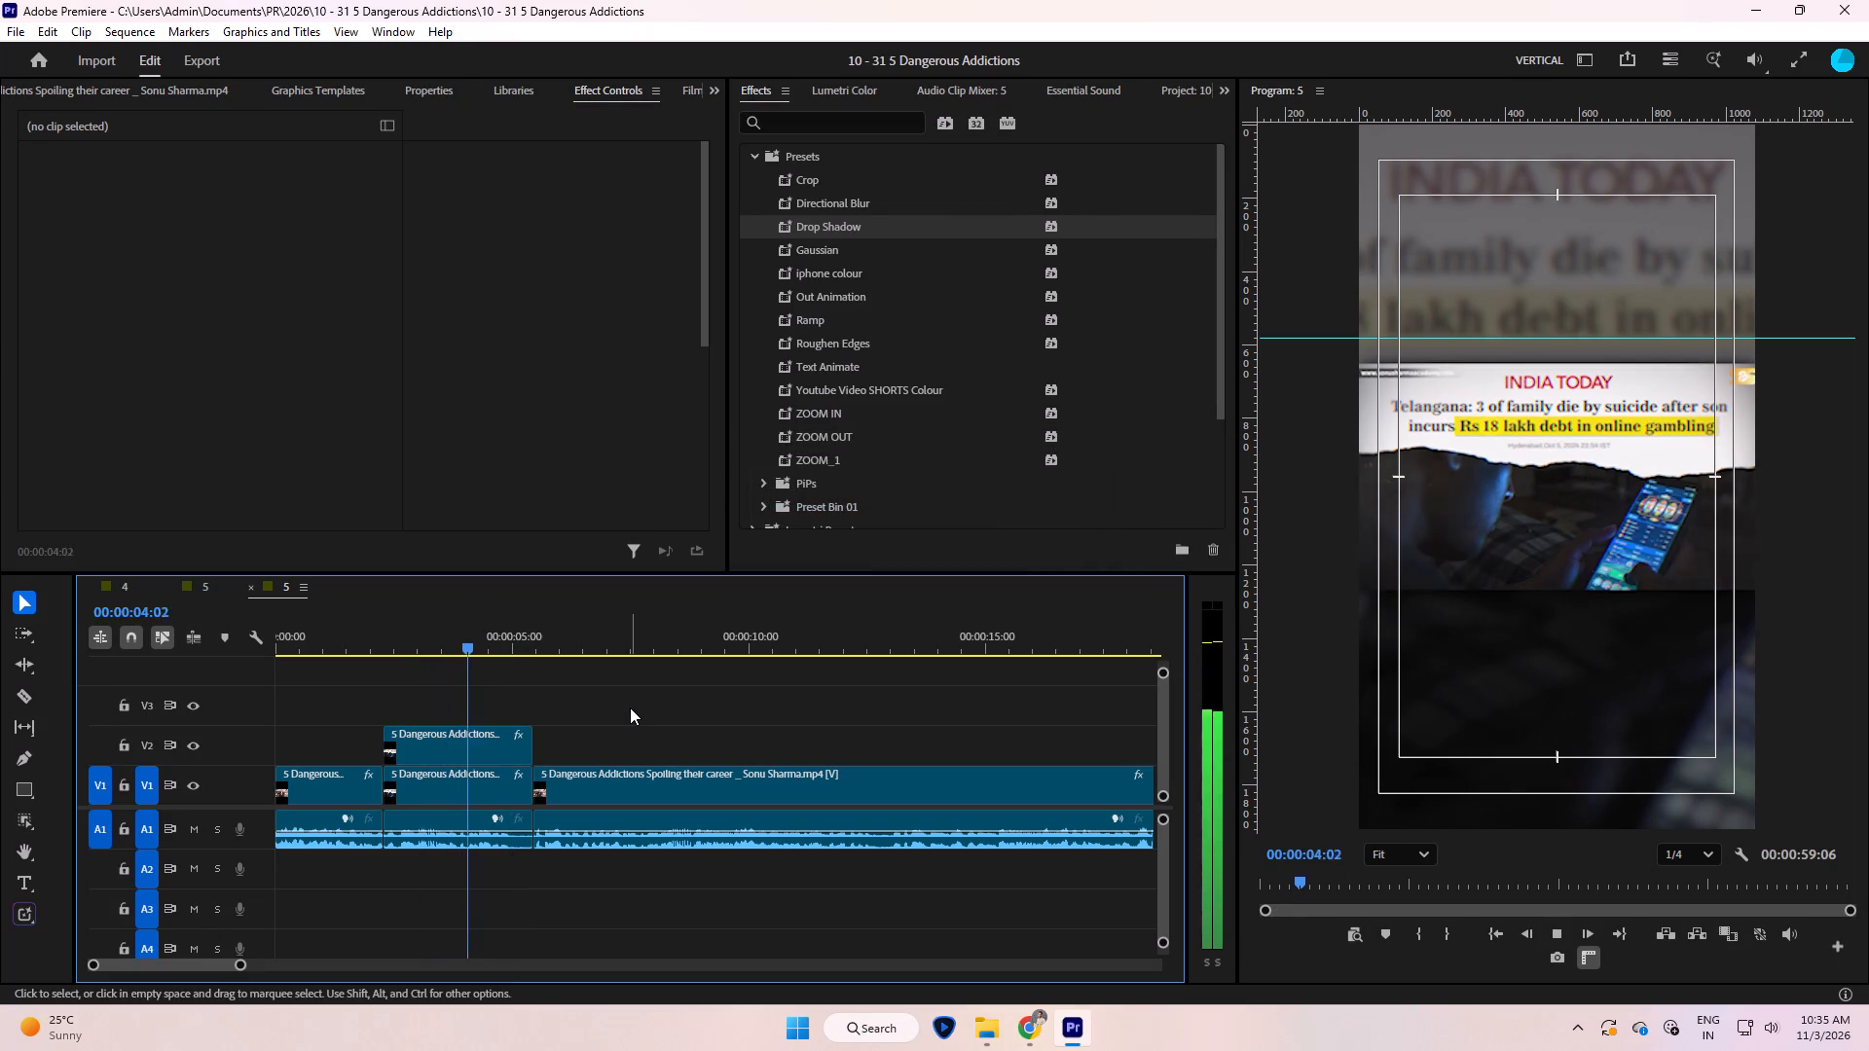
Save the project and replay the layered India Today shot to check the shadow over the blurred background.
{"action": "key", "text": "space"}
{"action": "left_click", "coordinate": [630, 707]}
{"action": "key", "text": "ctrl+s"}
{"action": "left_click", "coordinate": [630, 707]}
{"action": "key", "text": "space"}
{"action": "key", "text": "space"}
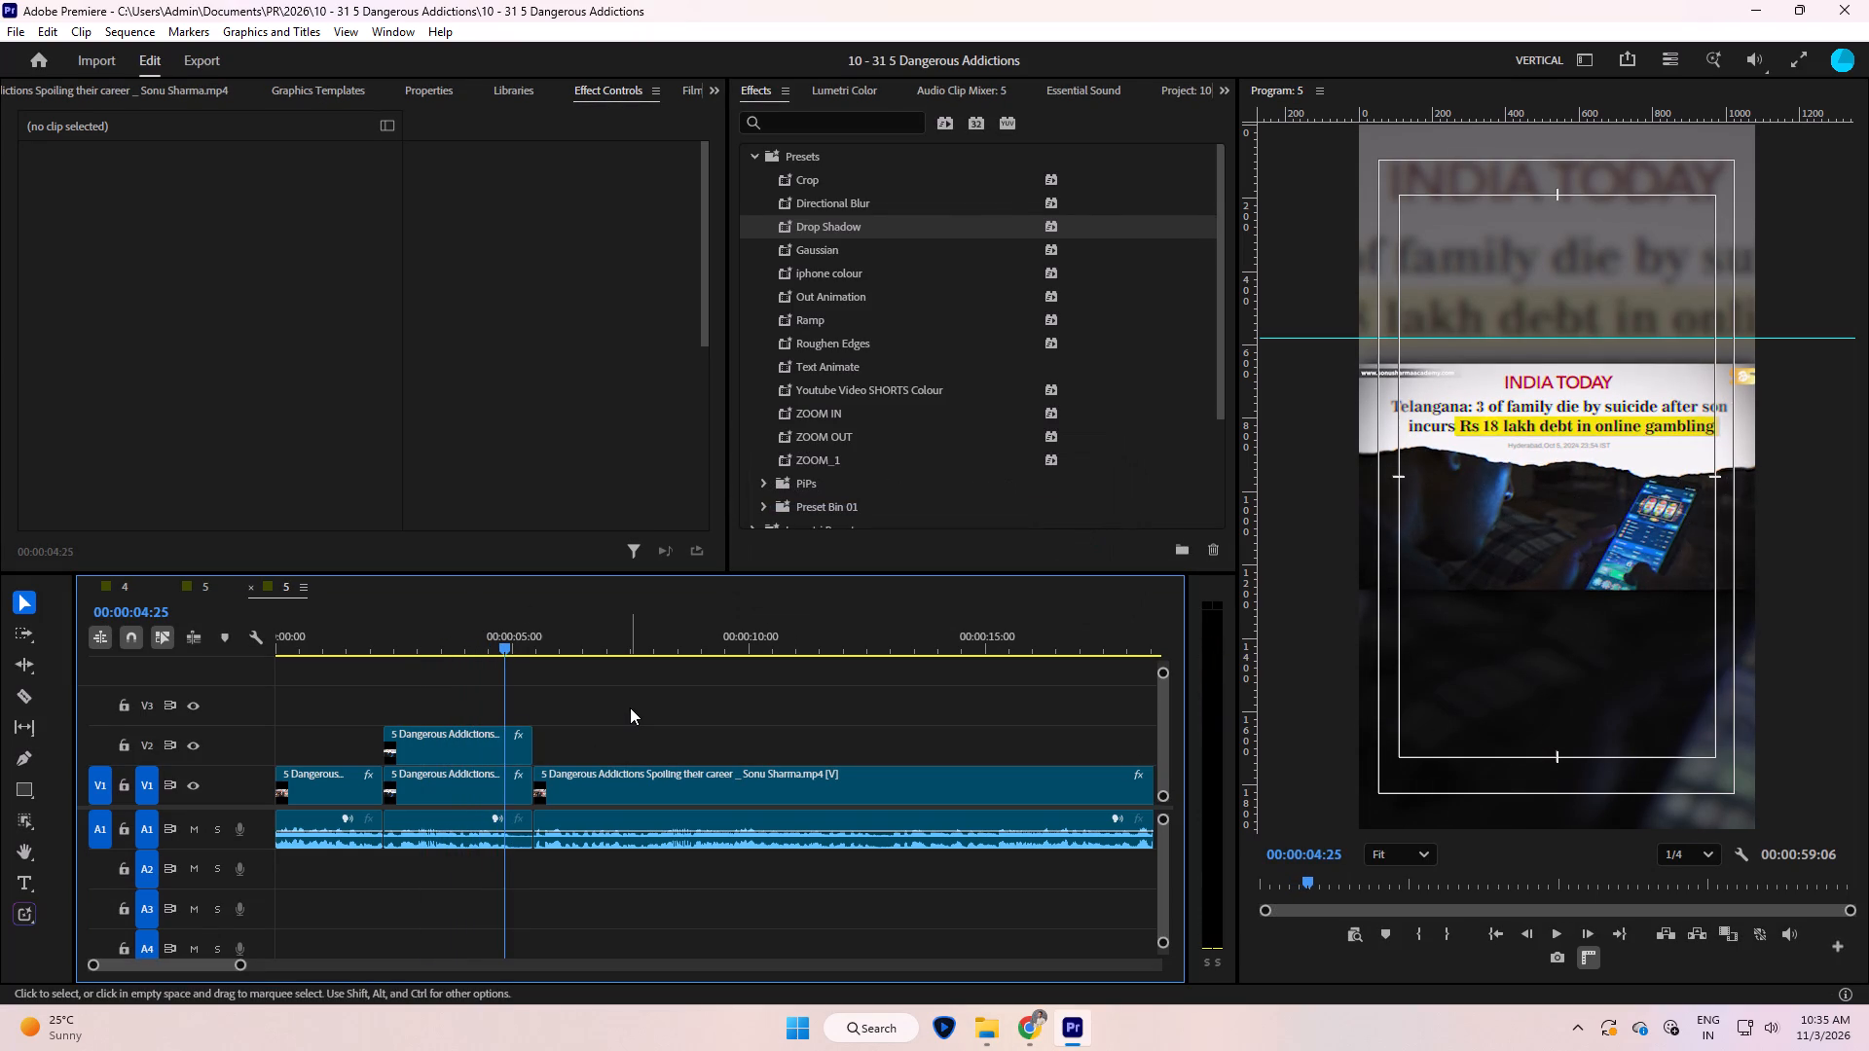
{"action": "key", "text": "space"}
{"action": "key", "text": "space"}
{"action": "left_click", "coordinate": [433, 634]}
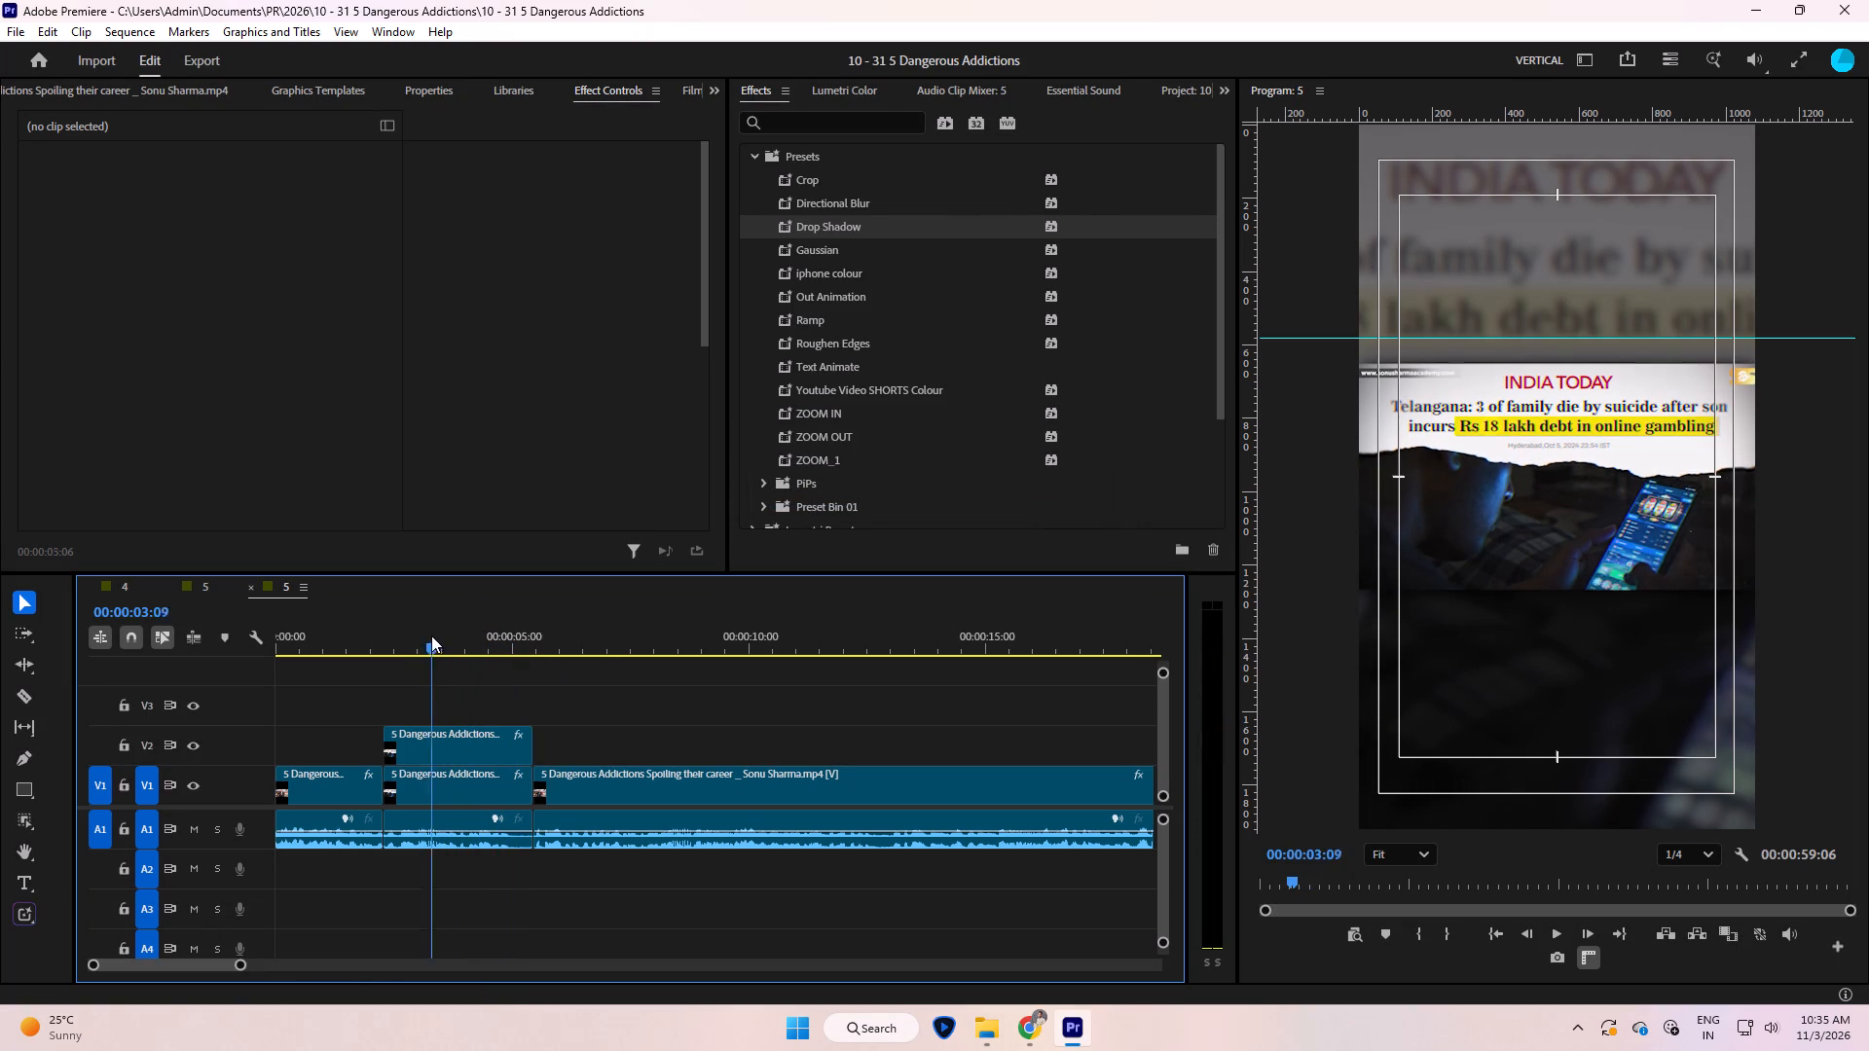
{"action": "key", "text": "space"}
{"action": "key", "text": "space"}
Move the India Today foreground clip from V2 up to V4 and save the project.
{"action": "left_click_drag", "start_coordinate": [470, 735], "coordinate": [471, 679], "text": "shift"}
{"action": "left_click", "coordinate": [584, 747]}
{"action": "key", "text": "ctrl+s"}
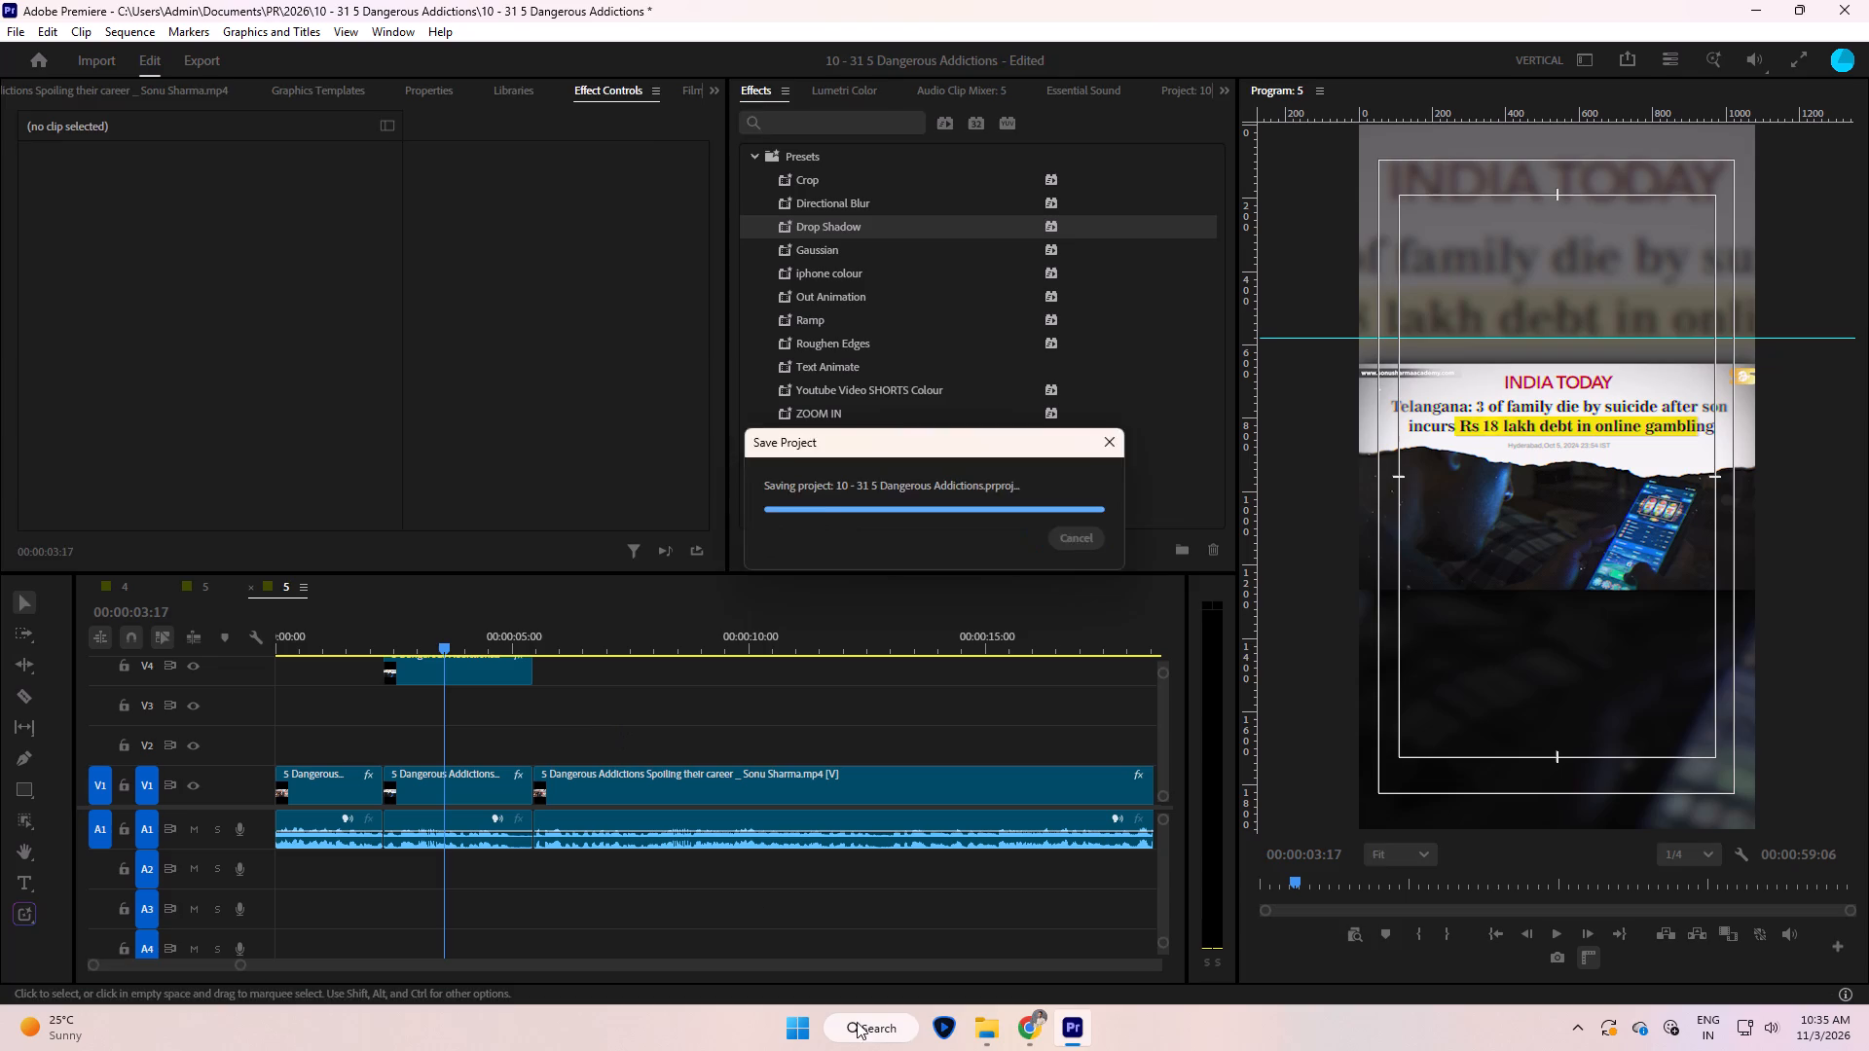
Bring the beige WhatsApp Image 2026-10-30 from the Downloads folder onto V2, starting with the India Today background clip.
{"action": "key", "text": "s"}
{"action": "left_click", "coordinate": [992, 1050]}
{"action": "left_click", "coordinate": [937, 308]}
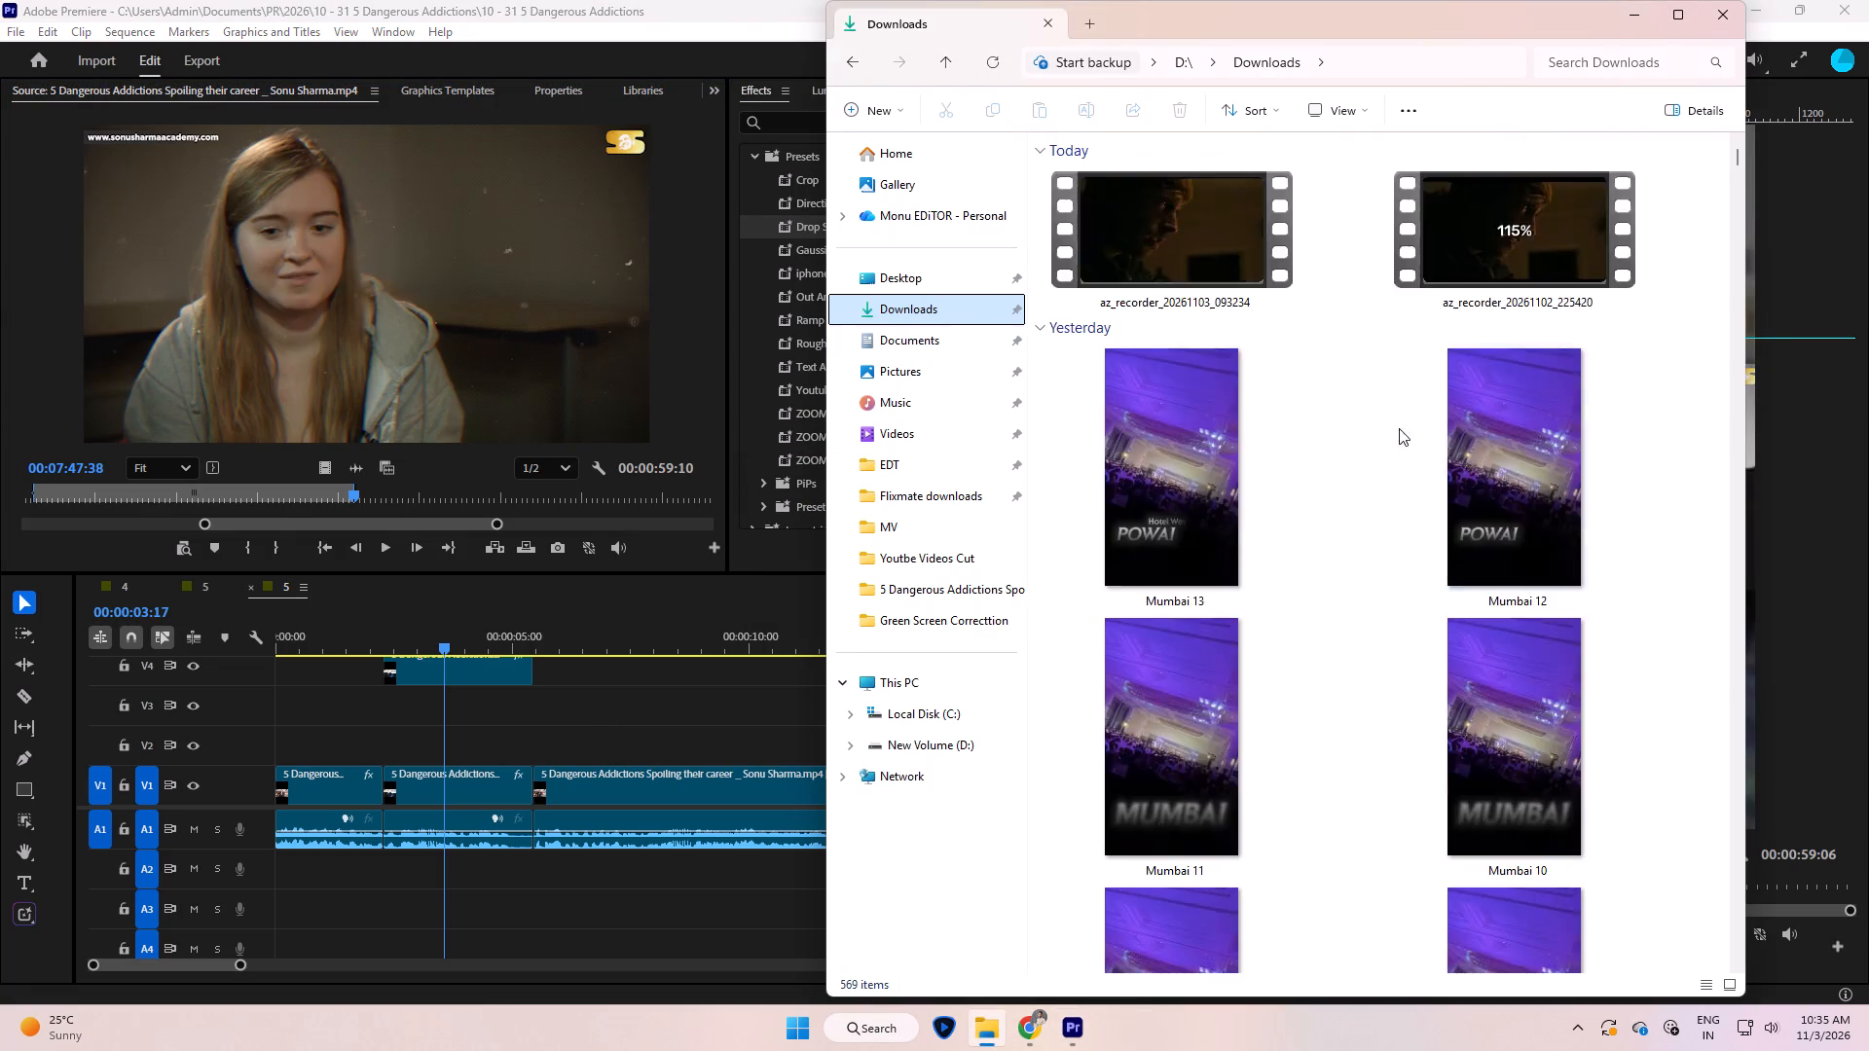
{"action": "scroll", "coordinate": [1425, 429], "scroll_direction": "down", "scroll_amount": 20}
{"action": "scroll", "coordinate": [1439, 416], "scroll_direction": "up", "scroll_amount": 8}
{"action": "scroll", "coordinate": [1507, 633], "scroll_direction": "down", "scroll_amount": 2}
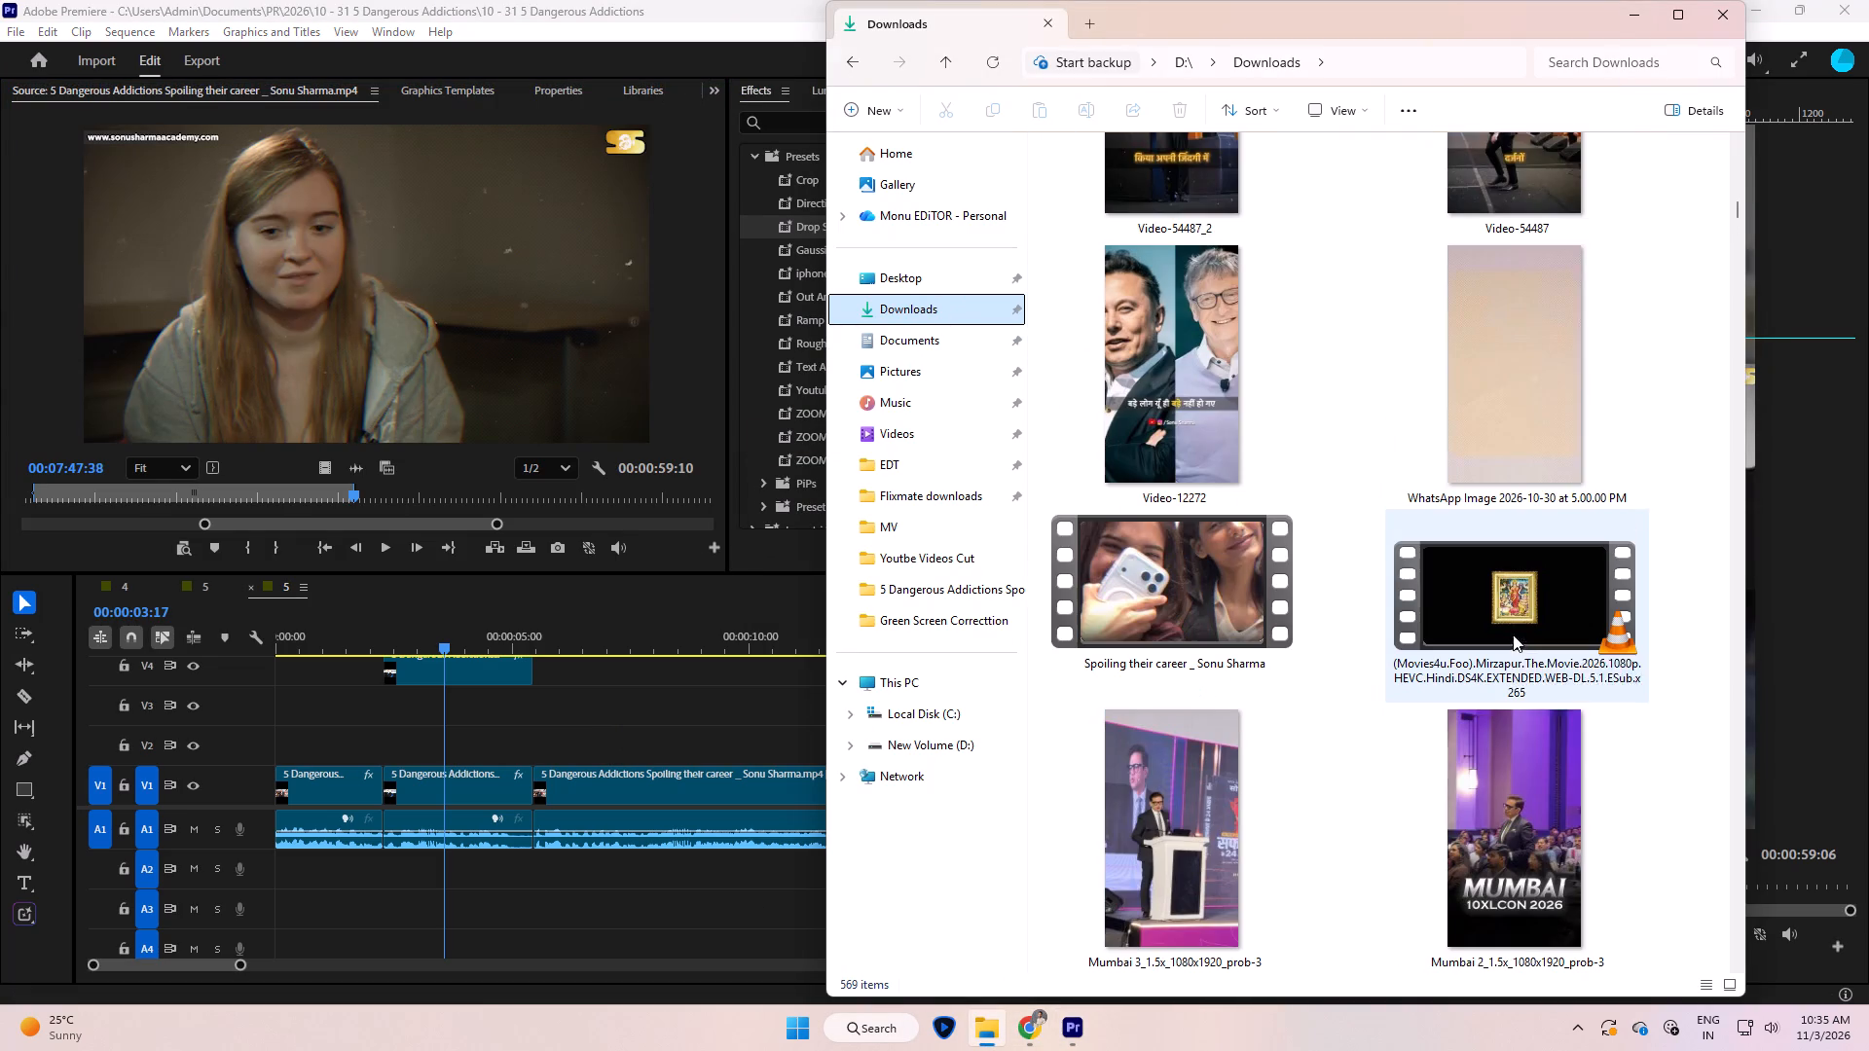
{"action": "scroll", "coordinate": [1513, 634], "scroll_direction": "down", "scroll_amount": 1}
{"action": "left_click_drag", "start_coordinate": [1512, 375], "coordinate": [424, 354]}
{"action": "left_click", "coordinate": [426, 379]}
{"action": "left_click_drag", "start_coordinate": [346, 349], "coordinate": [385, 741]}
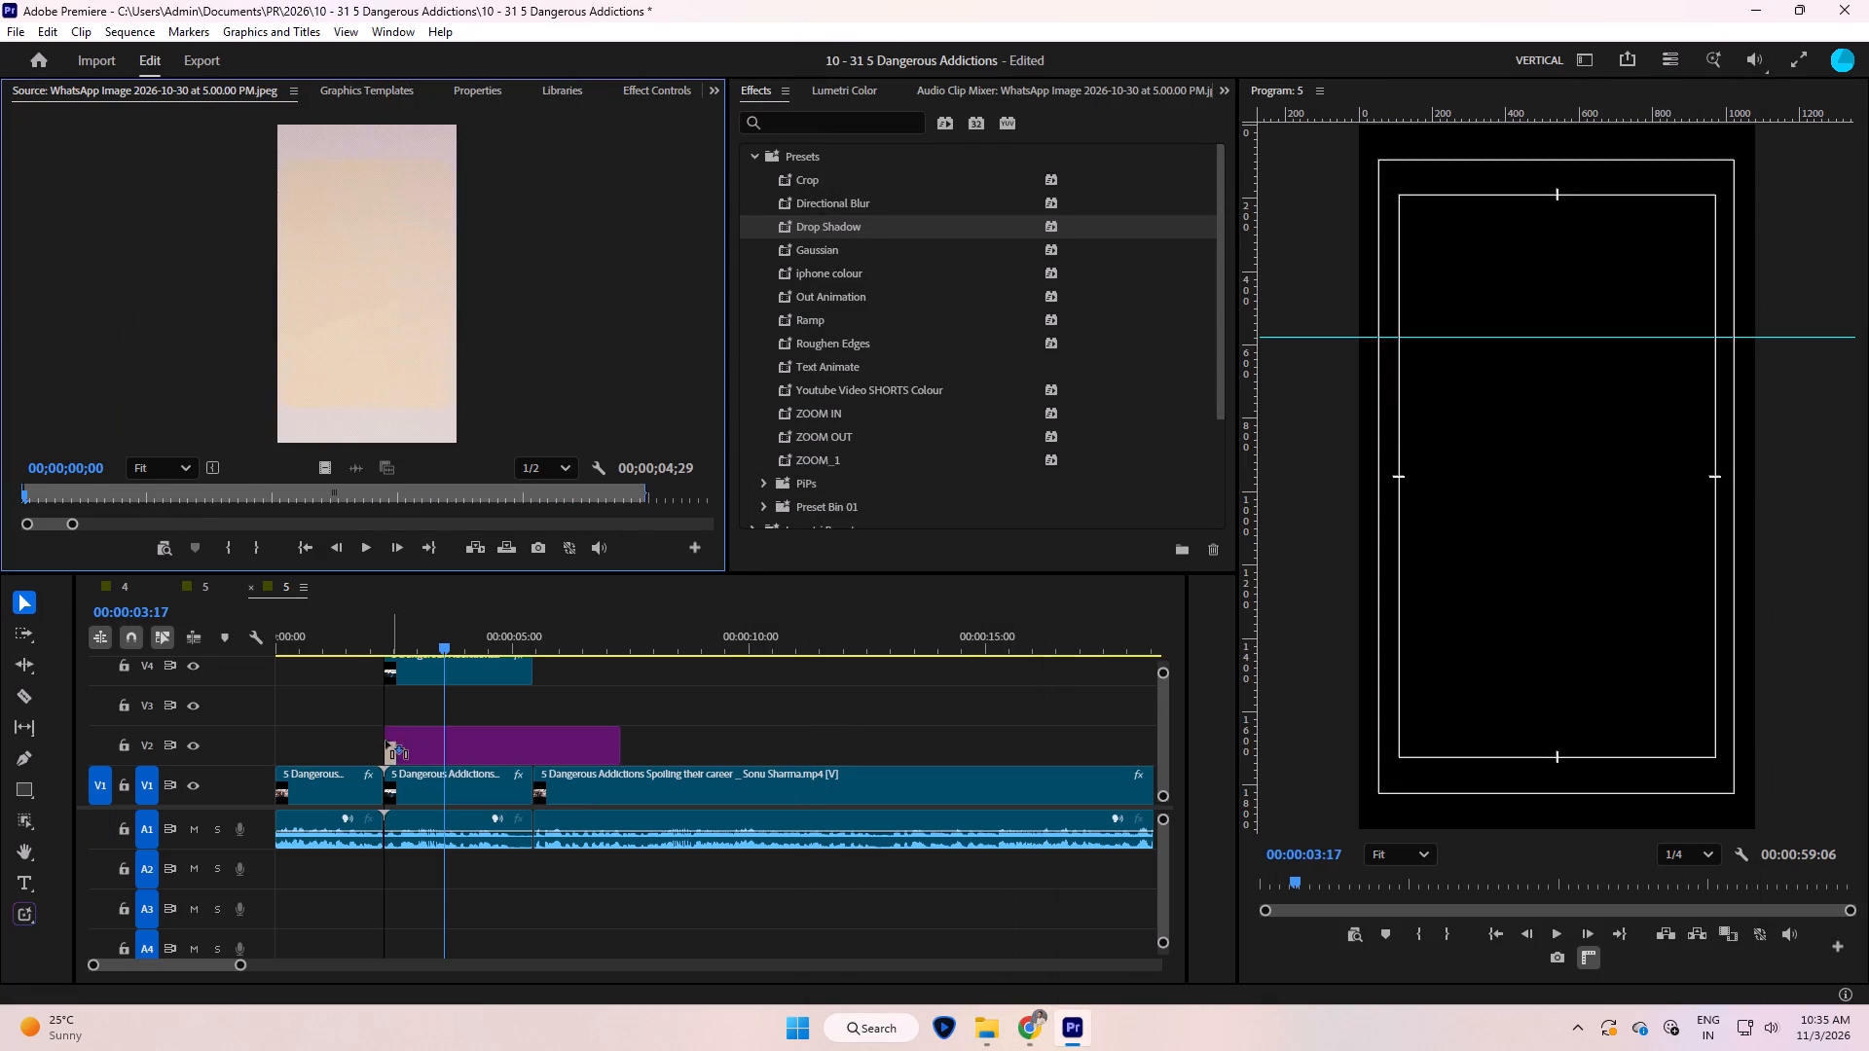
{"action": "left_click_drag", "start_coordinate": [385, 741], "coordinate": [380, 743]}
Trim the end of the WhatsApp image on V2 to match the end of the India Today clips.
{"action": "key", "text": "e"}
{"action": "left_click", "coordinate": [481, 750]}
{"action": "left_click_drag", "start_coordinate": [631, 731], "coordinate": [548, 775]}
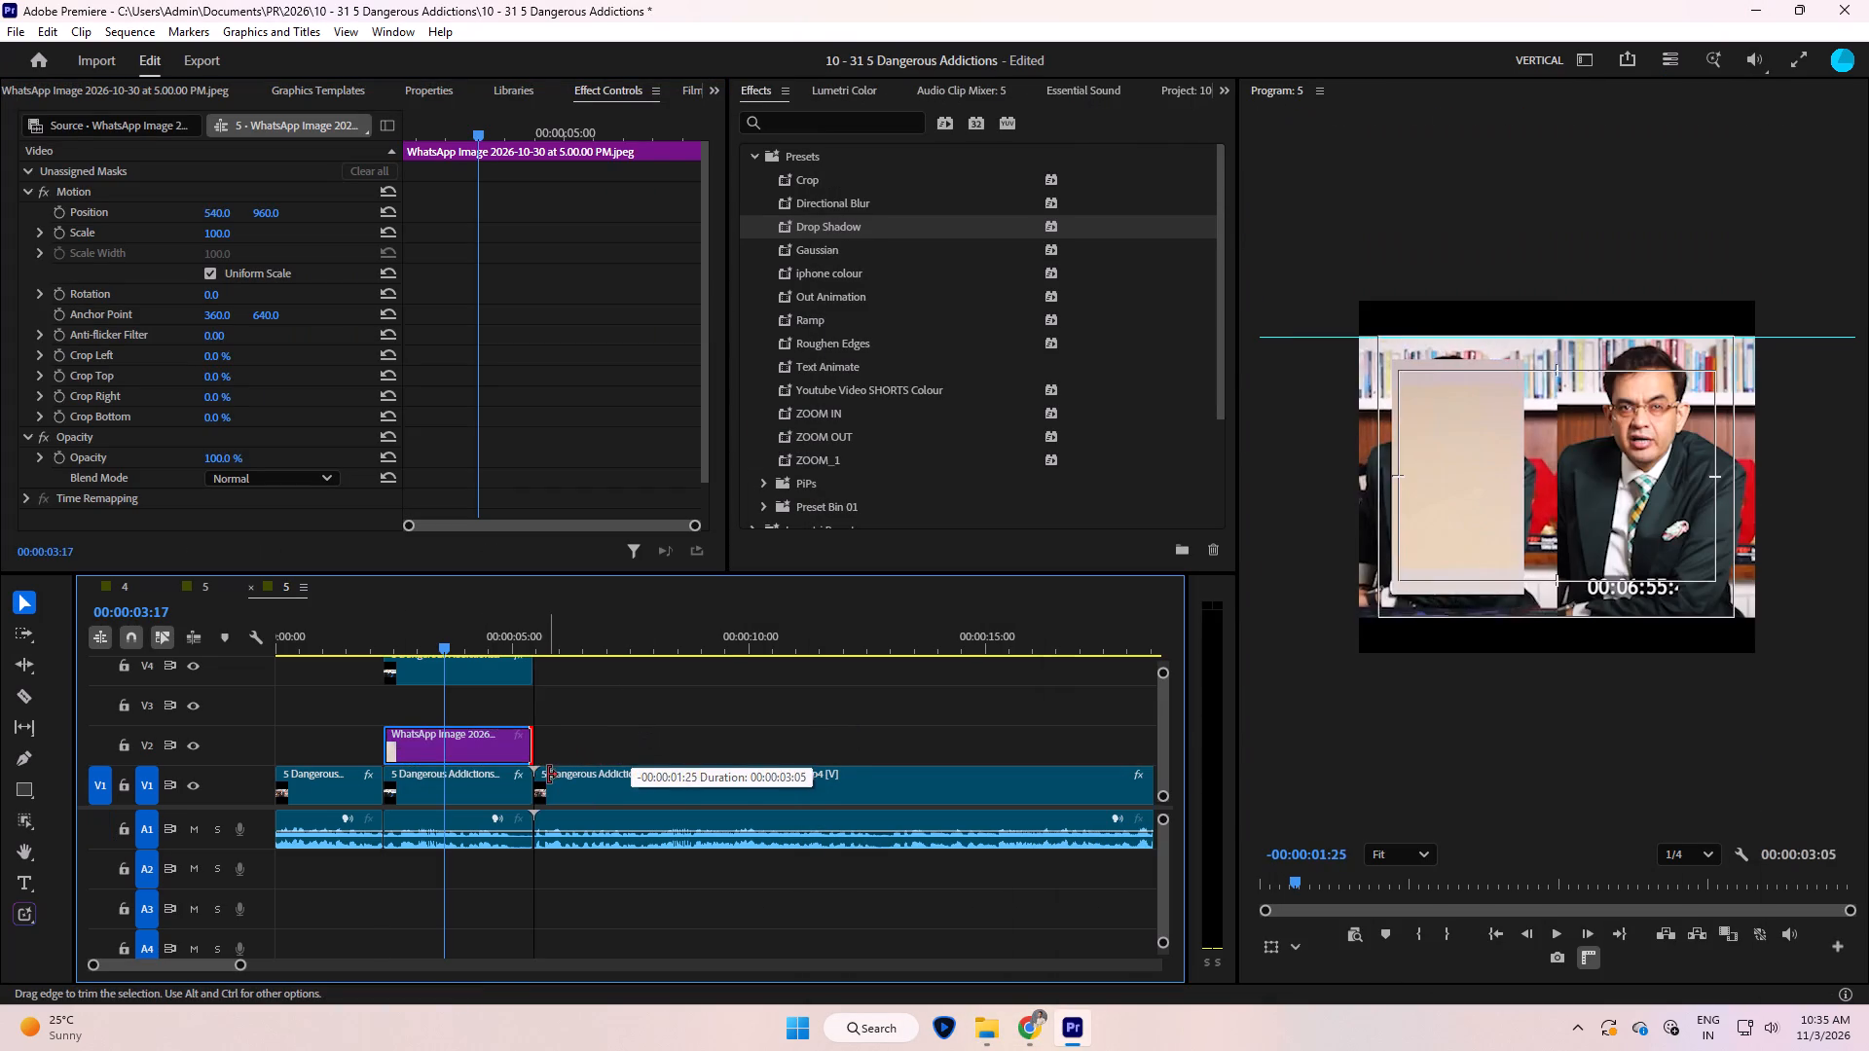
{"action": "left_click_drag", "start_coordinate": [548, 775], "coordinate": [547, 771]}
Scale the WhatsApp image on V2 to 151 to fill the frame and set its blend mode to Multiply.
{"action": "left_click_drag", "start_coordinate": [214, 236], "coordinate": [256, 220]}
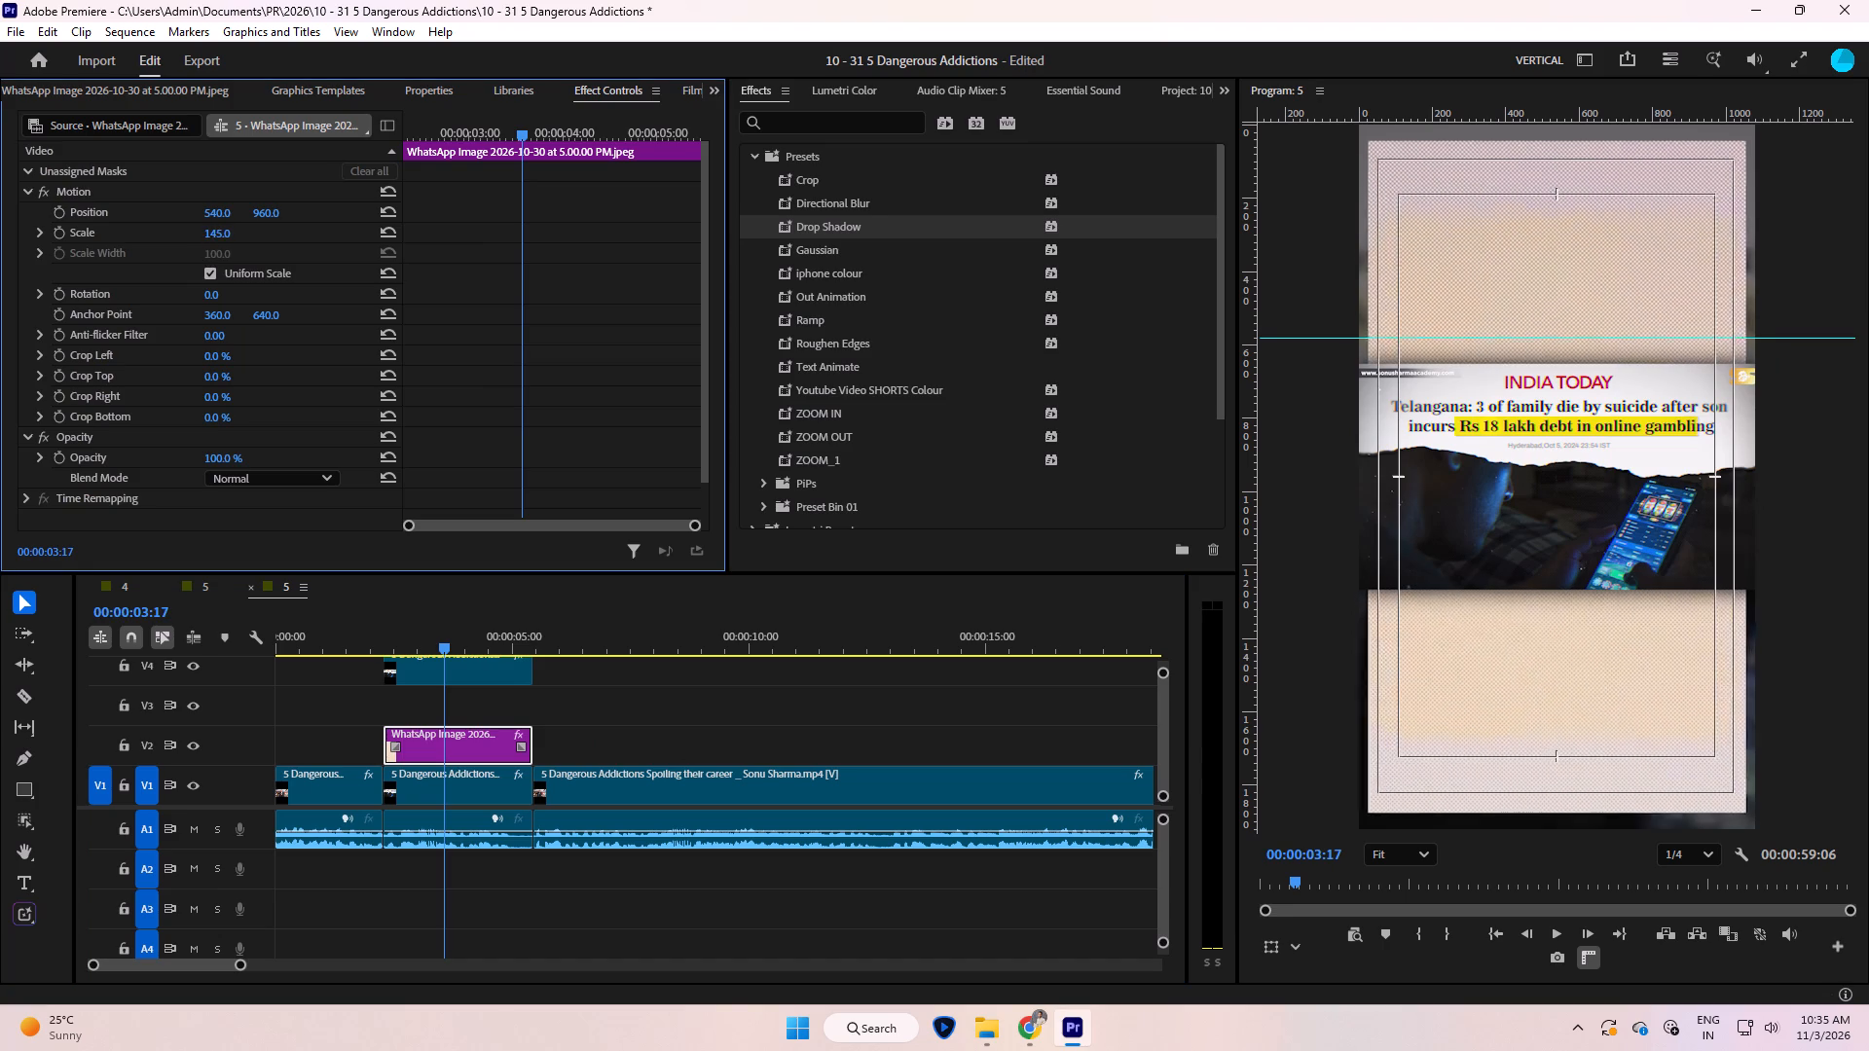
{"action": "left_click_drag", "start_coordinate": [256, 220], "coordinate": [261, 219]}
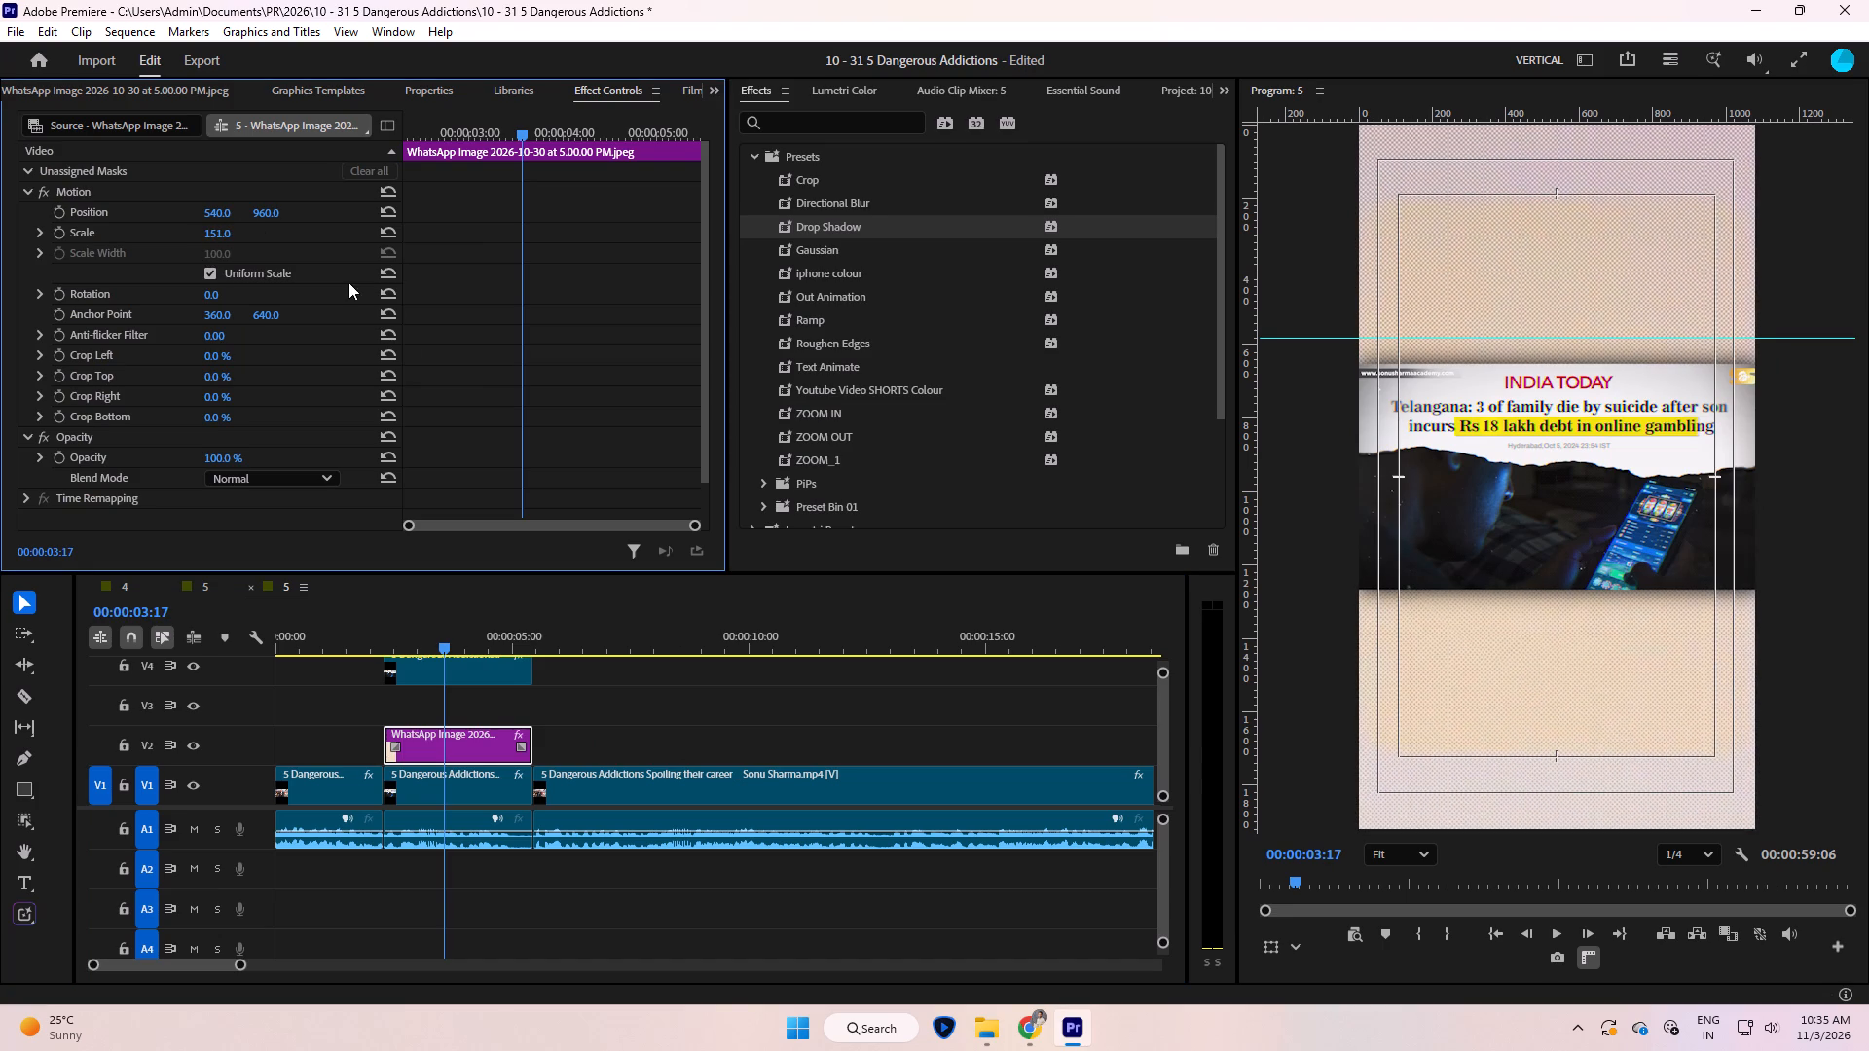
{"action": "scroll", "coordinate": [450, 367], "scroll_direction": "down", "scroll_amount": 7}
{"action": "scroll", "coordinate": [300, 434], "scroll_direction": "down", "scroll_amount": 2}
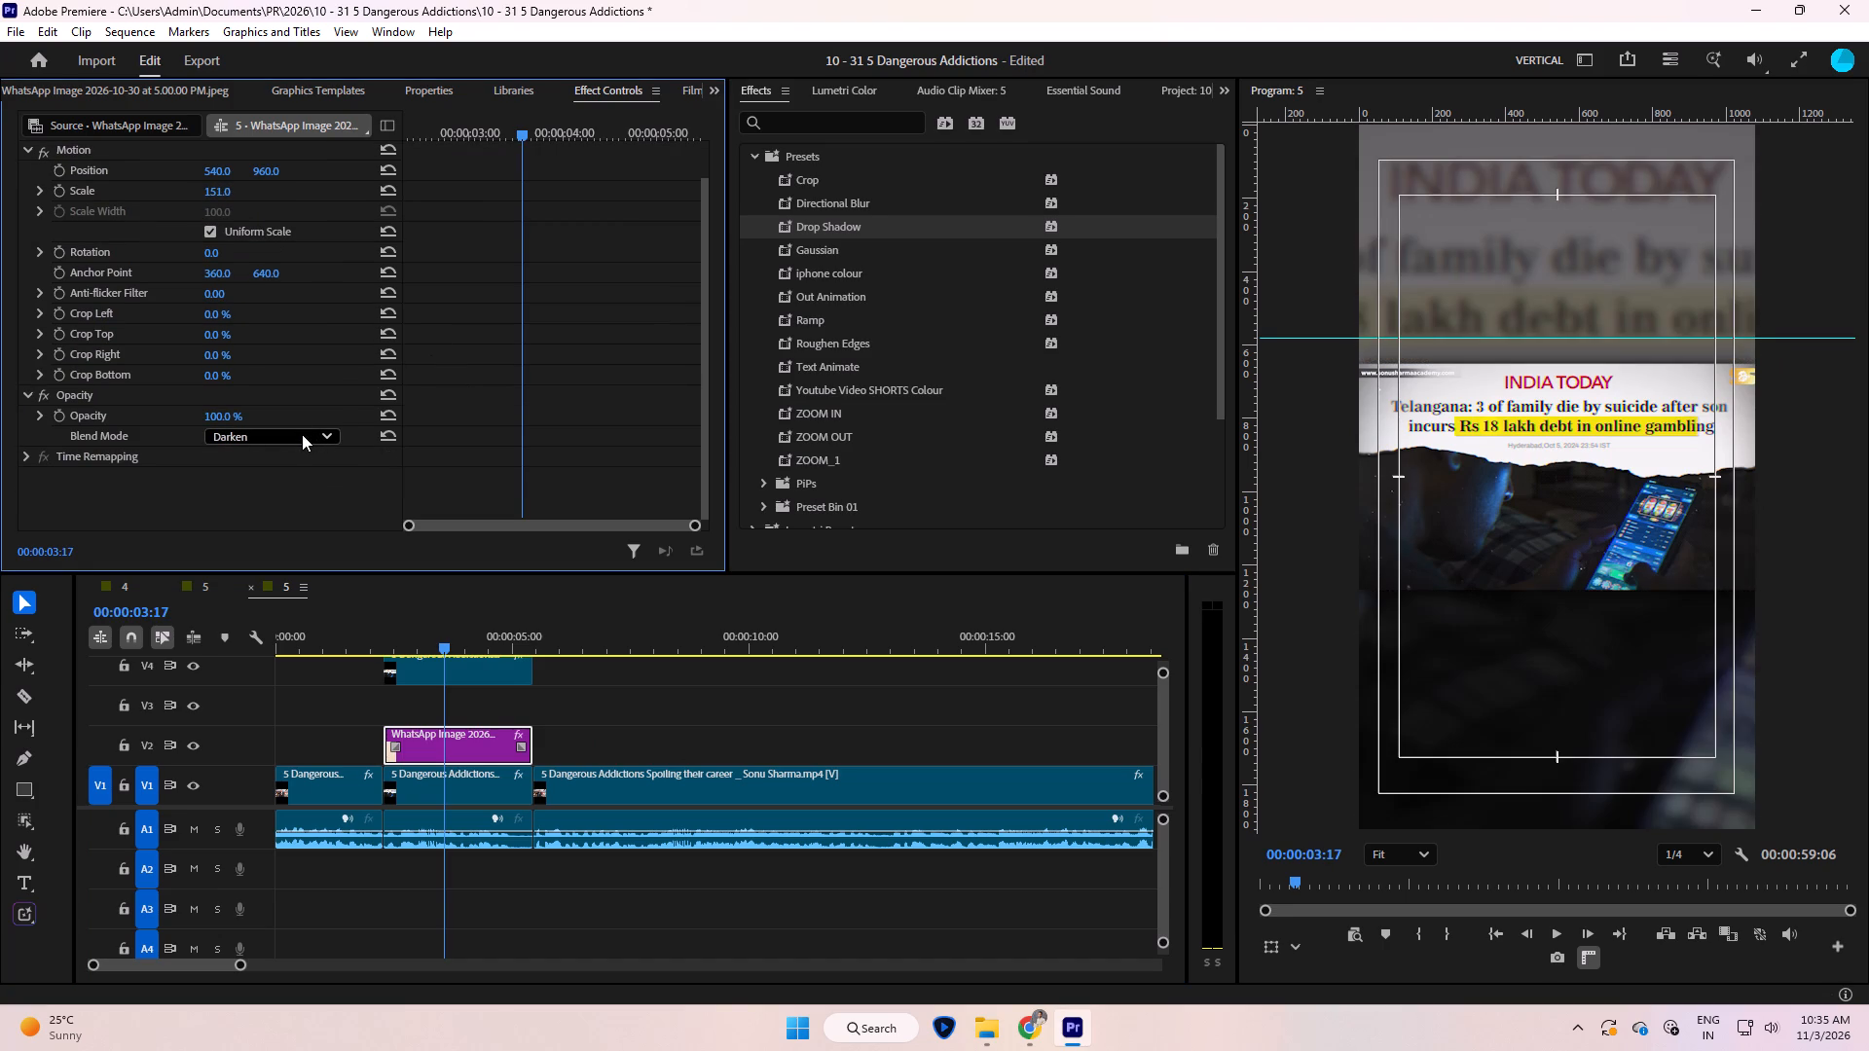
{"action": "scroll", "coordinate": [303, 434], "scroll_direction": "down", "scroll_amount": 1}
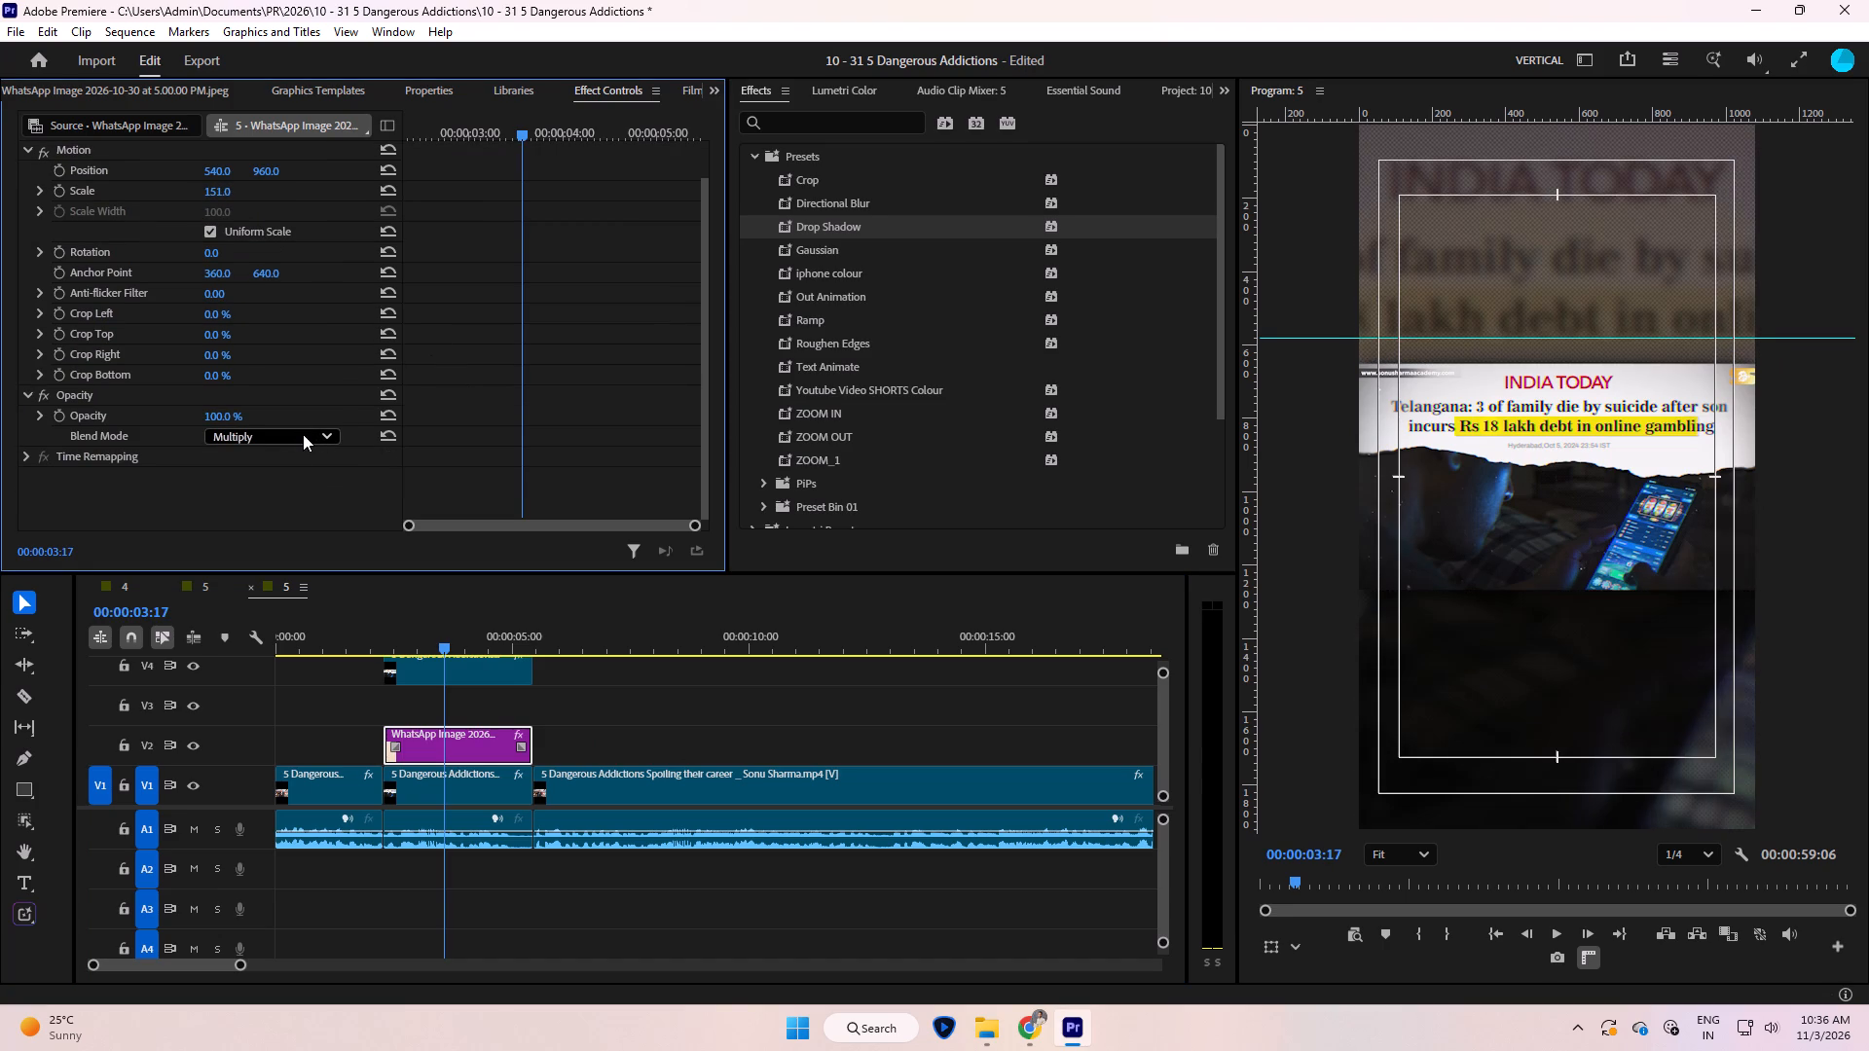
Check the India Today shot with the texture overlay full screen and play it through into the speaker footage.
{"action": "key", "text": "ctrl+grave"}
{"action": "key", "text": "ctrl+grave"}
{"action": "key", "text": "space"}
{"action": "left_click", "coordinate": [707, 706]}
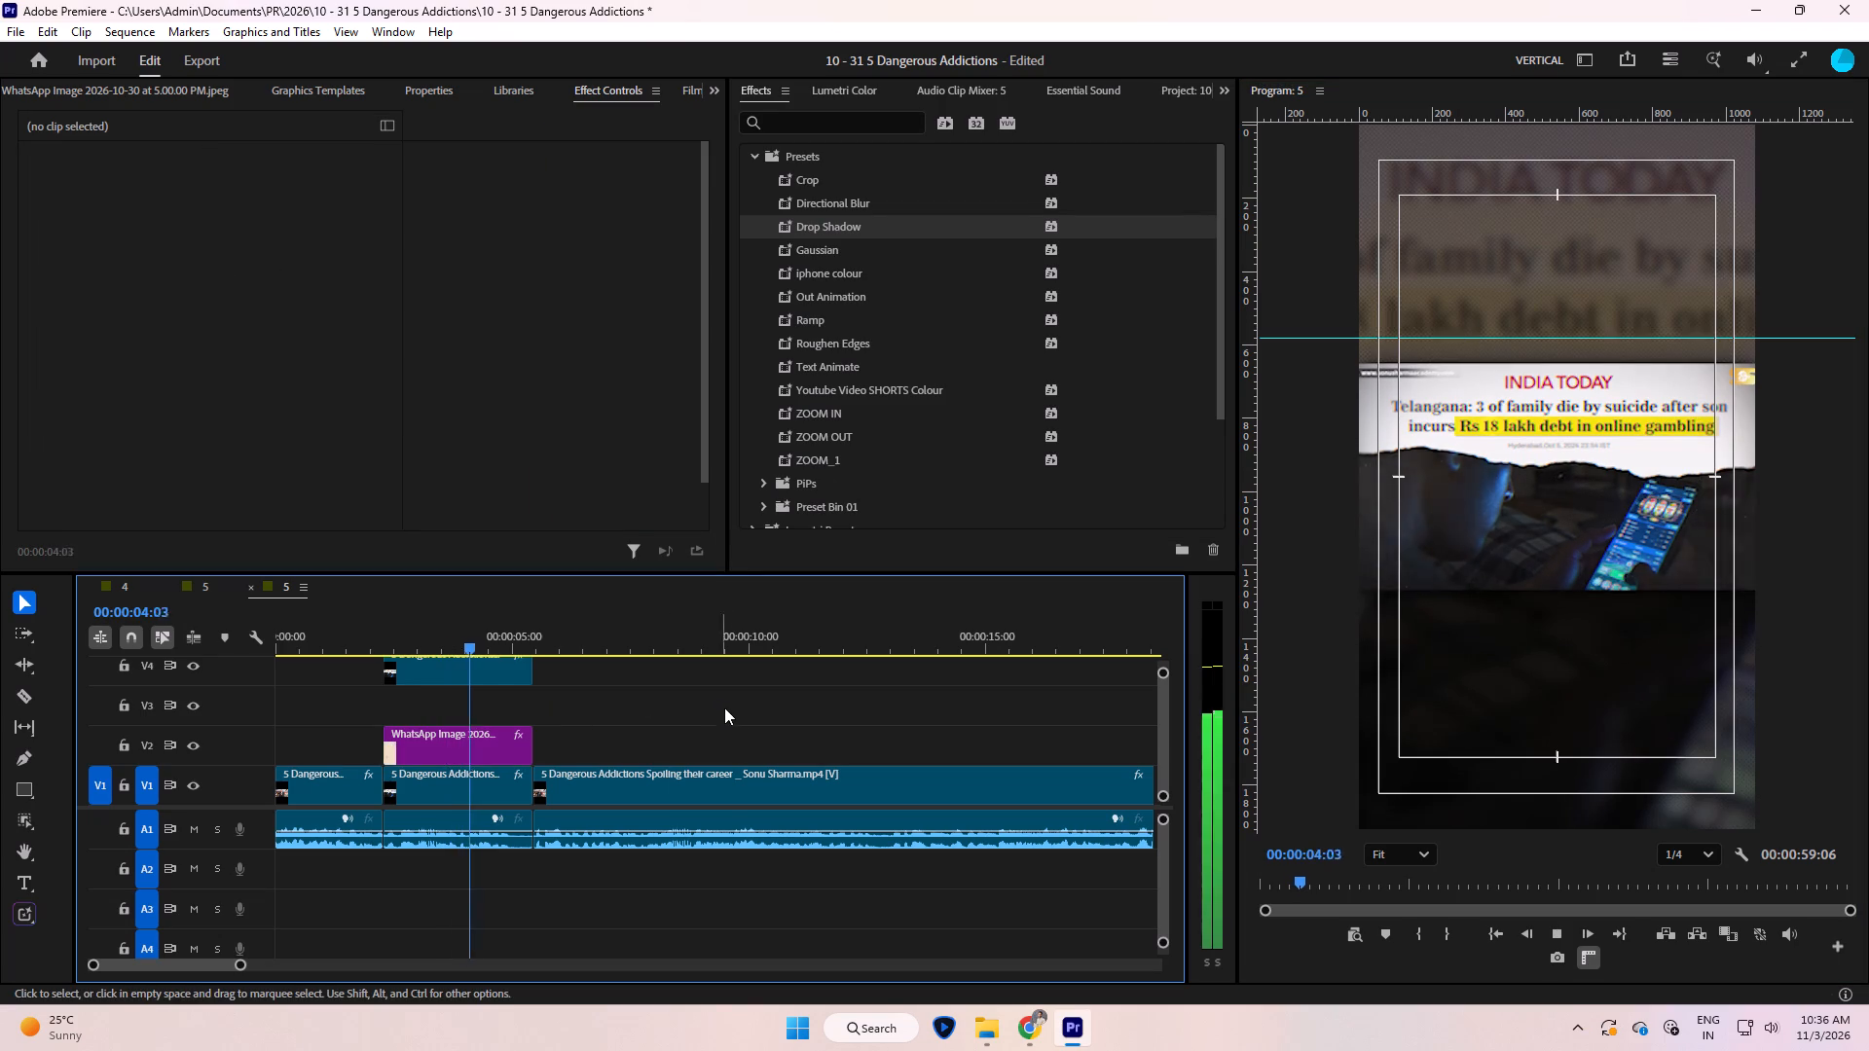
{"action": "left_click", "coordinate": [730, 709]}
{"action": "left_click", "coordinate": [731, 709]}
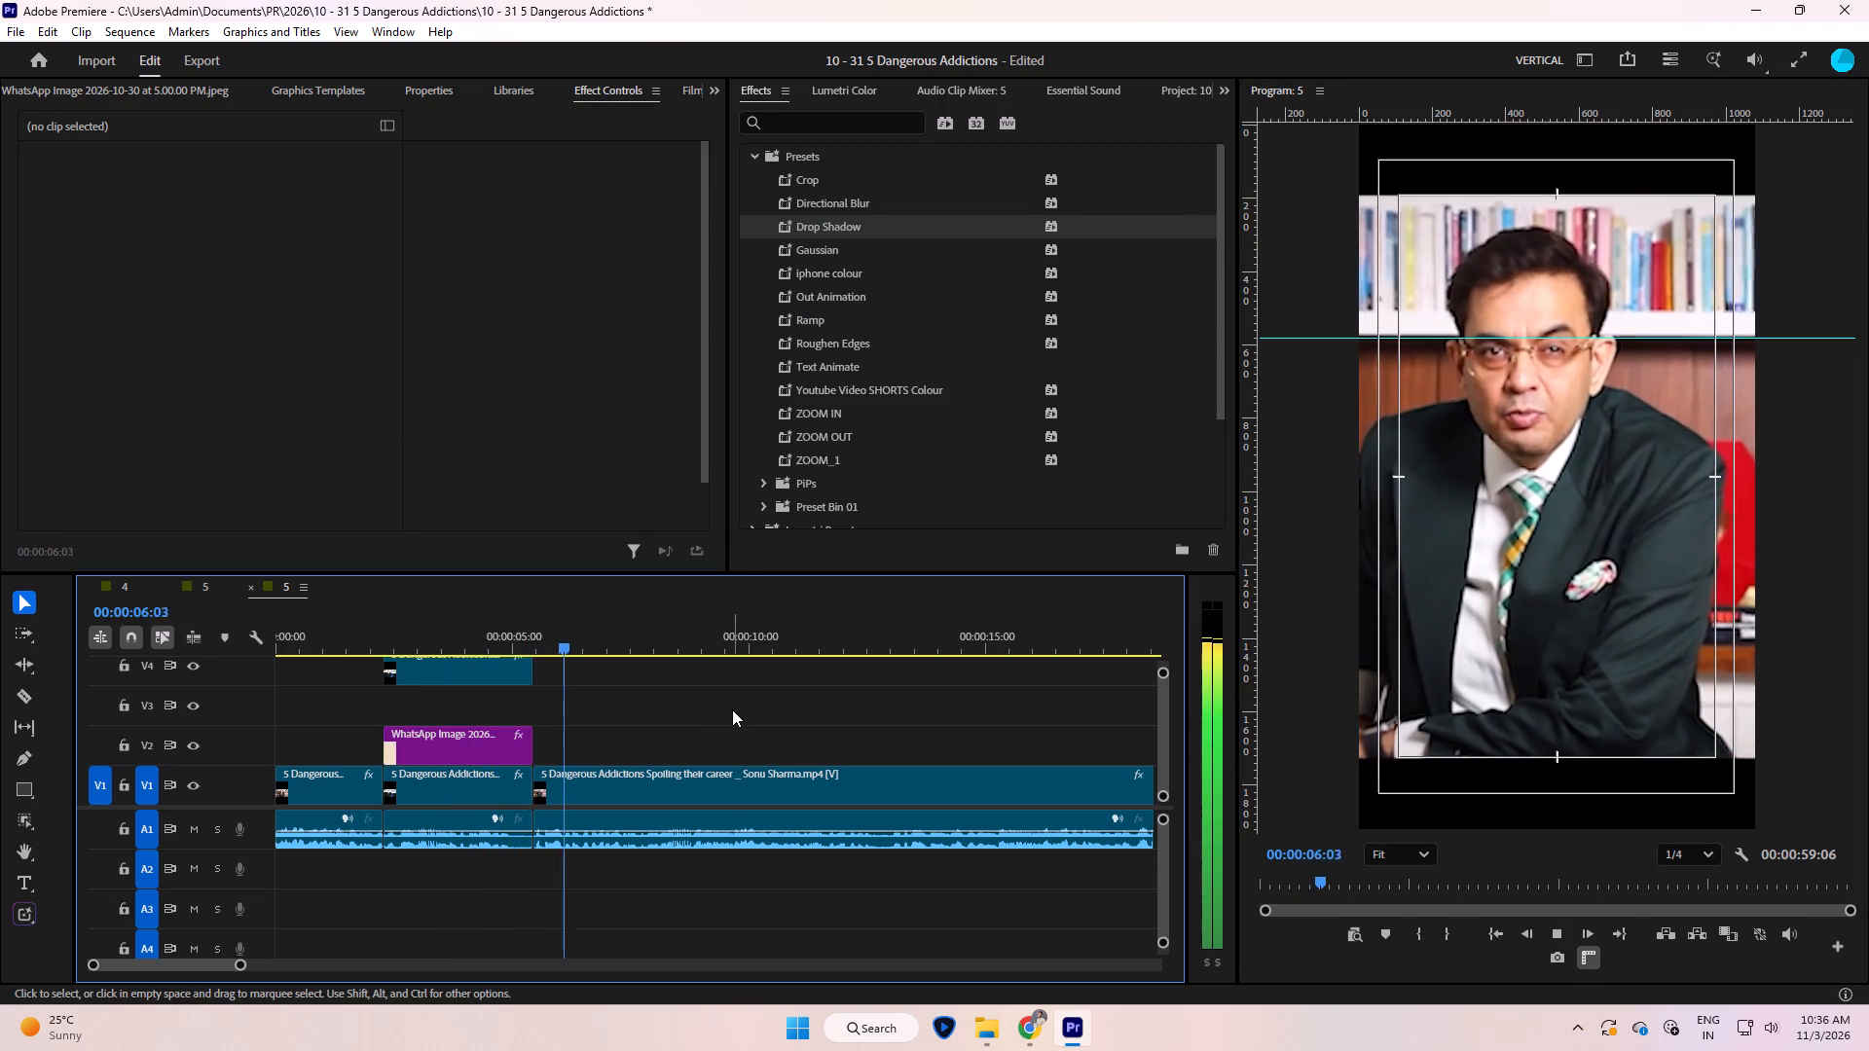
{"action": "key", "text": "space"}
Review the V1 footage following the India Today shot to examine where the next news insert appears.
{"action": "left_click", "coordinate": [672, 696]}
{"action": "key", "text": "Up"}
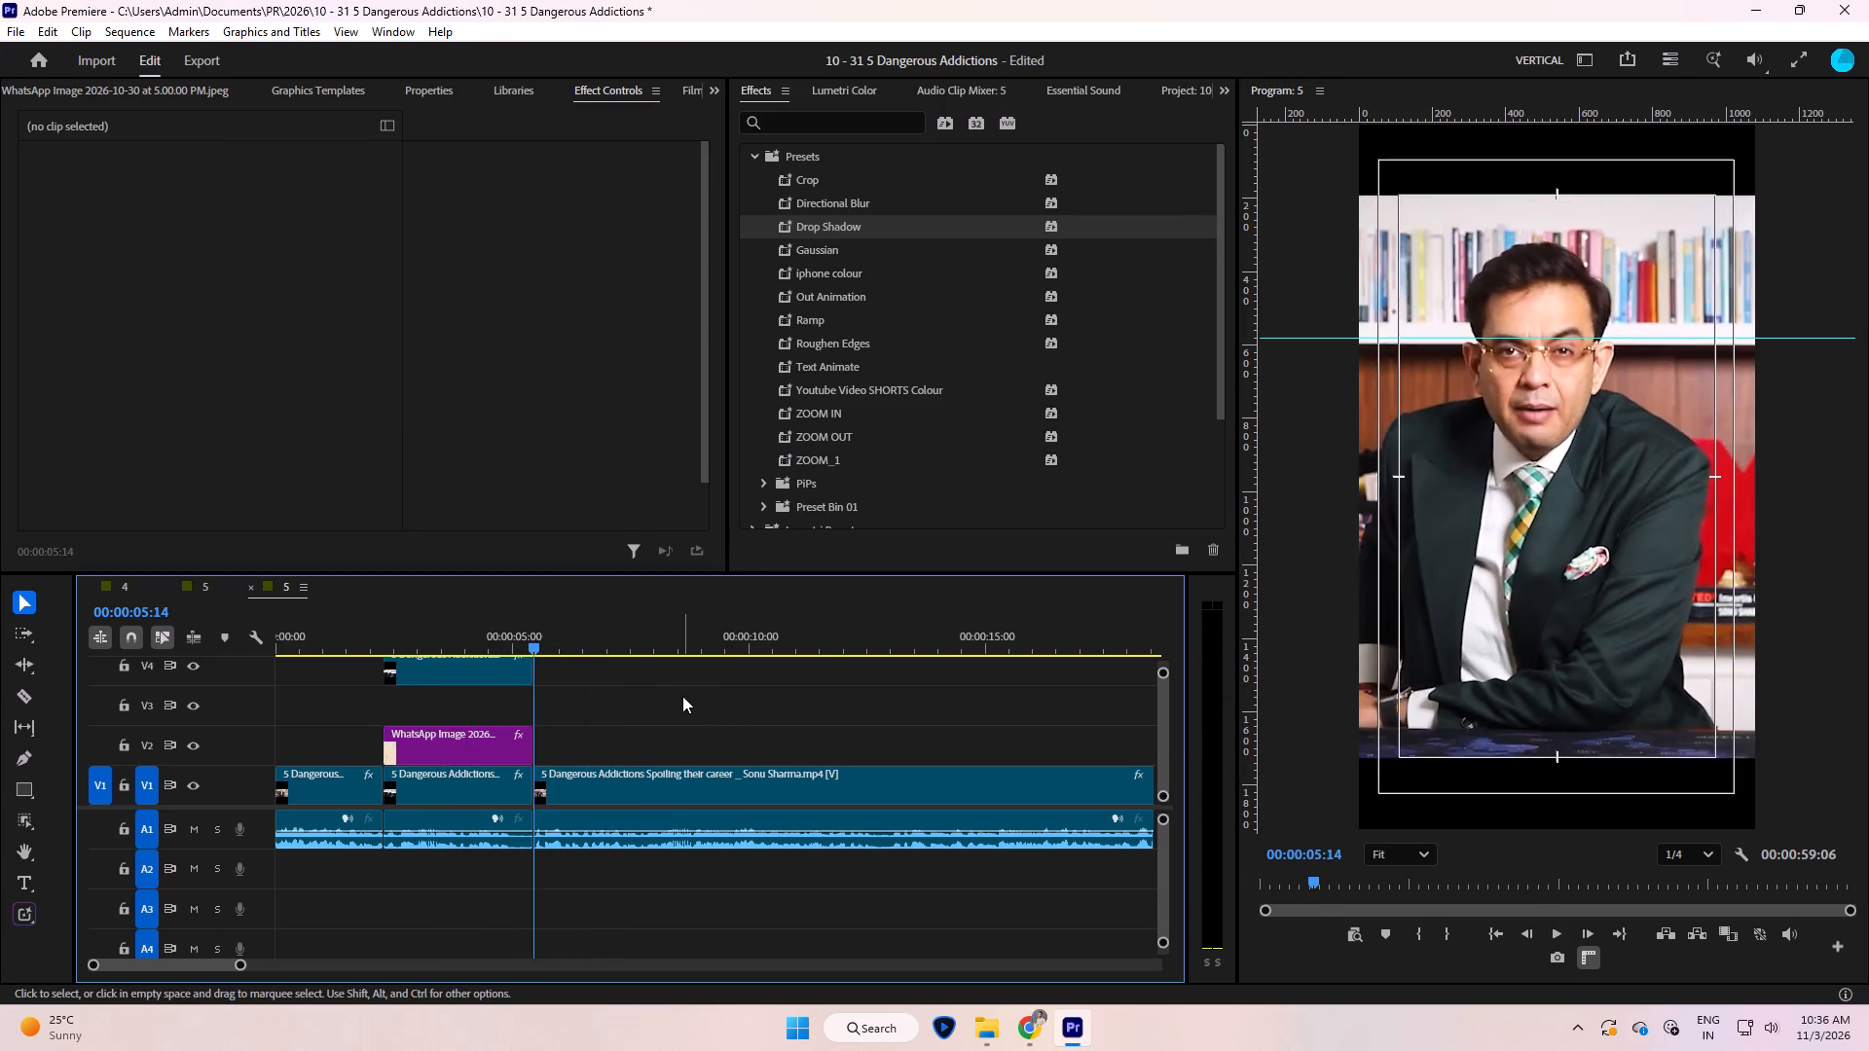
{"action": "key", "text": "Left"}
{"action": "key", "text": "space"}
{"action": "left_click", "coordinate": [713, 696]}
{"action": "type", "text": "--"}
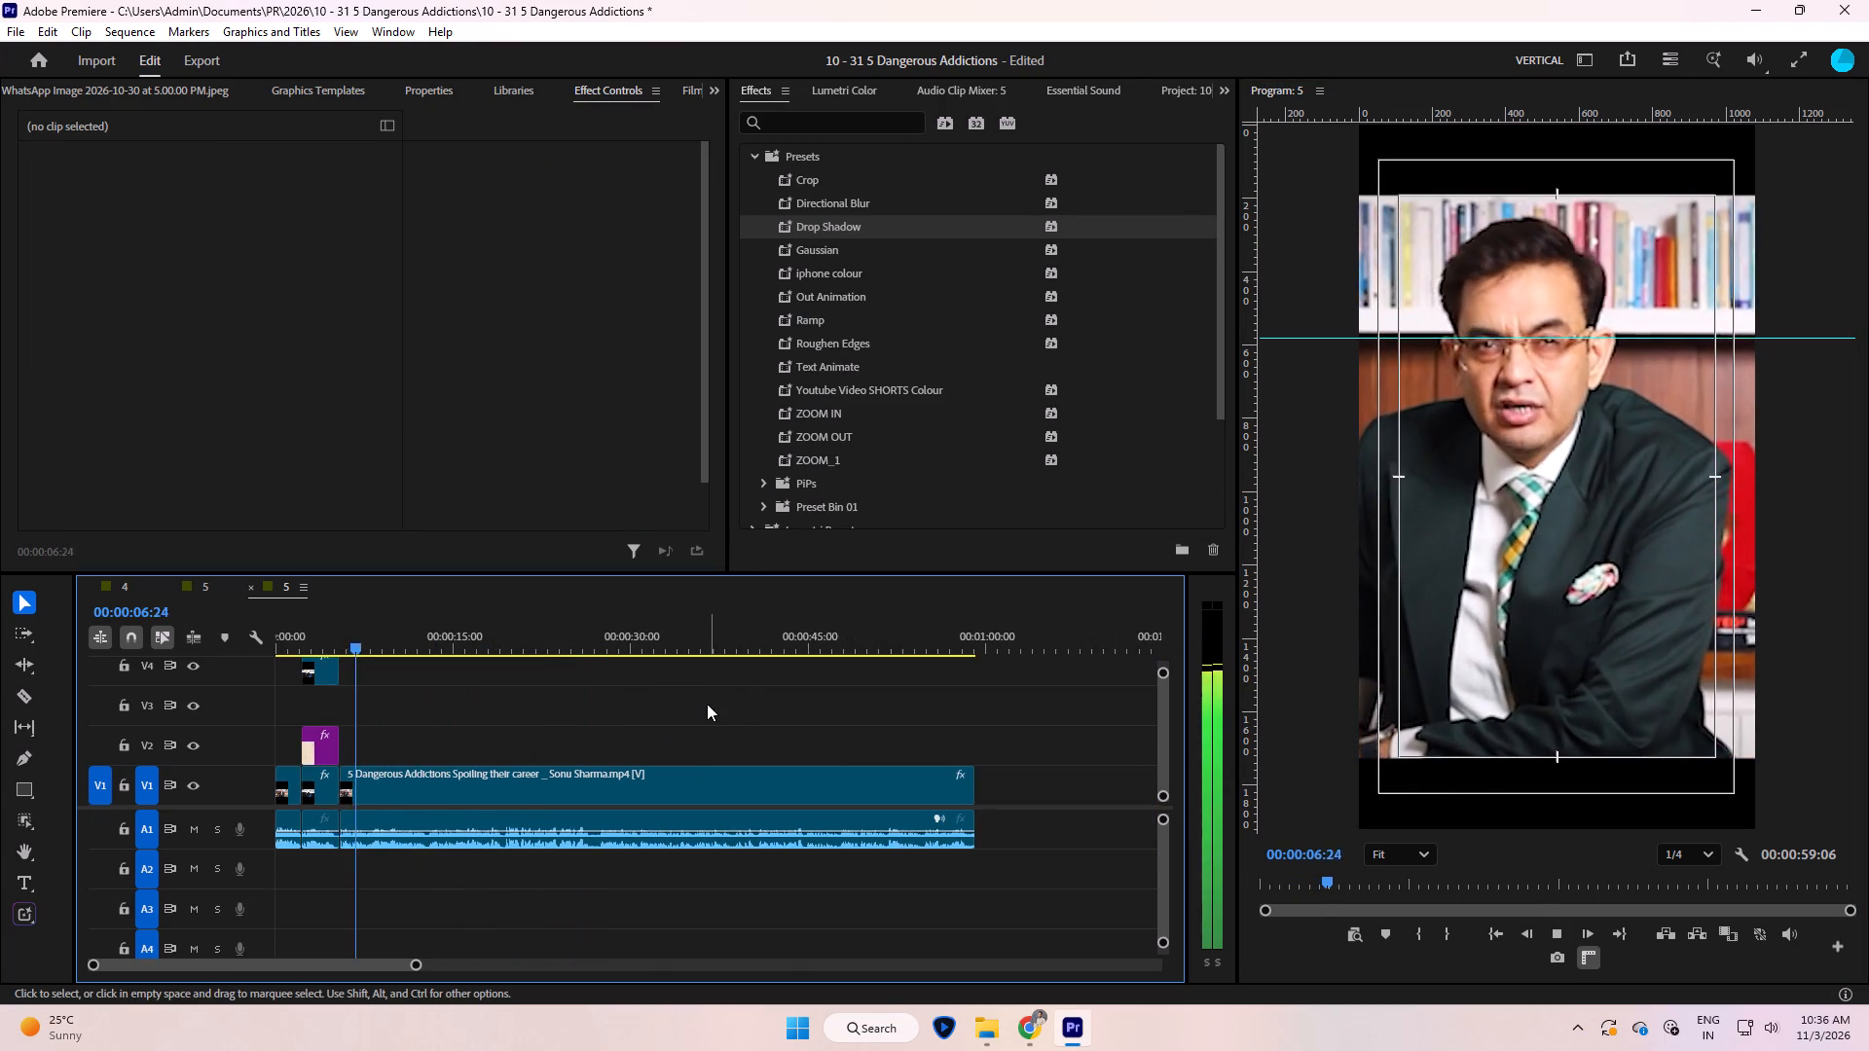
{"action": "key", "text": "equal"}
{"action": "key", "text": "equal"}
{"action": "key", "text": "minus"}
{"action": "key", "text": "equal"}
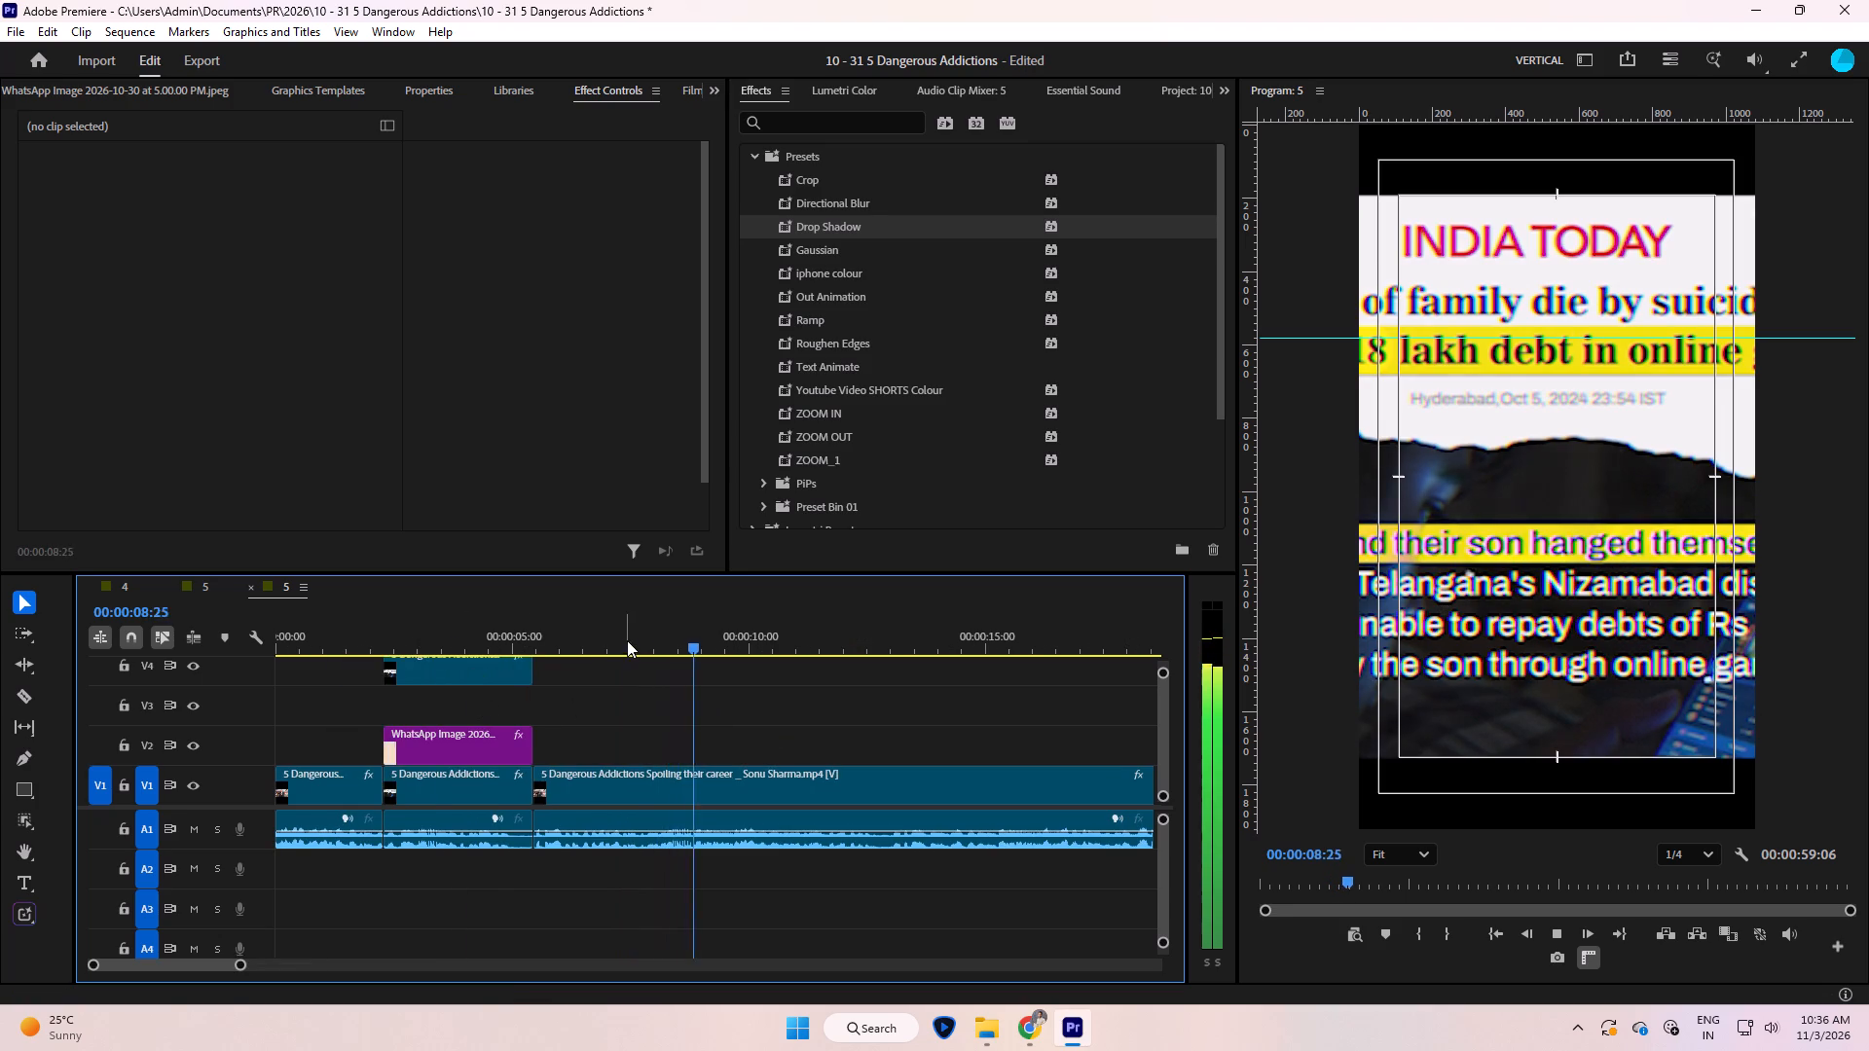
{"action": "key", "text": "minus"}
{"action": "left_click_drag", "start_coordinate": [603, 641], "coordinate": [583, 645]}
{"action": "left_click_drag", "start_coordinate": [492, 670], "coordinate": [435, 681]}
{"action": "left_click_drag", "start_coordinate": [434, 644], "coordinate": [420, 677]}
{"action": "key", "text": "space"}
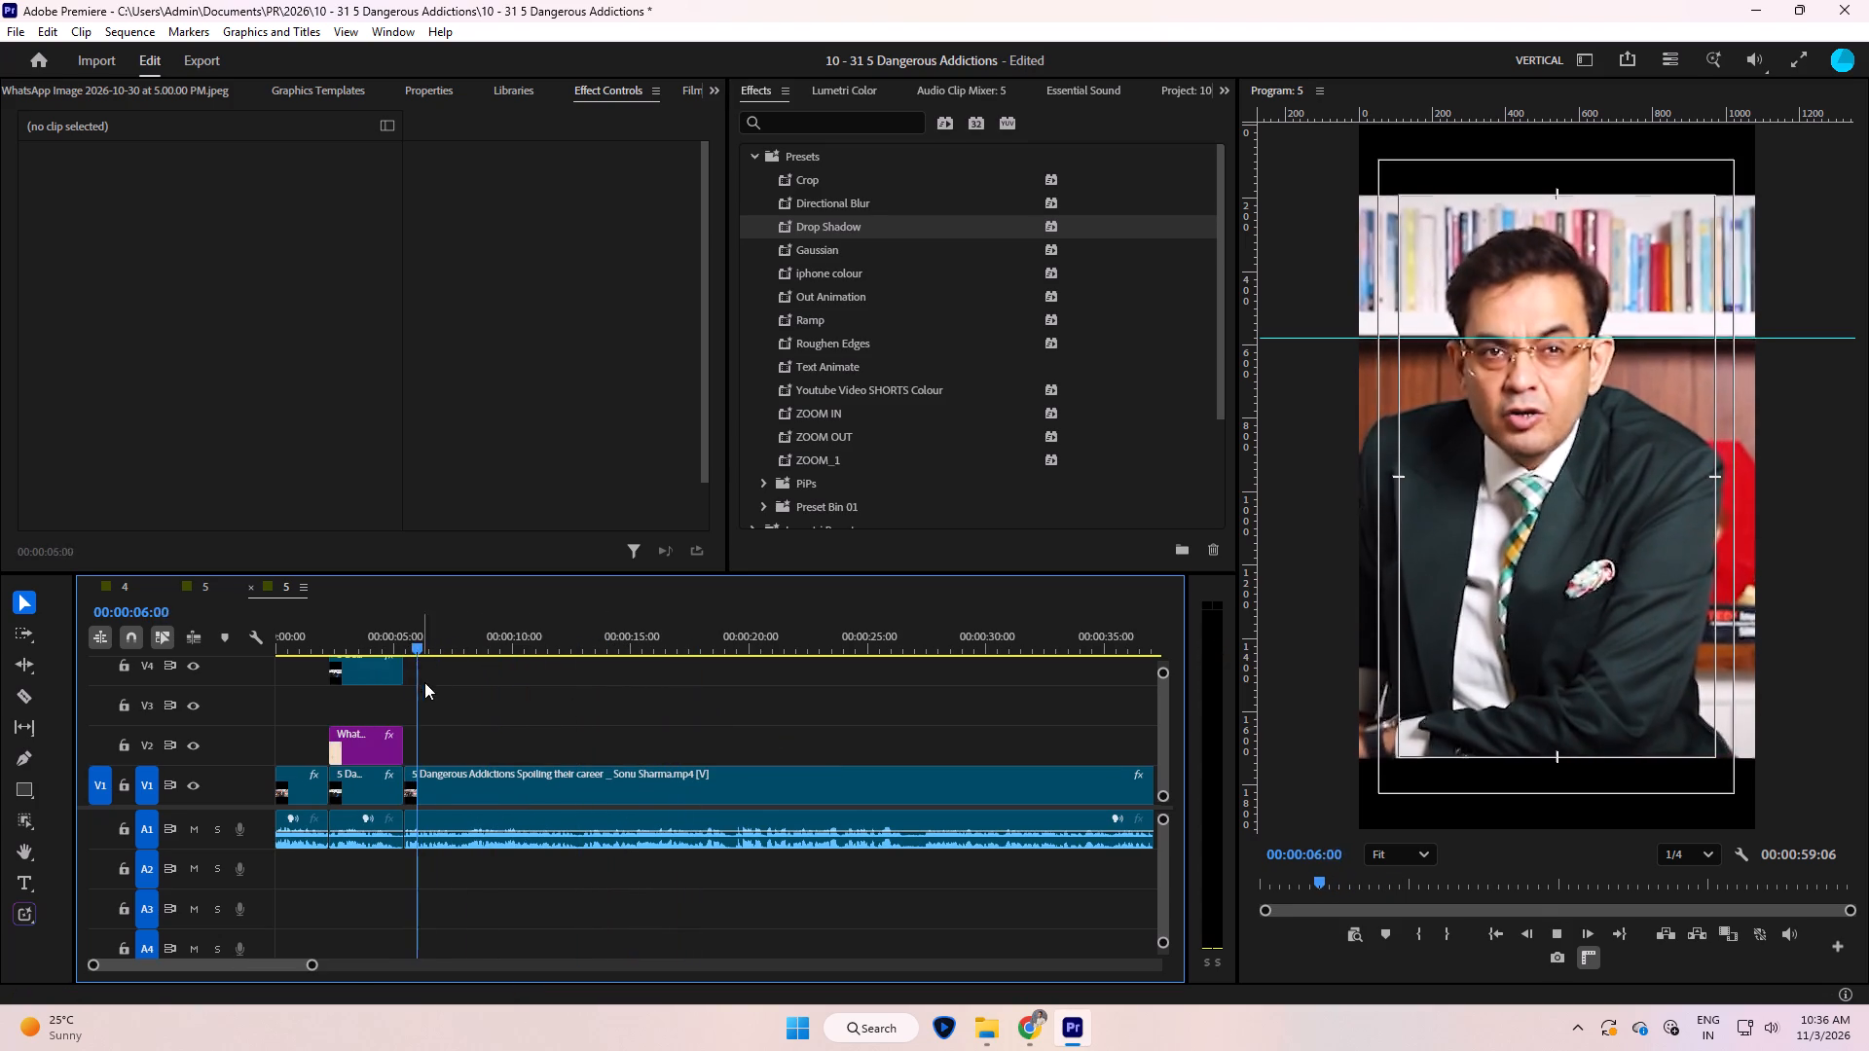
Set the horizontal position of the speaker segment starting at 00:00:05:14 to 594.
{"action": "key", "text": "space"}
{"action": "key", "text": "Up"}
{"action": "left_click", "coordinate": [501, 776]}
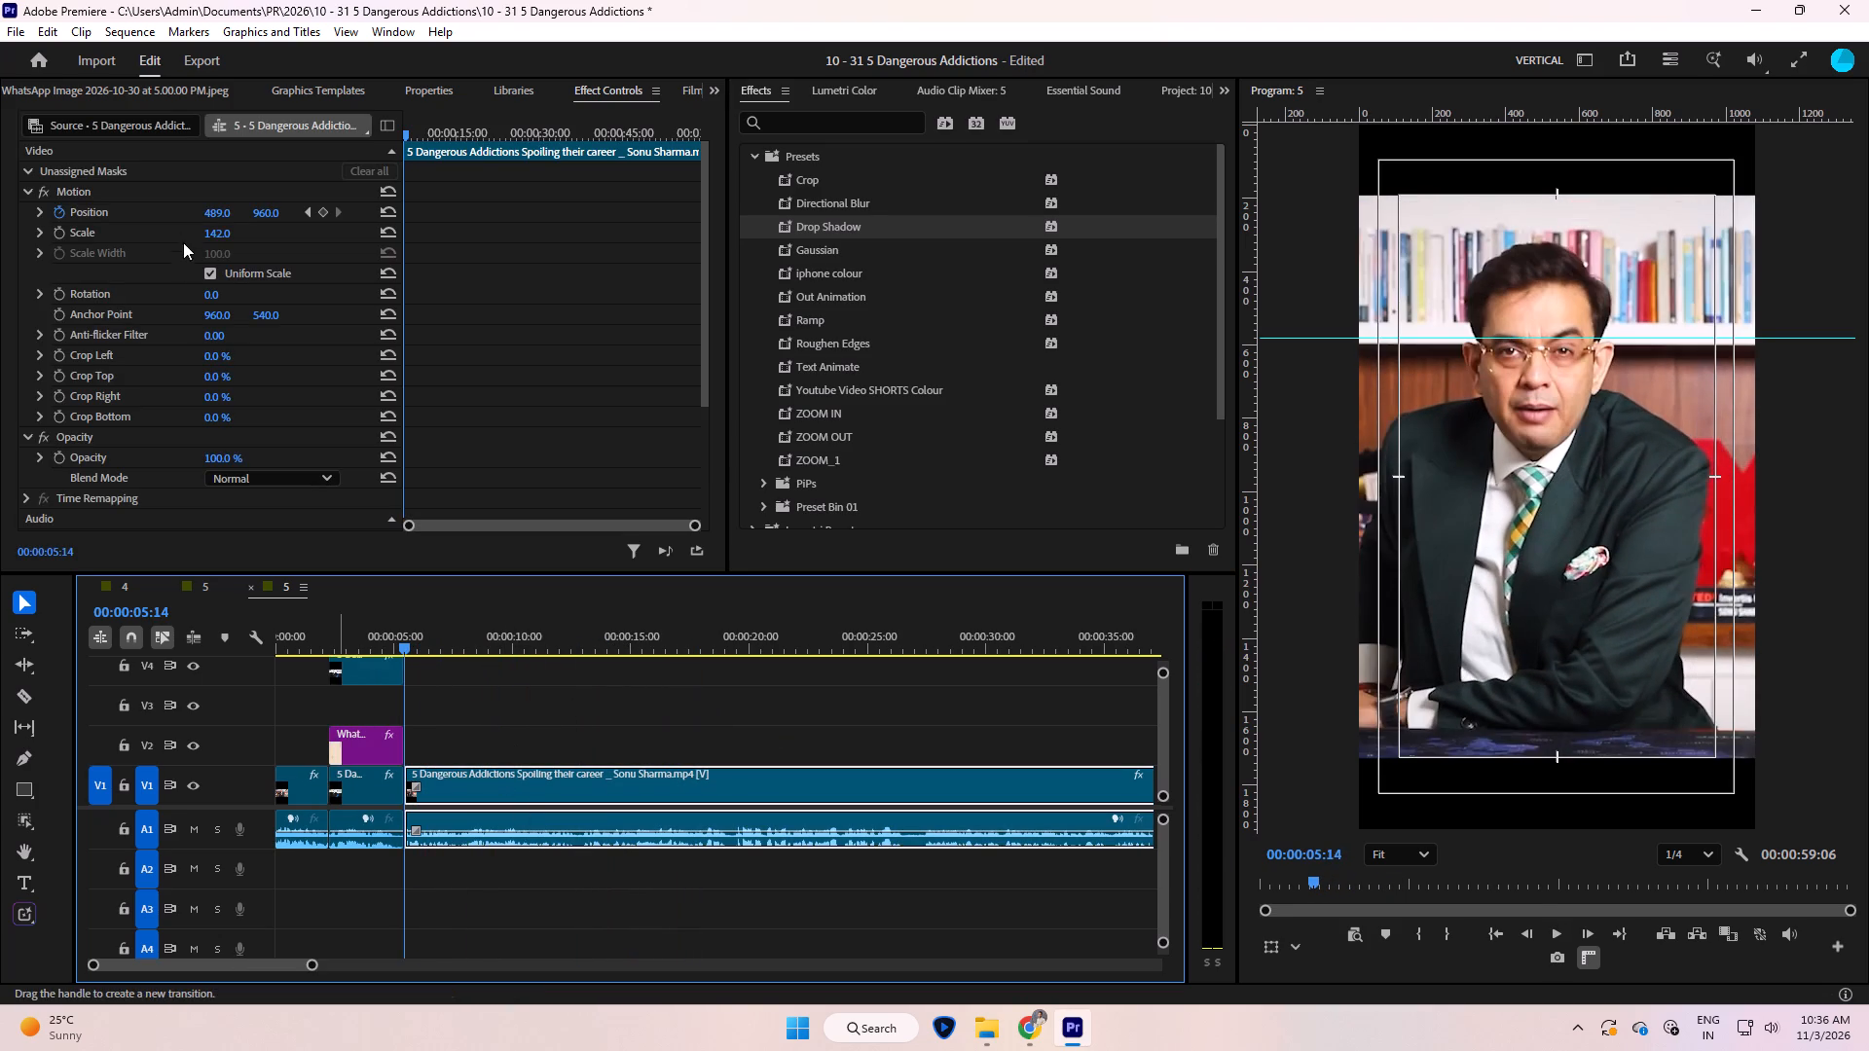
{"action": "left_click_drag", "start_coordinate": [226, 211], "coordinate": [328, 211]}
Cut the clip at 00:00:07:10, where the speaker shot changes to the second India Today shot.
{"action": "key", "text": "space"}
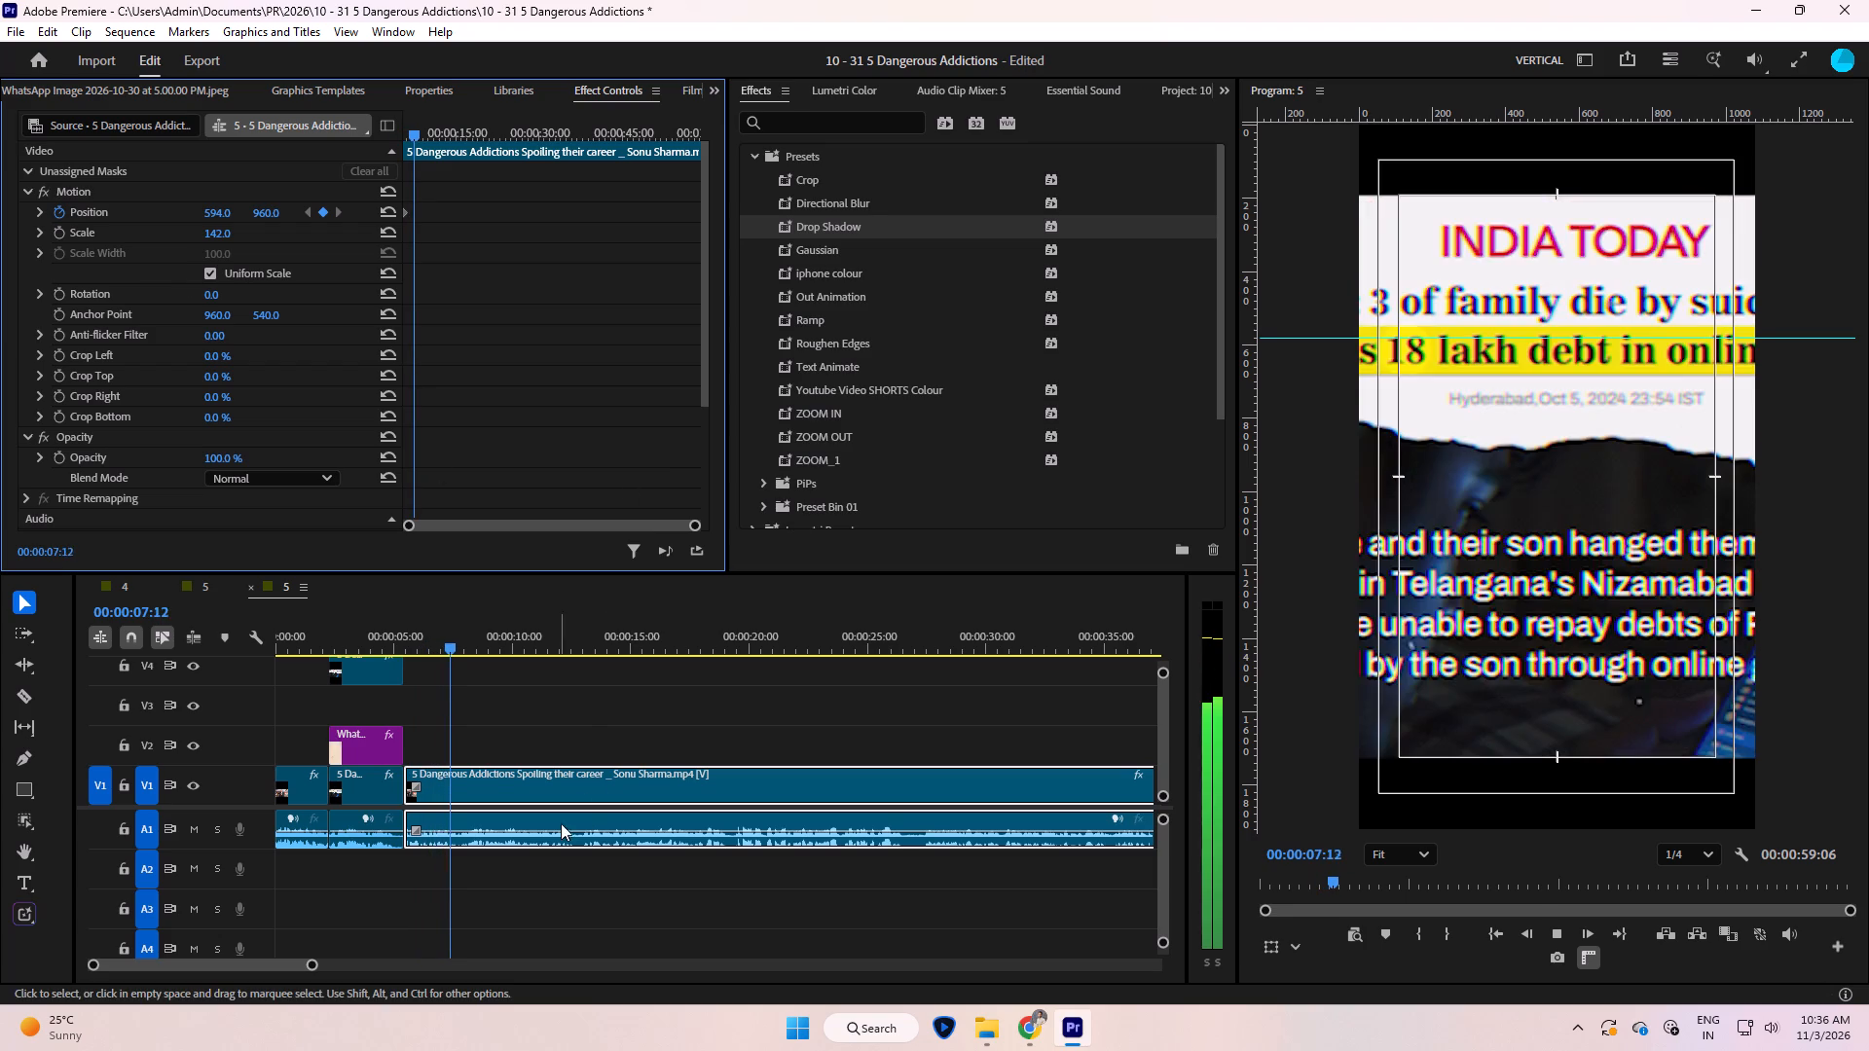
{"action": "key", "text": "space"}
{"action": "key", "text": "Left"}
{"action": "key", "text": "Left"}
{"action": "key", "text": "Left"}
{"action": "key", "text": "Left"}
{"action": "key", "text": "Left"}
{"action": "key", "text": "Left"}
{"action": "key", "text": "Left"}
{"action": "key", "text": "Left"}
{"action": "key", "text": "Left"}
{"action": "key", "text": "Right"}
{"action": "key", "text": "Right"}
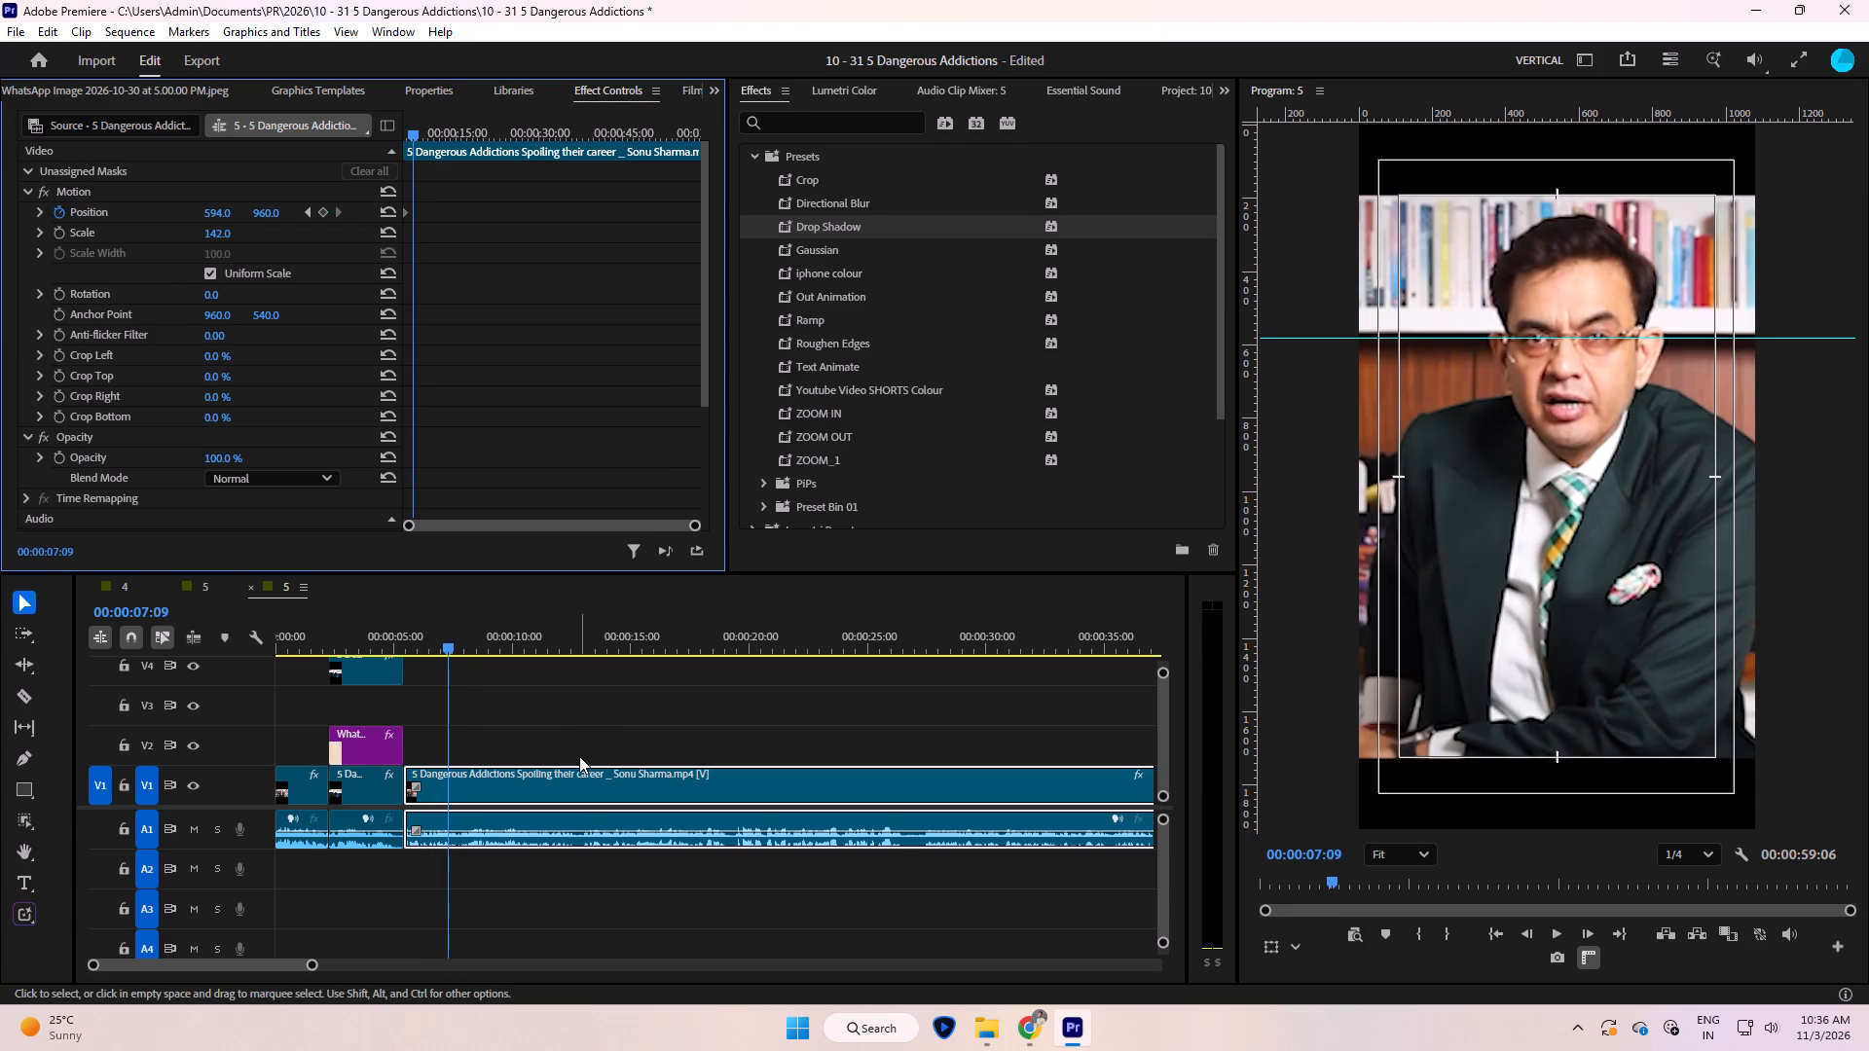
{"action": "key", "text": "Right"}
{"action": "key", "text": "Left"}
{"action": "key", "text": "Right"}
{"action": "left_click", "coordinate": [596, 722]}
{"action": "key", "text": "l"}
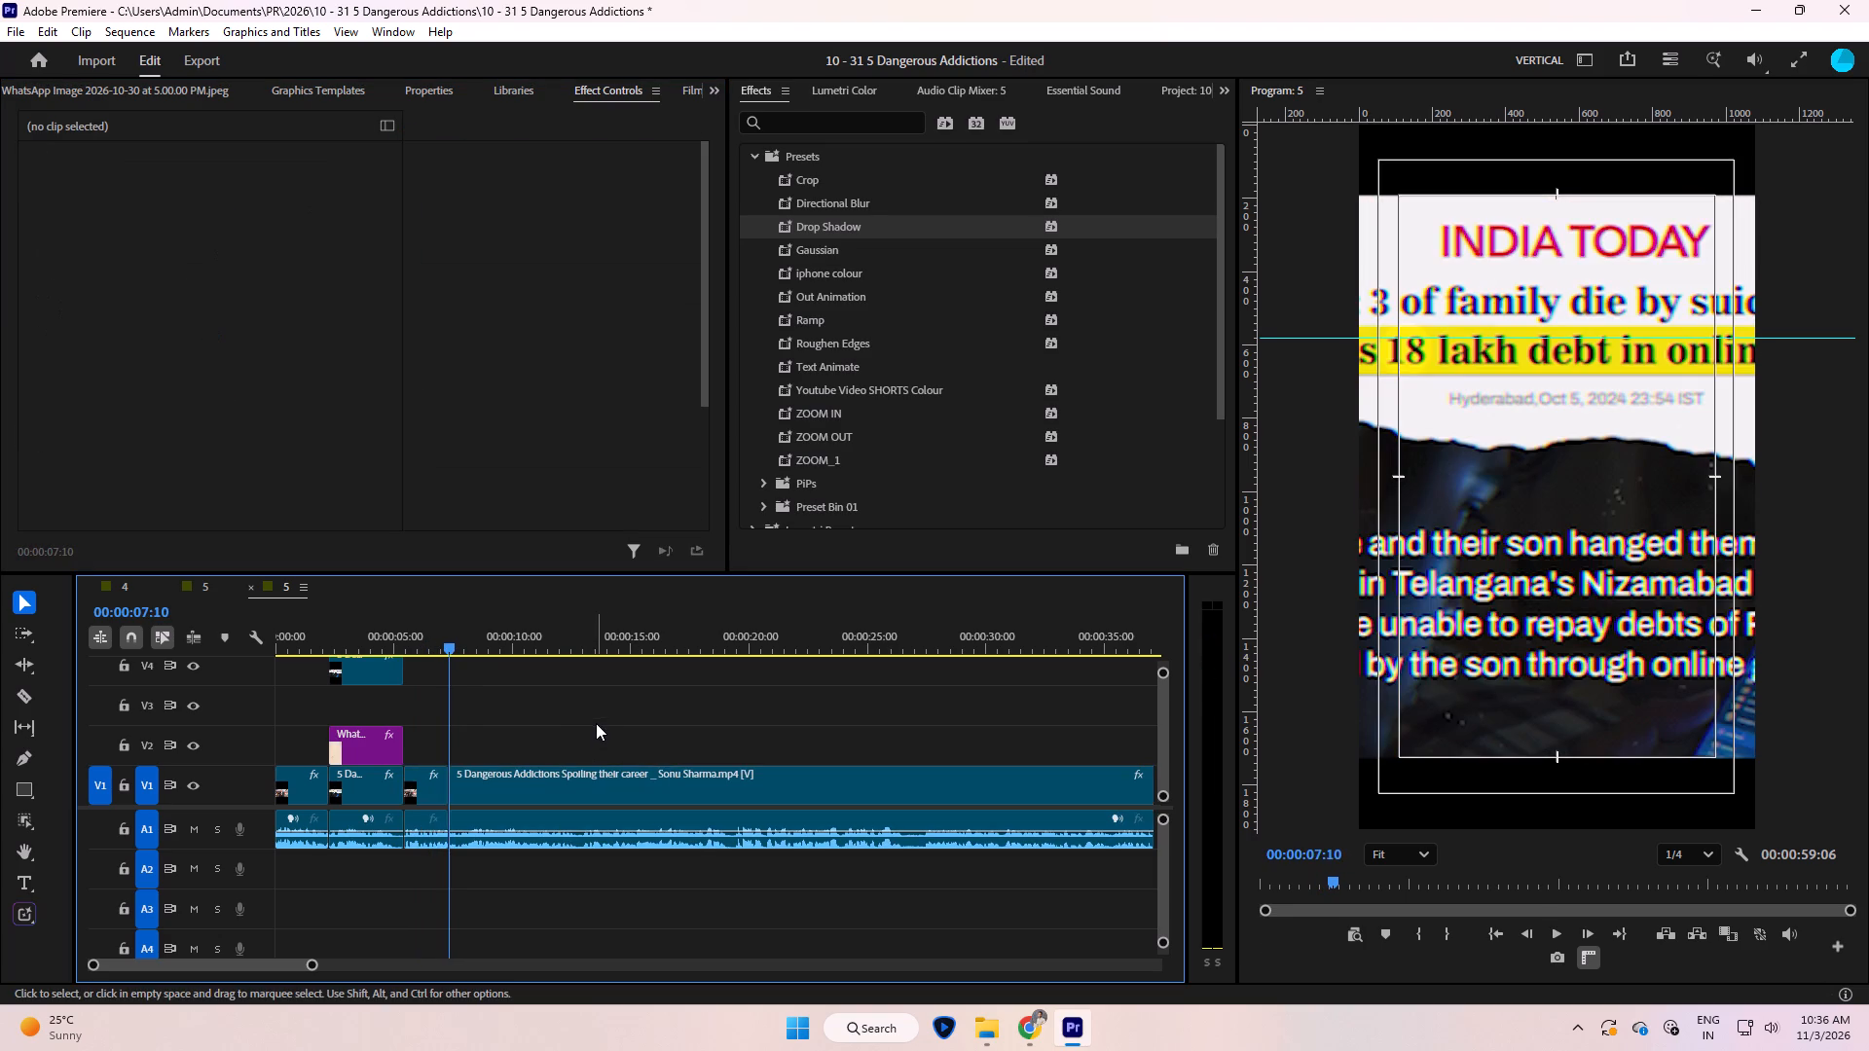
Cut the clip at 00:00:09:16, where the second India Today shot returns to the speaker.
{"action": "key", "text": "space"}
{"action": "left_click_drag", "start_coordinate": [469, 645], "coordinate": [509, 665]}
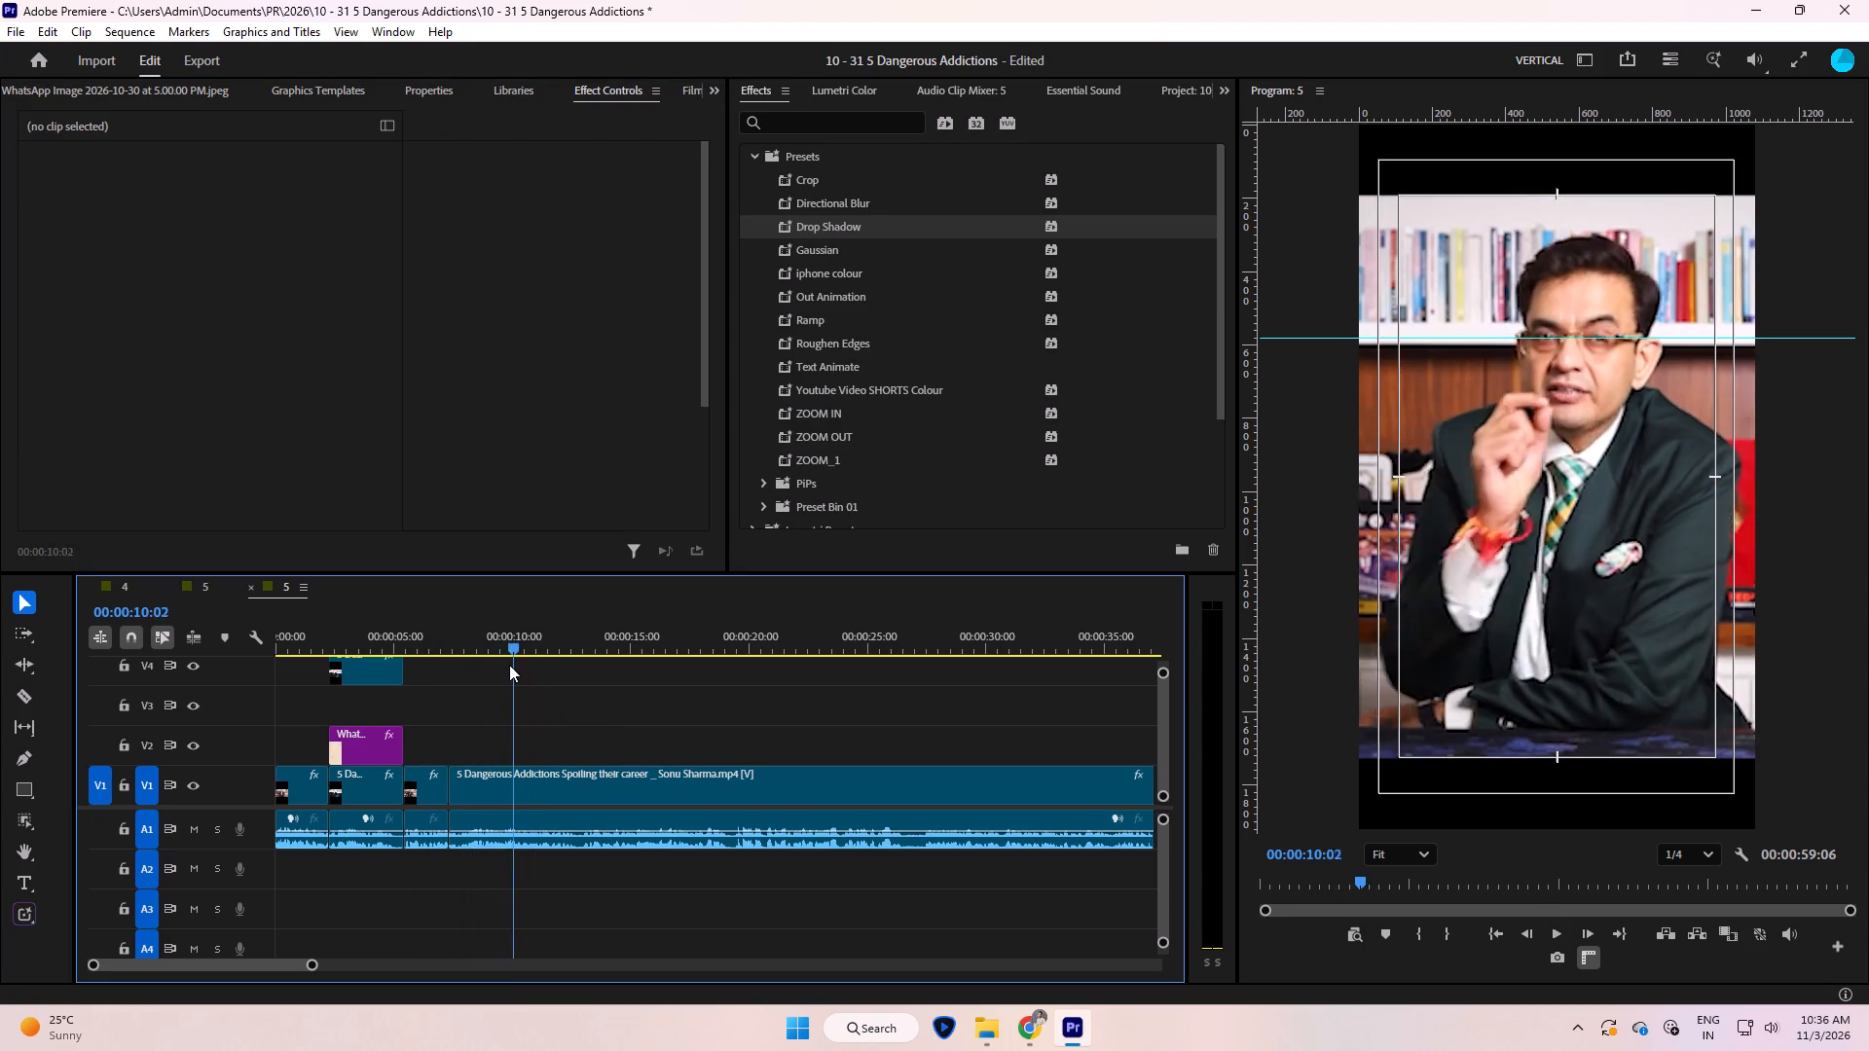
{"action": "left_click_drag", "start_coordinate": [509, 665], "coordinate": [496, 676]}
{"action": "key", "text": "Right"}
{"action": "key", "text": "Right"}
{"action": "key", "text": "Right"}
{"action": "key", "text": "Left"}
{"action": "key", "text": "Left"}
{"action": "key", "text": "Right"}
{"action": "left_click", "coordinate": [638, 710]}
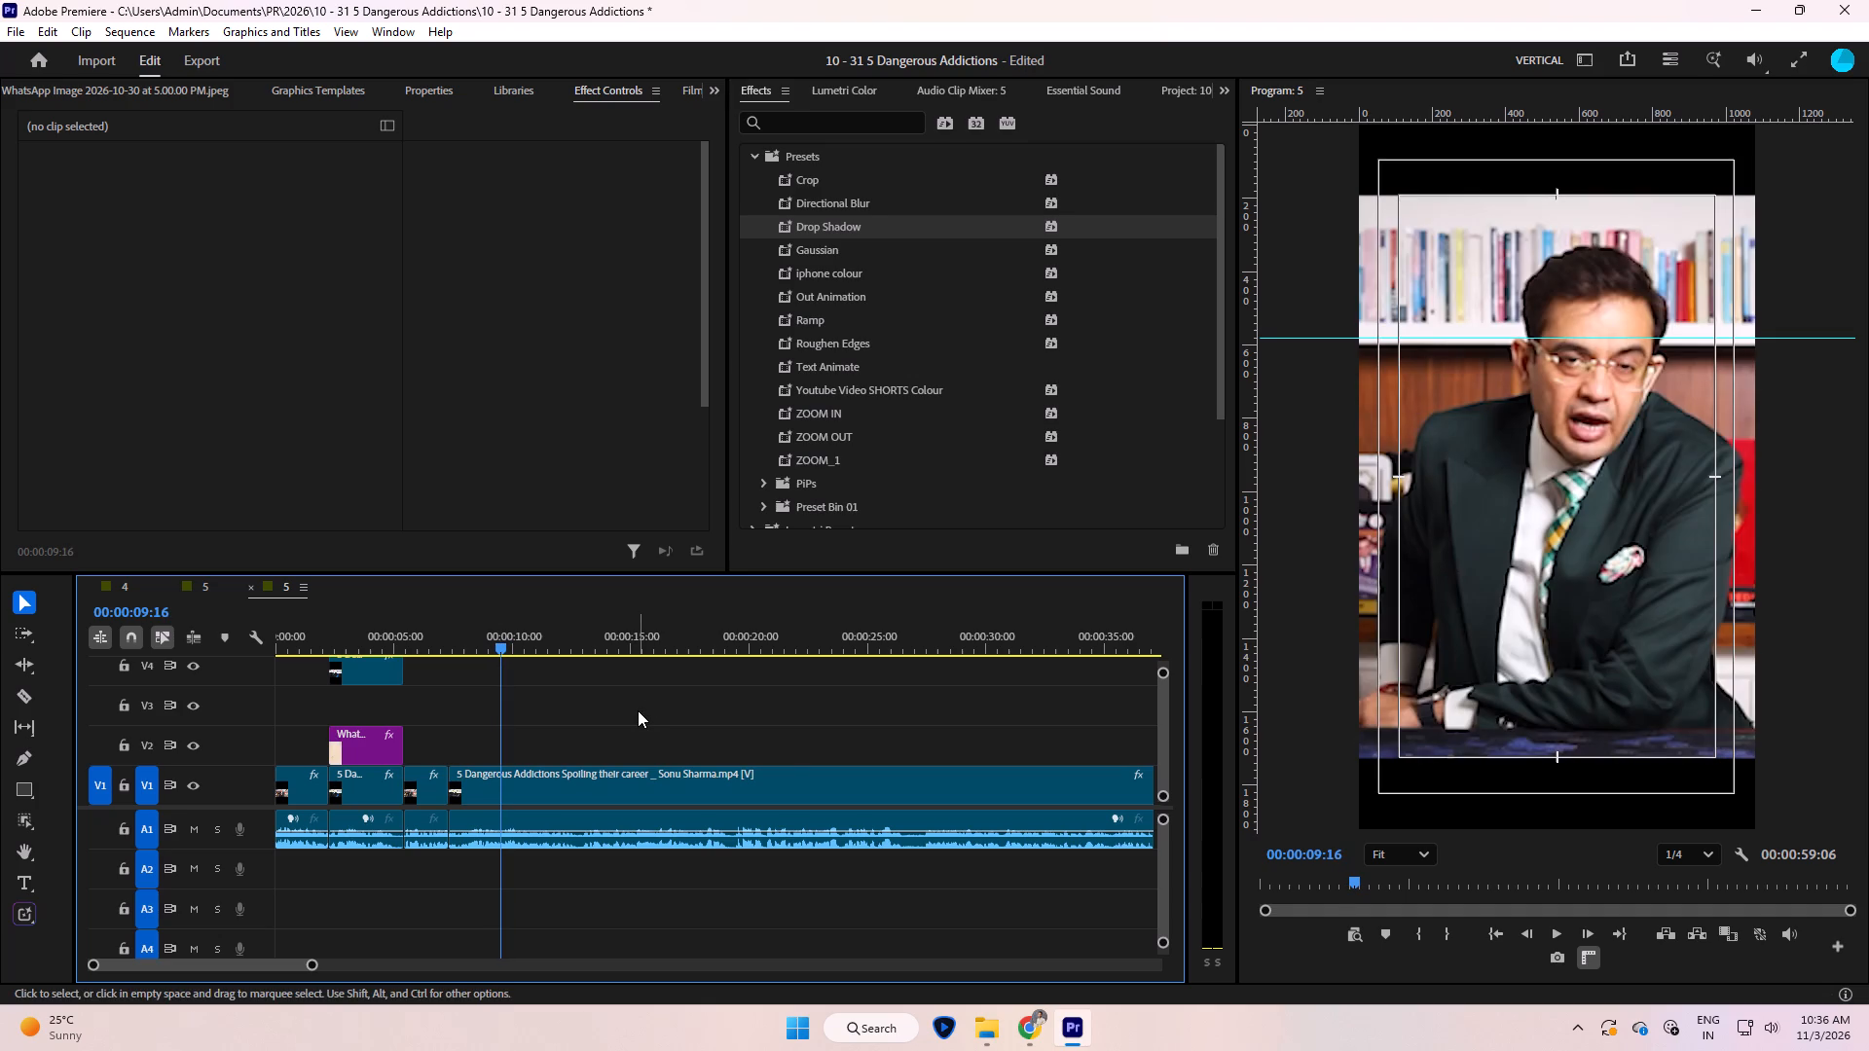
{"action": "key", "text": "l"}
Duplicate the second India Today shot onto track V3, directly above the original segment starting at 00:00:07:10.
{"action": "left_click", "coordinate": [482, 641]}
{"action": "left_click", "coordinate": [472, 785]}
{"action": "key", "text": "e"}
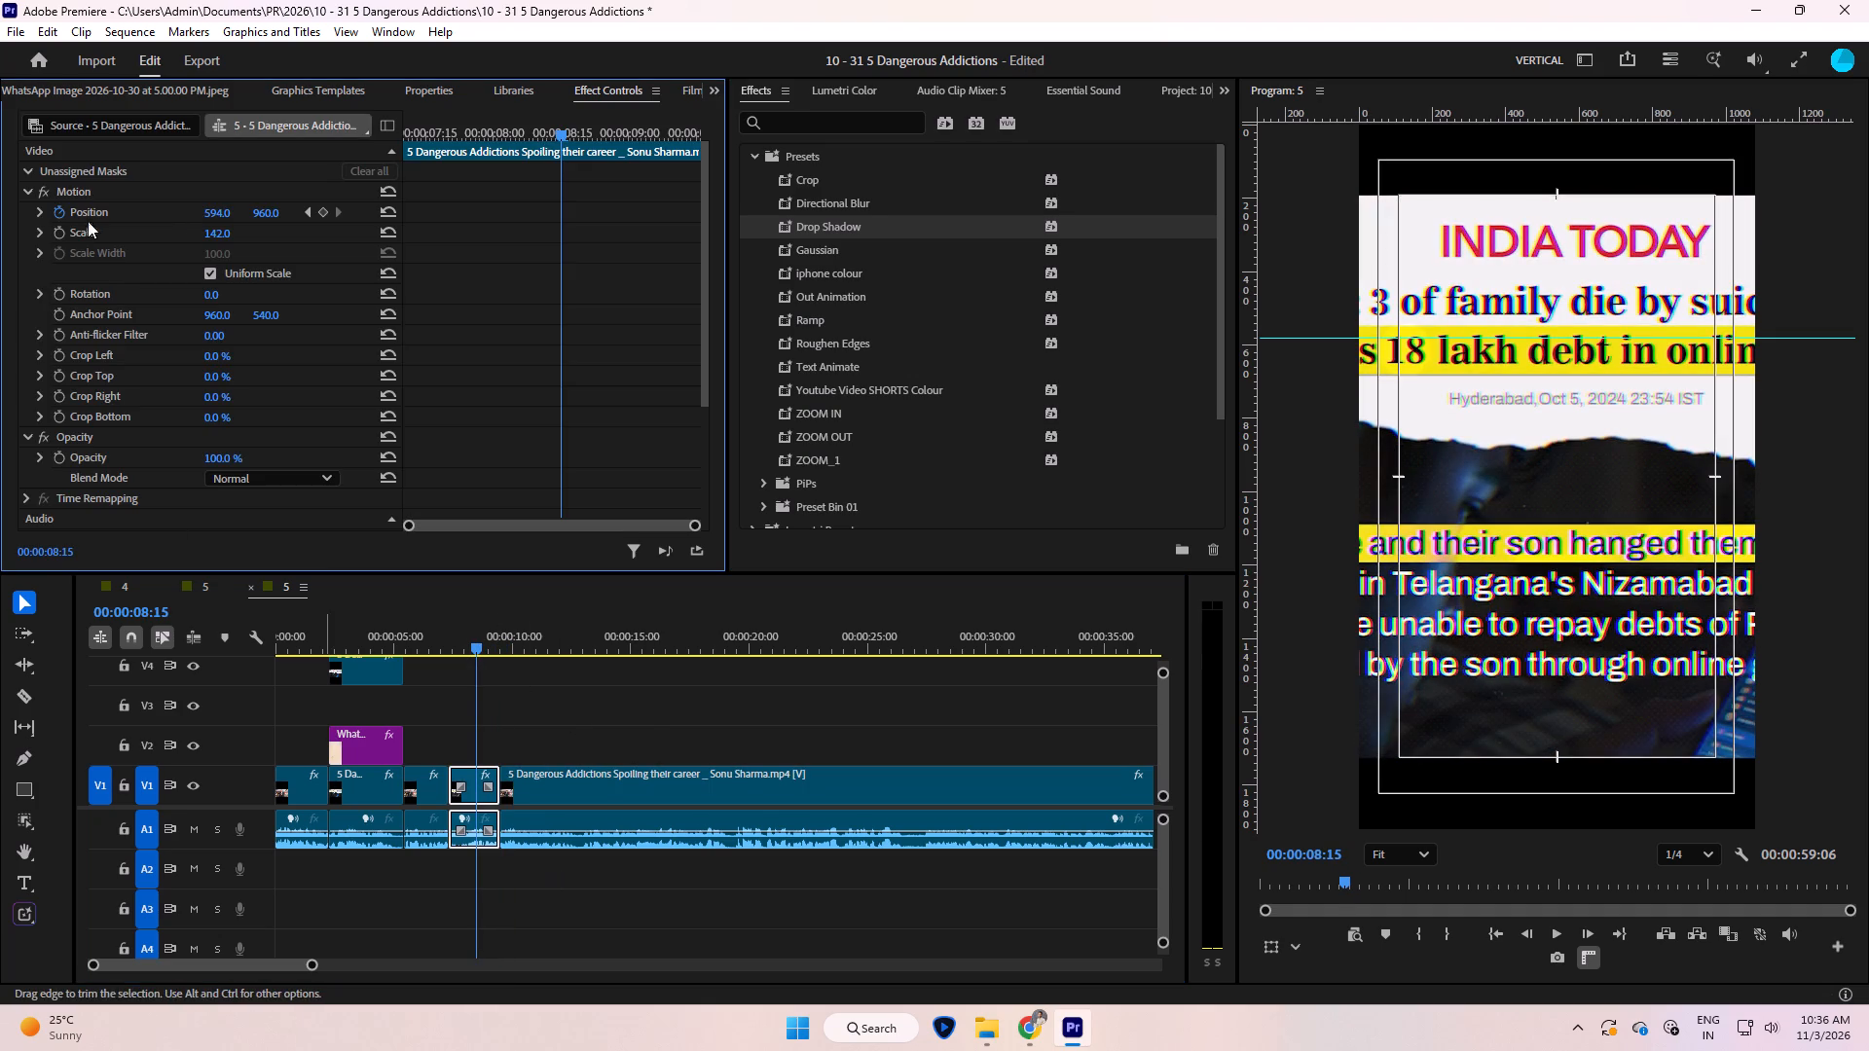
{"action": "left_click_drag", "start_coordinate": [472, 774], "coordinate": [473, 707], "text": "alt"}
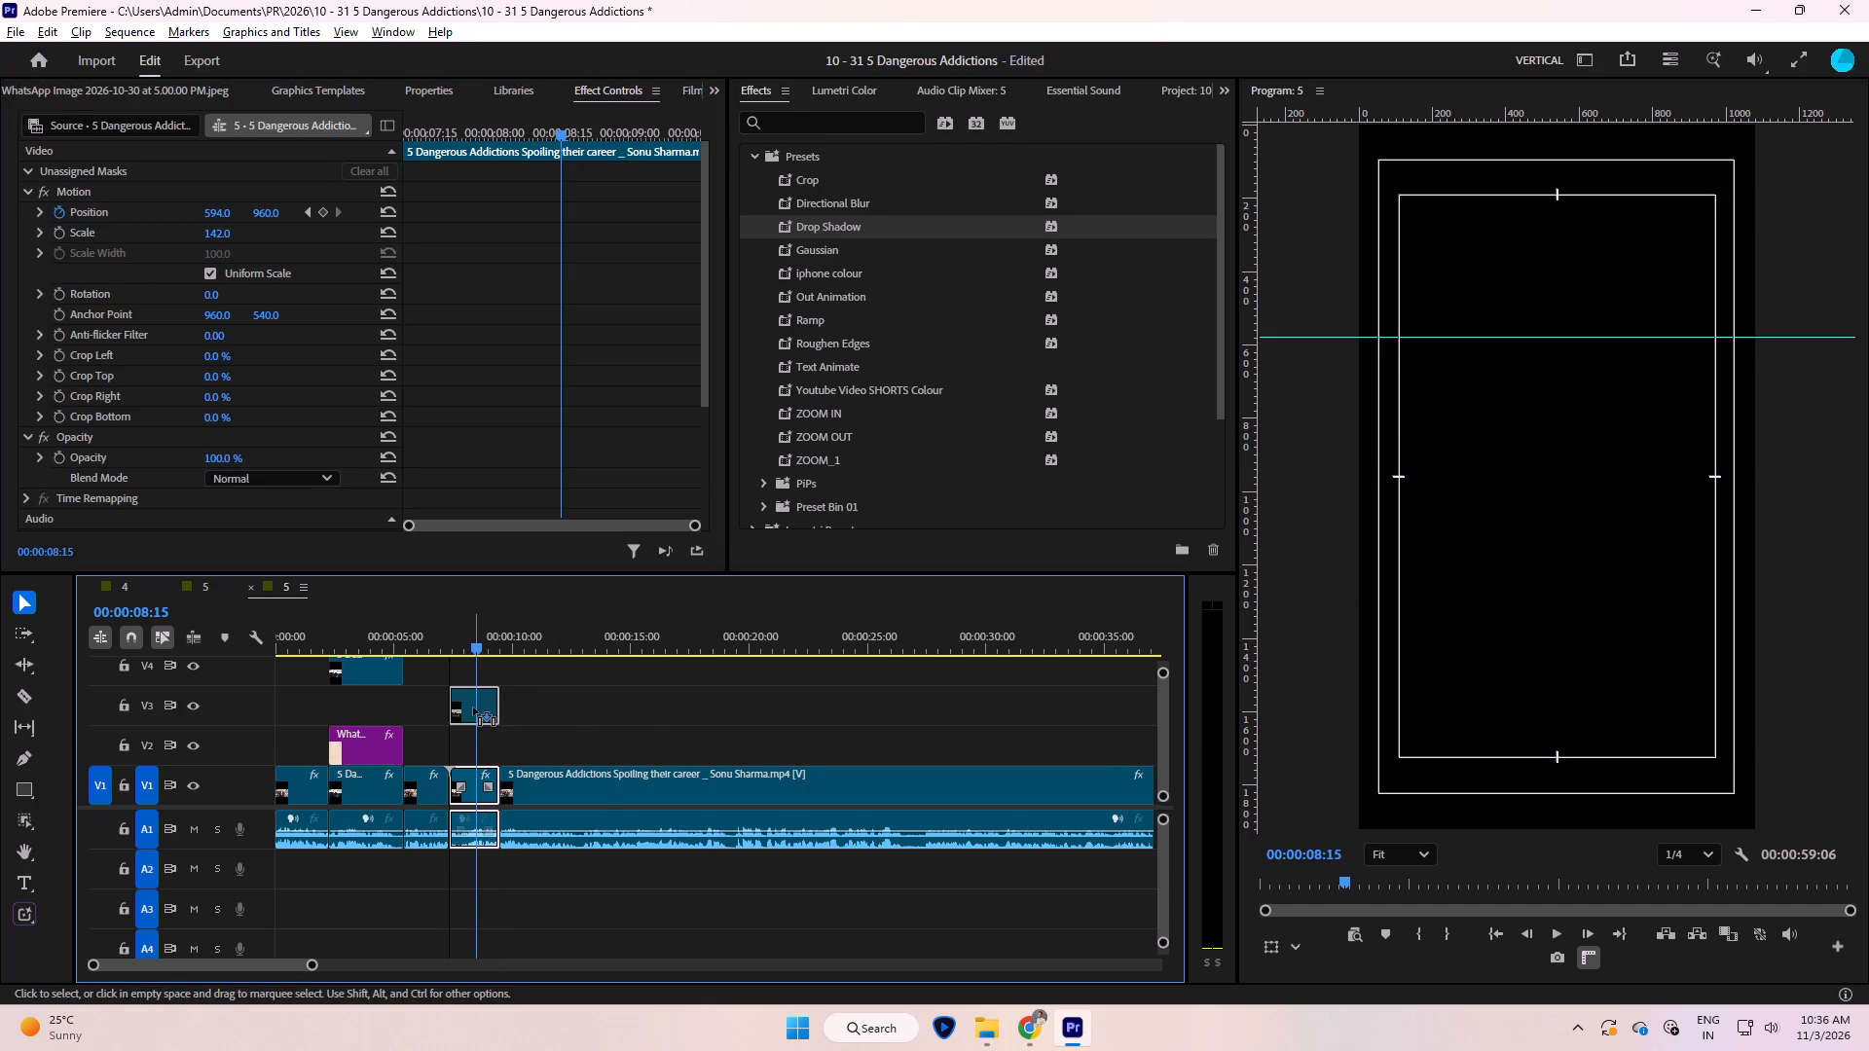
Copy the first India Today background's attributes onto the second shot's V1 segment, including motion, Lumetri Color and Gaussian Blur, and save.
{"action": "right_click", "coordinate": [364, 779]}
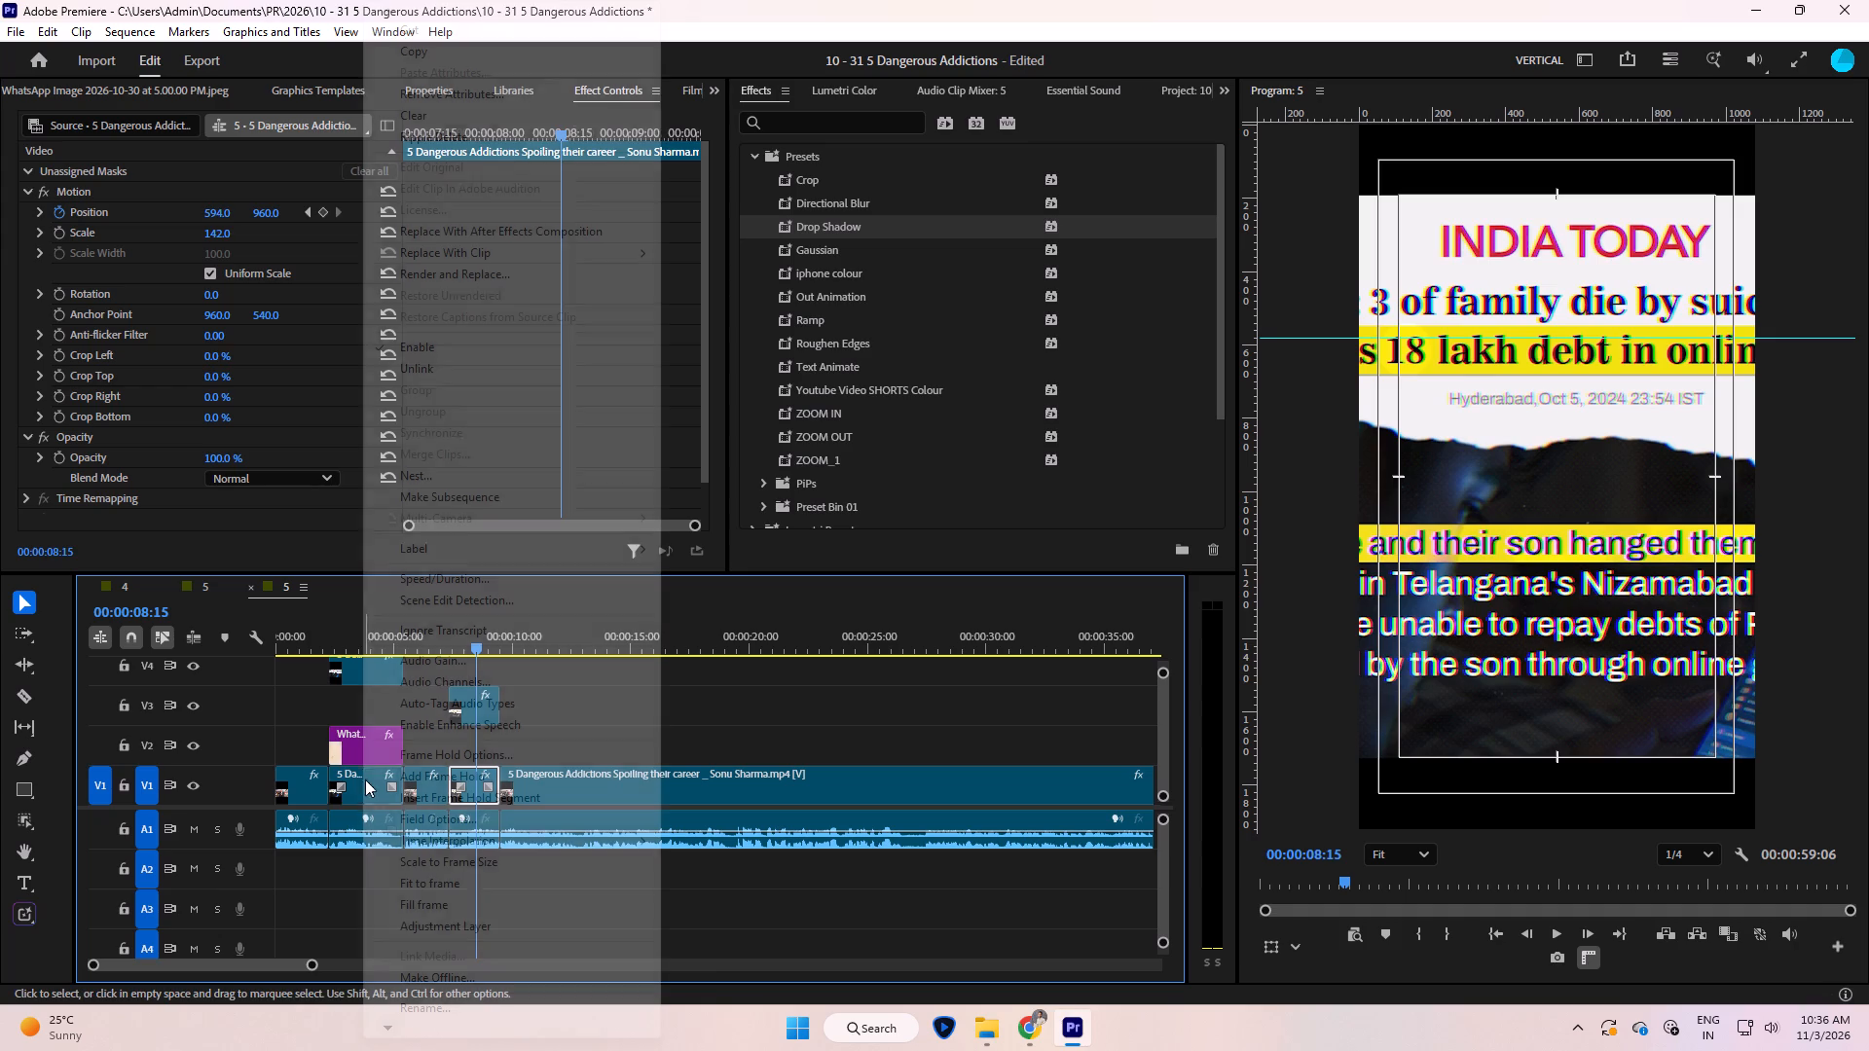
{"action": "left_click", "coordinate": [427, 51]}
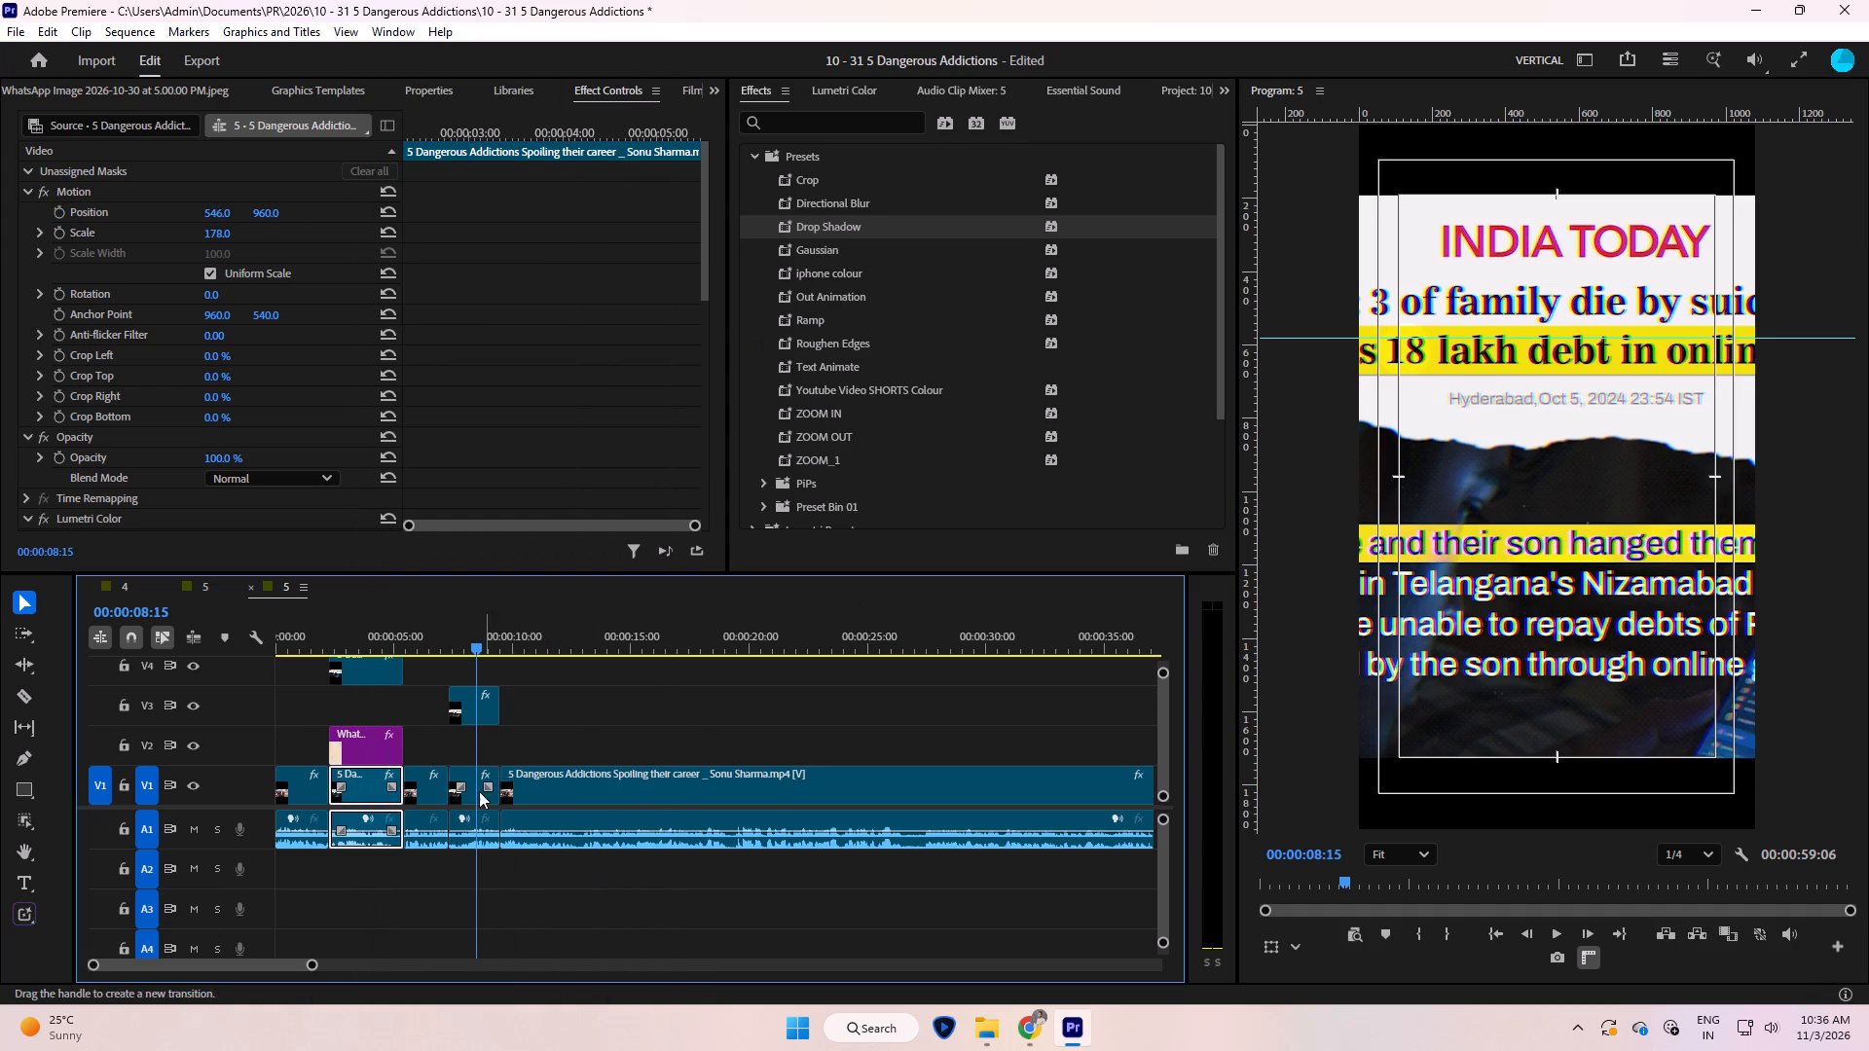
{"action": "right_click", "coordinate": [479, 791]}
{"action": "left_click", "coordinate": [531, 78]}
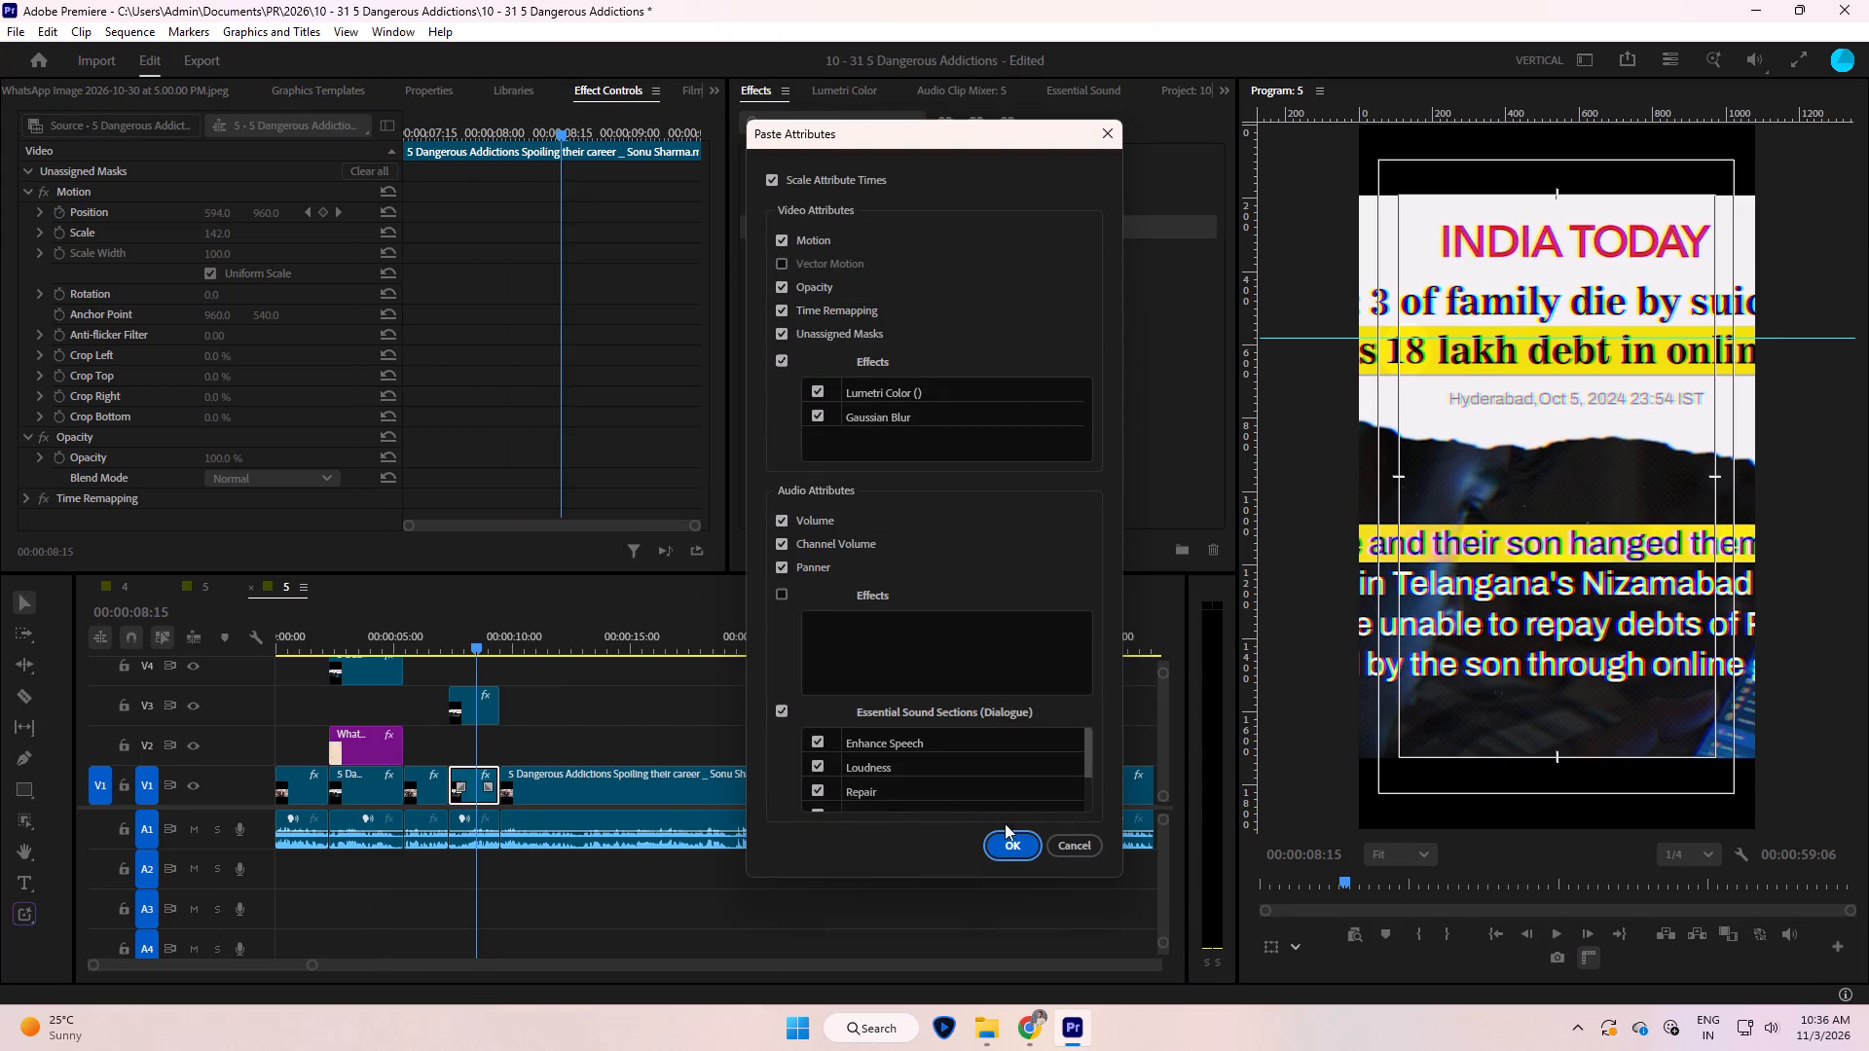
{"action": "left_click", "coordinate": [1008, 843]}
{"action": "key", "text": "ctrl+s"}
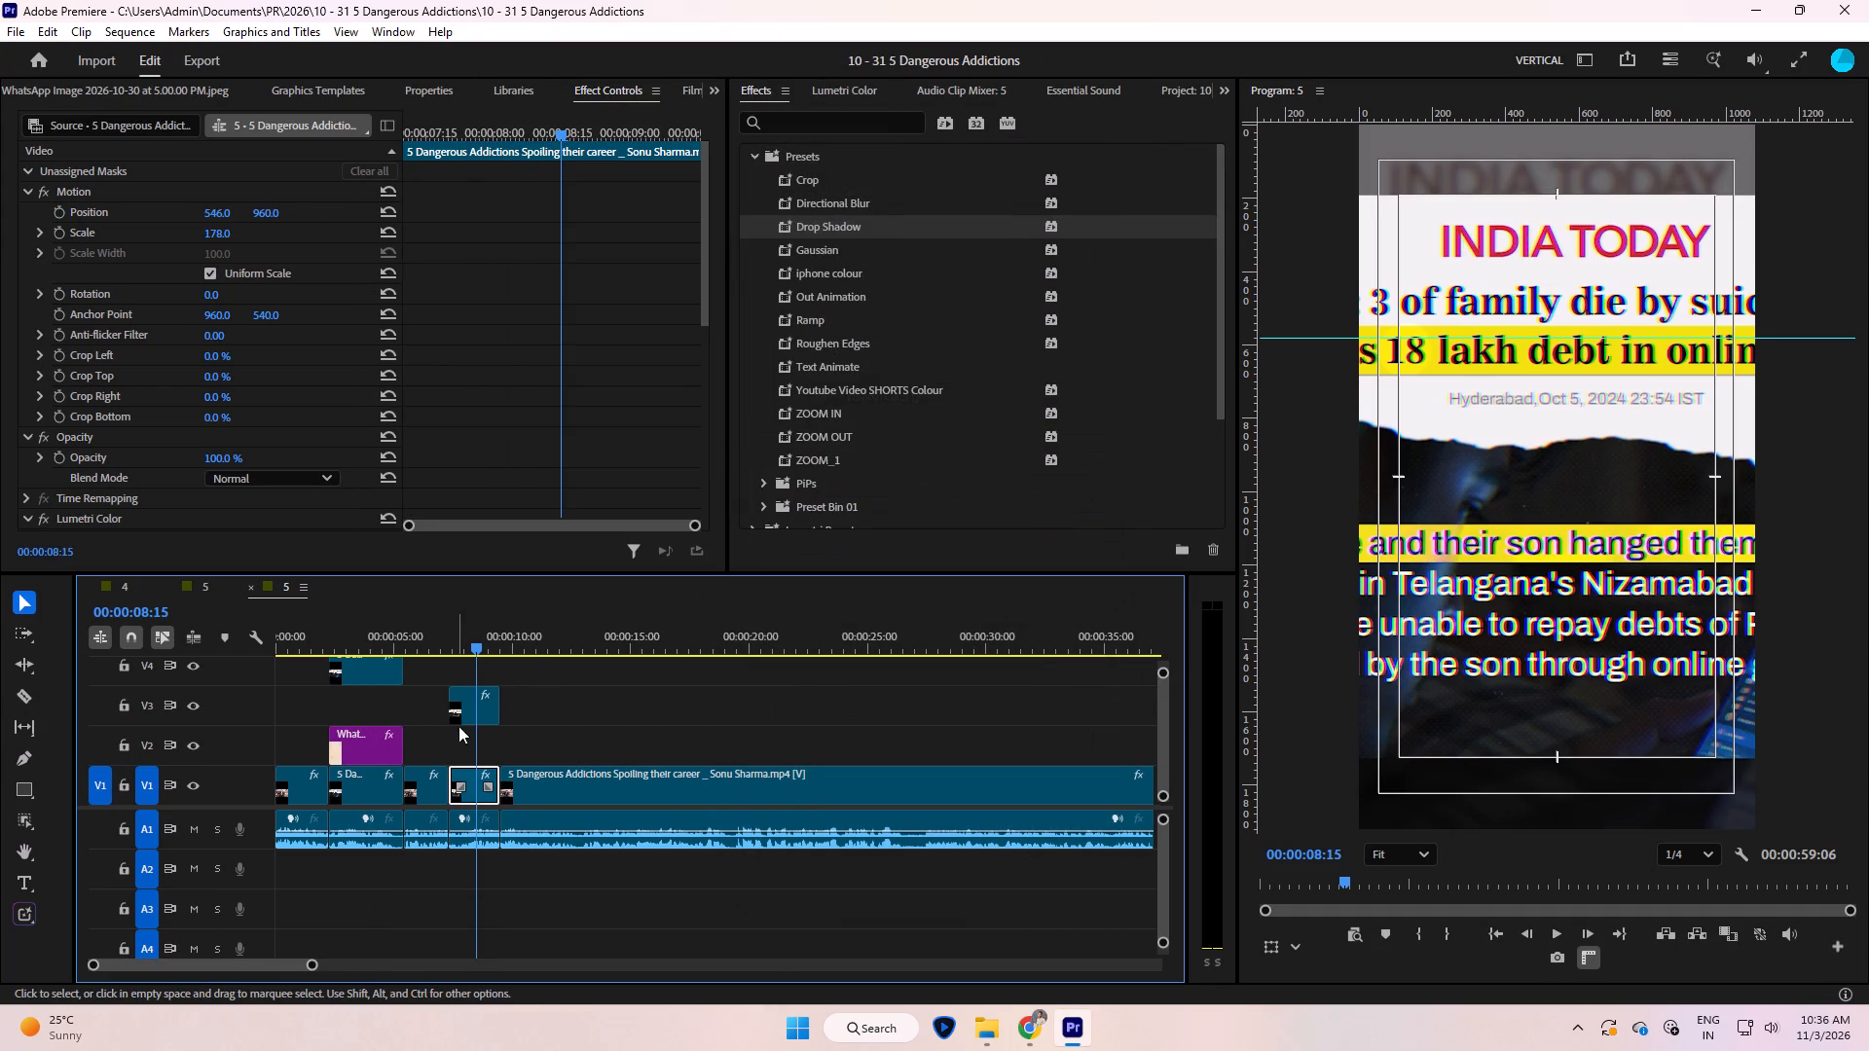
Remove the V3 headline copy's position keyframes, reset its position to 540, 960, set its scale to 57, and save.
{"action": "left_click", "coordinate": [475, 706]}
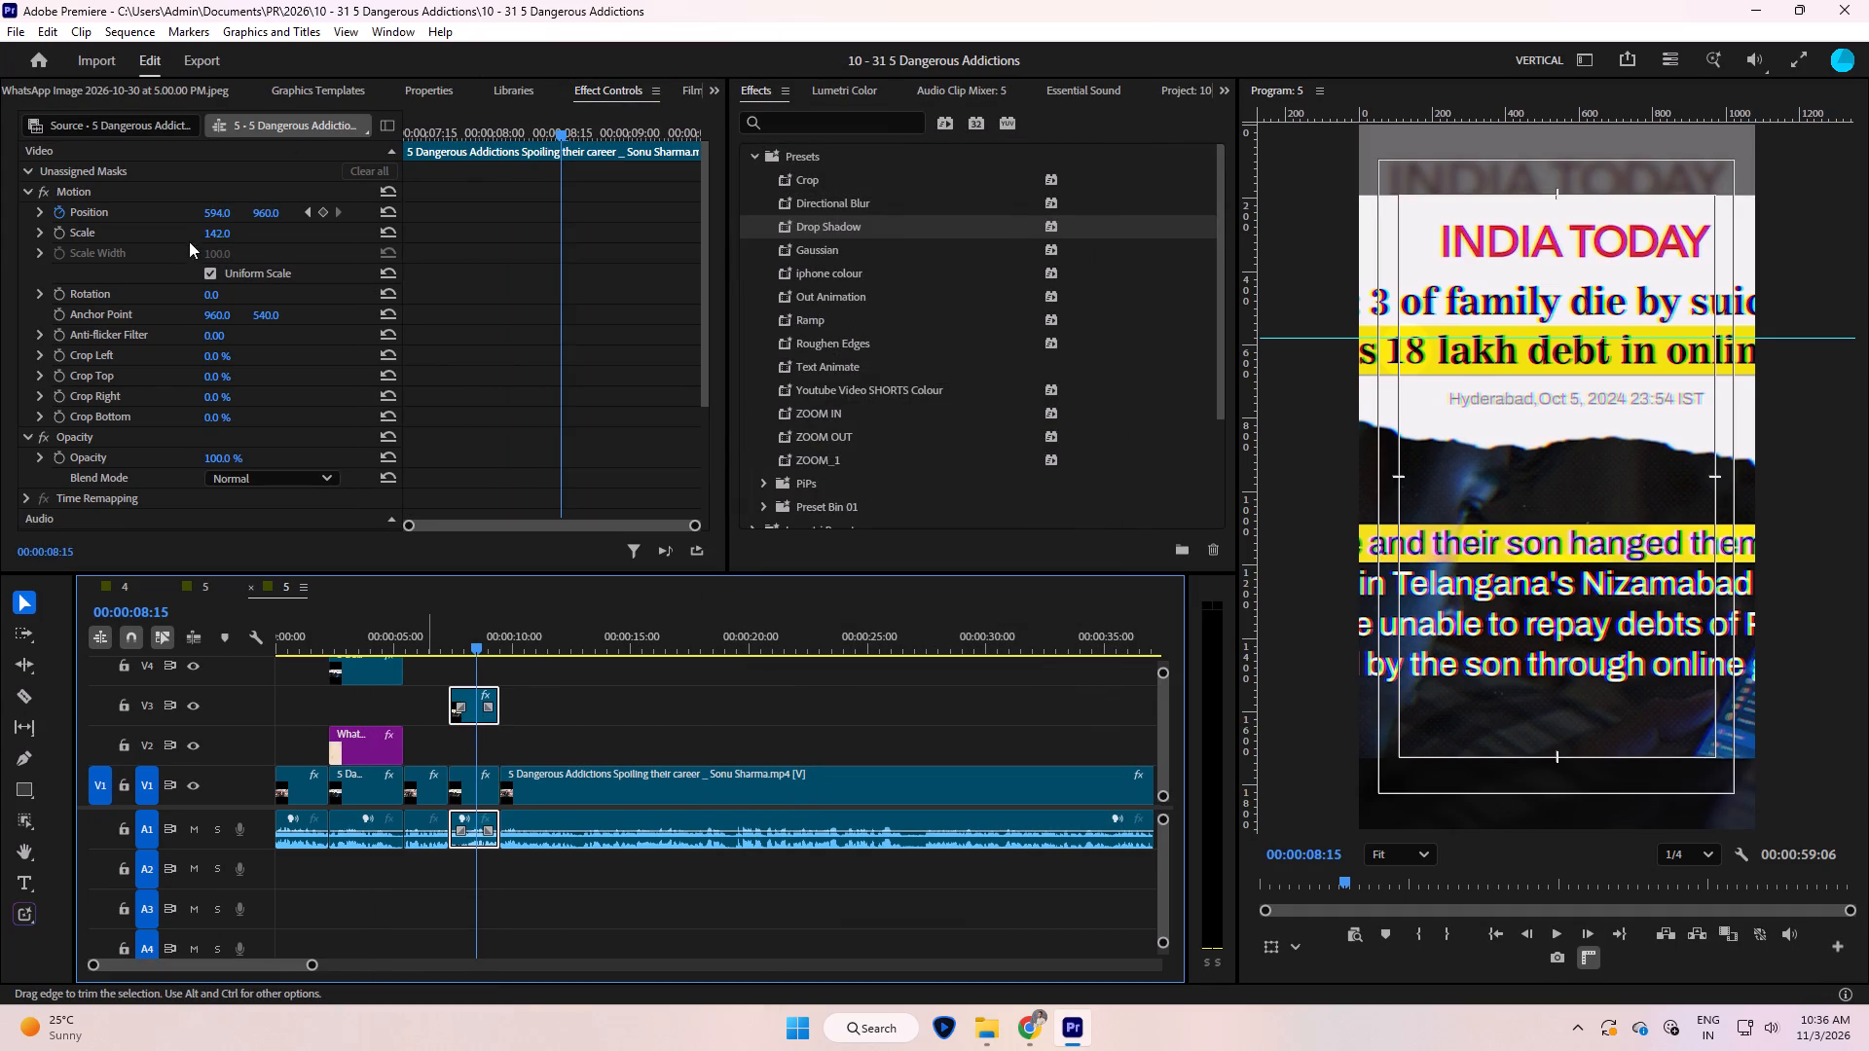
{"action": "left_click", "coordinate": [57, 212]}
{"action": "key", "text": "space"}
{"action": "left_click_drag", "start_coordinate": [221, 234], "coordinate": [216, 236]}
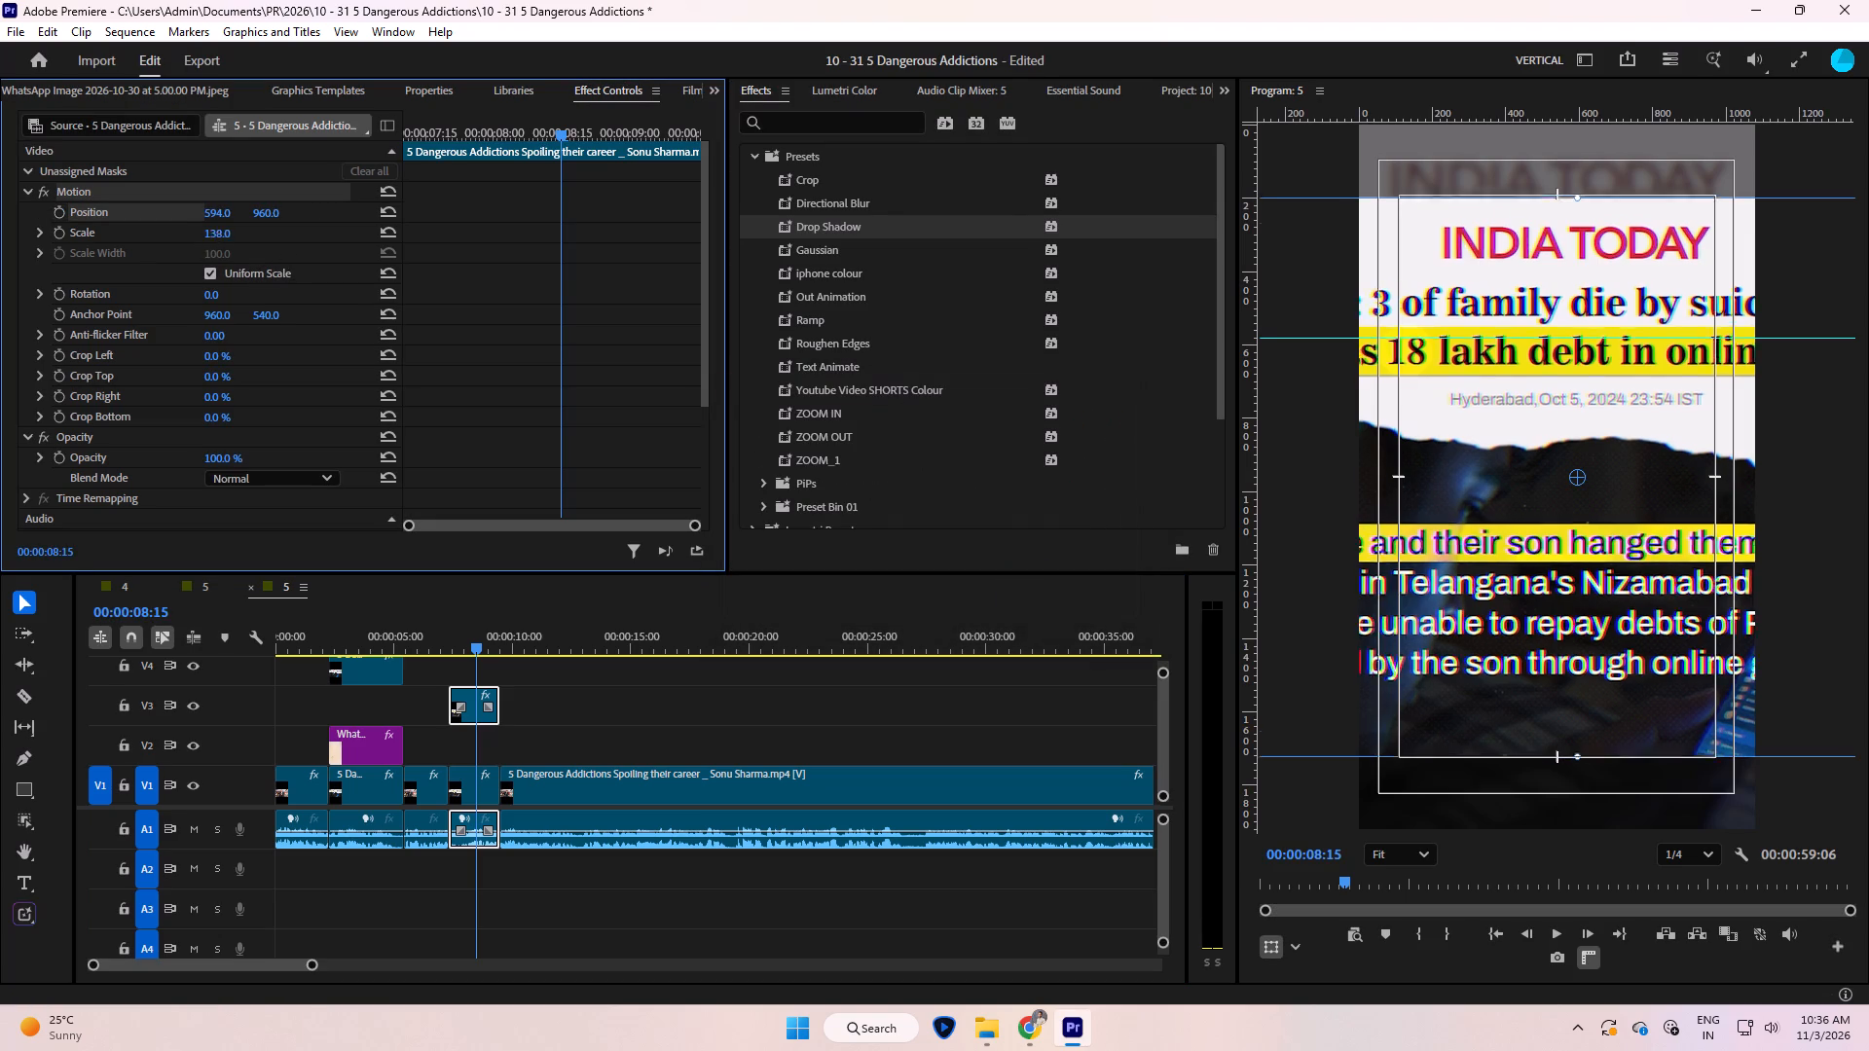
{"action": "left_click_drag", "start_coordinate": [216, 236], "coordinate": [150, 274]}
{"action": "left_click", "coordinate": [383, 211]}
{"action": "left_click", "coordinate": [388, 231]}
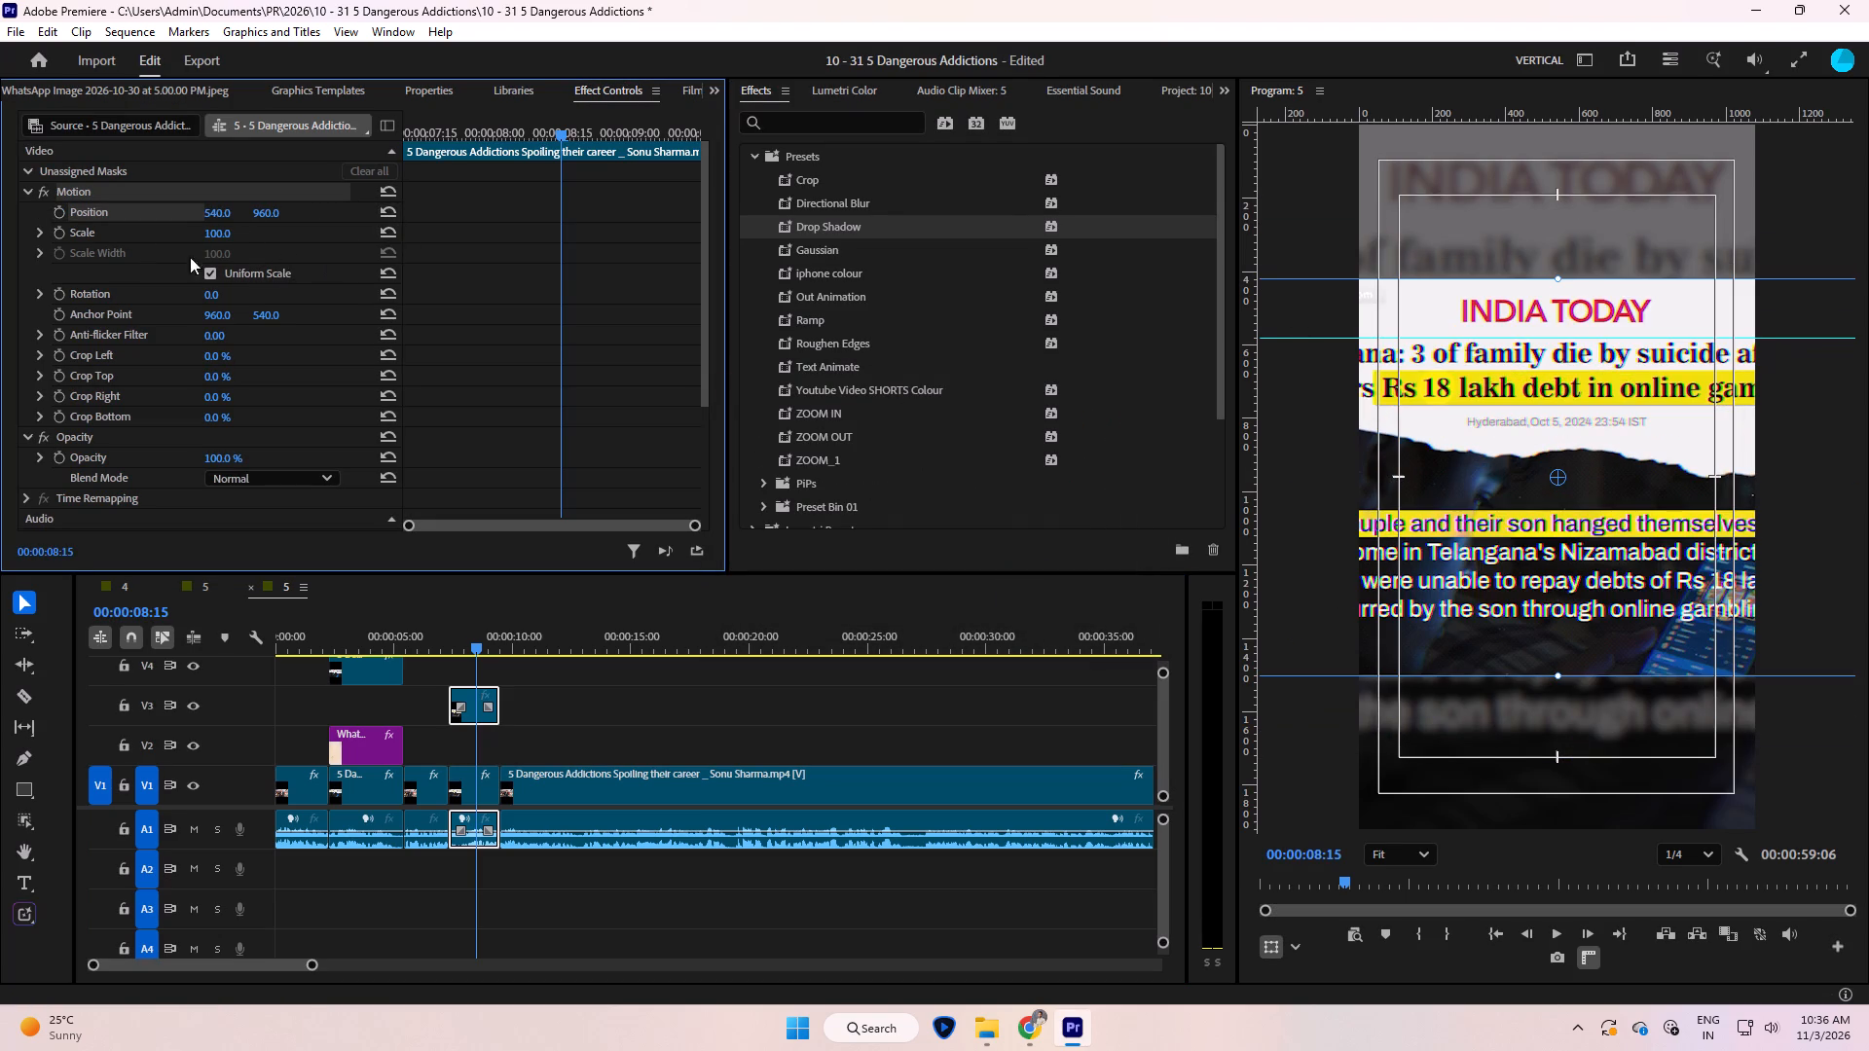
{"action": "left_click_drag", "start_coordinate": [212, 231], "coordinate": [159, 263]}
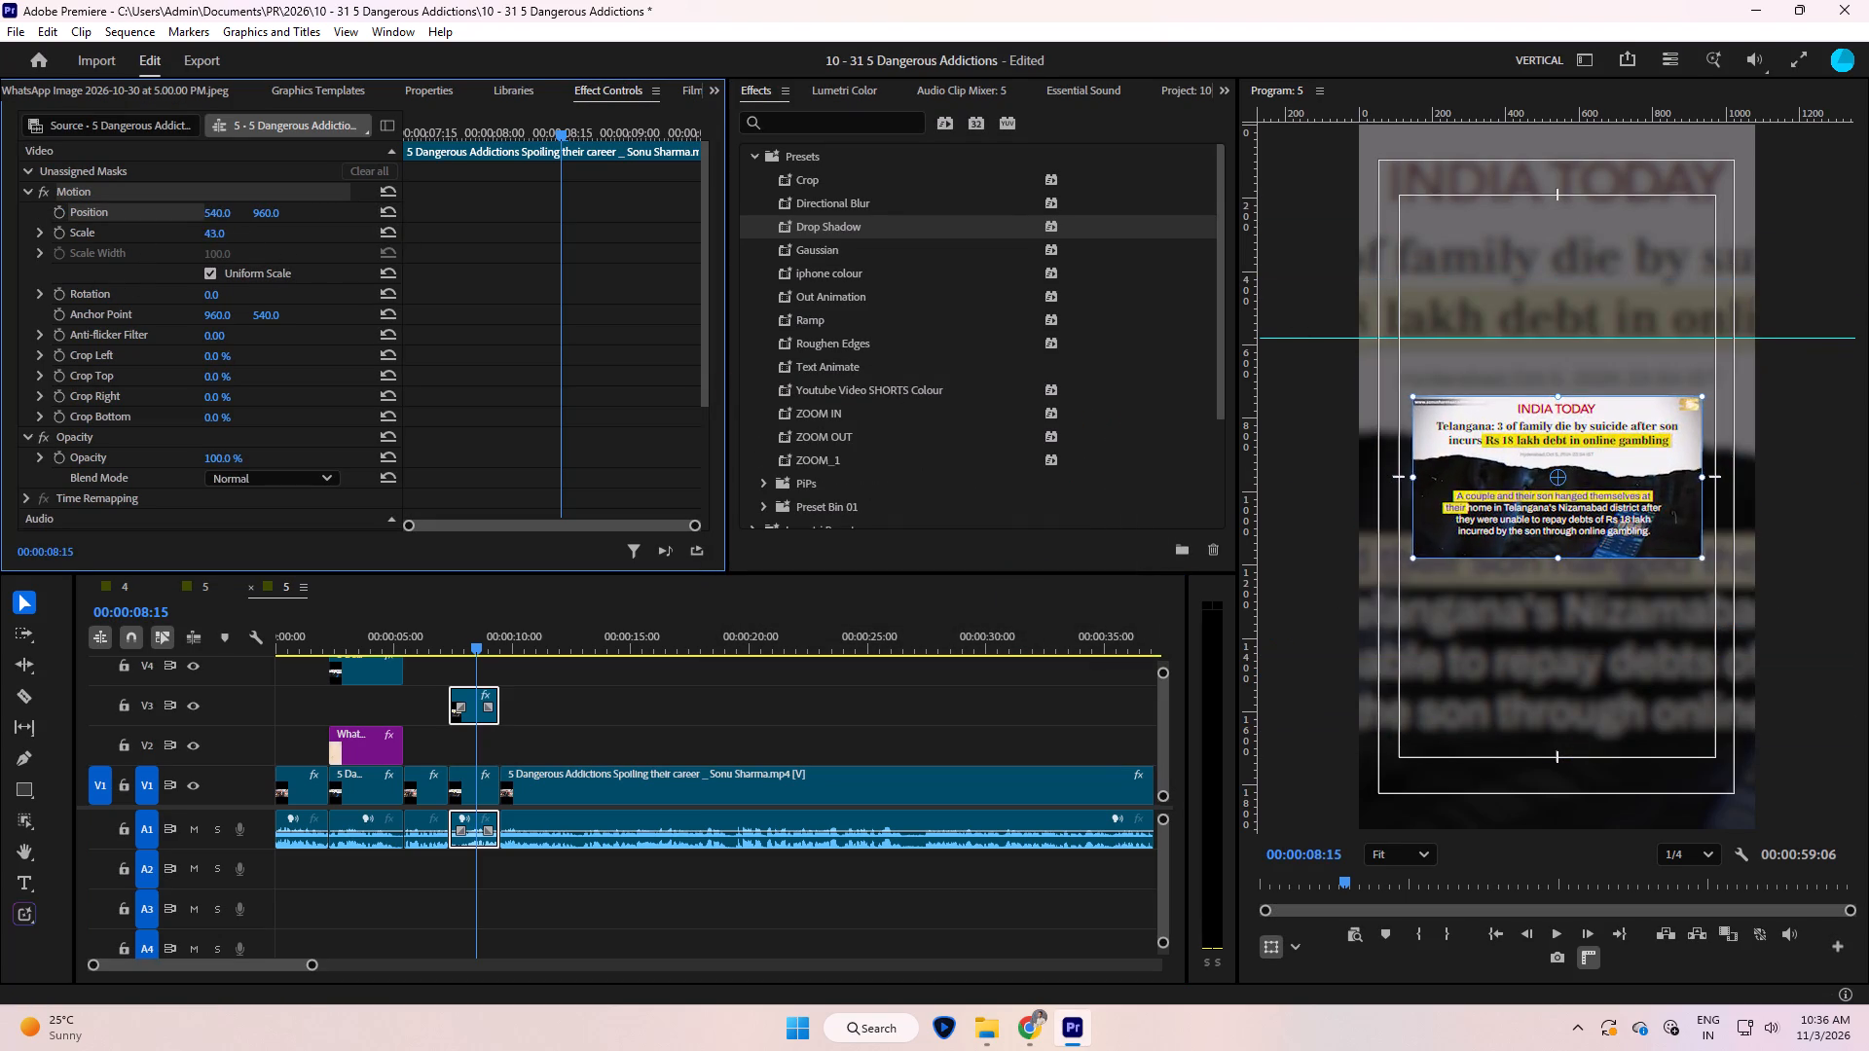
{"action": "left_click_drag", "start_coordinate": [159, 263], "coordinate": [169, 259]}
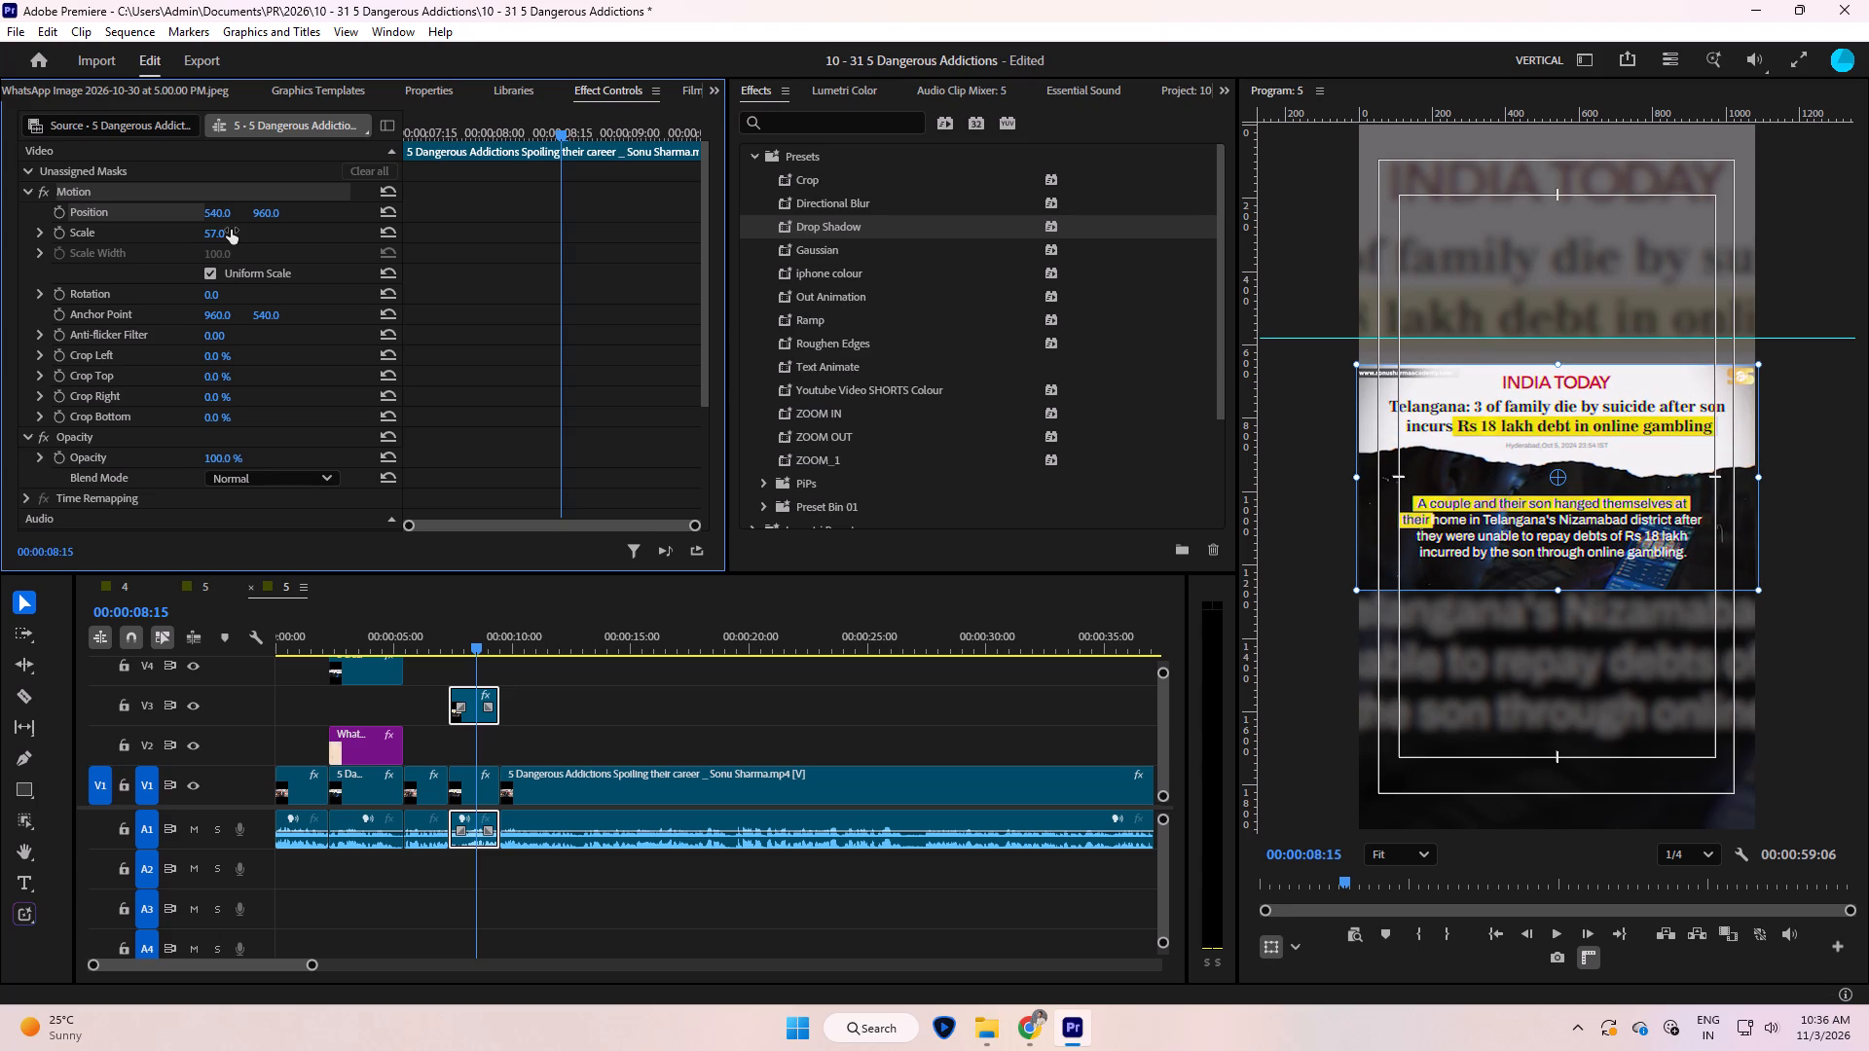
{"action": "key", "text": "ctrl+s"}
Play back from the second India Today shot through the following speaker shot, checking where the Times of India overlay appears.
{"action": "left_click", "coordinate": [665, 699]}
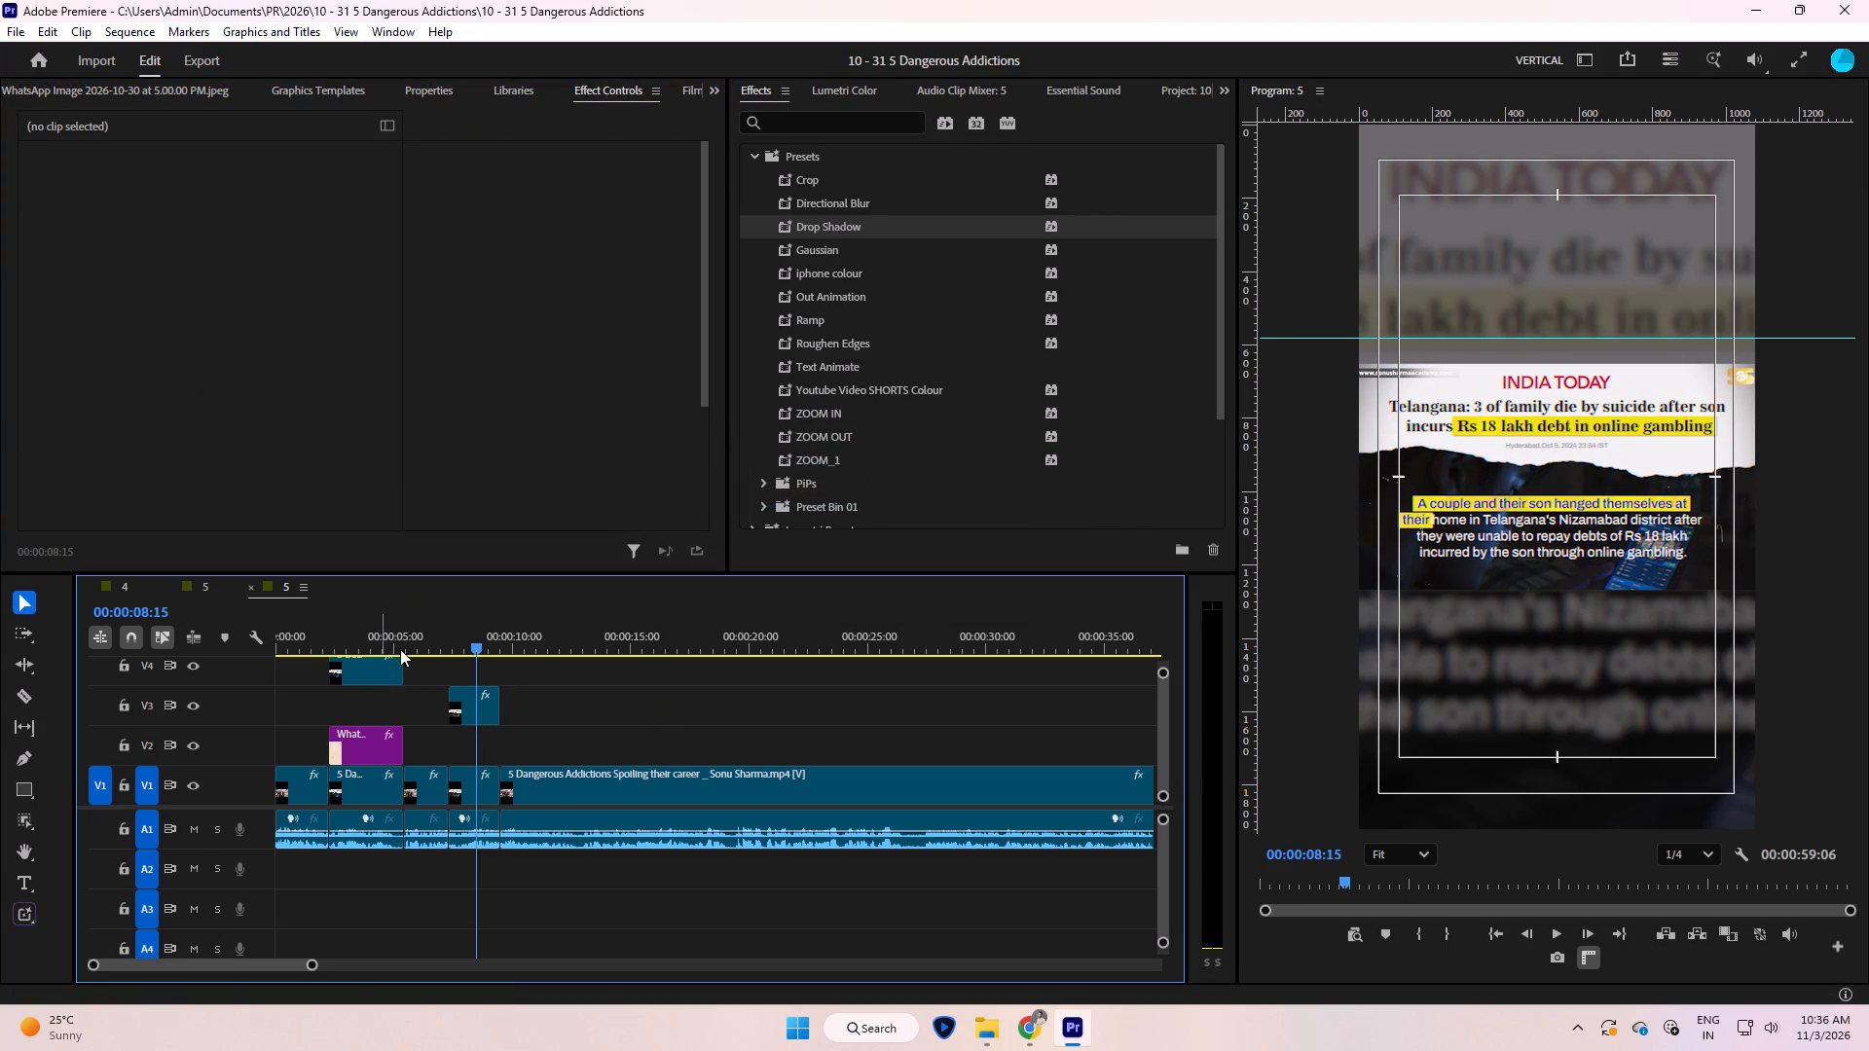
{"action": "key", "text": "space"}
{"action": "left_click", "coordinate": [645, 729]}
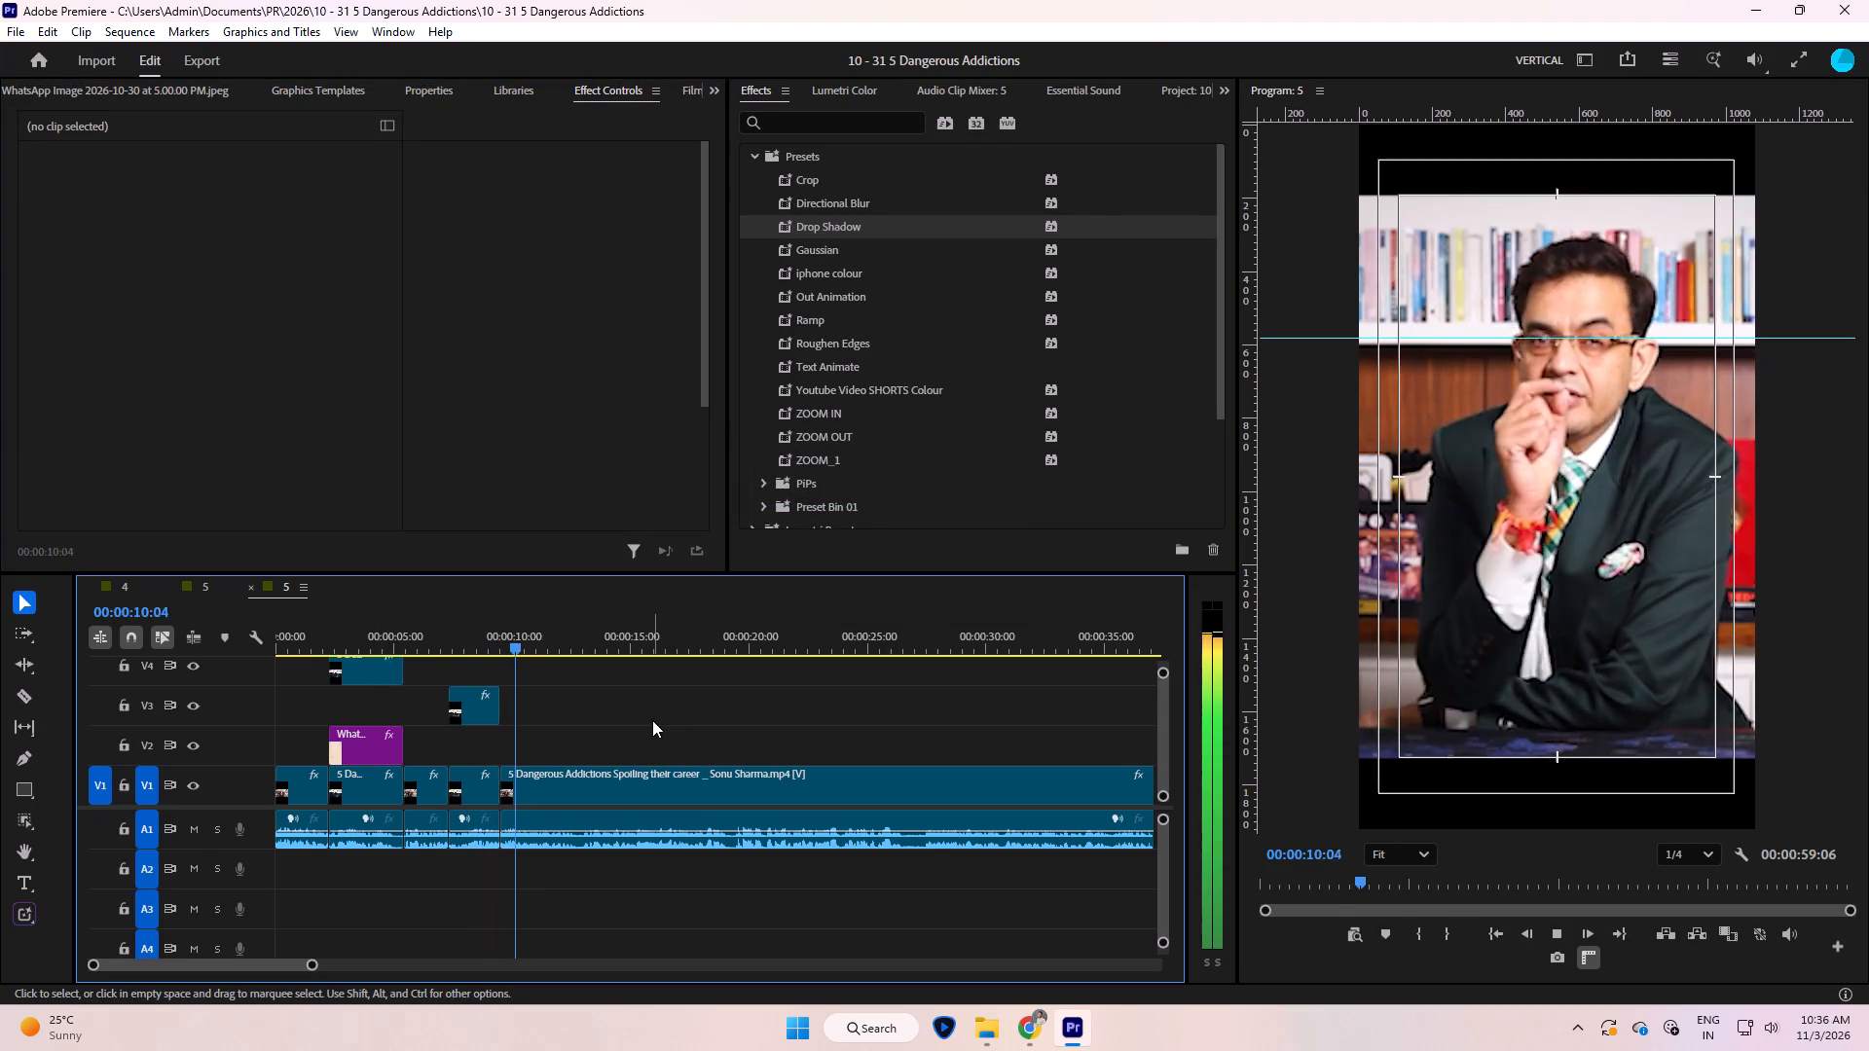
{"action": "left_click", "coordinate": [652, 720]}
{"action": "key", "text": "minus"}
{"action": "key", "text": "minus"}
{"action": "type", "text": "=="}
{"action": "key", "text": "equal"}
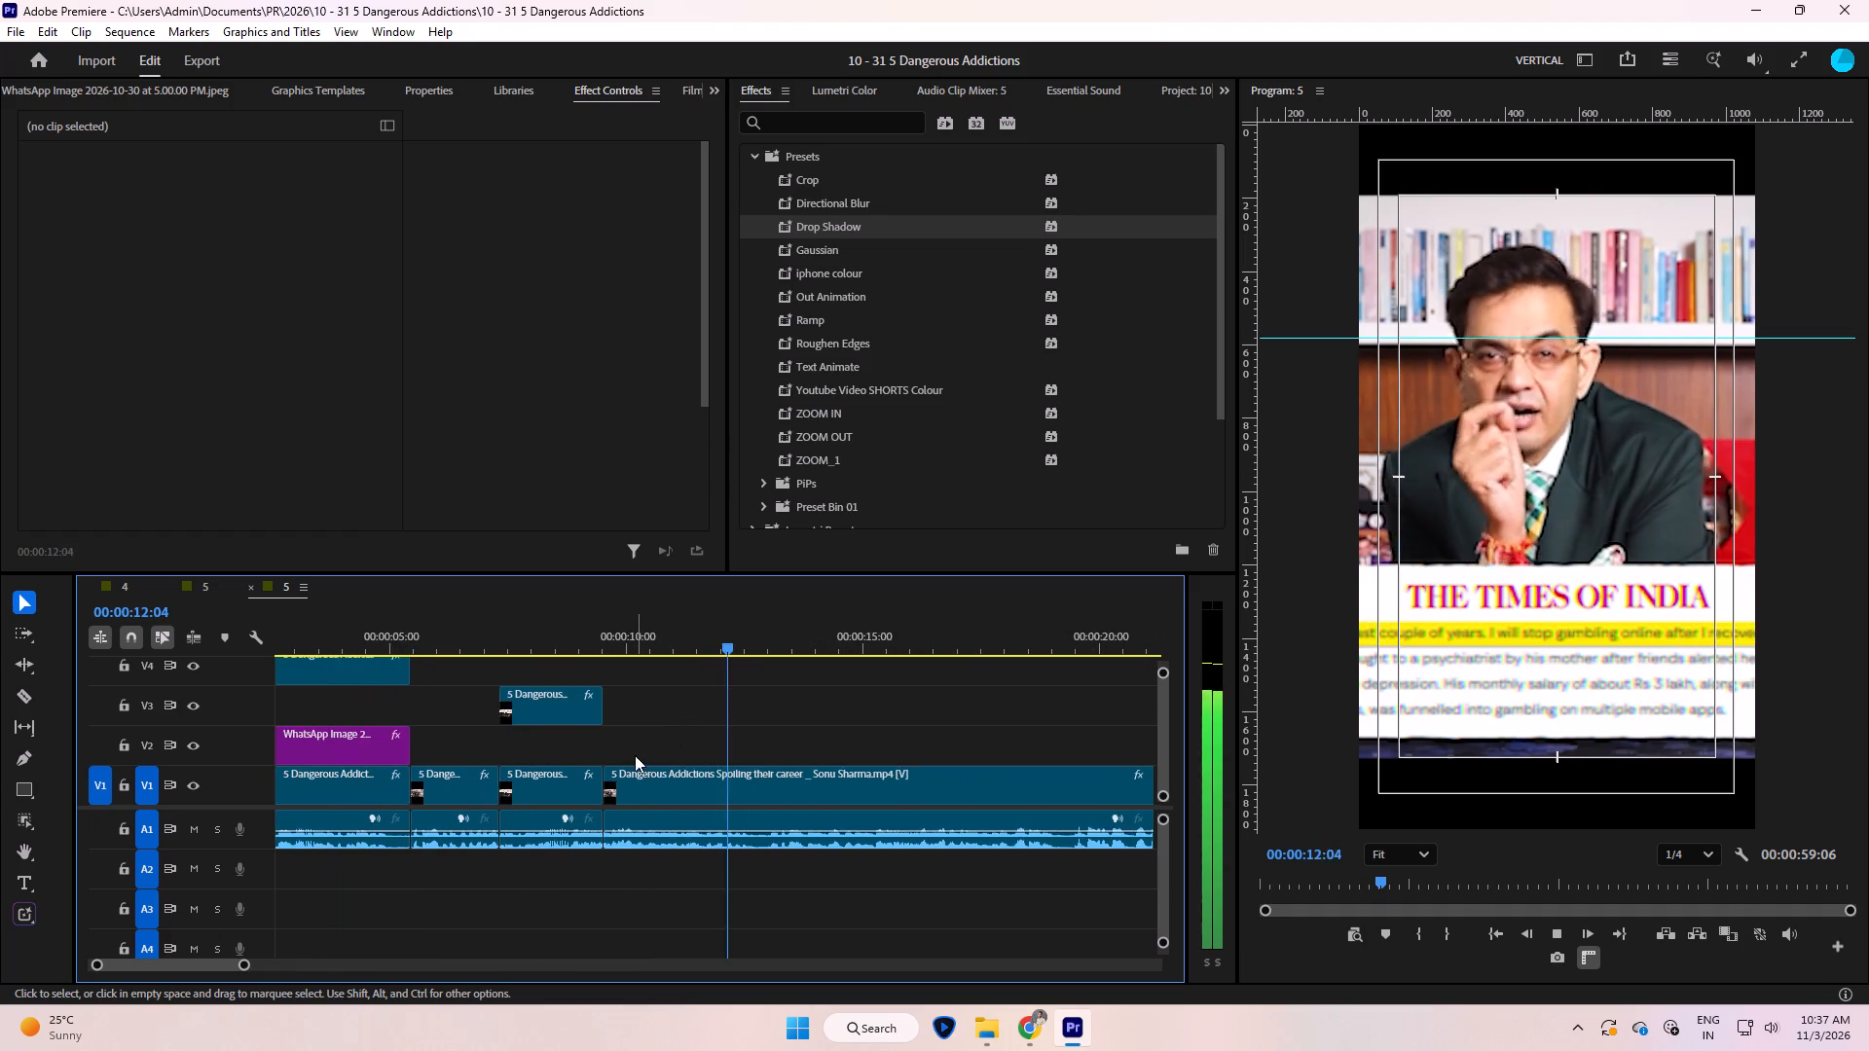
{"action": "key", "text": "minus"}
{"action": "key", "text": "equal"}
{"action": "key", "text": "equal"}
{"action": "key", "text": "minus"}
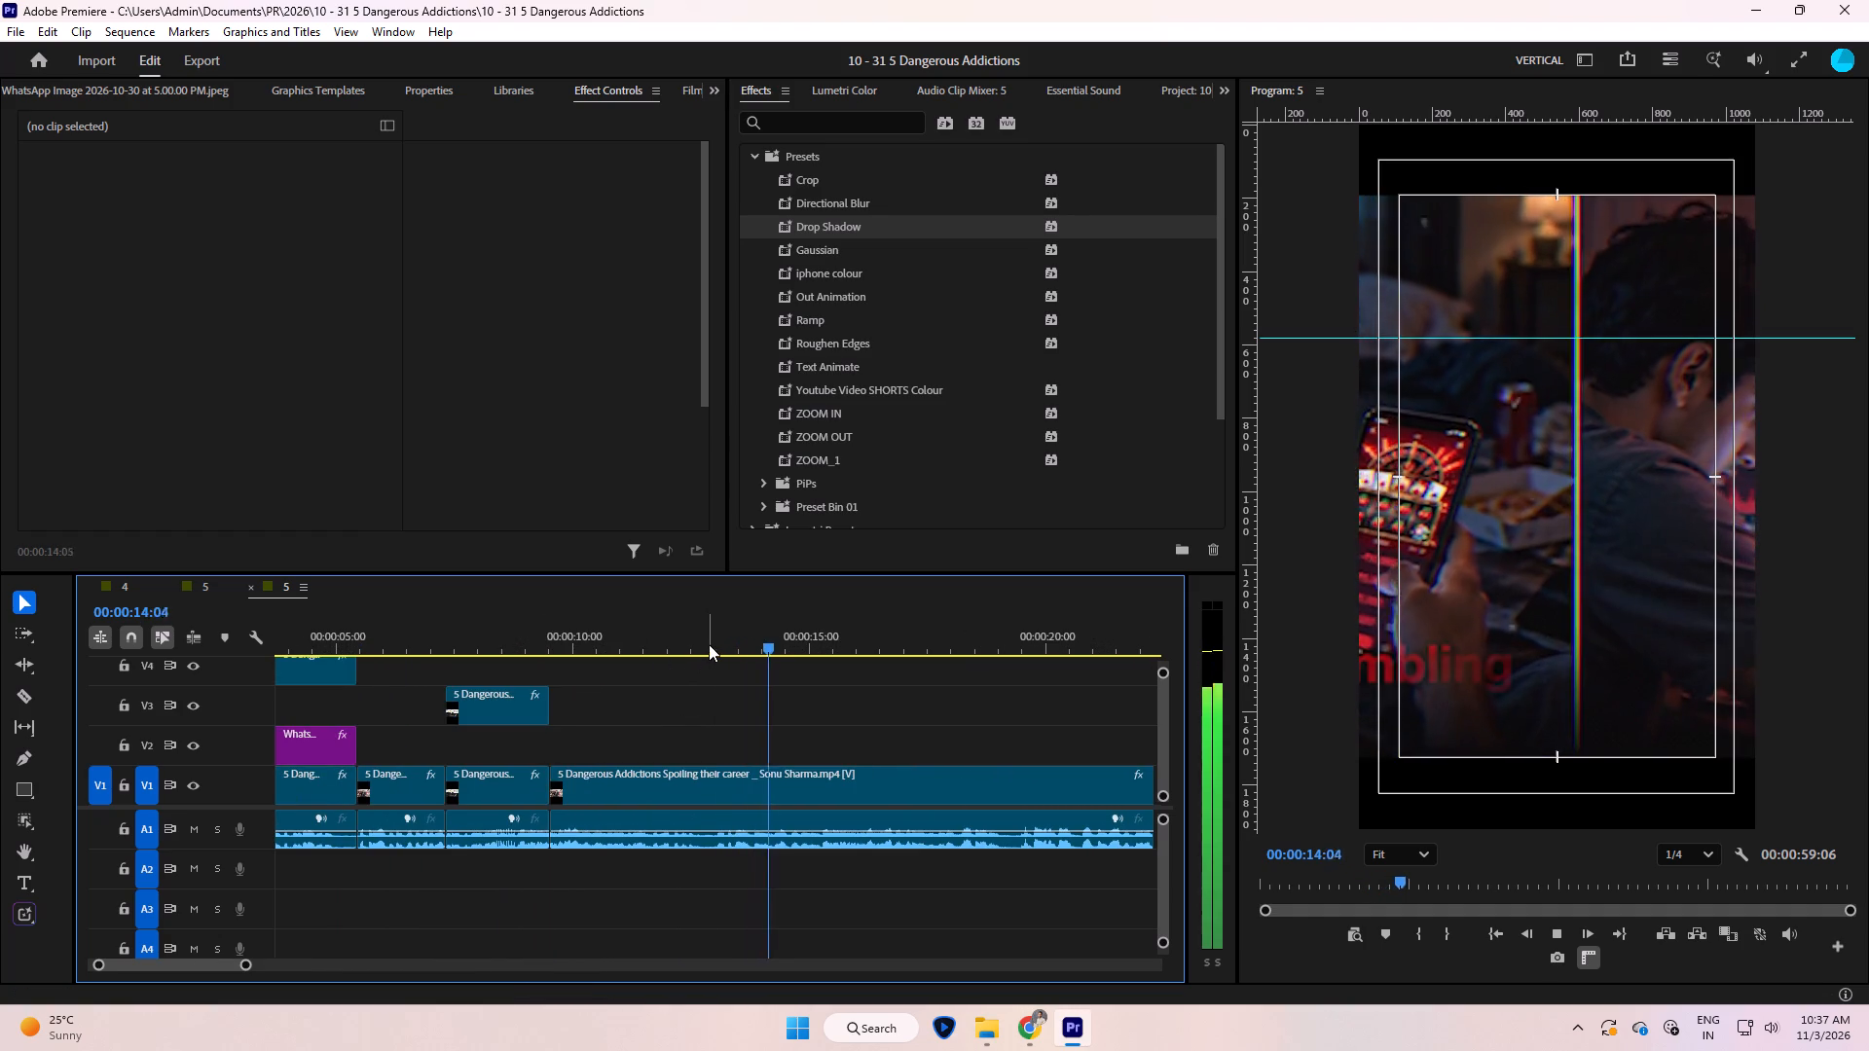
Add scale and position keyframes to the speaker clip at 00:00:11:02, just before the Times of India article slides in.
{"action": "left_click", "coordinate": [574, 644]}
{"action": "key", "text": "space"}
{"action": "left_click", "coordinate": [679, 723]}
{"action": "key", "text": "space"}
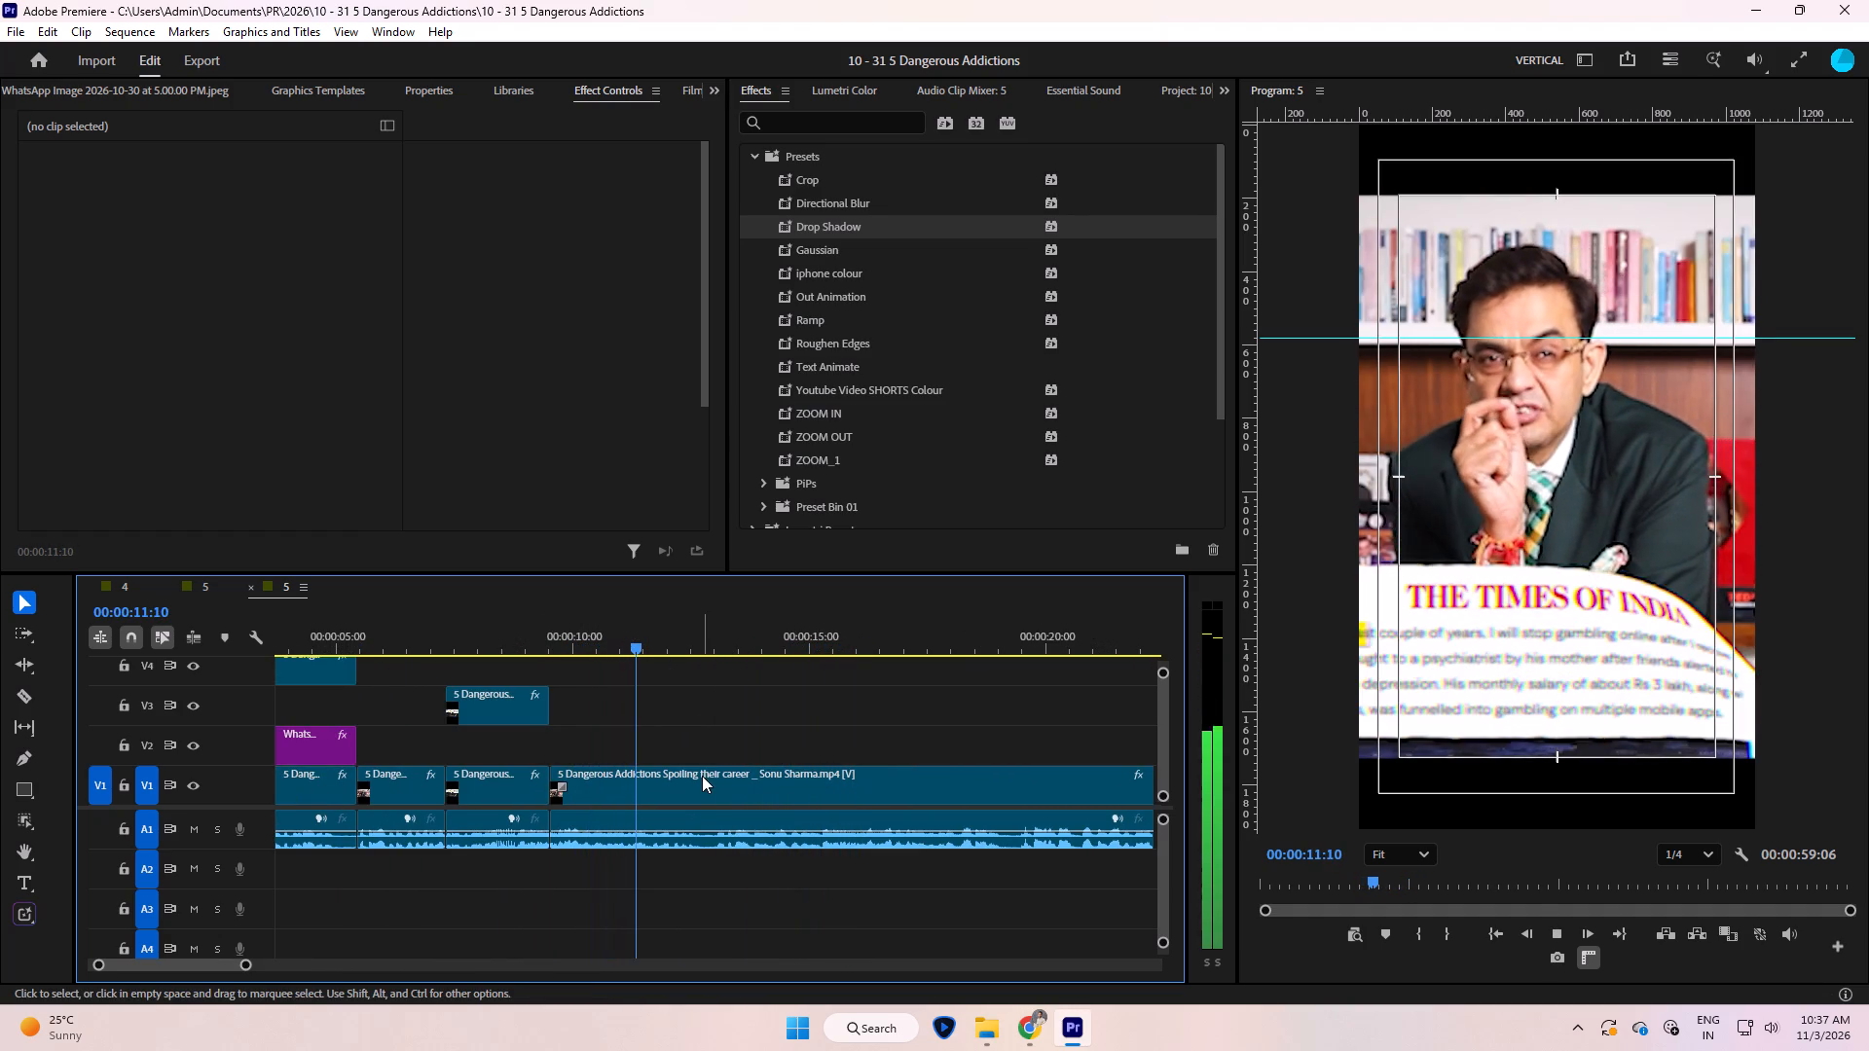
{"action": "key", "text": "Left"}
{"action": "key", "text": "Left"}
{"action": "key", "text": "Left"}
{"action": "key", "text": "Left"}
{"action": "key", "text": "Left"}
{"action": "key", "text": "Left"}
{"action": "key", "text": "Left"}
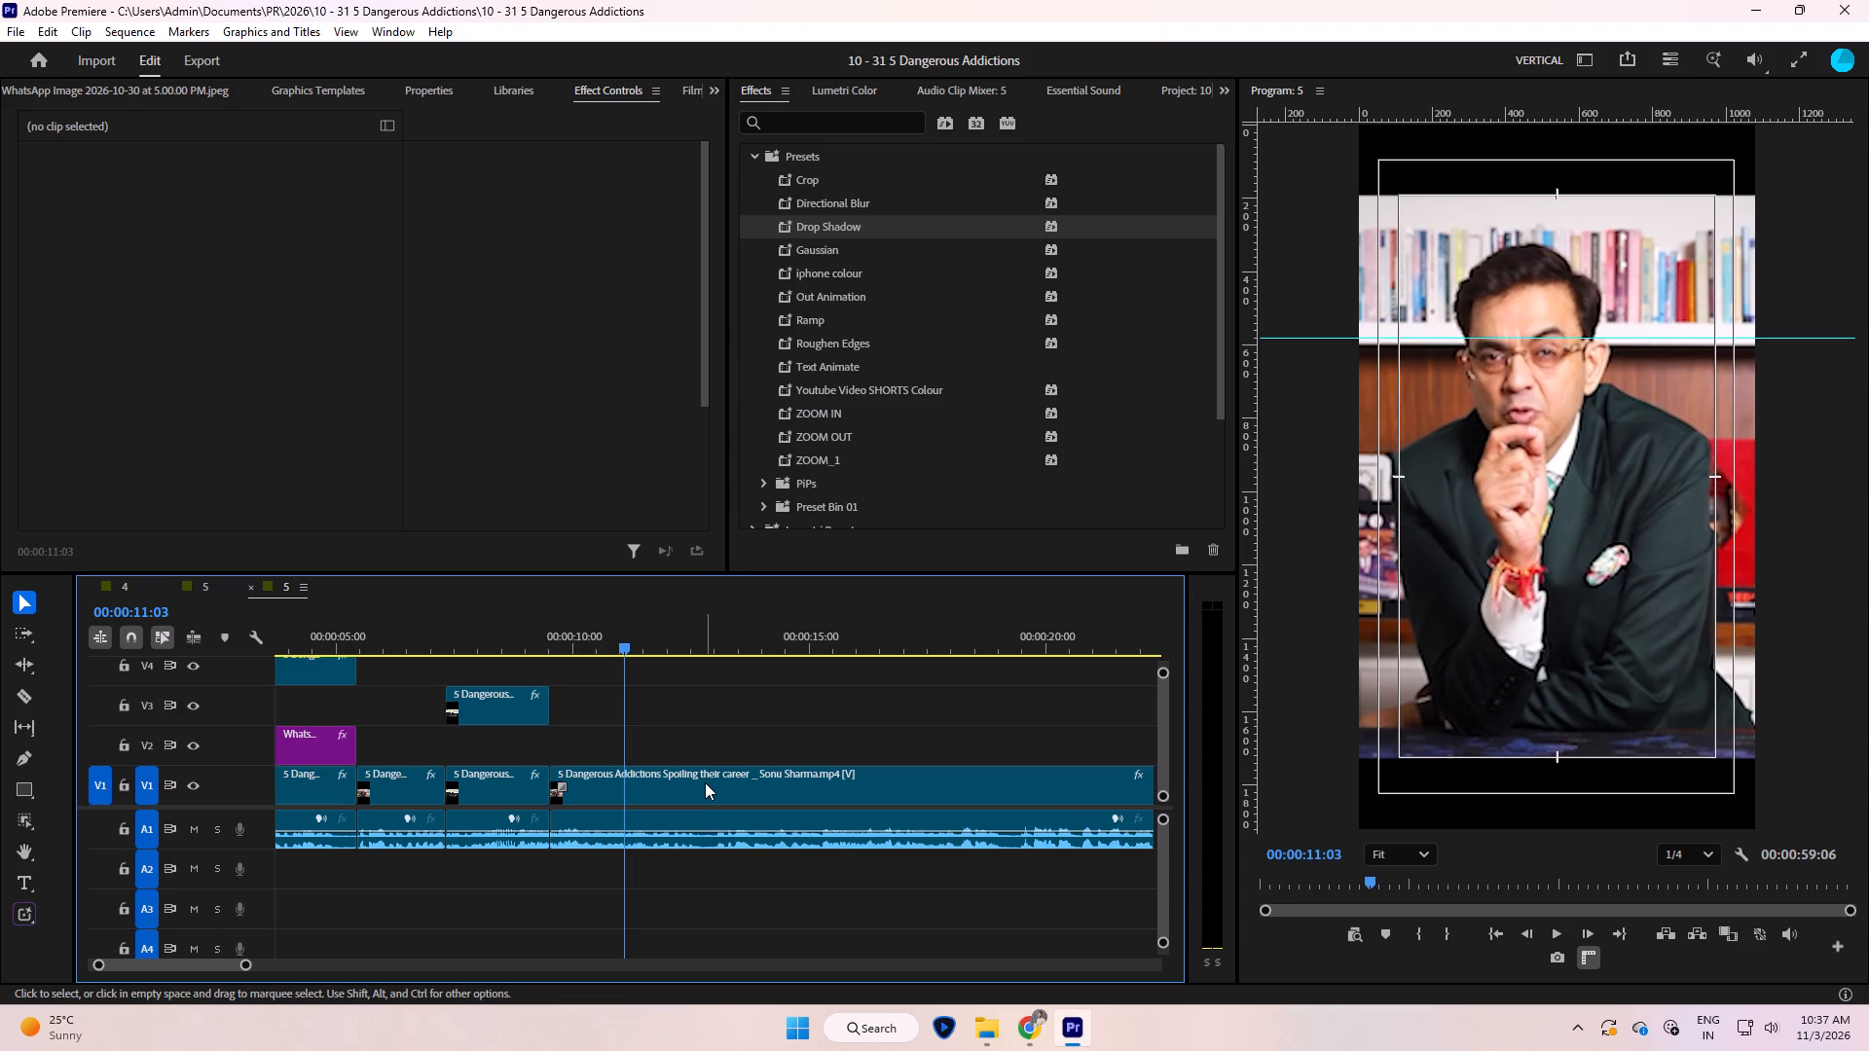
{"action": "key", "text": "Left"}
{"action": "left_click", "coordinate": [705, 782]}
{"action": "key", "text": "e"}
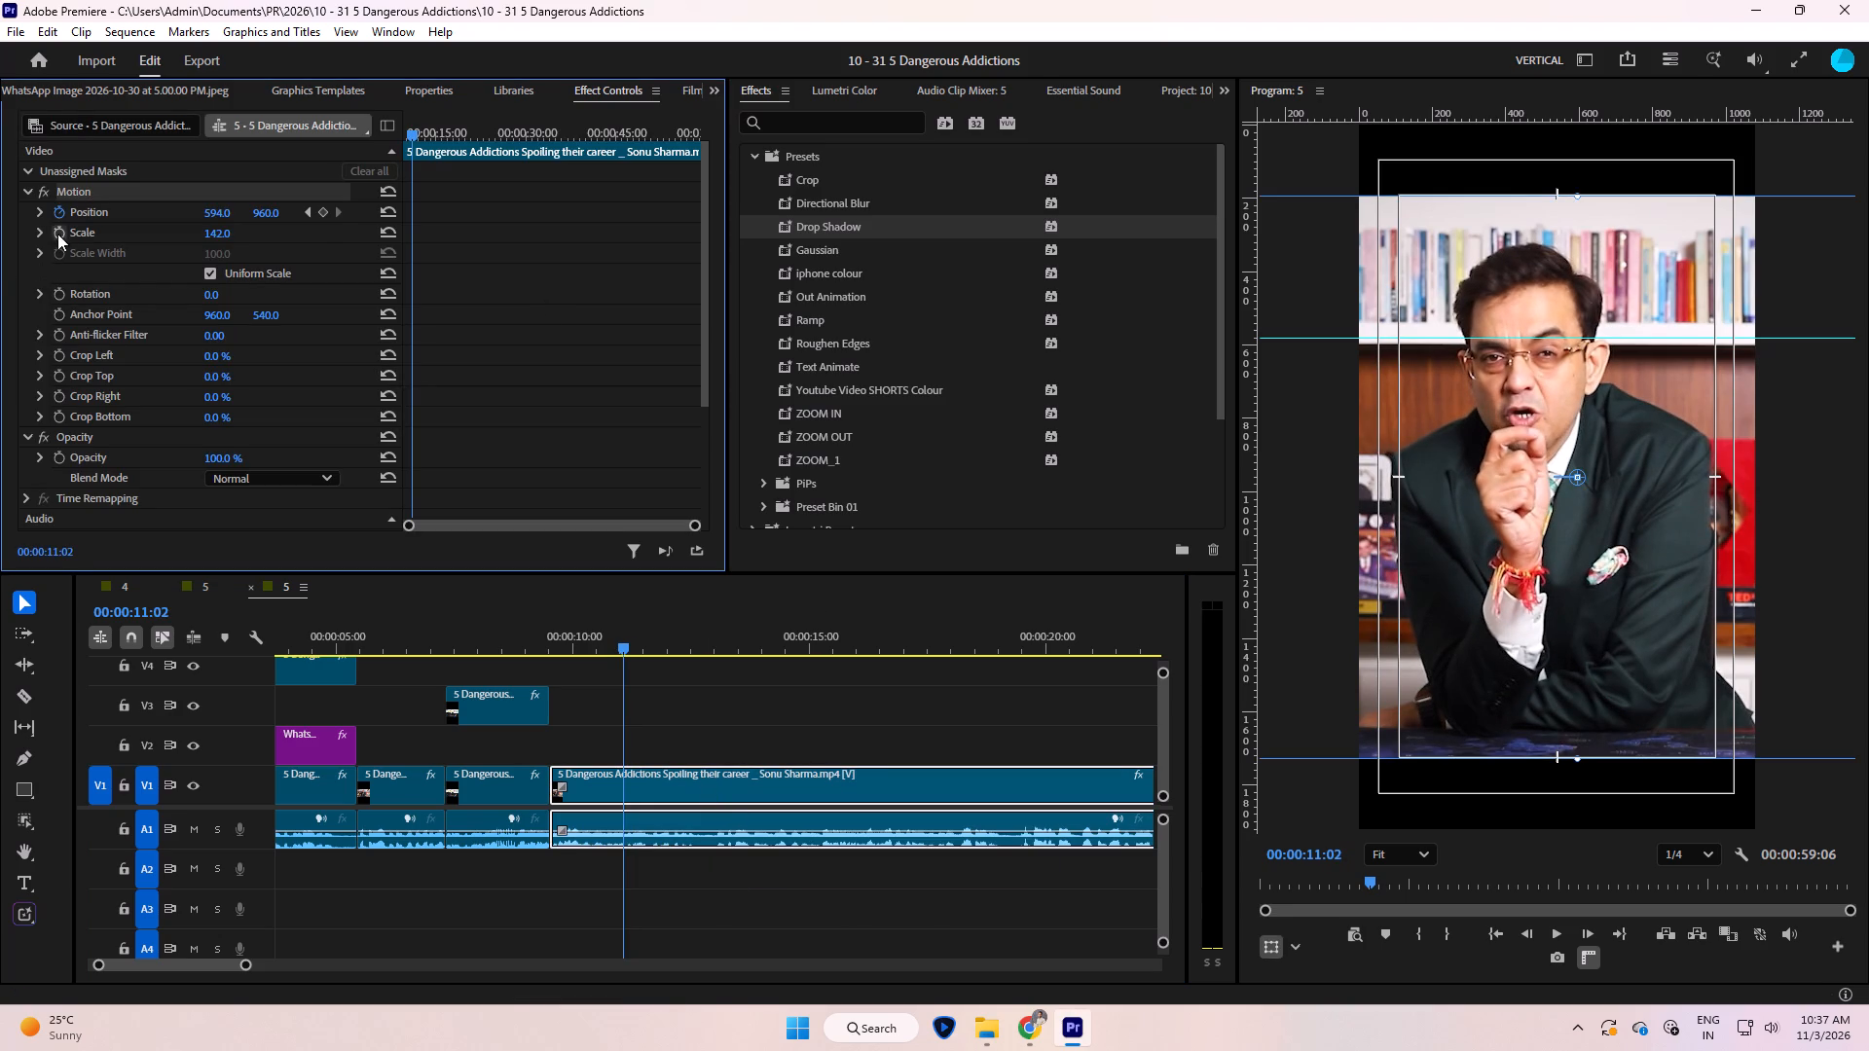
{"action": "left_click", "coordinate": [59, 232]}
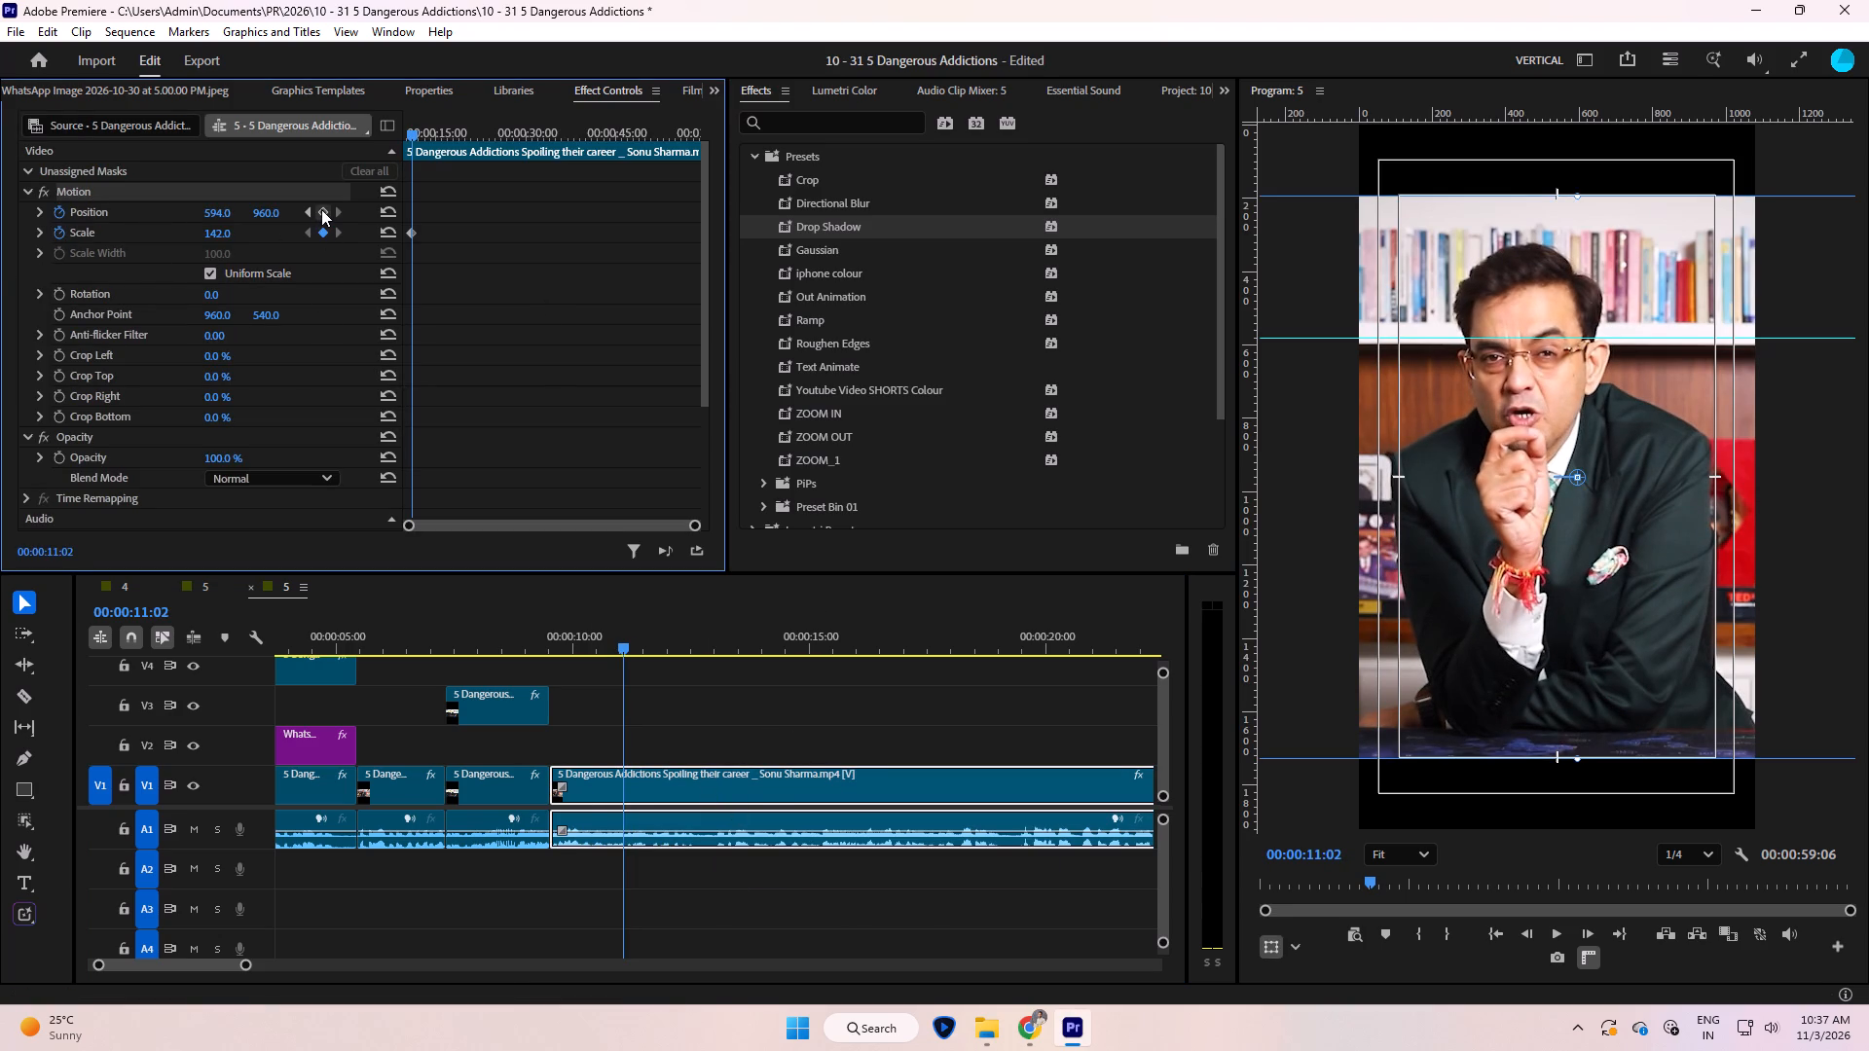
{"action": "left_click", "coordinate": [322, 210]}
At 00:00:11:25, keyframe the speaker clip's scale at 69 and its horizontal position at 545, and save the project.
{"action": "key", "text": "space"}
{"action": "key", "text": "space"}
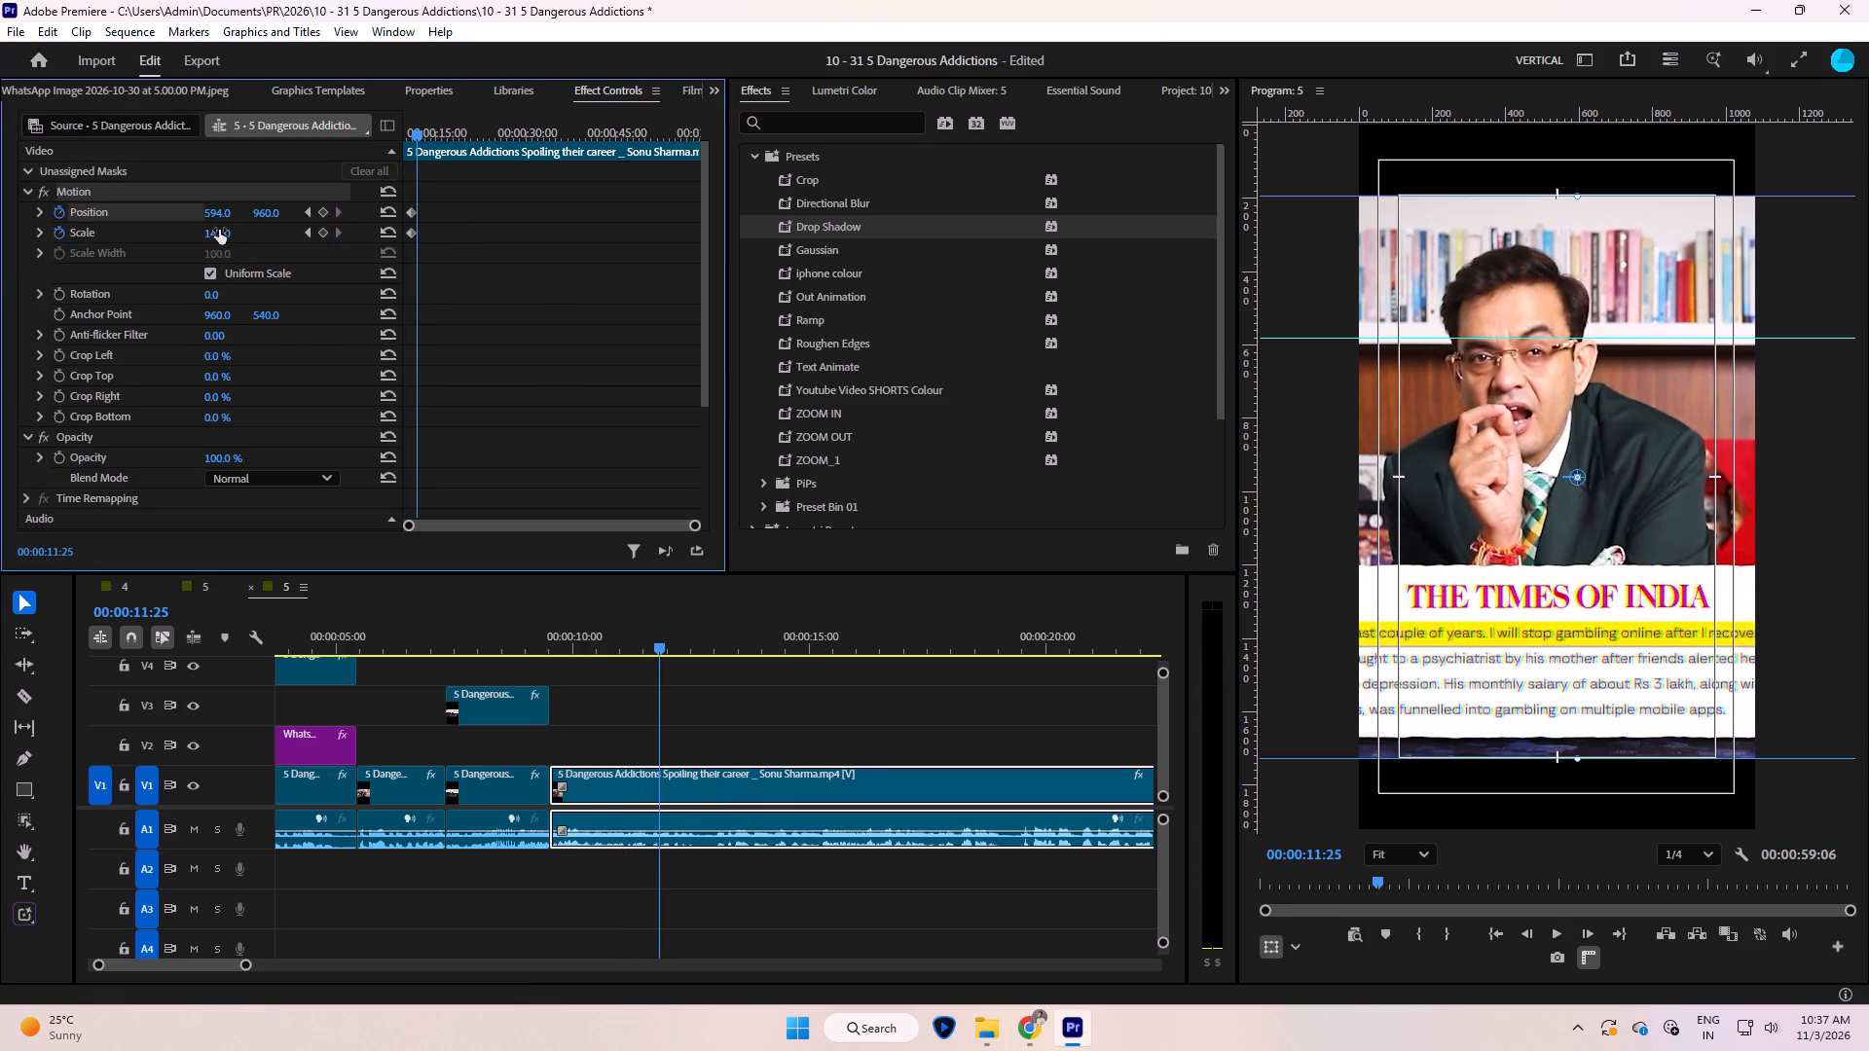
{"action": "left_click_drag", "start_coordinate": [219, 230], "coordinate": [149, 269]}
{"action": "left_click_drag", "start_coordinate": [226, 213], "coordinate": [208, 286]}
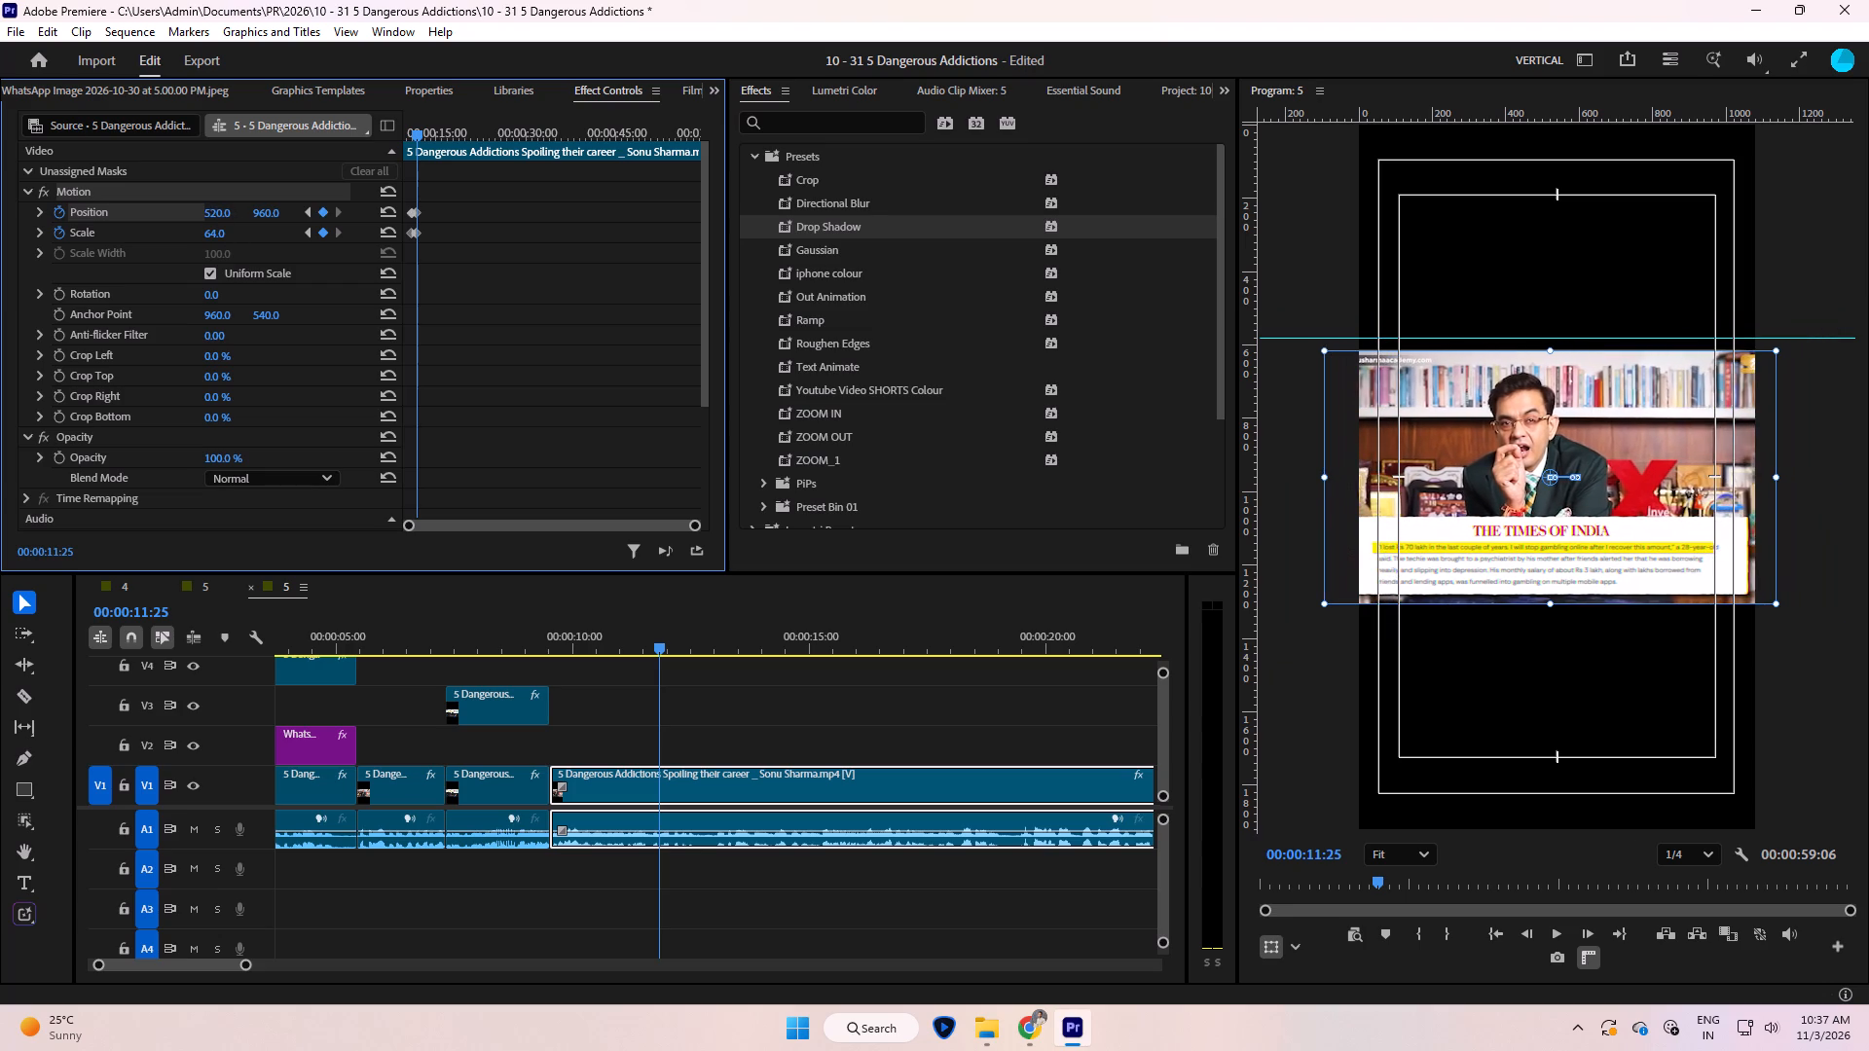
{"action": "left_click_drag", "start_coordinate": [208, 286], "coordinate": [212, 287]}
{"action": "left_click", "coordinate": [216, 235]}
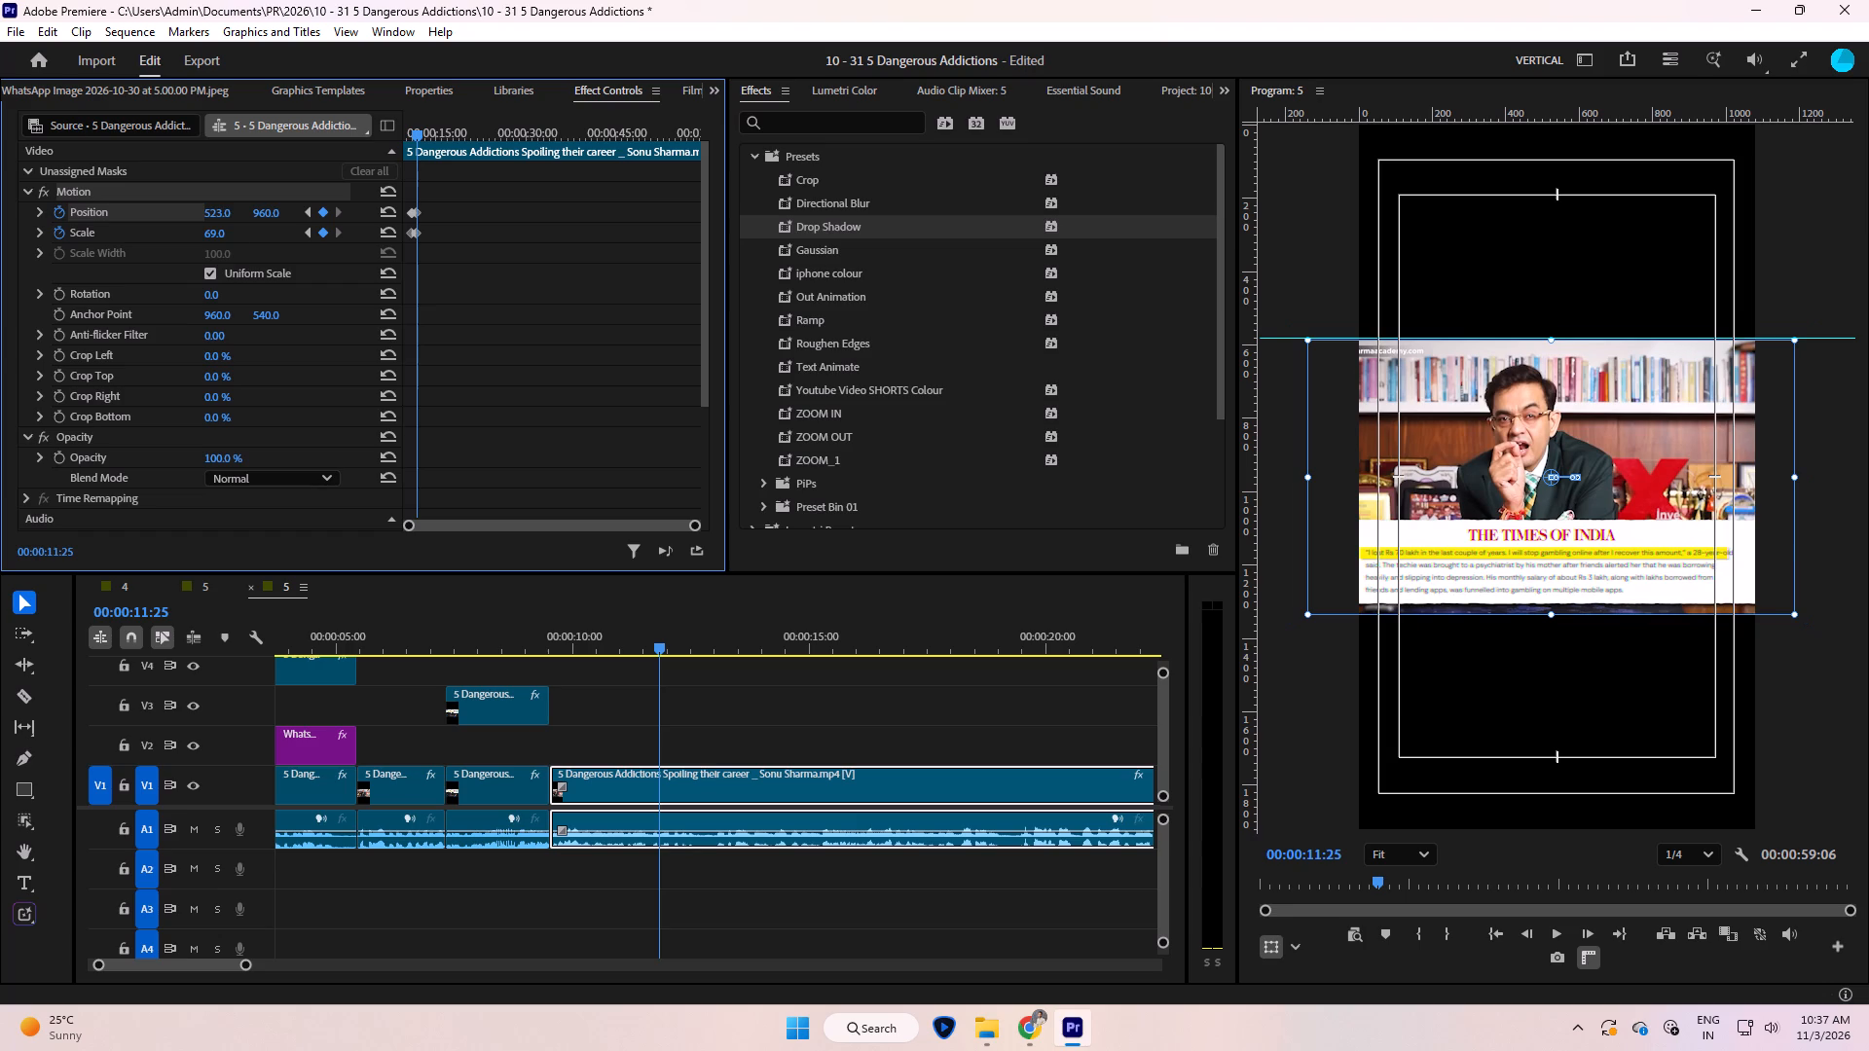
{"action": "left_click_drag", "start_coordinate": [222, 211], "coordinate": [248, 215]}
{"action": "key", "text": "ctrl+s"}
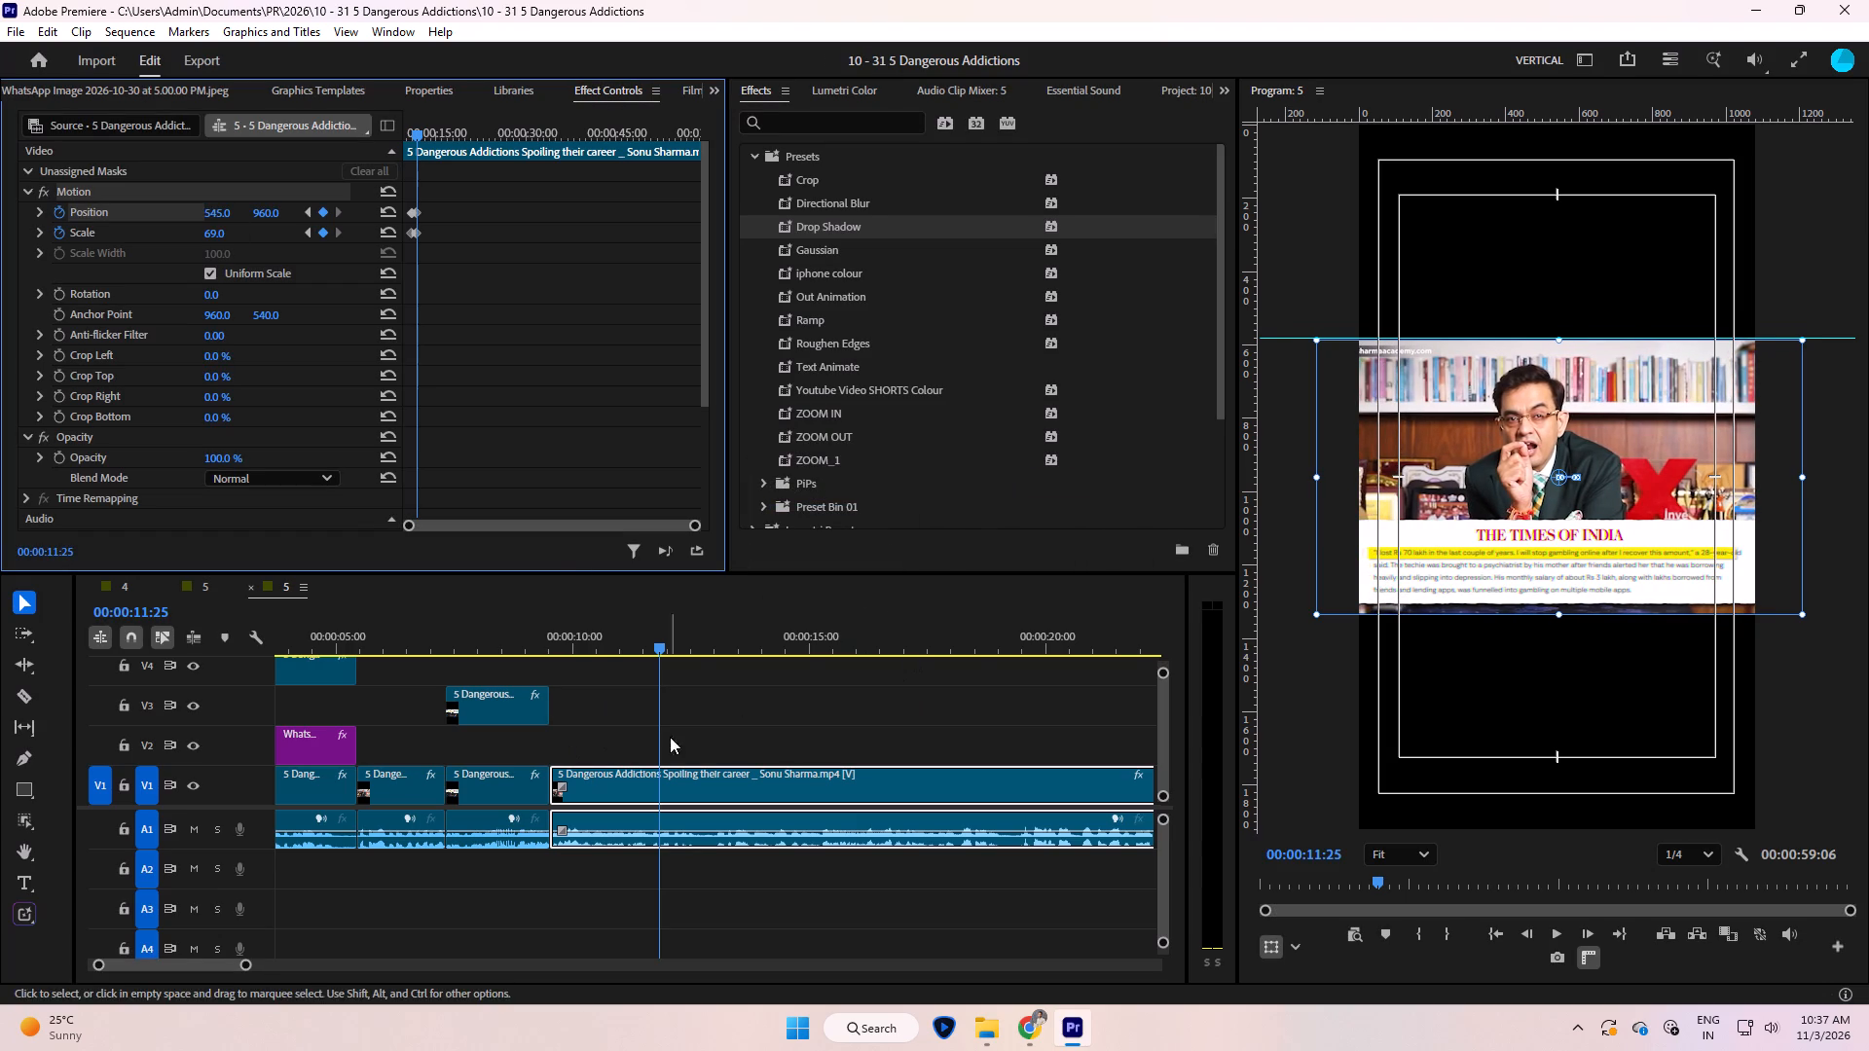
Play back the speaker clip from its start to check the keyframed zoom-out to the Times of India article.
{"action": "left_click_drag", "start_coordinate": [597, 635], "coordinate": [538, 655]}
{"action": "left_click_drag", "start_coordinate": [632, 697], "coordinate": [633, 707]}
{"action": "key", "text": "space"}
{"action": "left_click", "coordinate": [634, 791]}
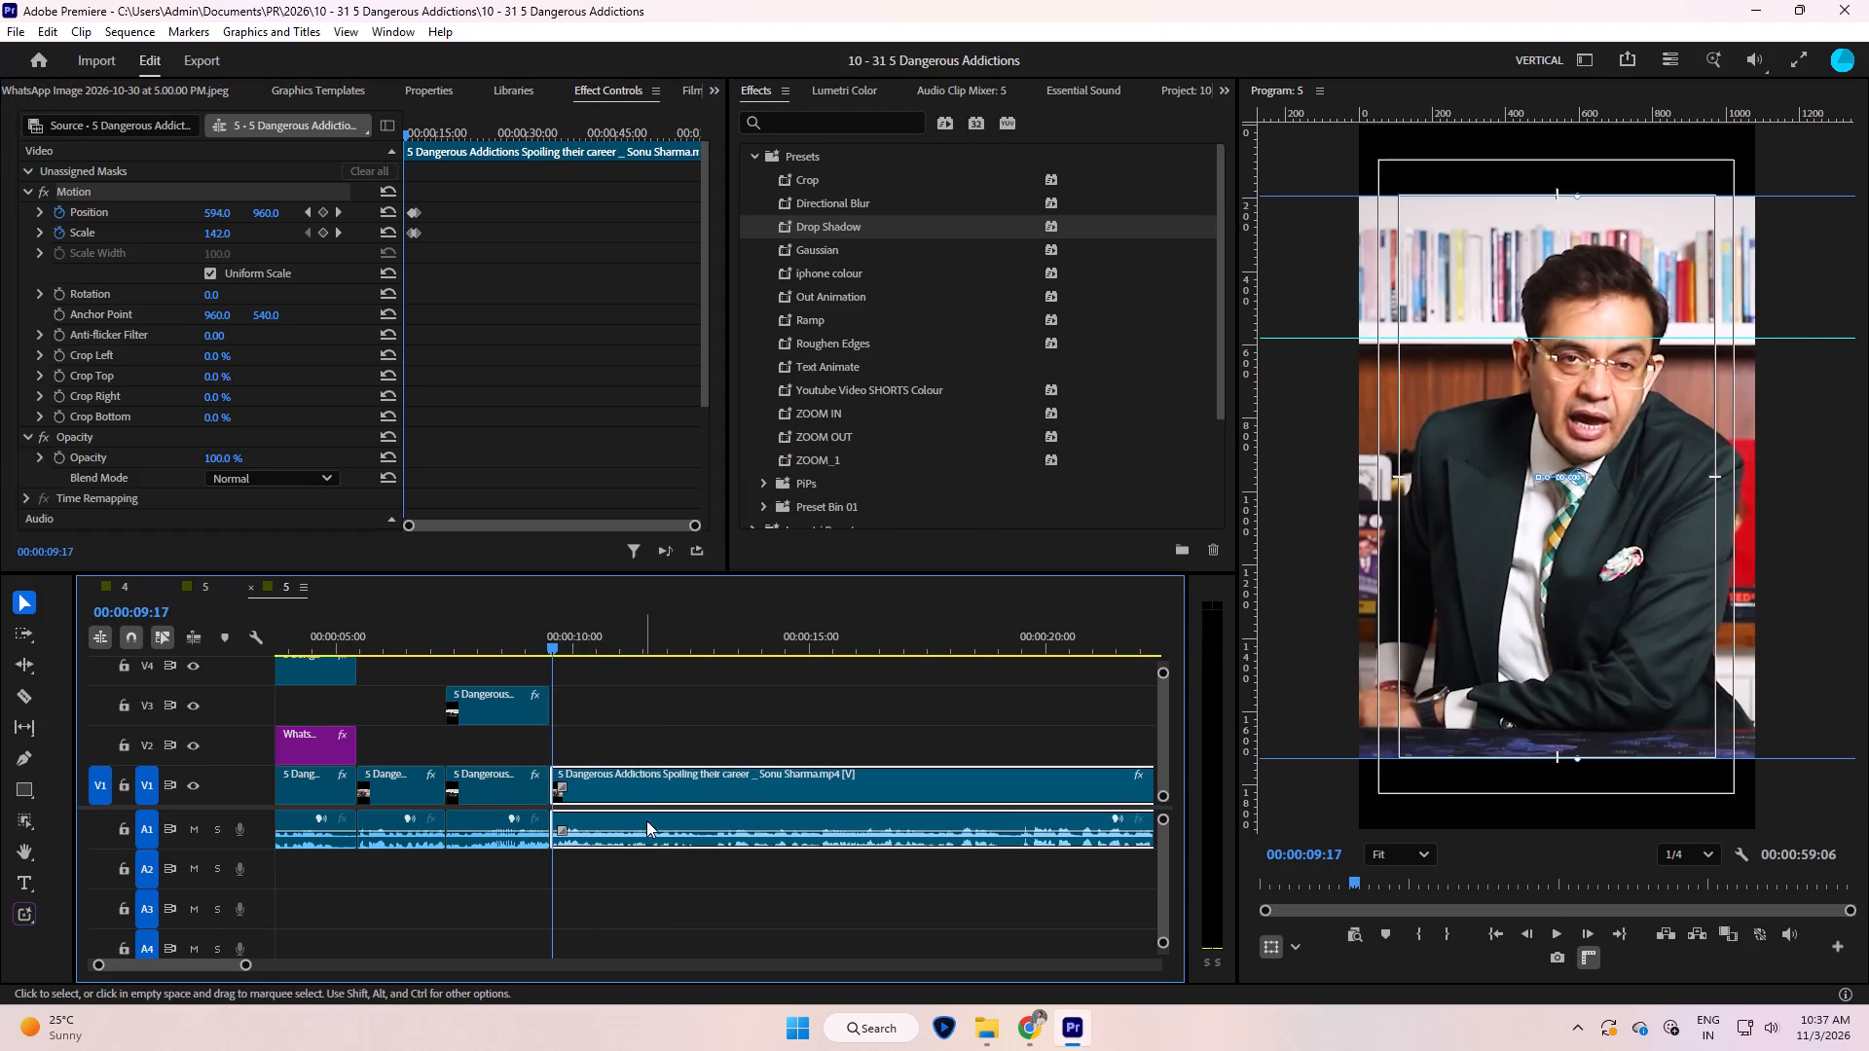
{"action": "key", "text": "space"}
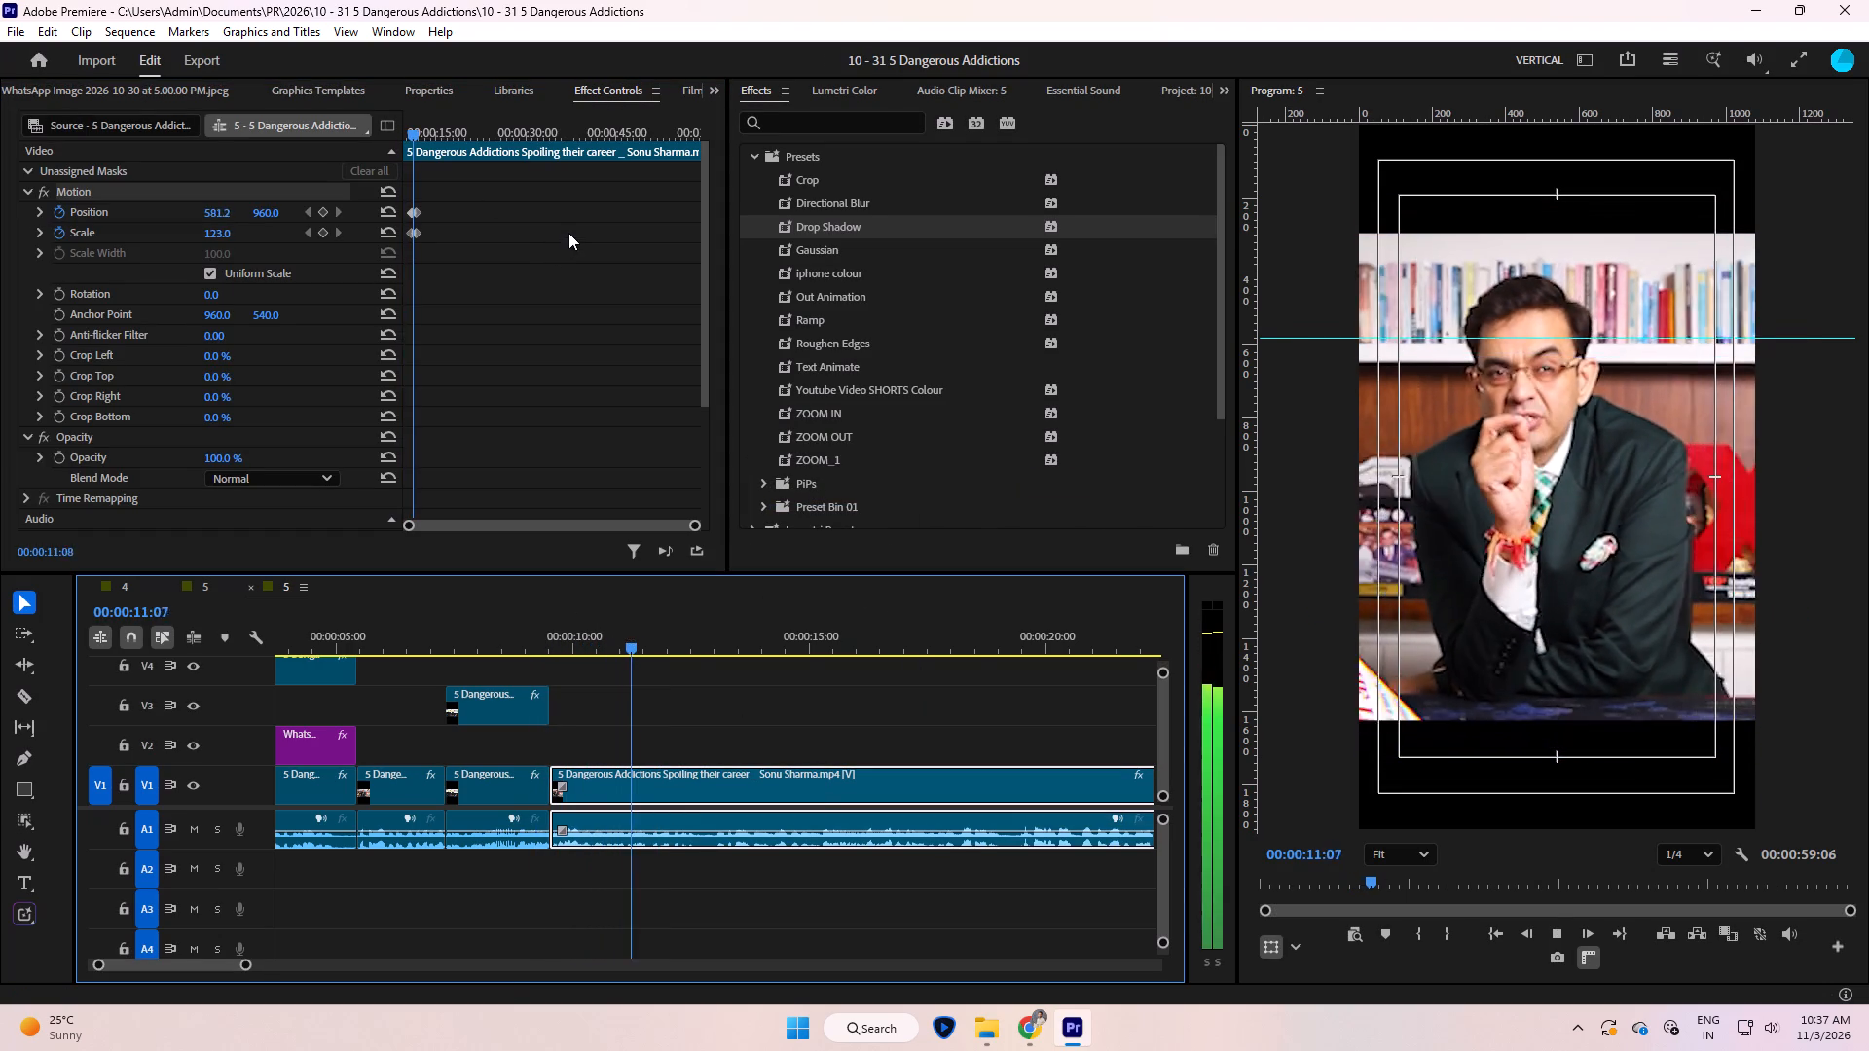
{"action": "key", "text": "space"}
Ease the position keyframe at 00:00:11:25 by stretching its velocity handle toward the first position keyframe.
{"action": "left_click", "coordinate": [515, 253]}
{"action": "key", "text": "equal"}
{"action": "key", "text": "equal"}
{"action": "key", "text": "equal"}
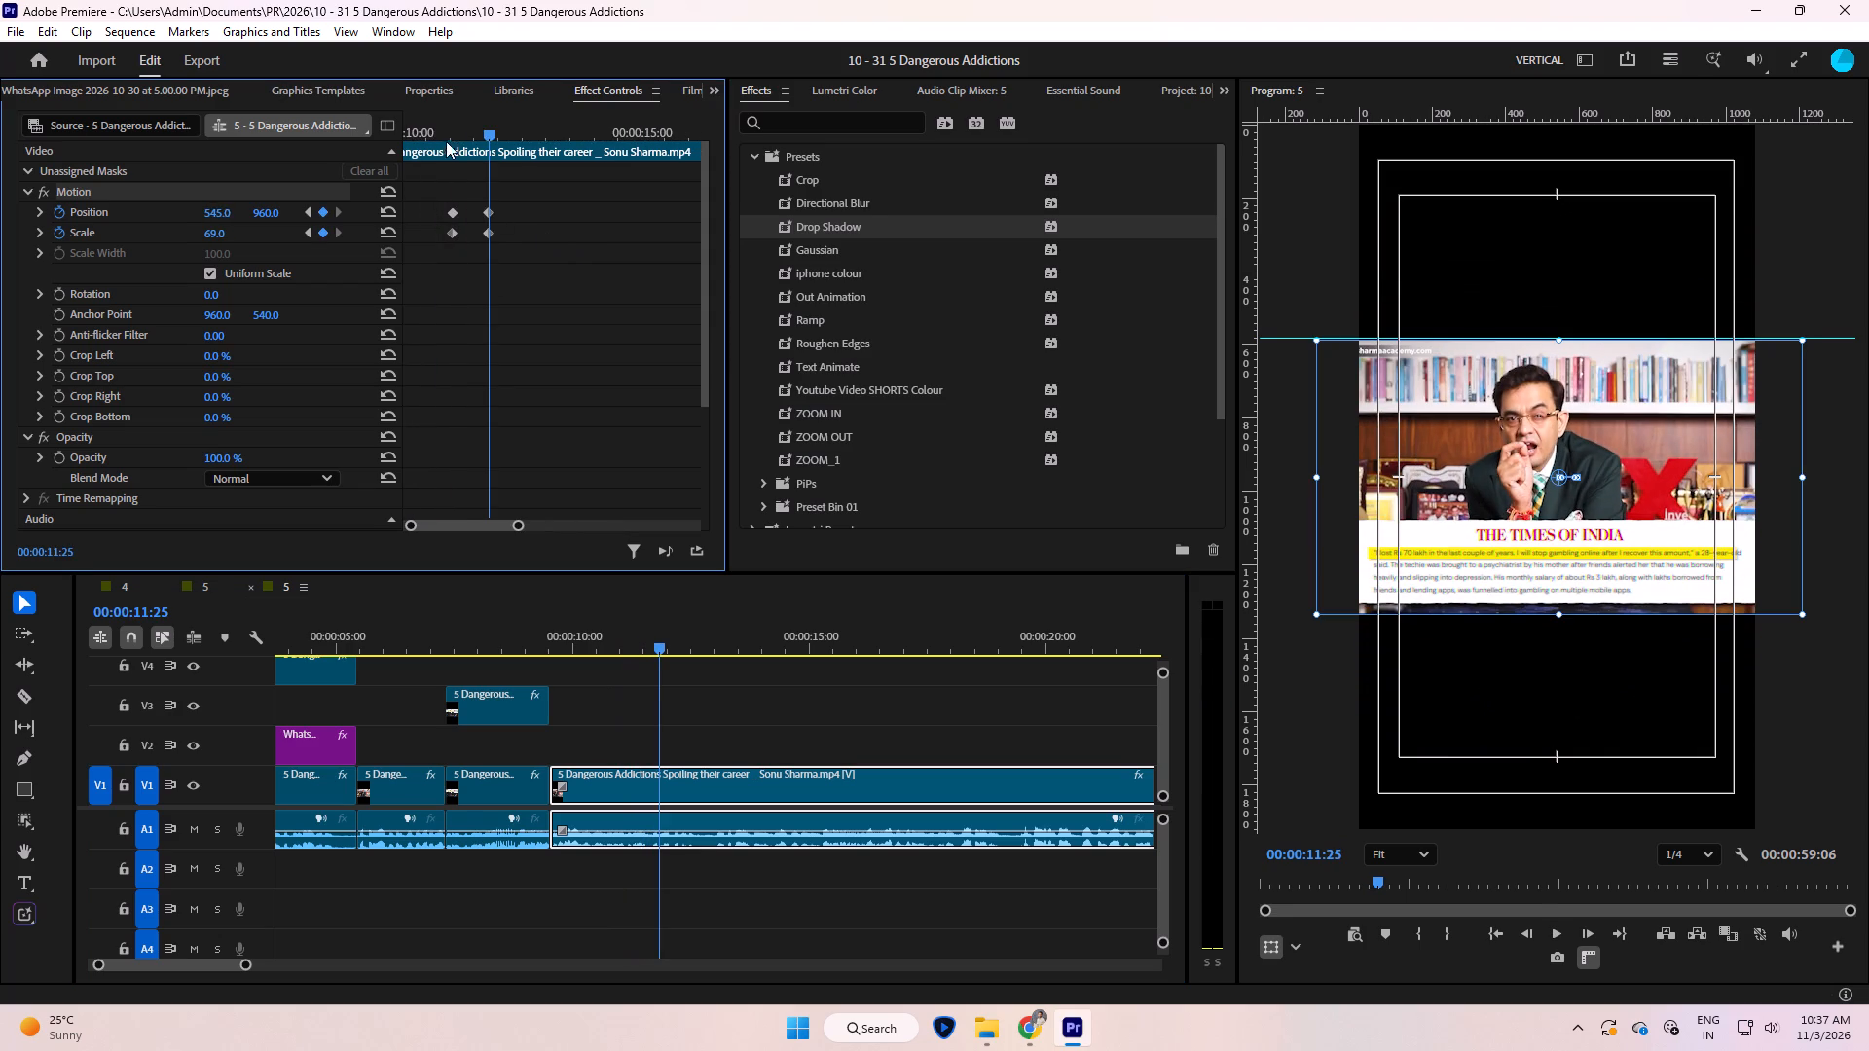
{"action": "left_click", "coordinate": [467, 123]}
{"action": "key", "text": "equal"}
{"action": "left_click", "coordinate": [38, 230]}
{"action": "left_click", "coordinate": [39, 214]}
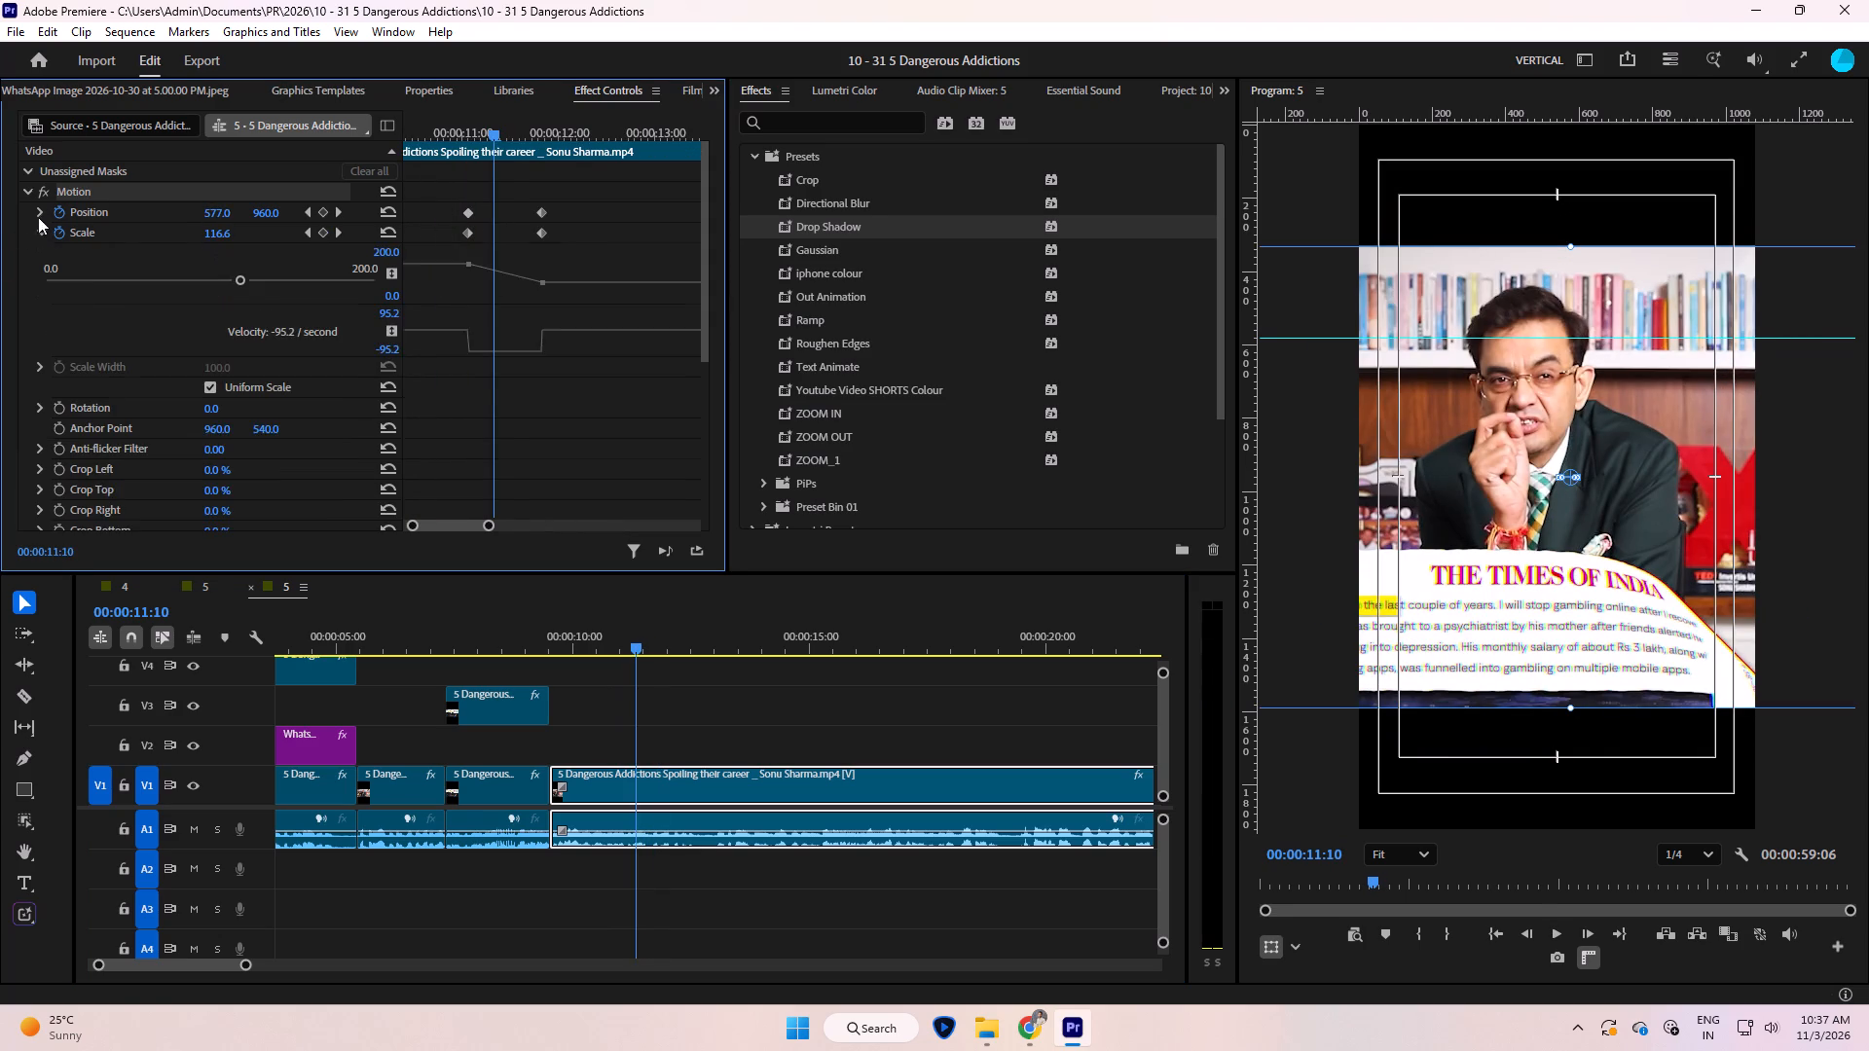
{"action": "key", "text": "equal"}
{"action": "left_click", "coordinate": [610, 211]}
{"action": "left_click_drag", "start_coordinate": [597, 269], "coordinate": [483, 420]}
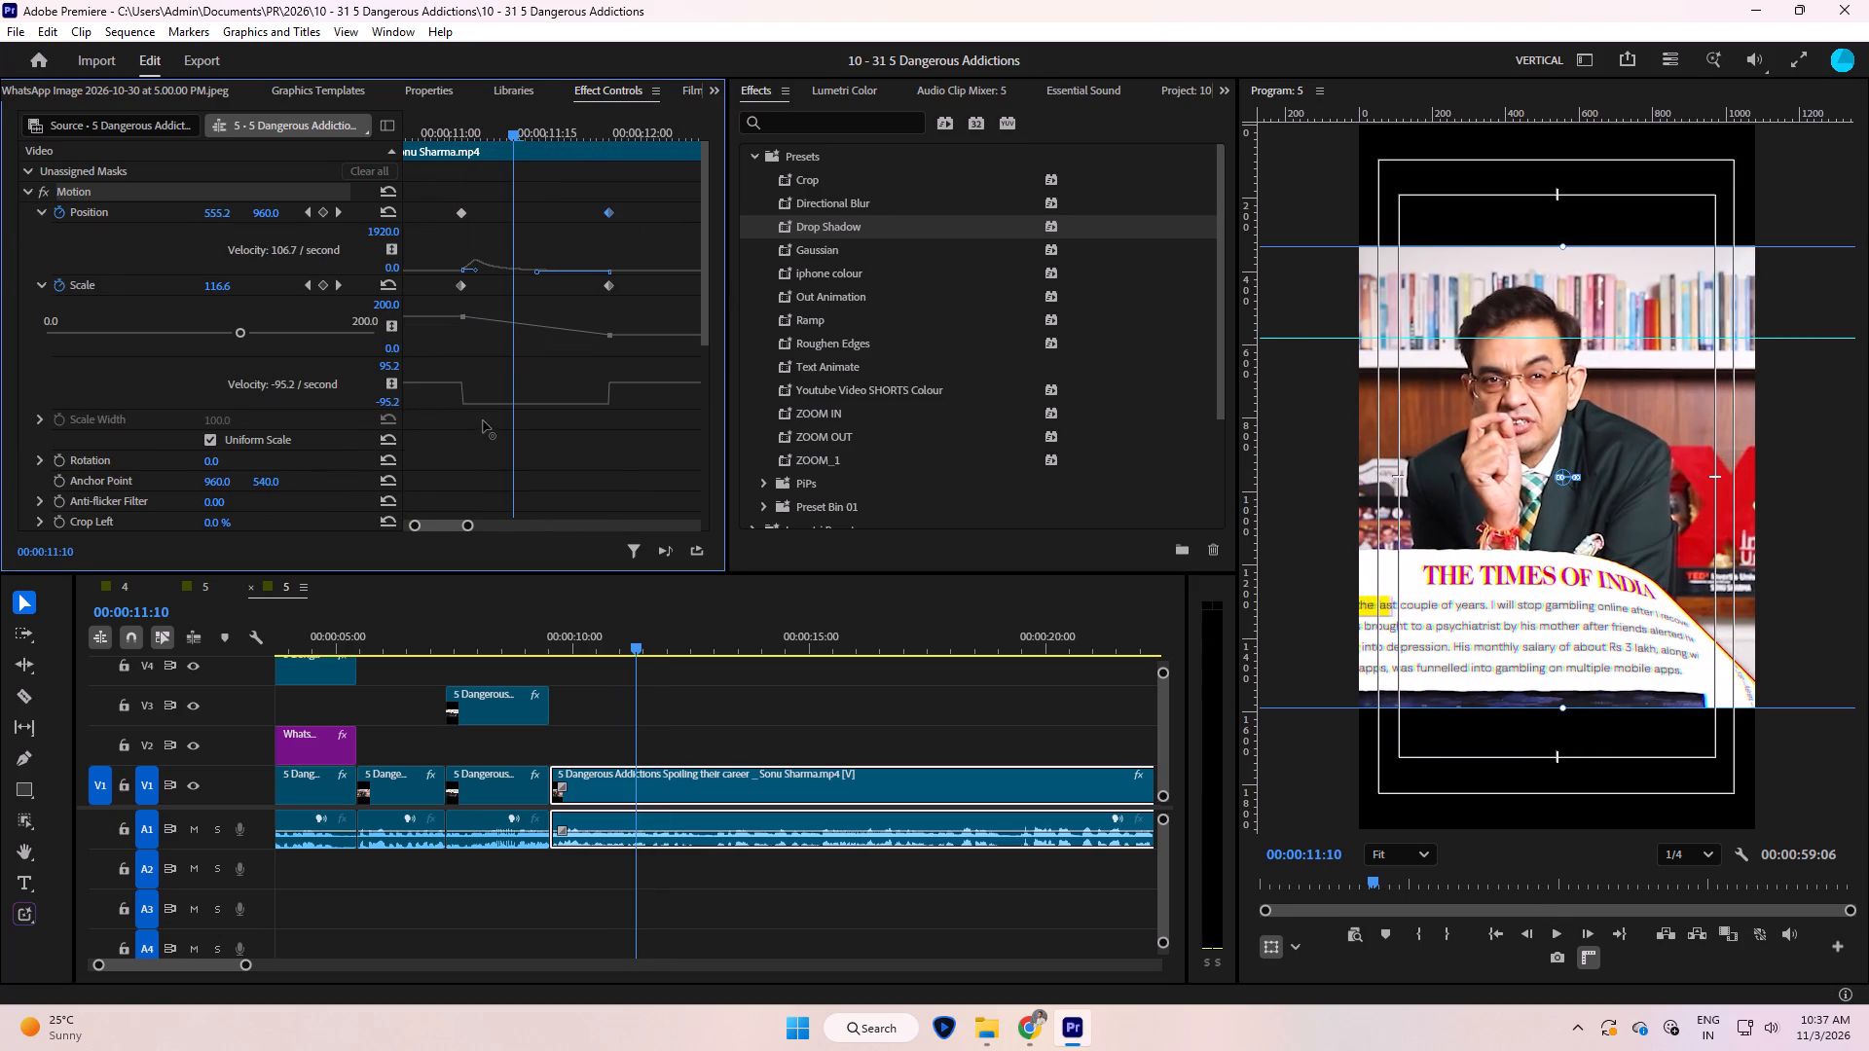
{"action": "left_click_drag", "start_coordinate": [483, 420], "coordinate": [484, 417]}
Ease the scale keyframe at 00:00:11:25 by stretching its velocity handle toward the first scale keyframe.
{"action": "left_click", "coordinate": [610, 284]}
{"action": "left_click_drag", "start_coordinate": [592, 404], "coordinate": [442, 398]}
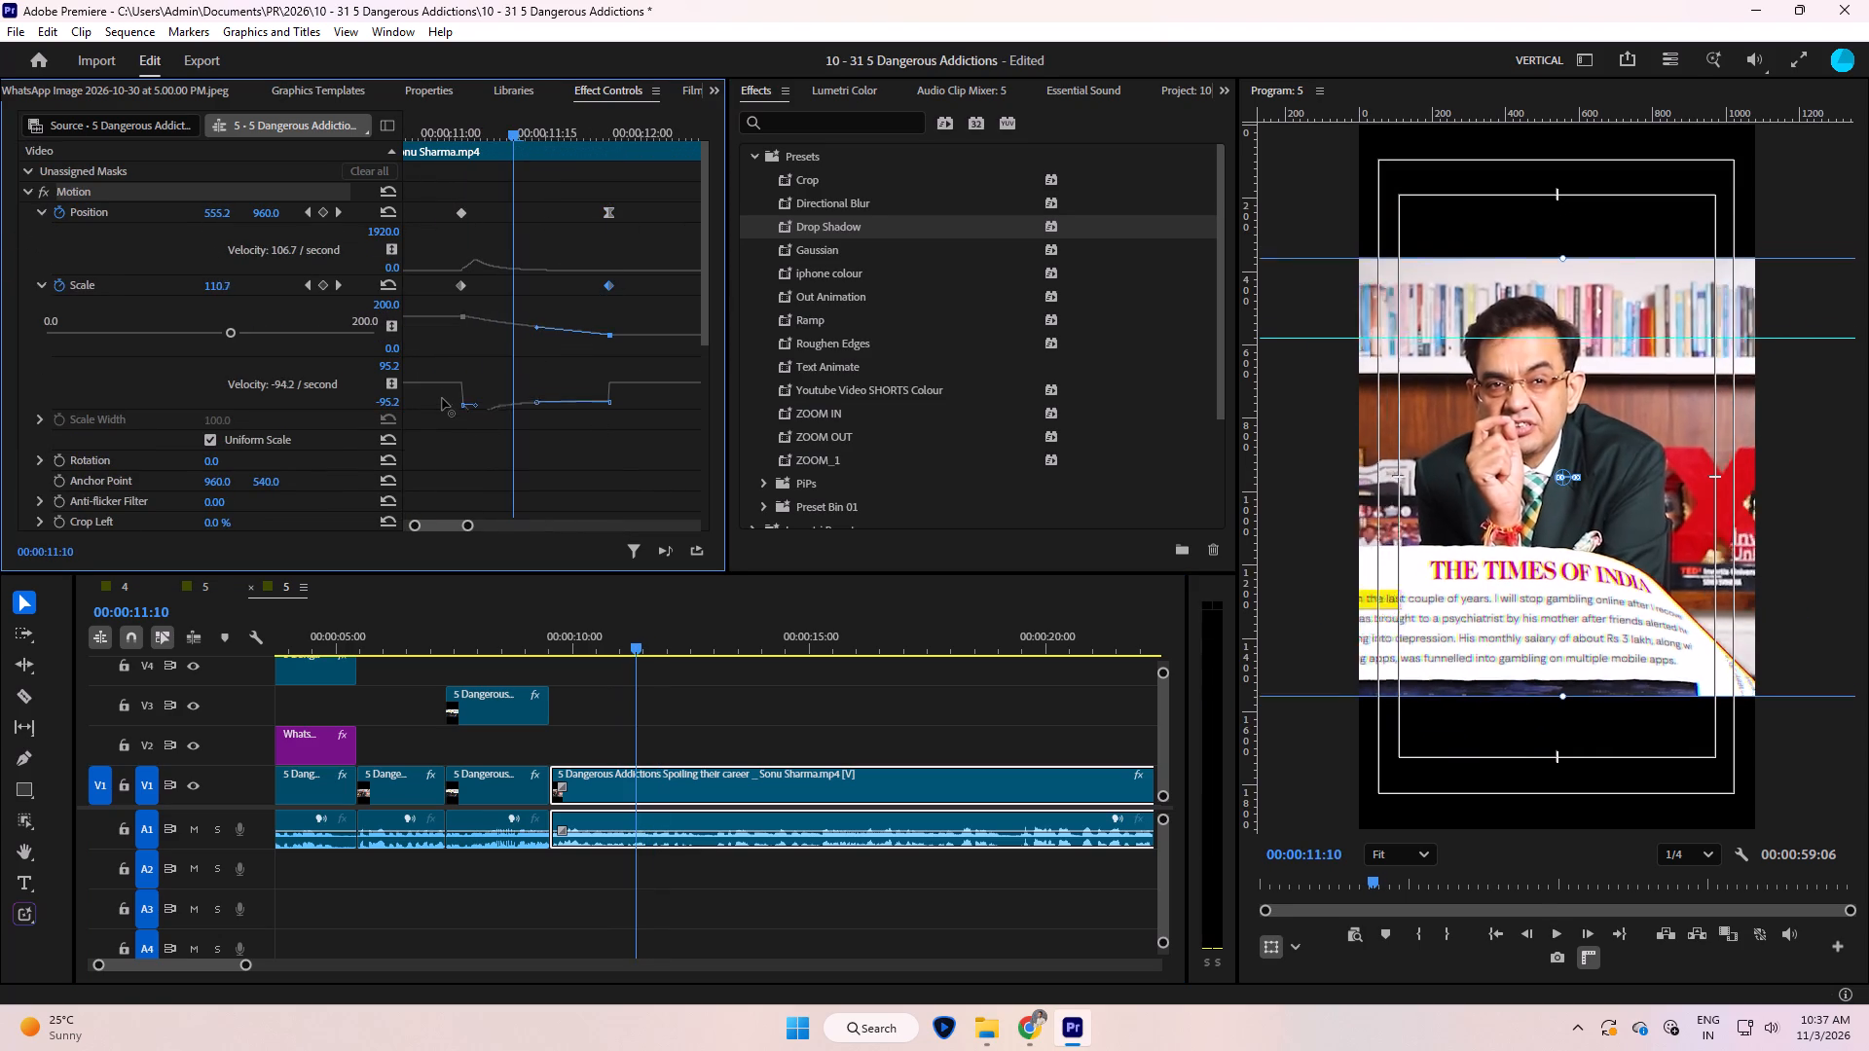
{"action": "left_click_drag", "start_coordinate": [442, 398], "coordinate": [430, 381]}
{"action": "key", "text": "minus"}
{"action": "key", "text": "minus"}
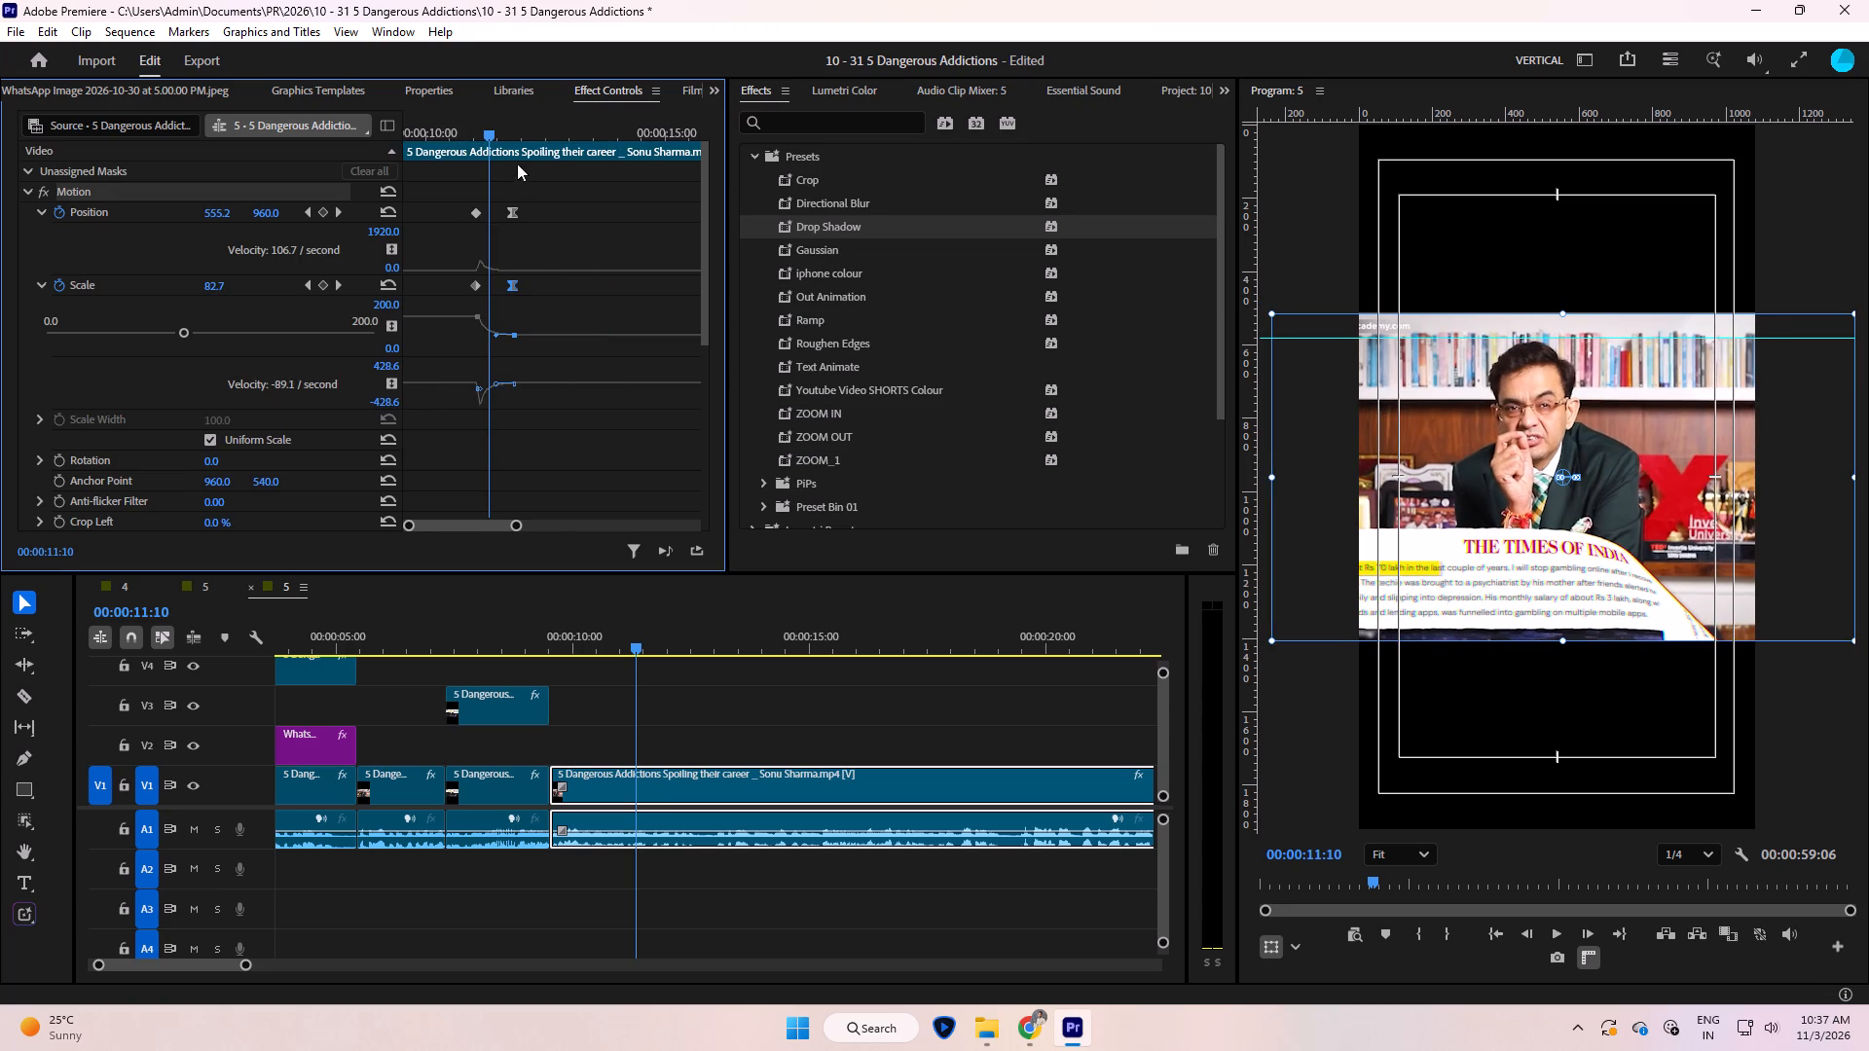
Play back the eased zoom-out into the Times of India article to check its motion.
{"action": "left_click_drag", "start_coordinate": [468, 123], "coordinate": [459, 125]}
{"action": "key", "text": "space"}
{"action": "key", "text": "space"}
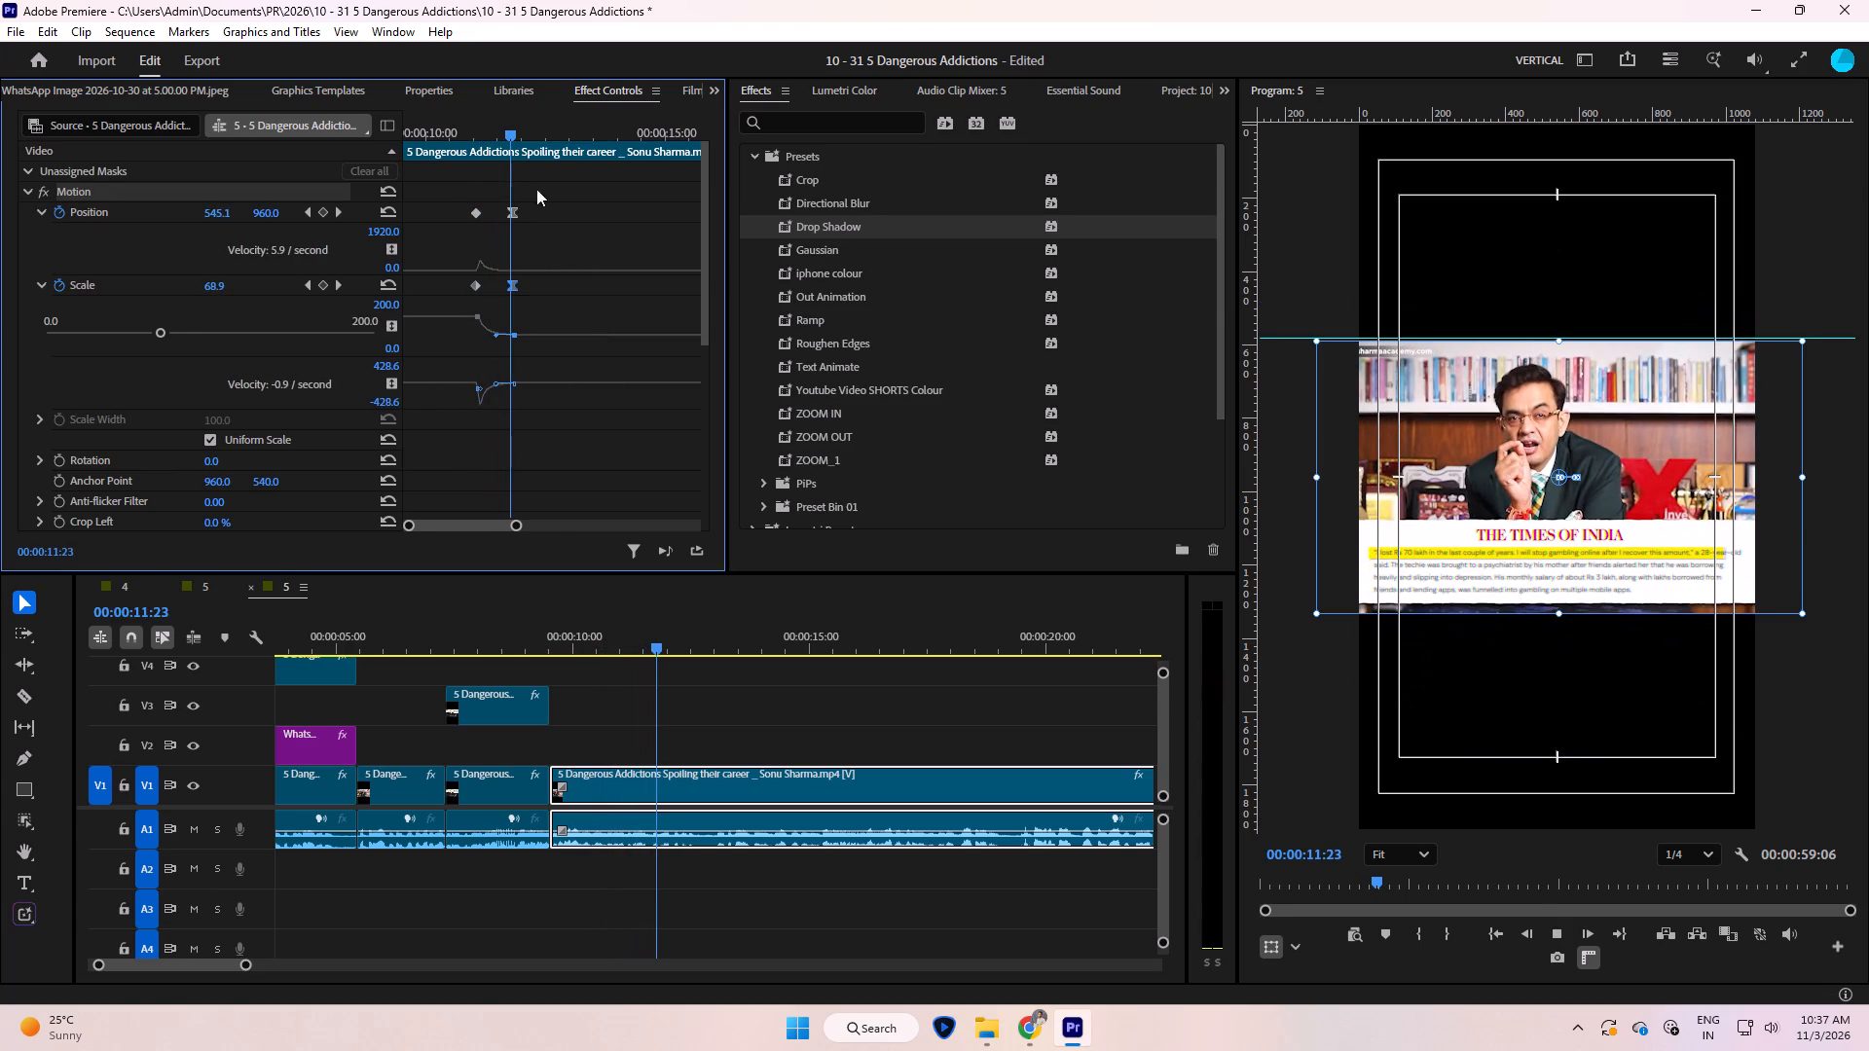
{"action": "key", "text": "space"}
{"action": "key", "text": "space"}
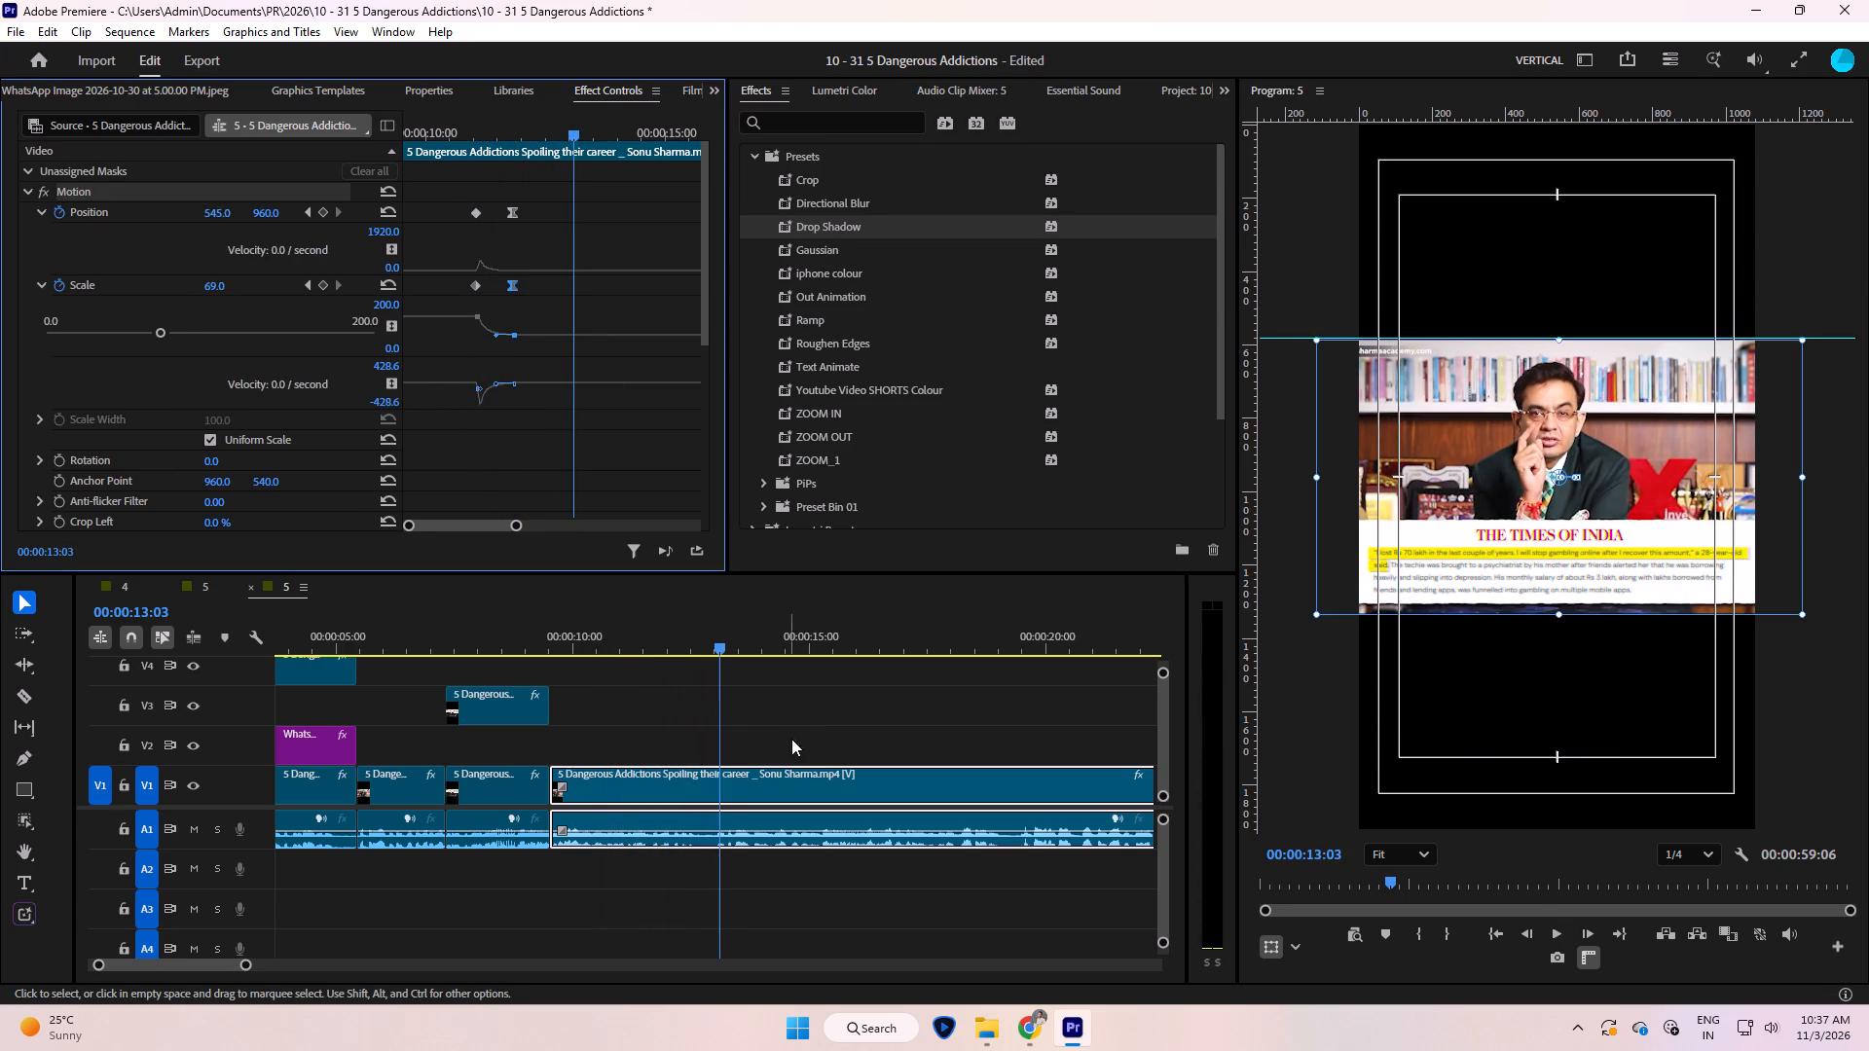
Play back the transition from the Times of India article to the split-screen gambling graphic to locate the shot change.
{"action": "key", "text": "space"}
{"action": "left_click", "coordinate": [809, 703]}
{"action": "key", "text": "space"}
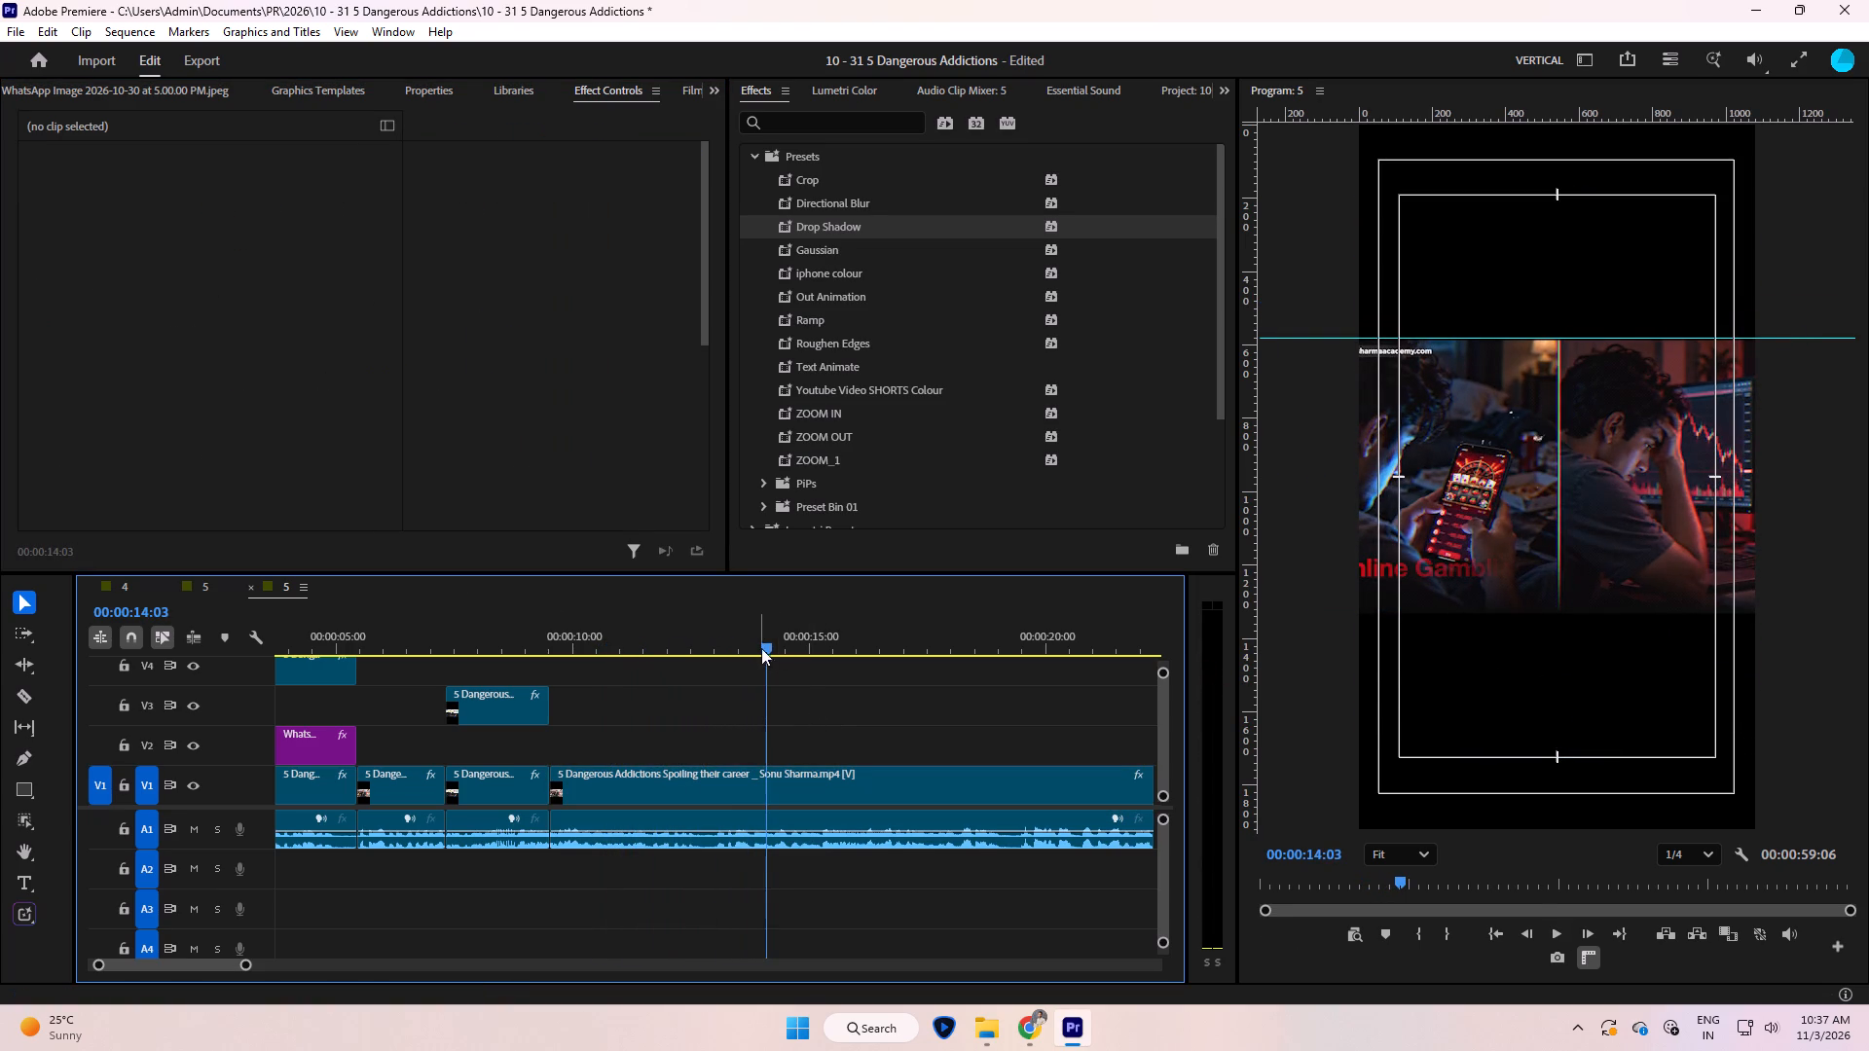
{"action": "left_click_drag", "start_coordinate": [761, 644], "coordinate": [751, 647]}
{"action": "key", "text": "space"}
{"action": "key", "text": "space"}
{"action": "left_click_drag", "start_coordinate": [742, 634], "coordinate": [677, 653]}
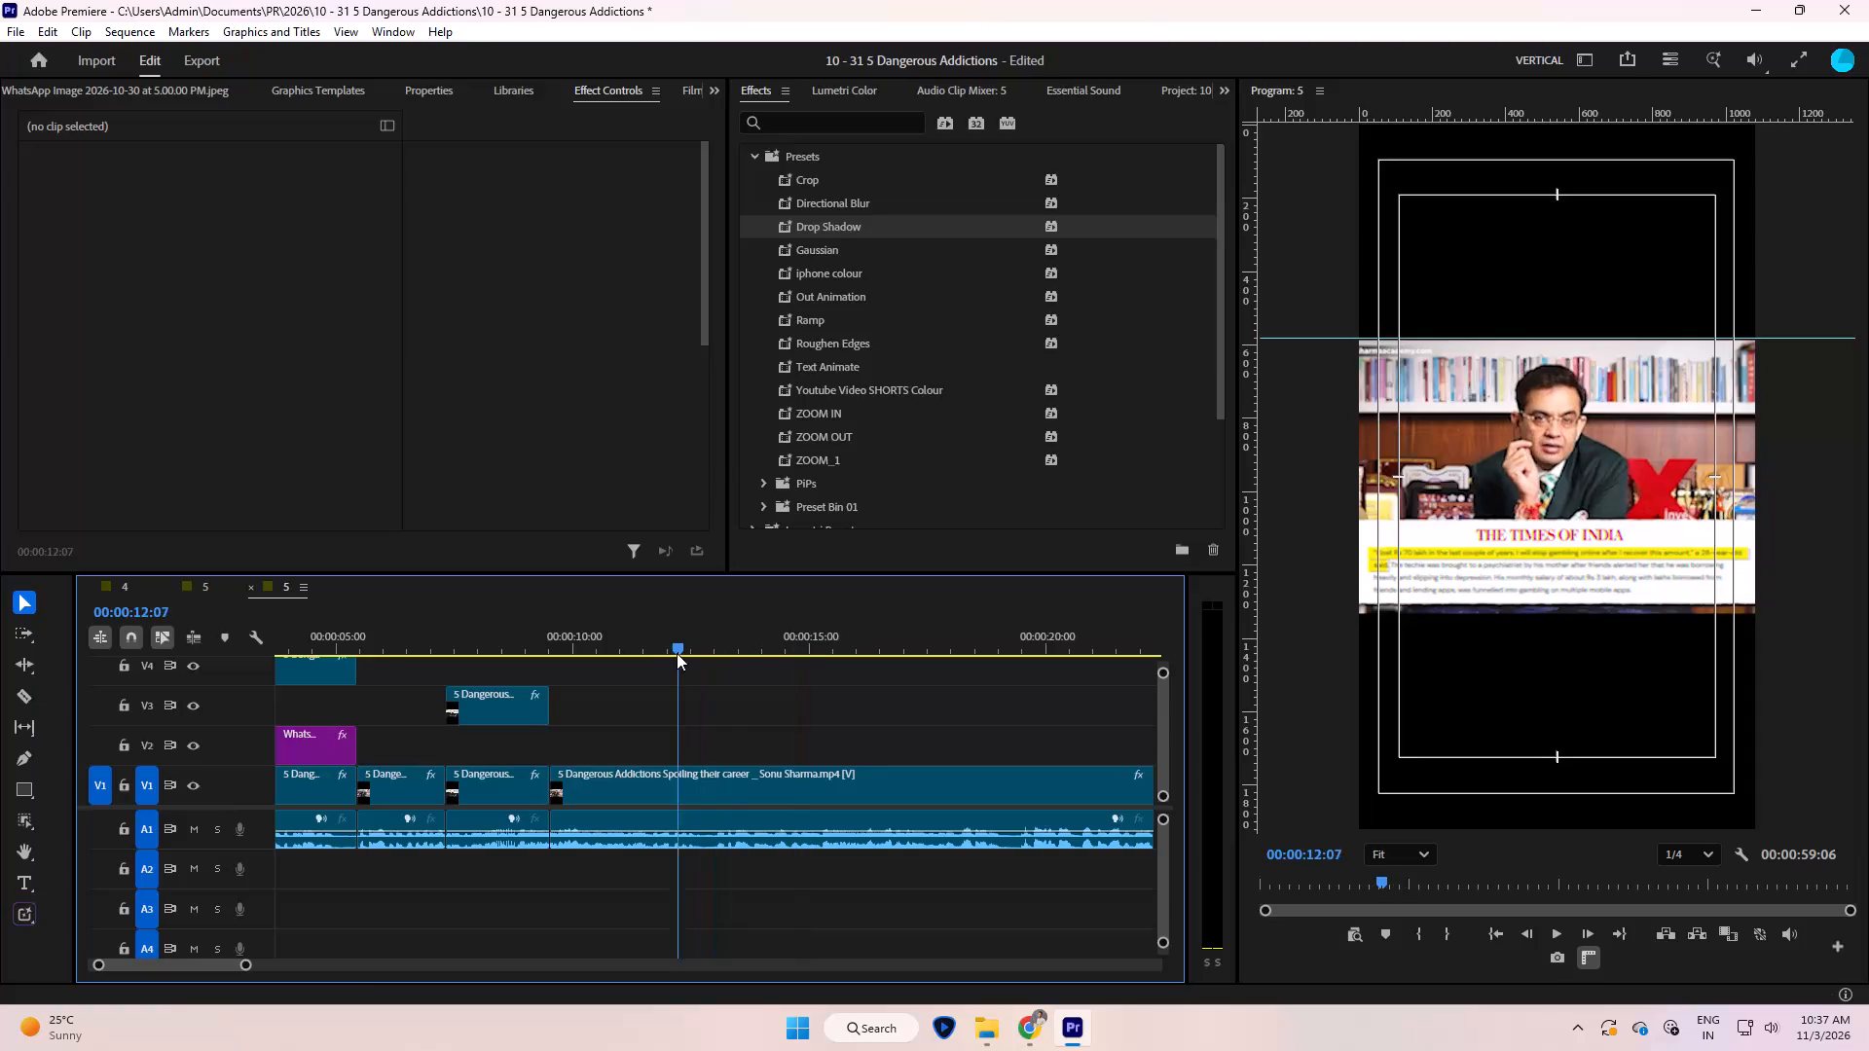
{"action": "left_click_drag", "start_coordinate": [677, 653], "coordinate": [675, 655]}
{"action": "key", "text": "space"}
{"action": "key", "text": "space"}
{"action": "key", "text": "space"}
{"action": "key", "text": "space"}
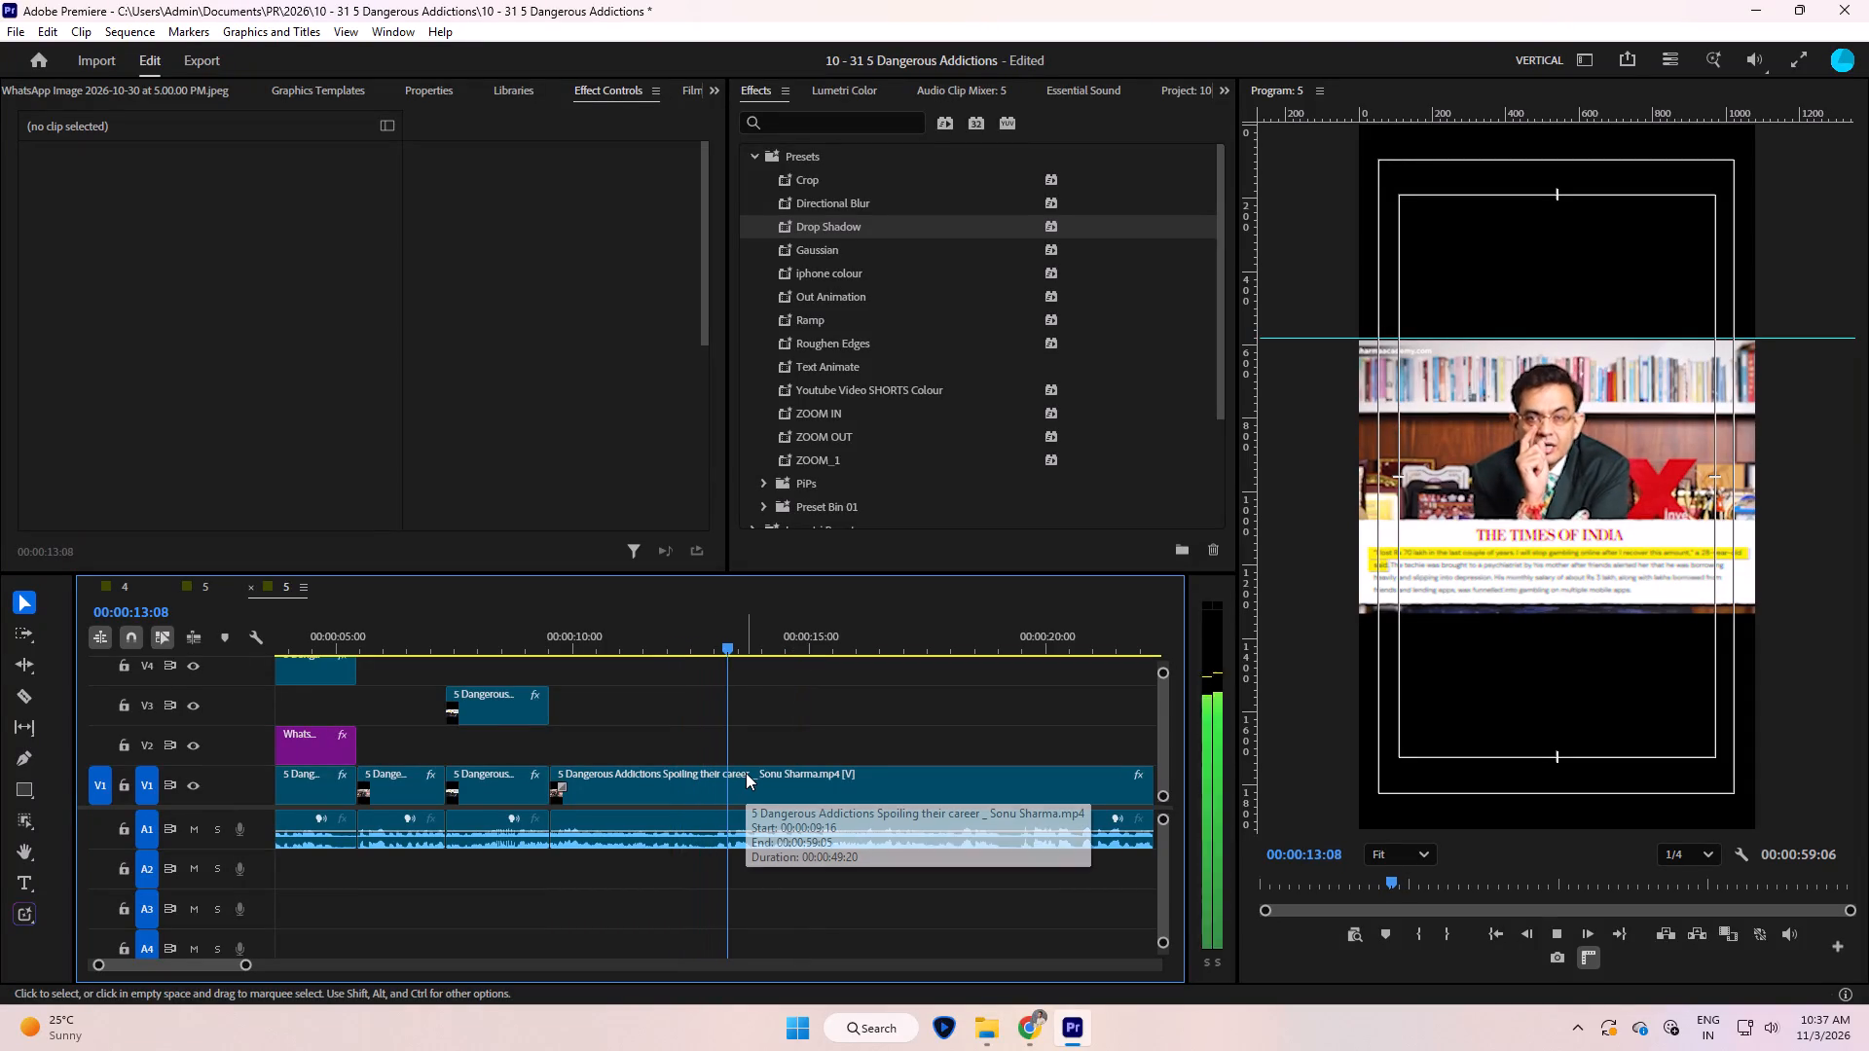
Add a scale keyframe on the speaker clip at 00:00:13:21, the last frame of the Times of India shot.
{"action": "key", "text": "Right"}
{"action": "key", "text": "Right"}
{"action": "key", "text": "Right"}
{"action": "key", "text": "Right"}
{"action": "key", "text": "Right"}
{"action": "key", "text": "Right"}
{"action": "key", "text": "Right"}
{"action": "key", "text": "Right"}
{"action": "key", "text": "Right"}
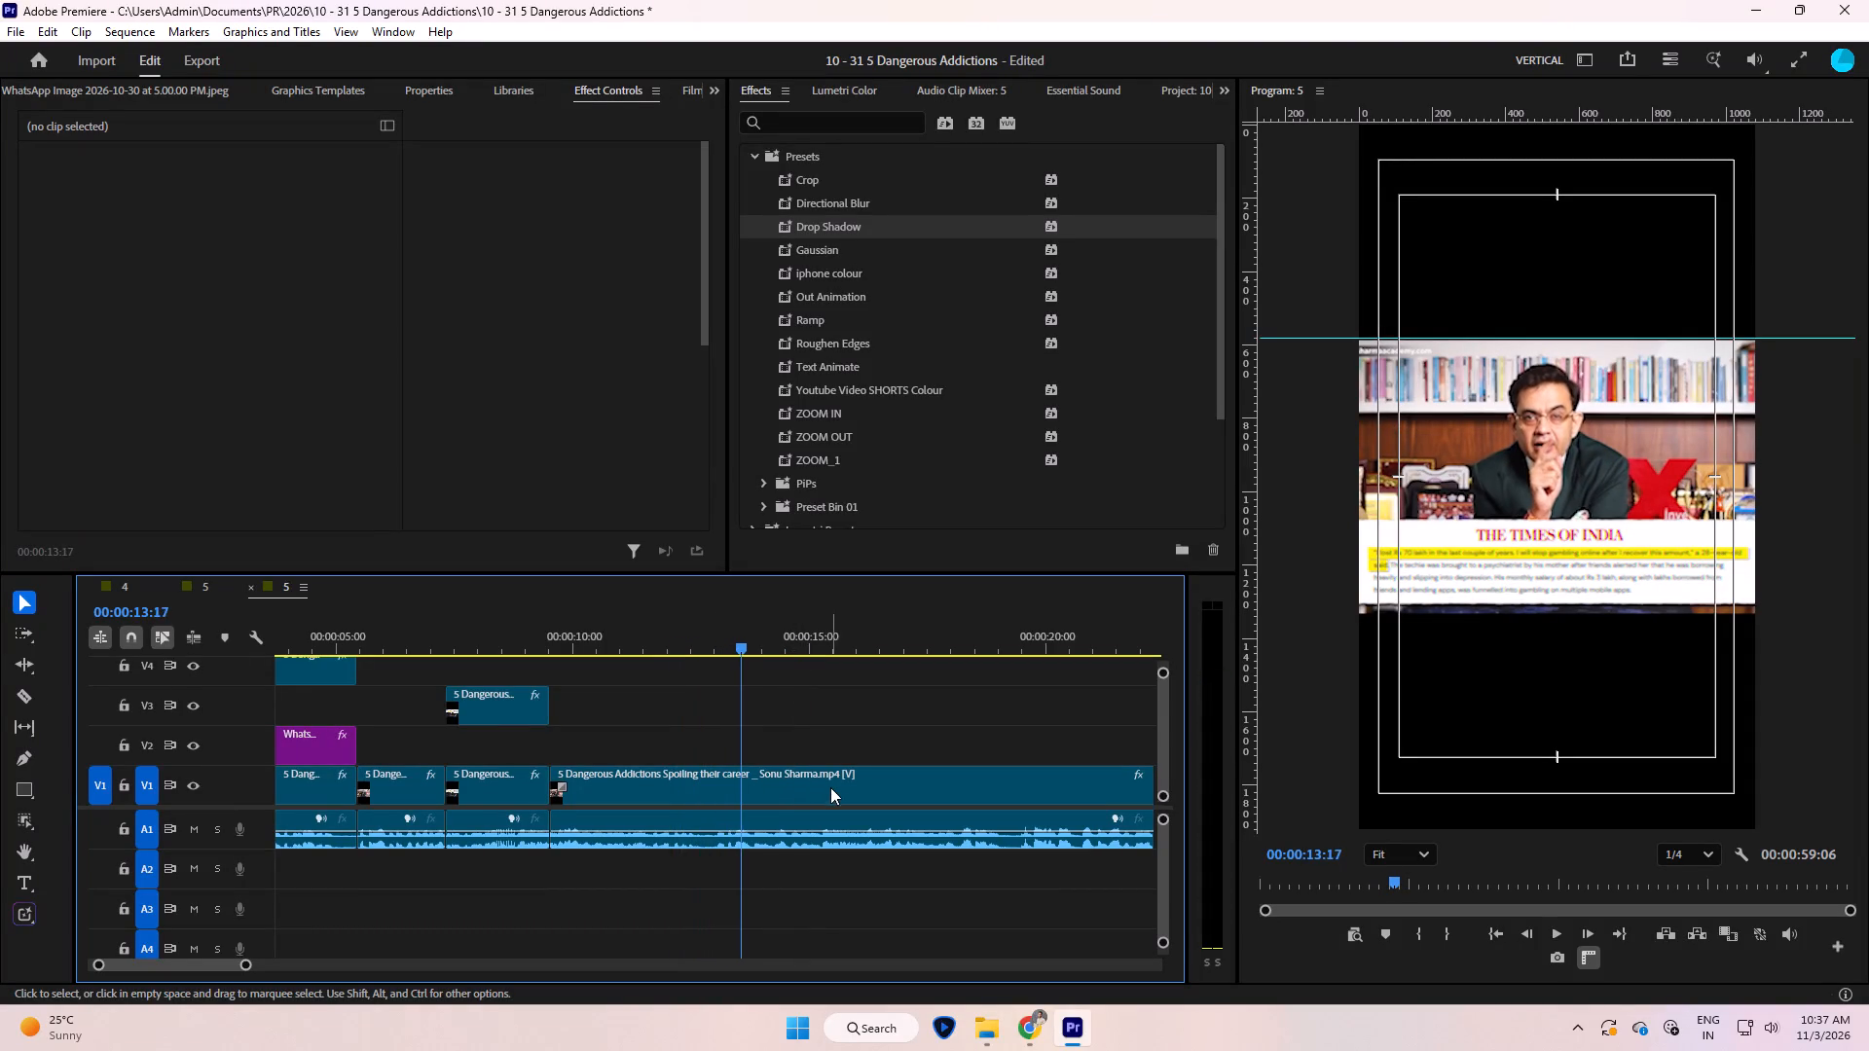
{"action": "key", "text": "Right"}
{"action": "key", "text": "Right"}
{"action": "key", "text": "Right"}
{"action": "key", "text": "Right"}
{"action": "key", "text": "Right"}
{"action": "key", "text": "Left"}
{"action": "left_click", "coordinate": [833, 791]}
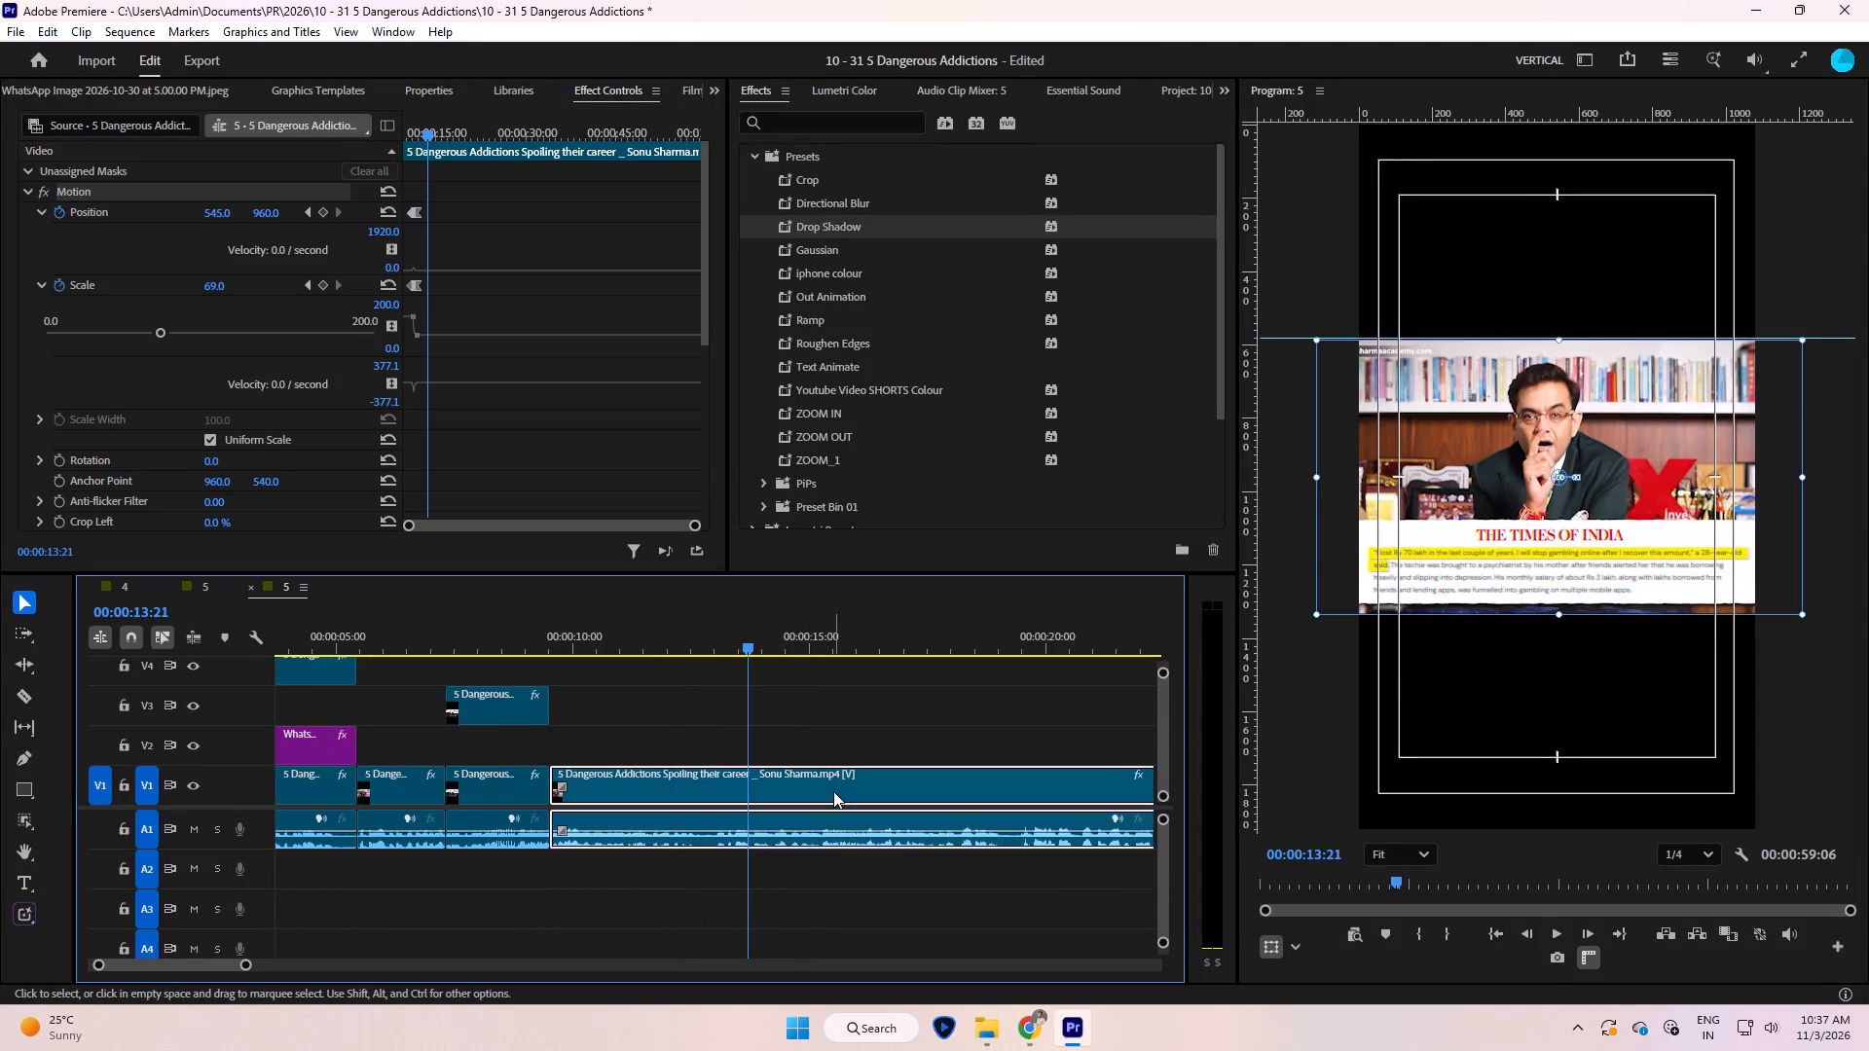
{"action": "left_click", "coordinate": [324, 284]}
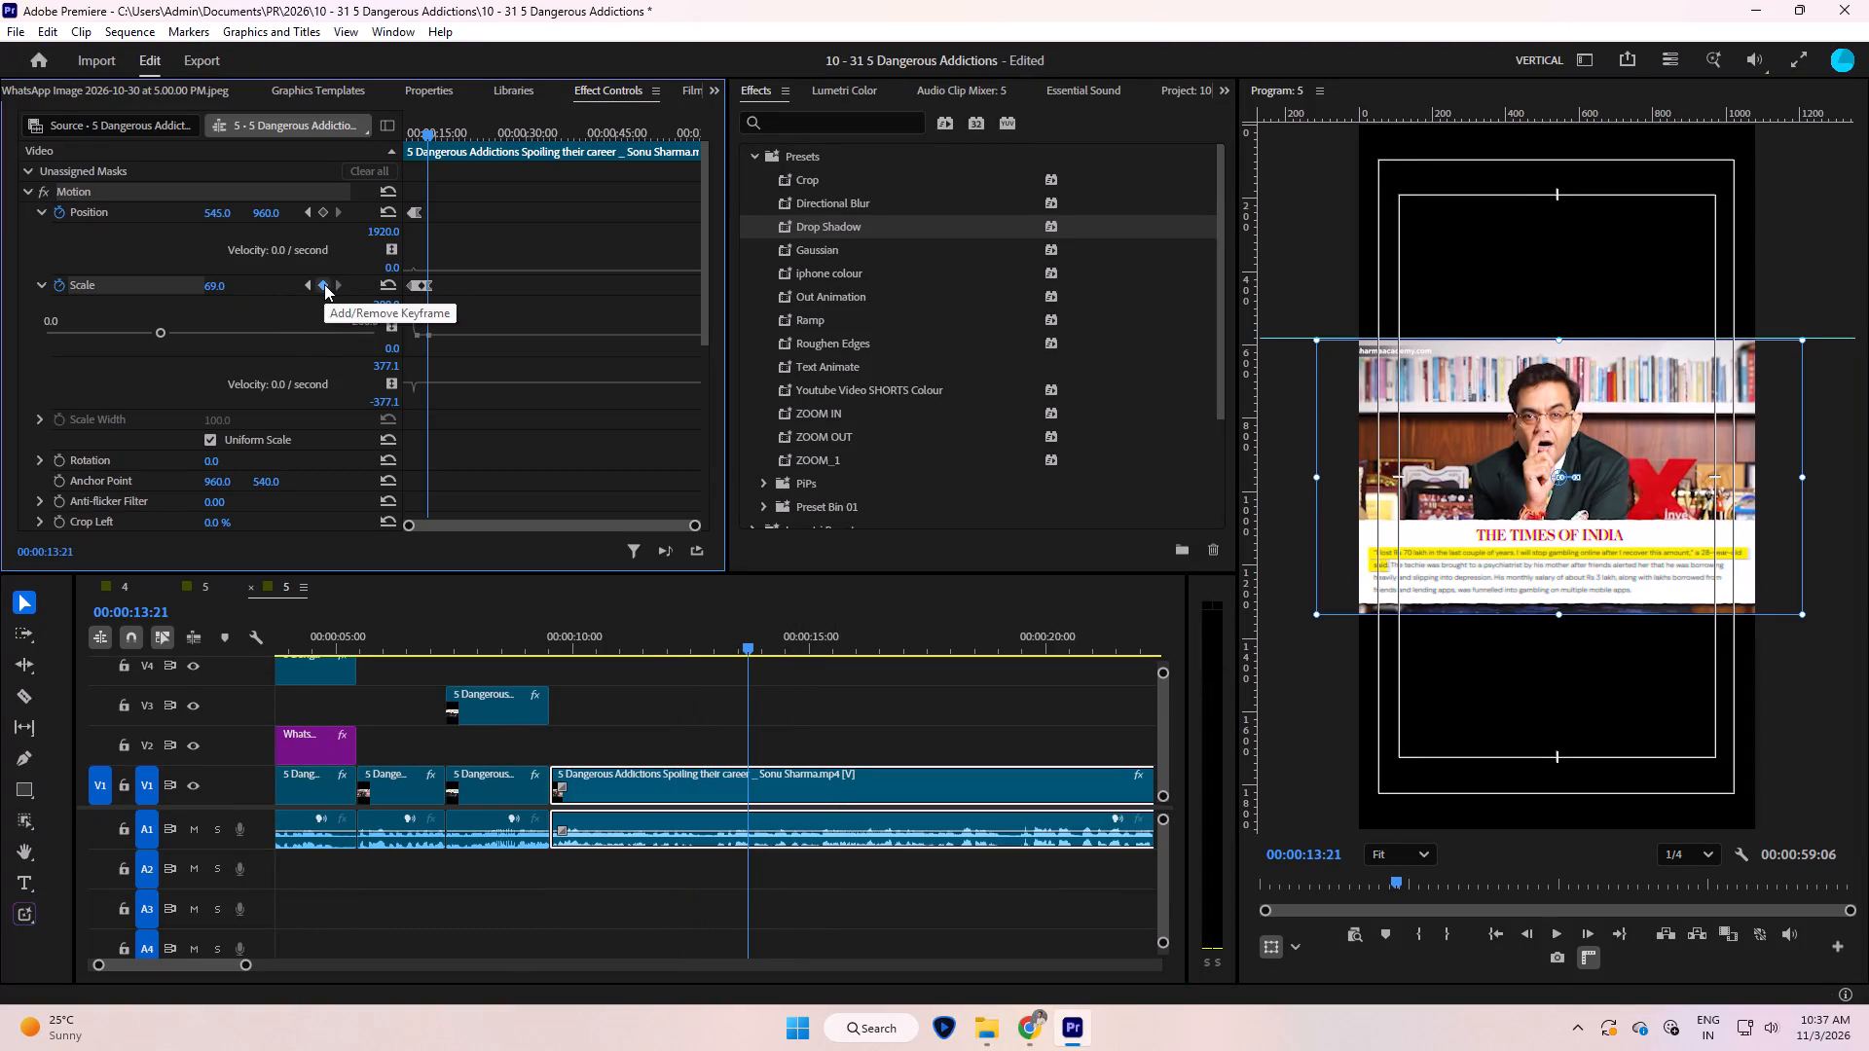
Reduce the clip's scale to 59 at 00:00:13:22, the first frame of the split-screen gambling graphic.
{"action": "key", "text": "Right"}
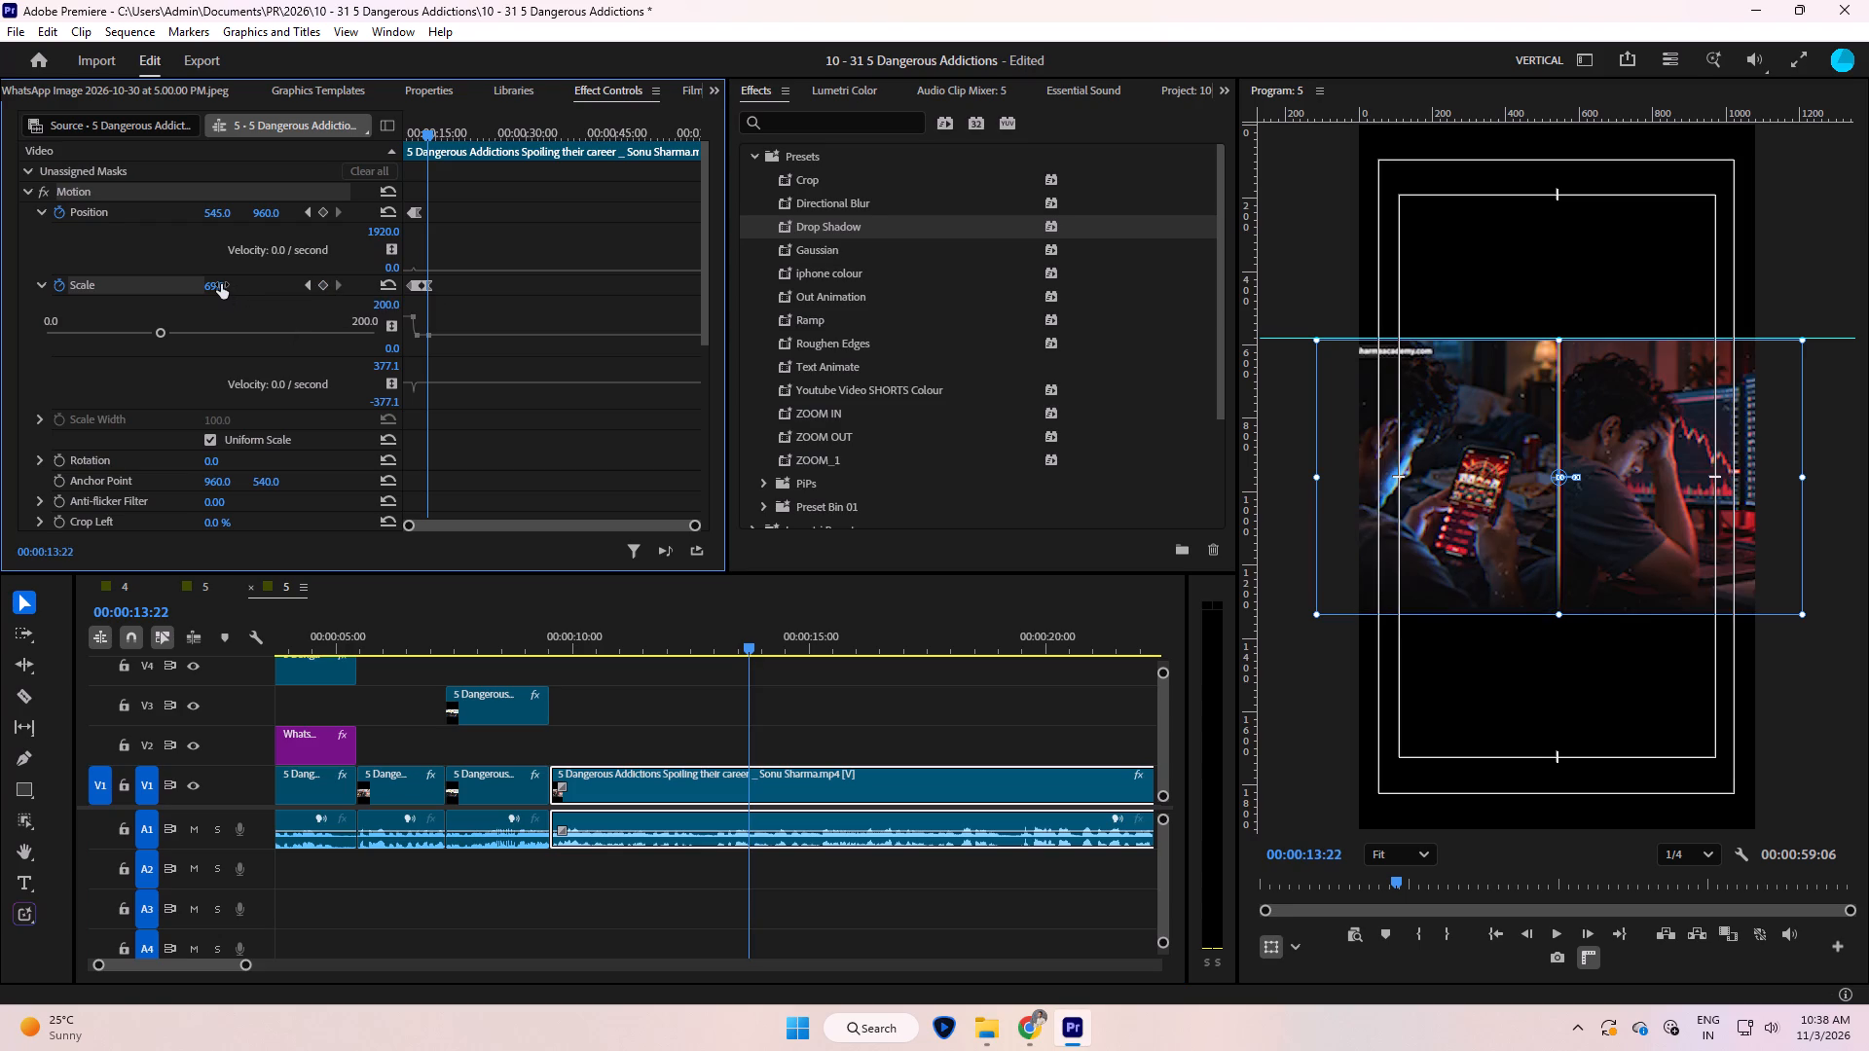
{"action": "left_click_drag", "start_coordinate": [221, 284], "coordinate": [212, 288]}
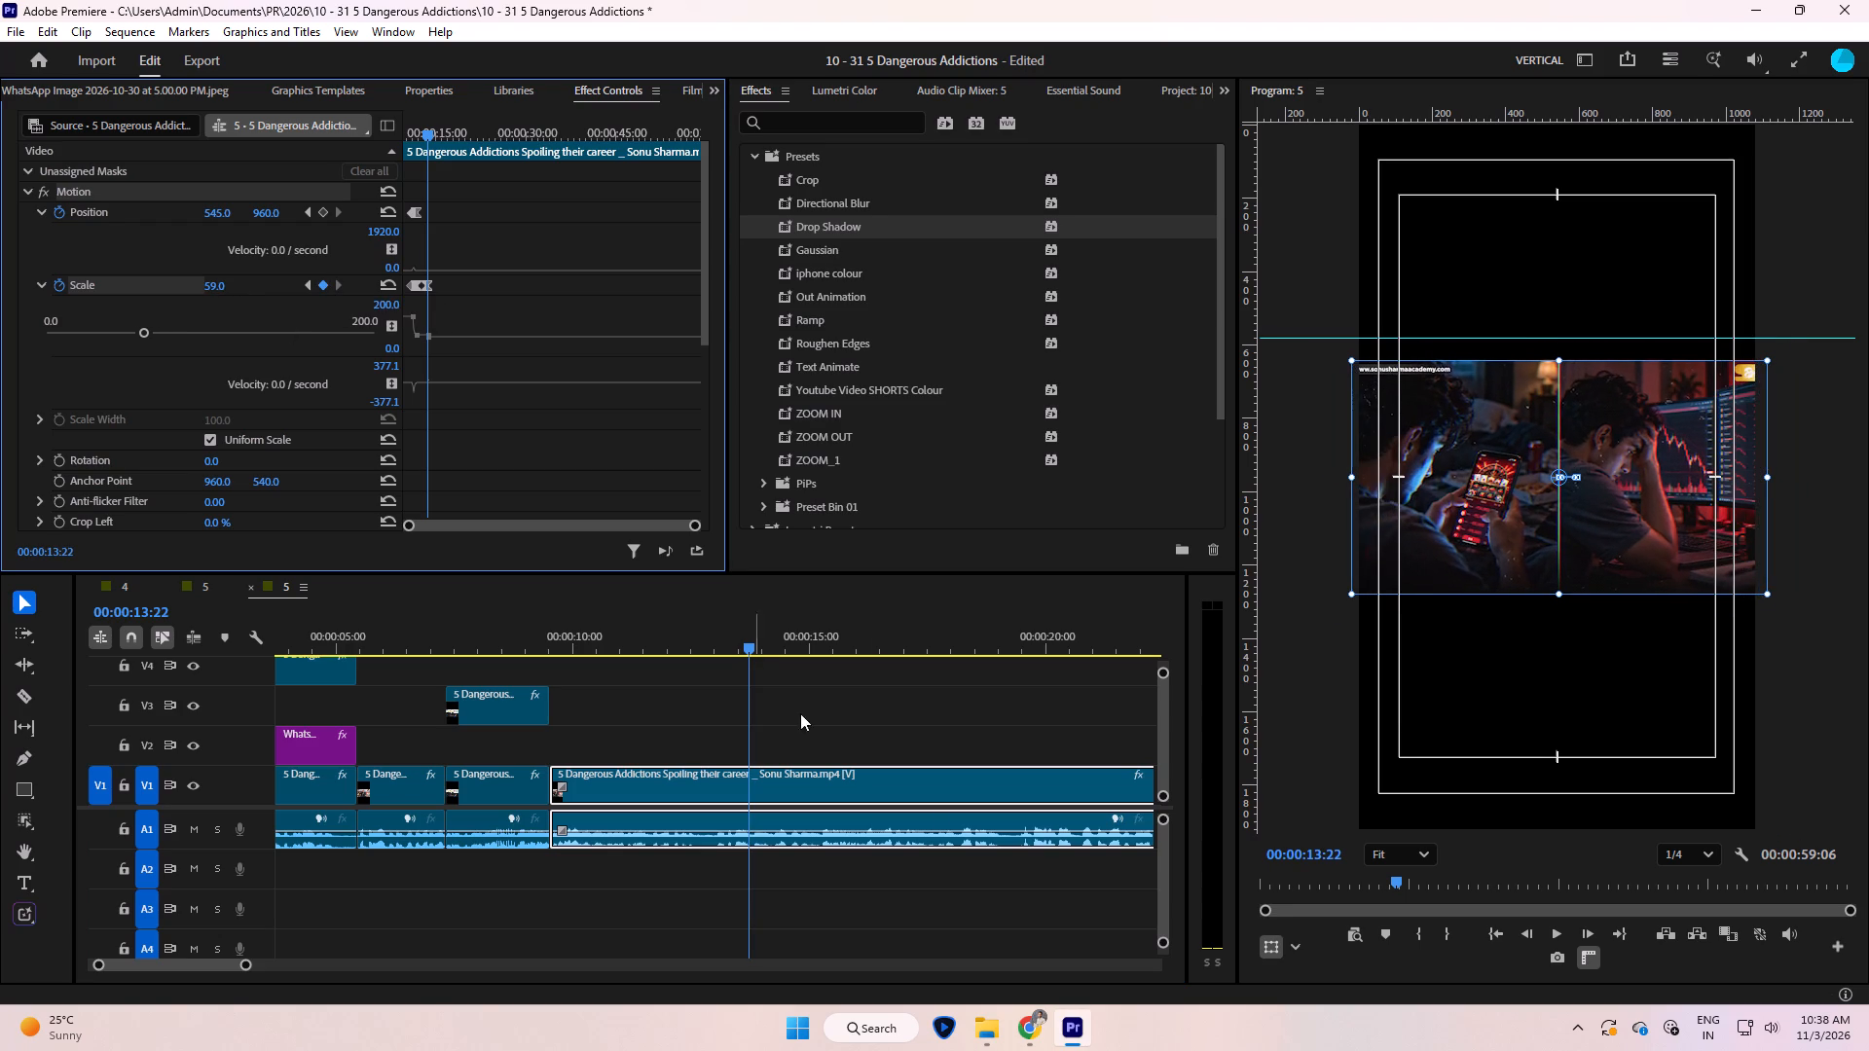
Split the speaker clip at about 00:00:16:05, where the Online Gambling and Online Trading graphic gives way to the speaker.
{"action": "key", "text": "space"}
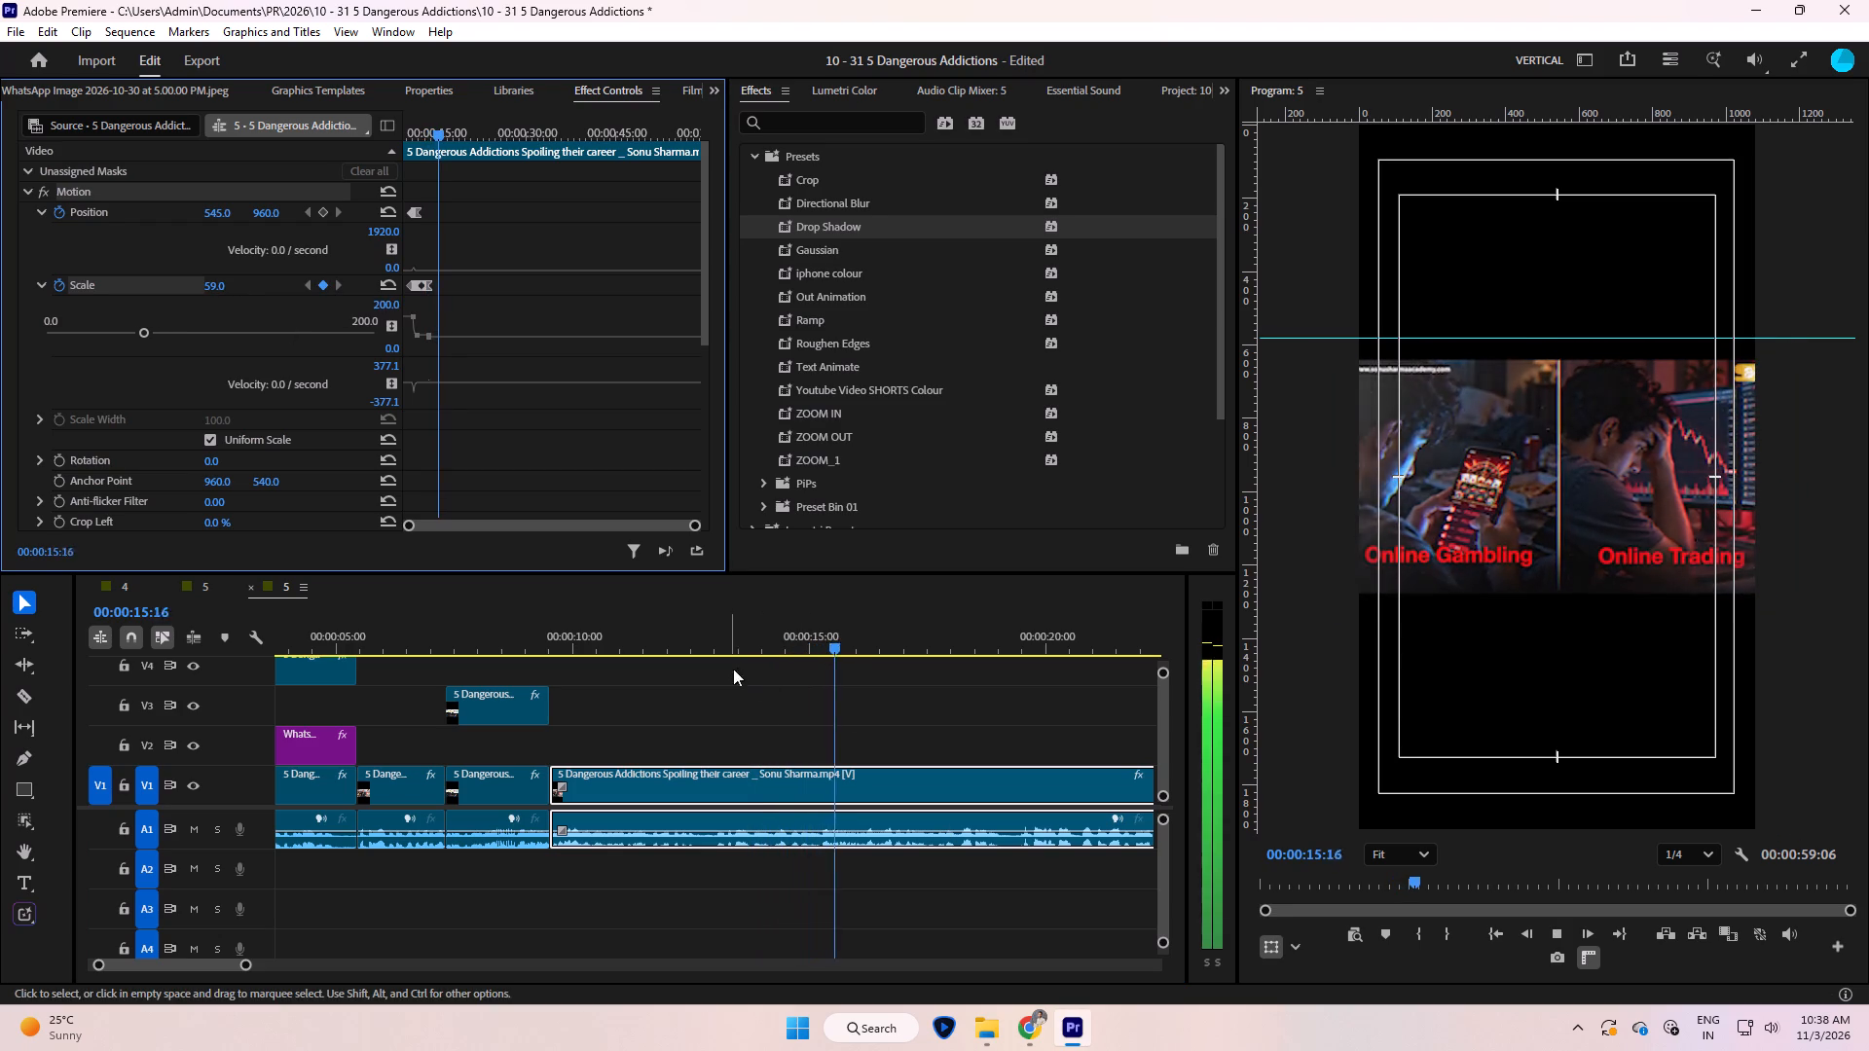
{"action": "key", "text": "space"}
{"action": "key", "text": "Left"}
{"action": "key", "text": "Left"}
{"action": "key", "text": "Left"}
{"action": "key", "text": "Left"}
{"action": "key", "text": "Left"}
{"action": "key", "text": "Left"}
{"action": "key", "text": "Left"}
{"action": "key", "text": "Left"}
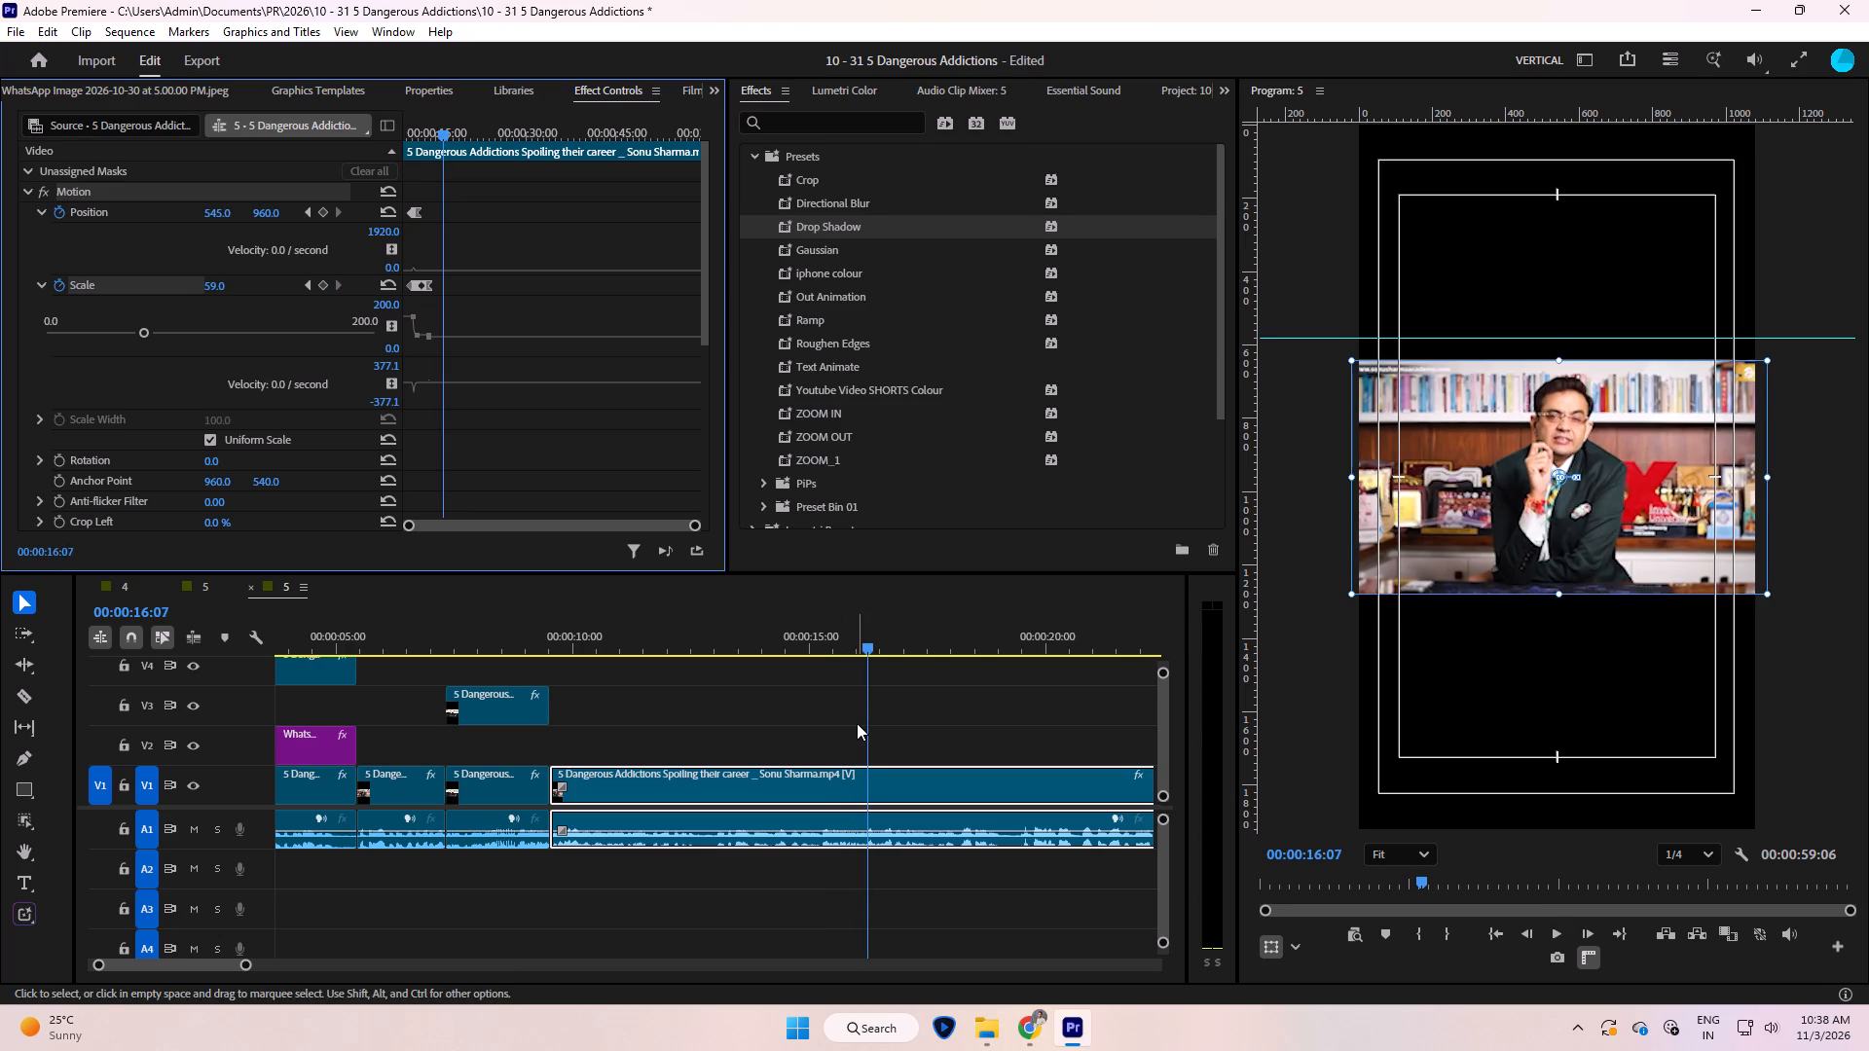
{"action": "key", "text": "Right"}
{"action": "key", "text": "Right"}
{"action": "key", "text": "Right"}
{"action": "key", "text": "Right"}
{"action": "key", "text": "Right"}
{"action": "key", "text": "Right"}
{"action": "key", "text": "Left"}
{"action": "key", "text": "Left"}
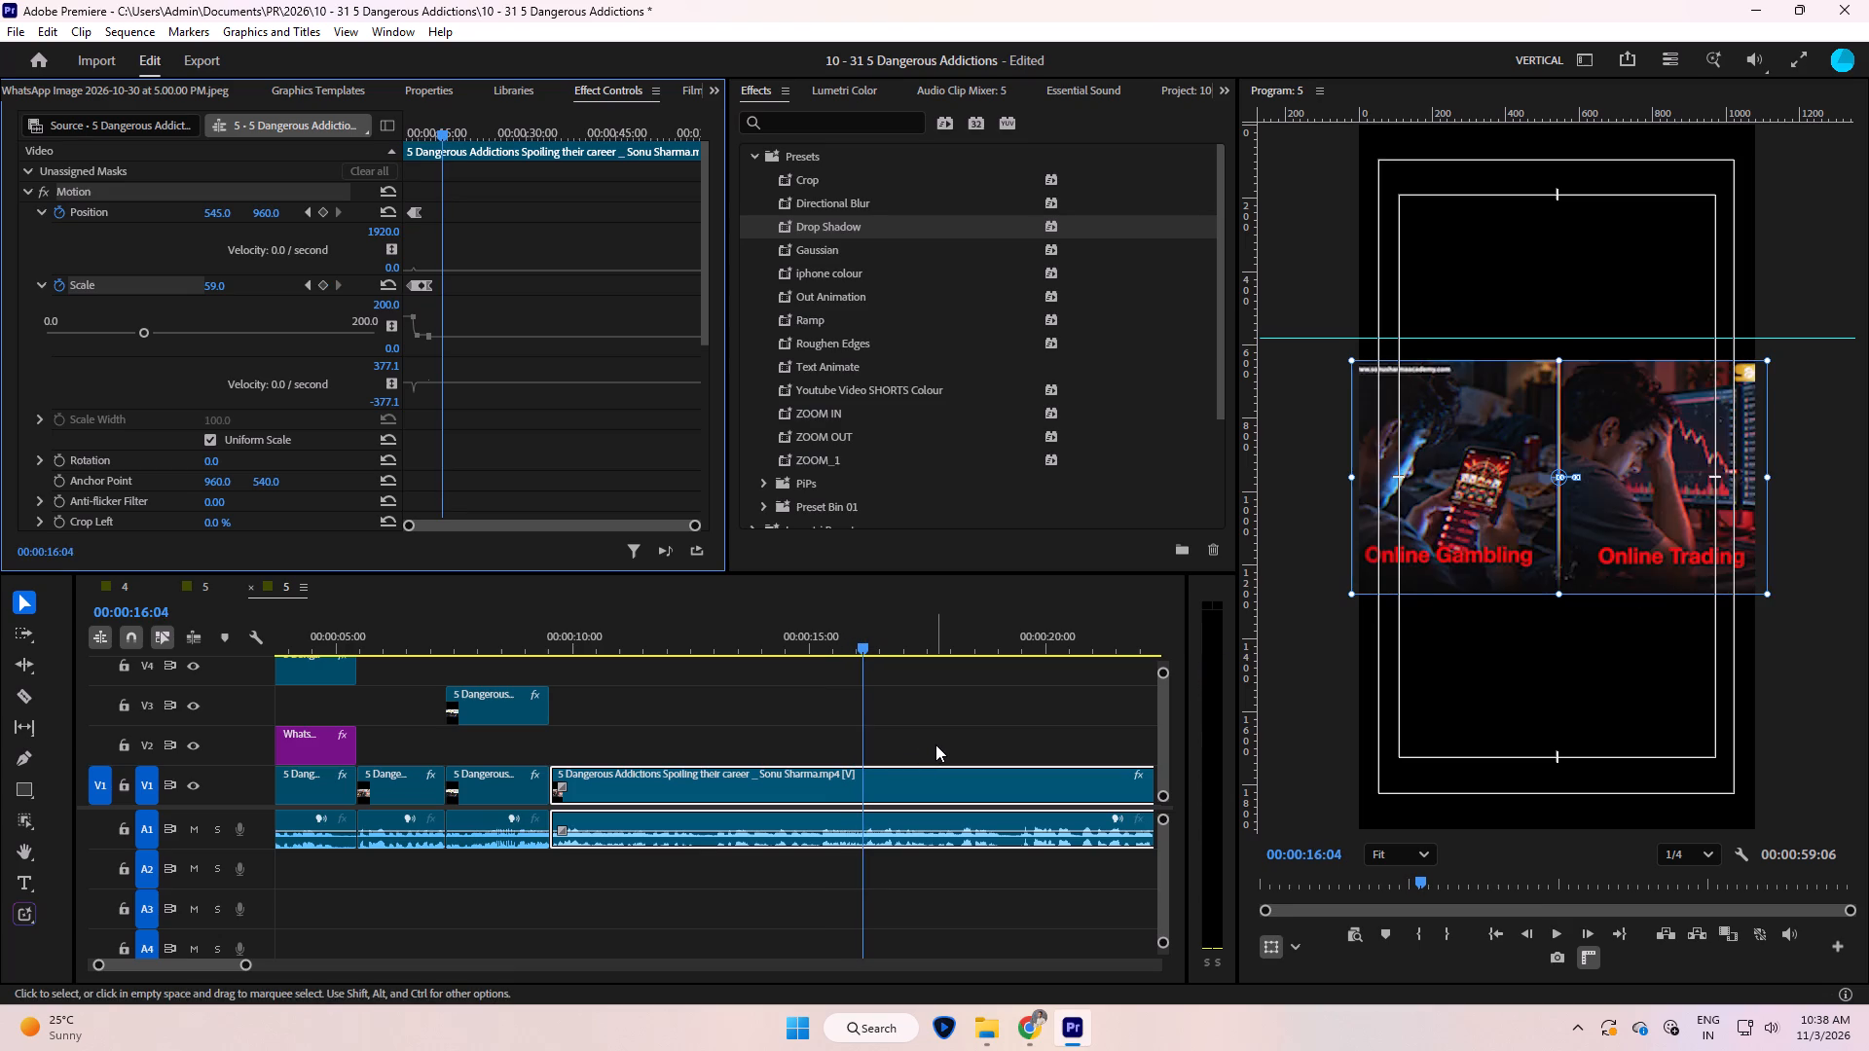
{"action": "key", "text": "Right"}
{"action": "left_click", "coordinate": [935, 744]}
{"action": "key", "text": "l"}
Save the project and nest the section holding the Times of India and gambling graphic shots, keeping the default name.
{"action": "left_click", "coordinate": [729, 623]}
{"action": "left_click", "coordinate": [723, 776]}
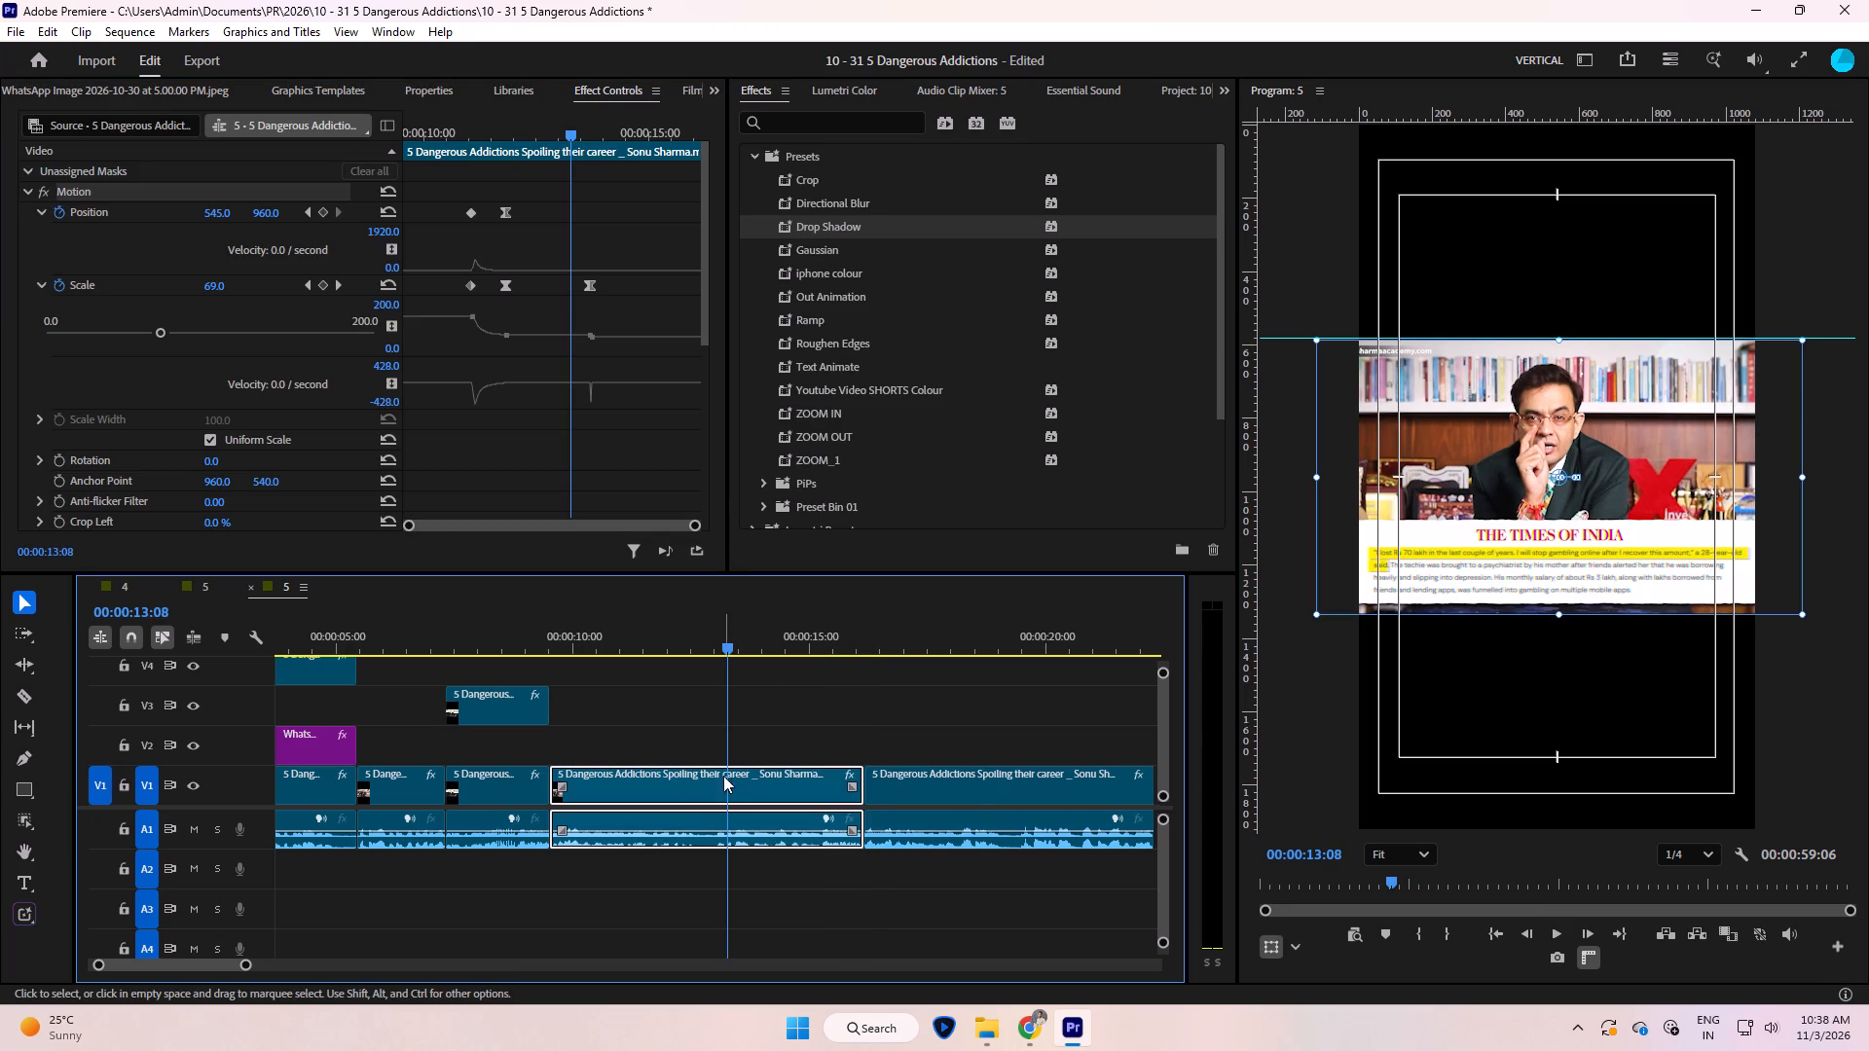
{"action": "key", "text": "e"}
{"action": "key", "text": "ctrl+s"}
{"action": "right_click", "coordinate": [722, 778]}
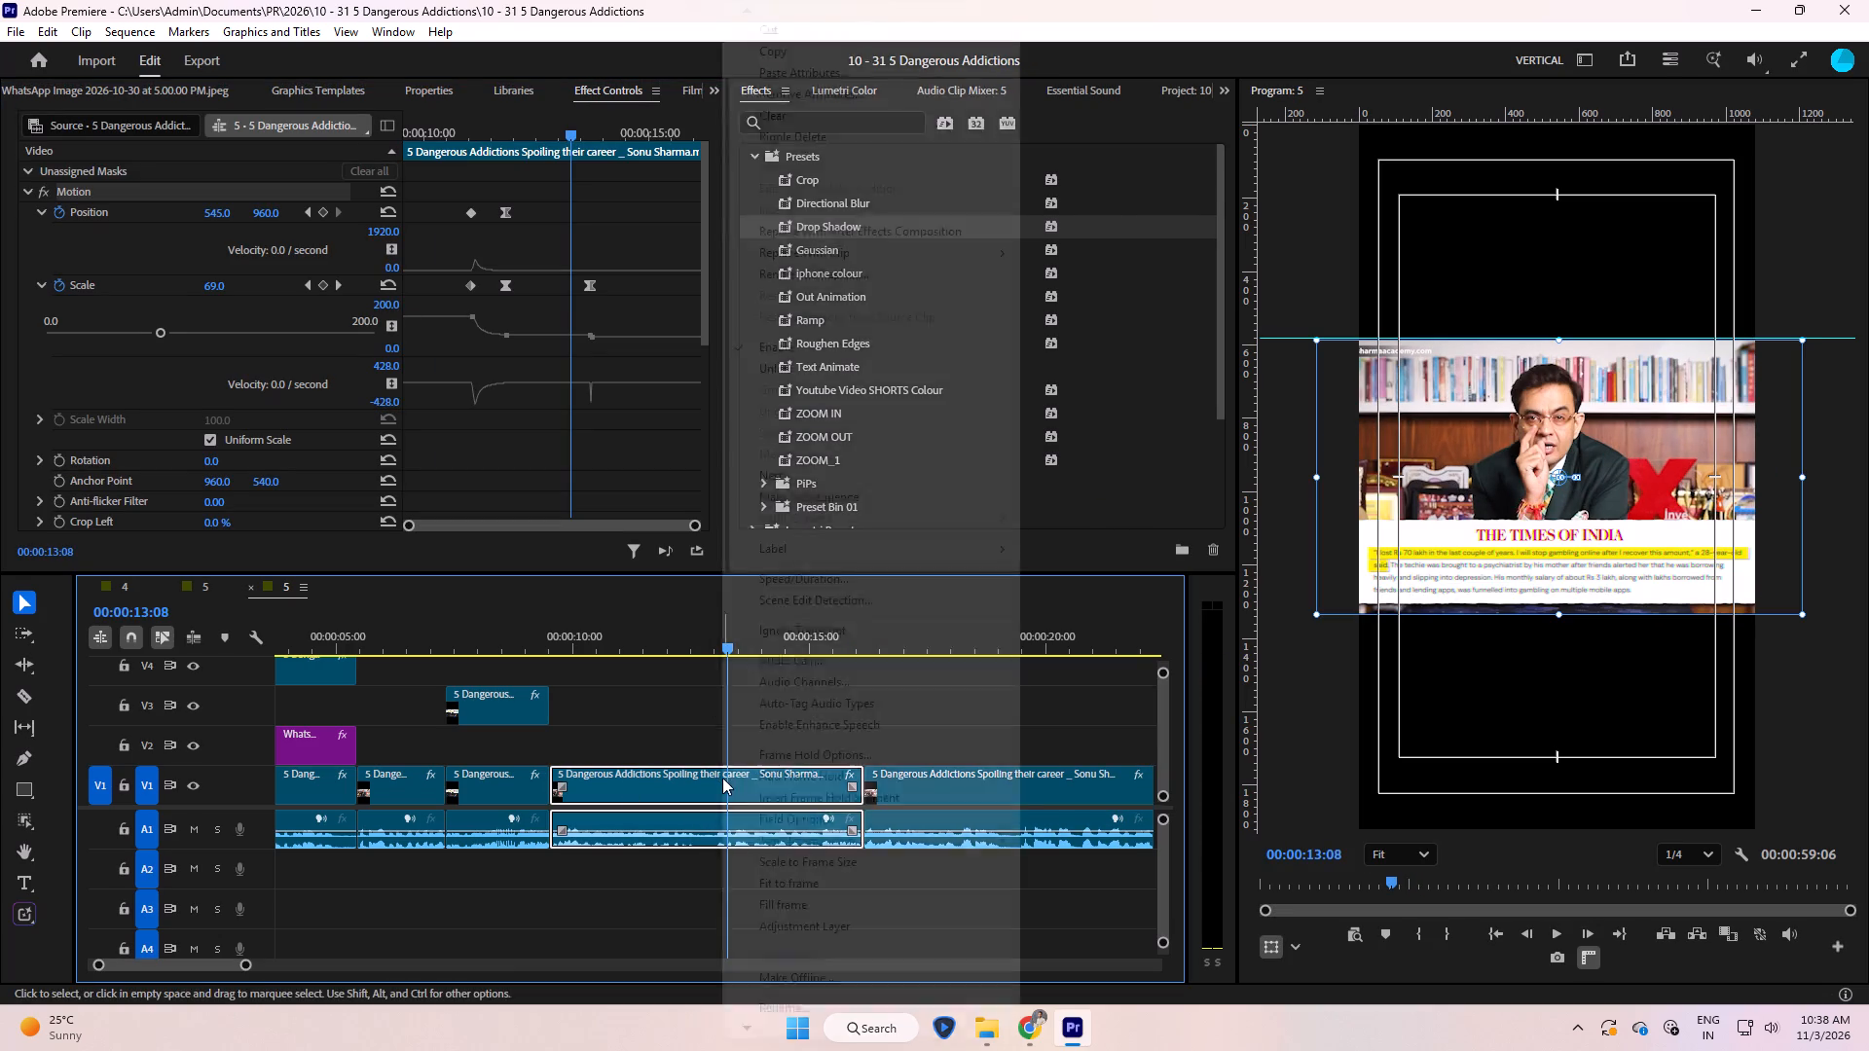
{"action": "left_click", "coordinate": [774, 470]}
{"action": "key", "text": "Return"}
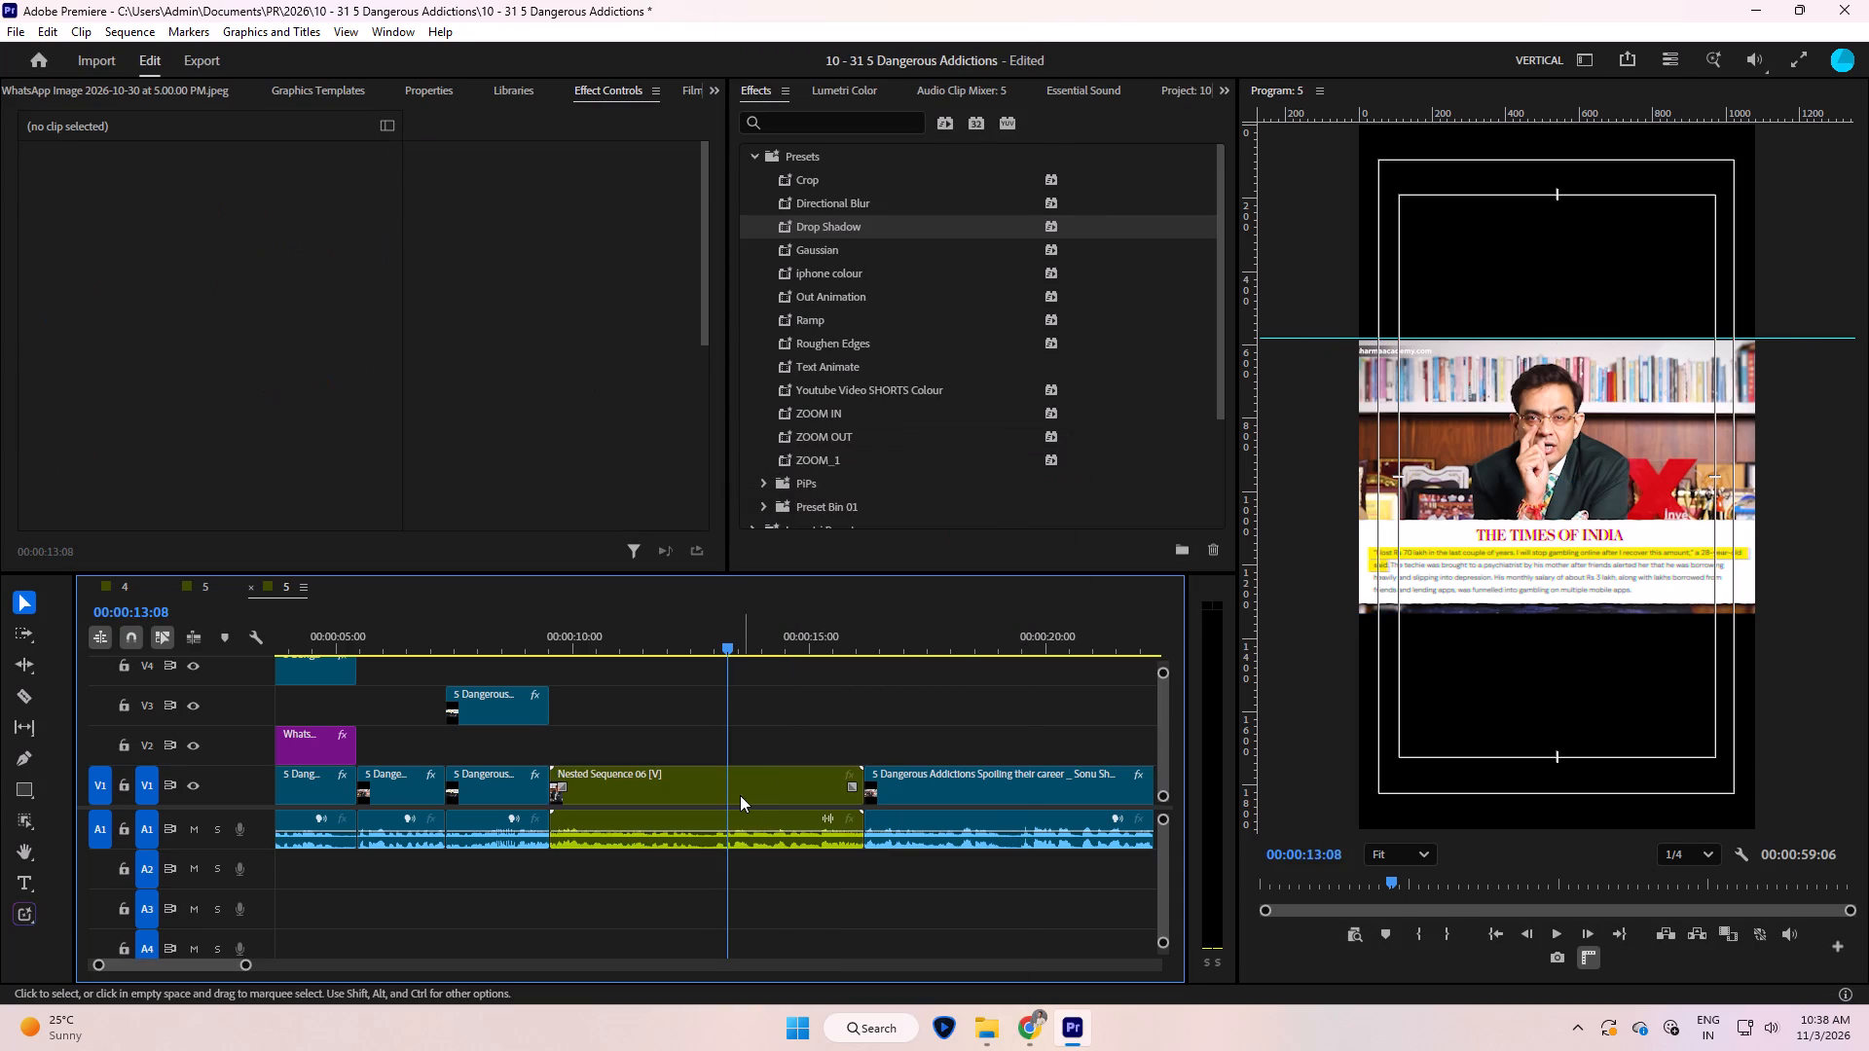
Copy the blurred background clip on V1 just before the nested section.
{"action": "left_click", "coordinate": [740, 795]}
{"action": "right_click", "coordinate": [496, 790]}
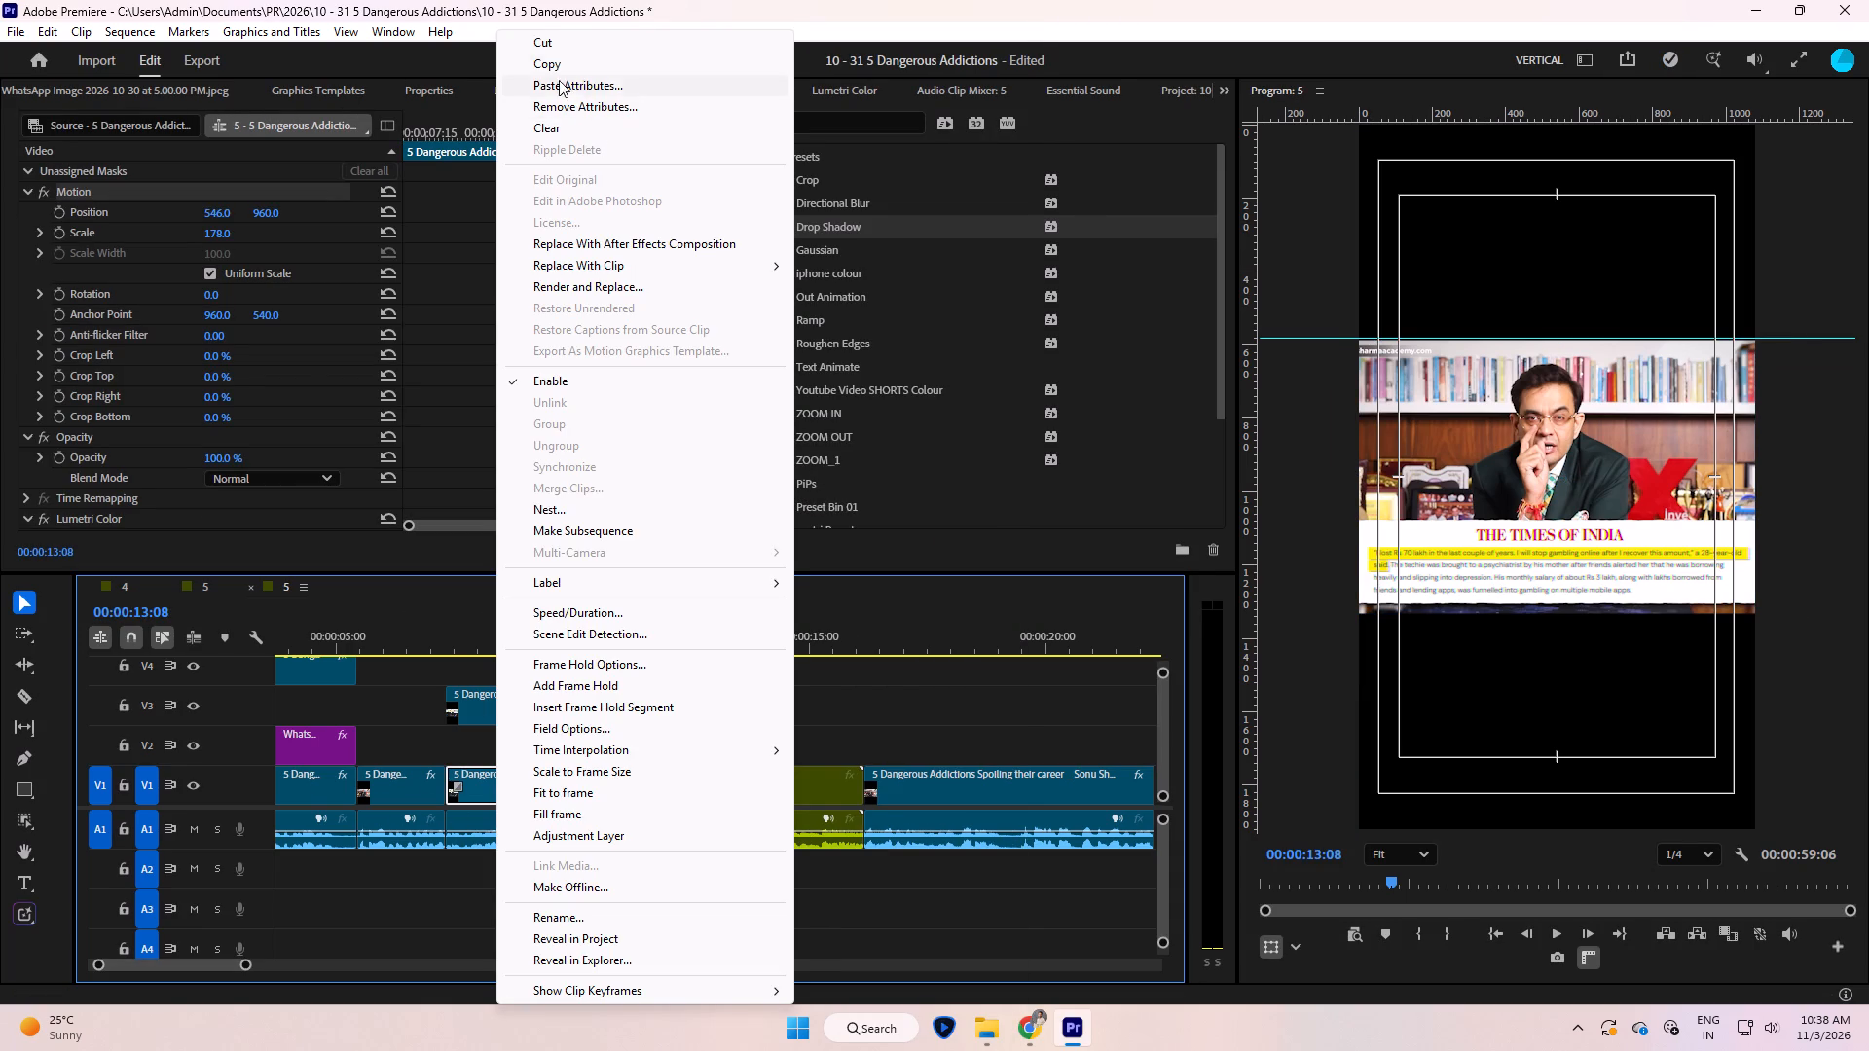
{"action": "left_click", "coordinate": [548, 63]}
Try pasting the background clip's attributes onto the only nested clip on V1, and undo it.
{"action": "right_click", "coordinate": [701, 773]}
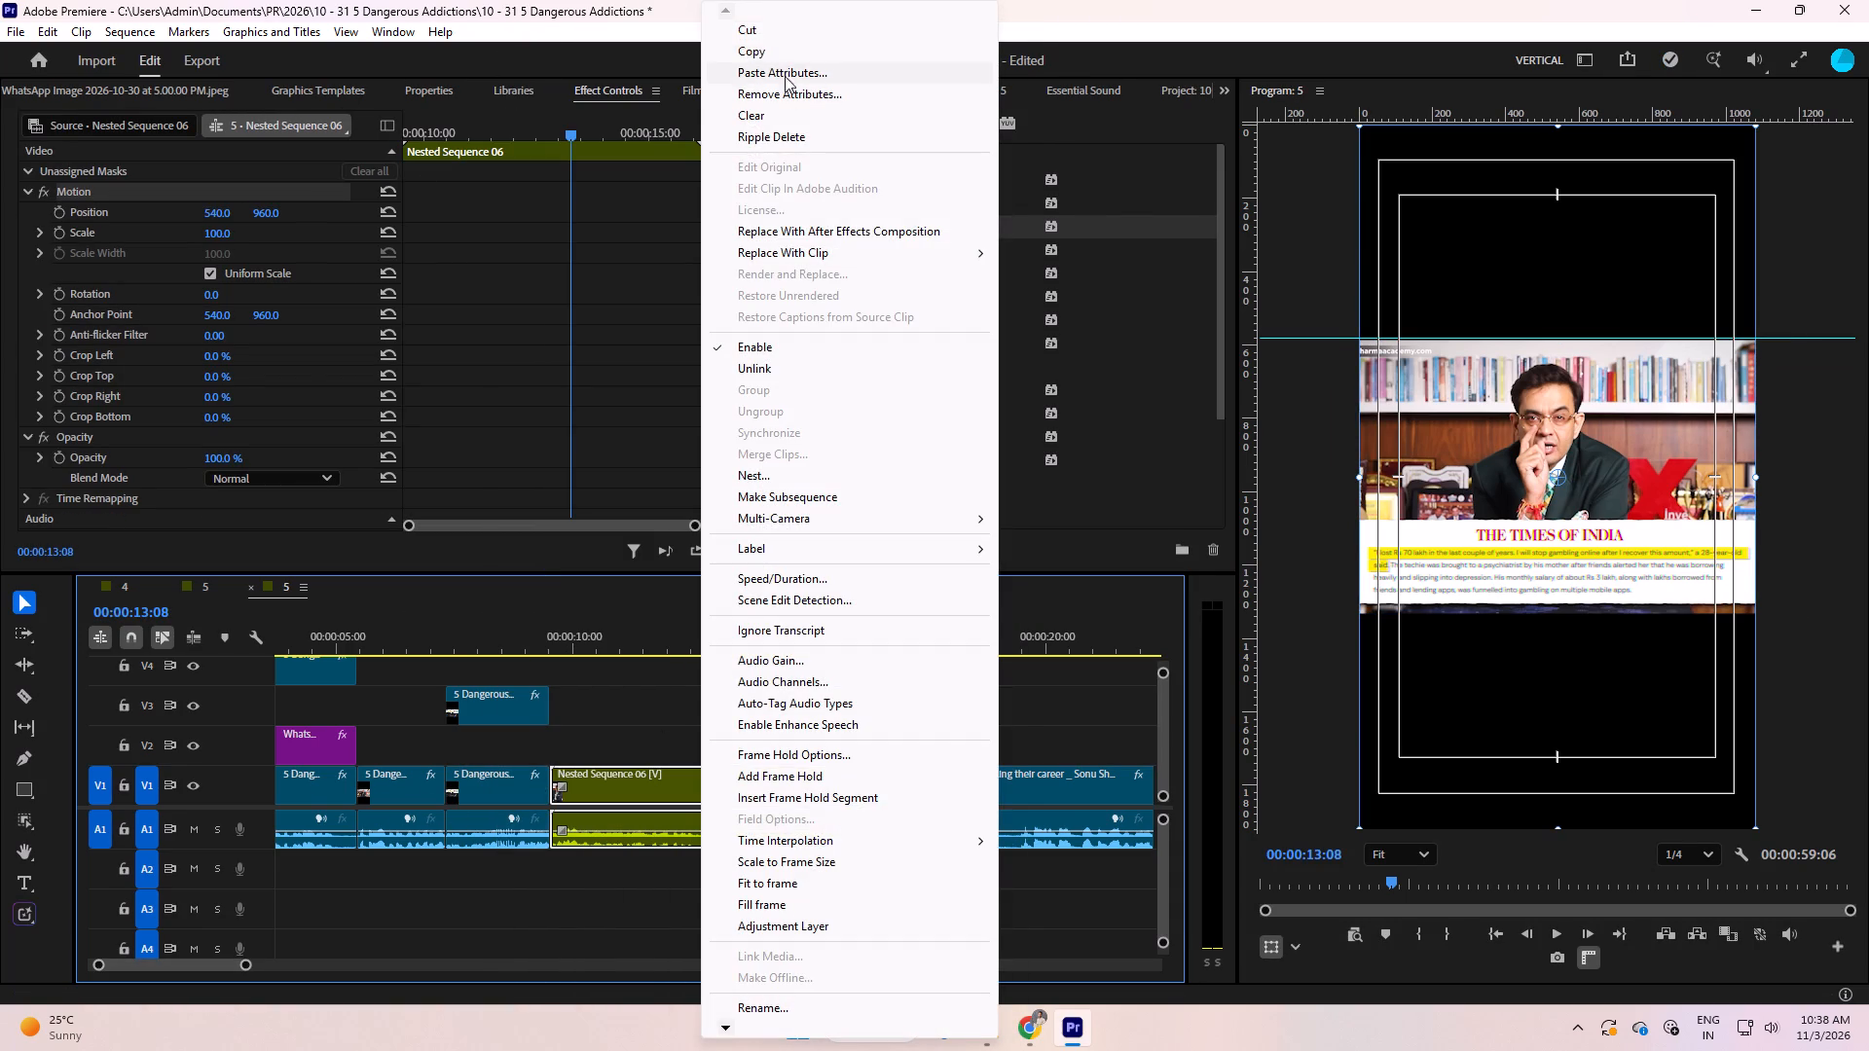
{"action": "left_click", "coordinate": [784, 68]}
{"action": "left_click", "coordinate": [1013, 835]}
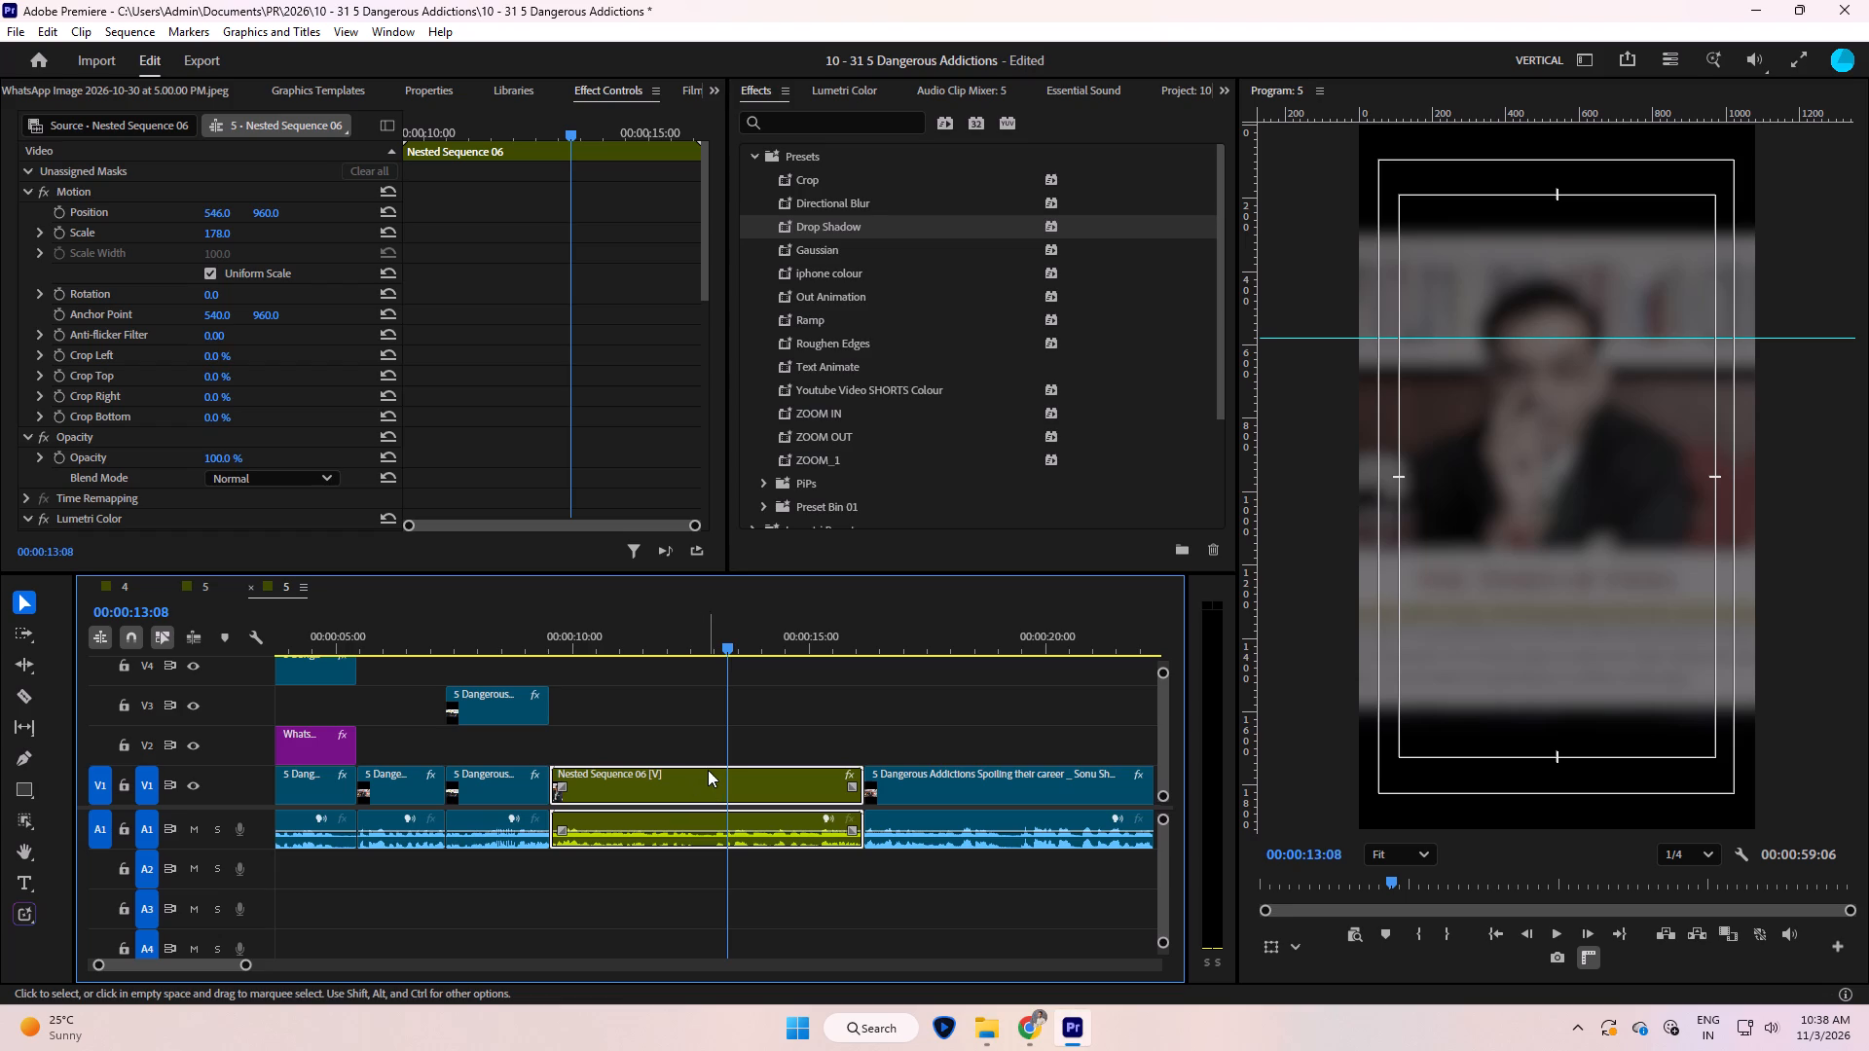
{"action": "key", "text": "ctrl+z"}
Duplicate the nested clip onto V2, directly above the original.
{"action": "left_click_drag", "start_coordinate": [700, 782], "coordinate": [698, 736], "text": "alt"}
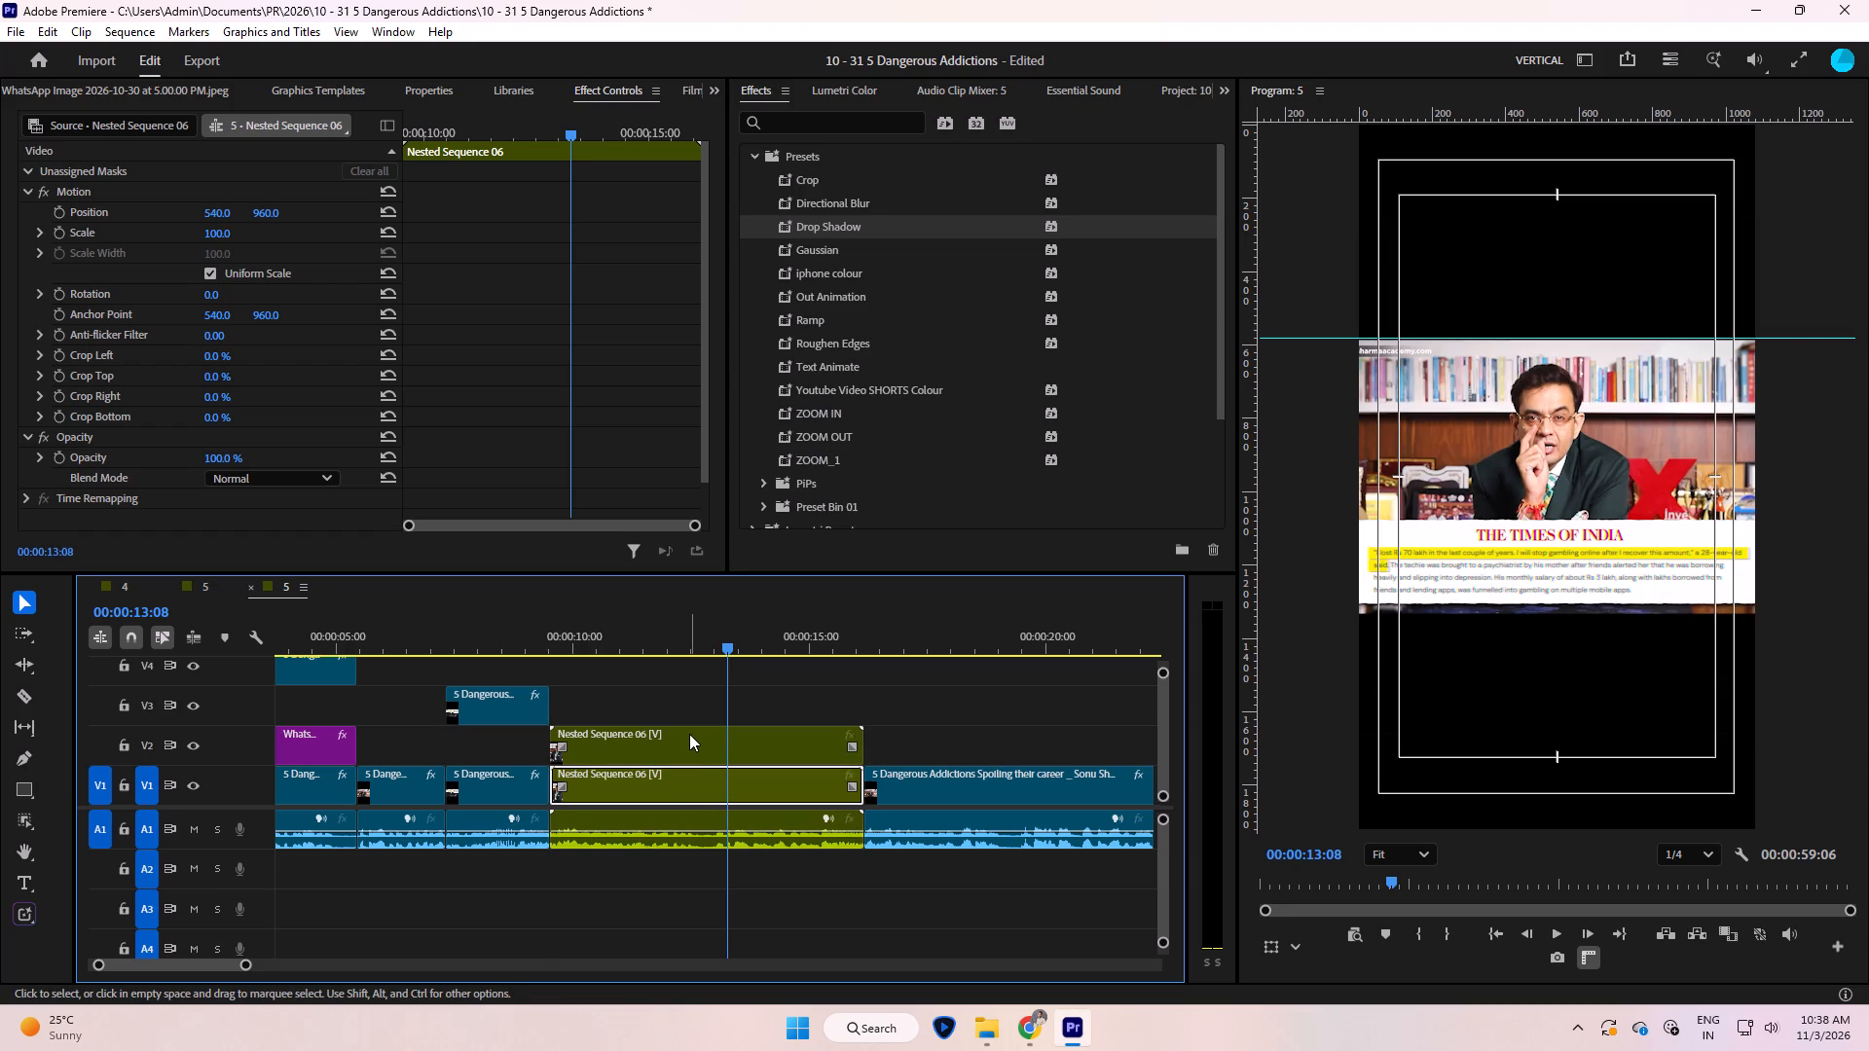
Paste the copied blurred background attributes onto the nested clip on V1.
{"action": "left_click", "coordinate": [704, 785]}
{"action": "right_click", "coordinate": [704, 785]}
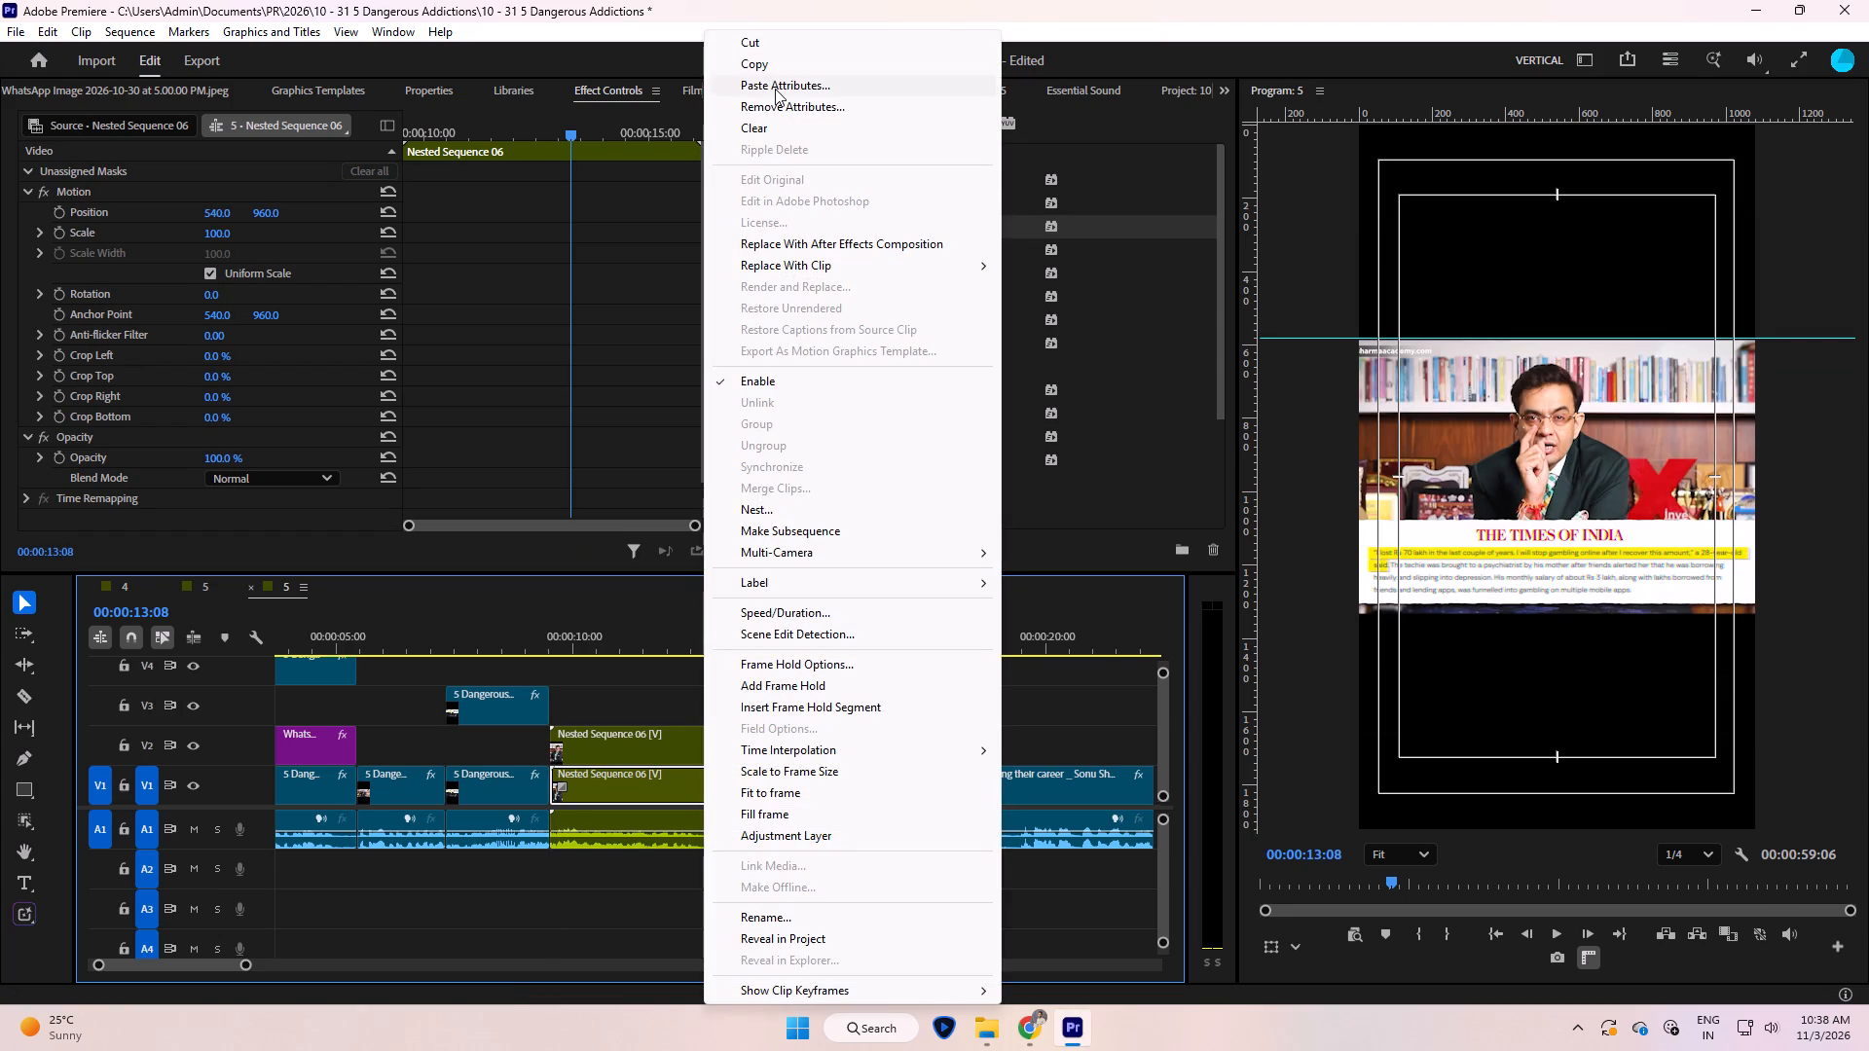
{"action": "left_click", "coordinate": [775, 89]}
{"action": "key", "text": "Return"}
{"action": "left_click", "coordinate": [722, 783]}
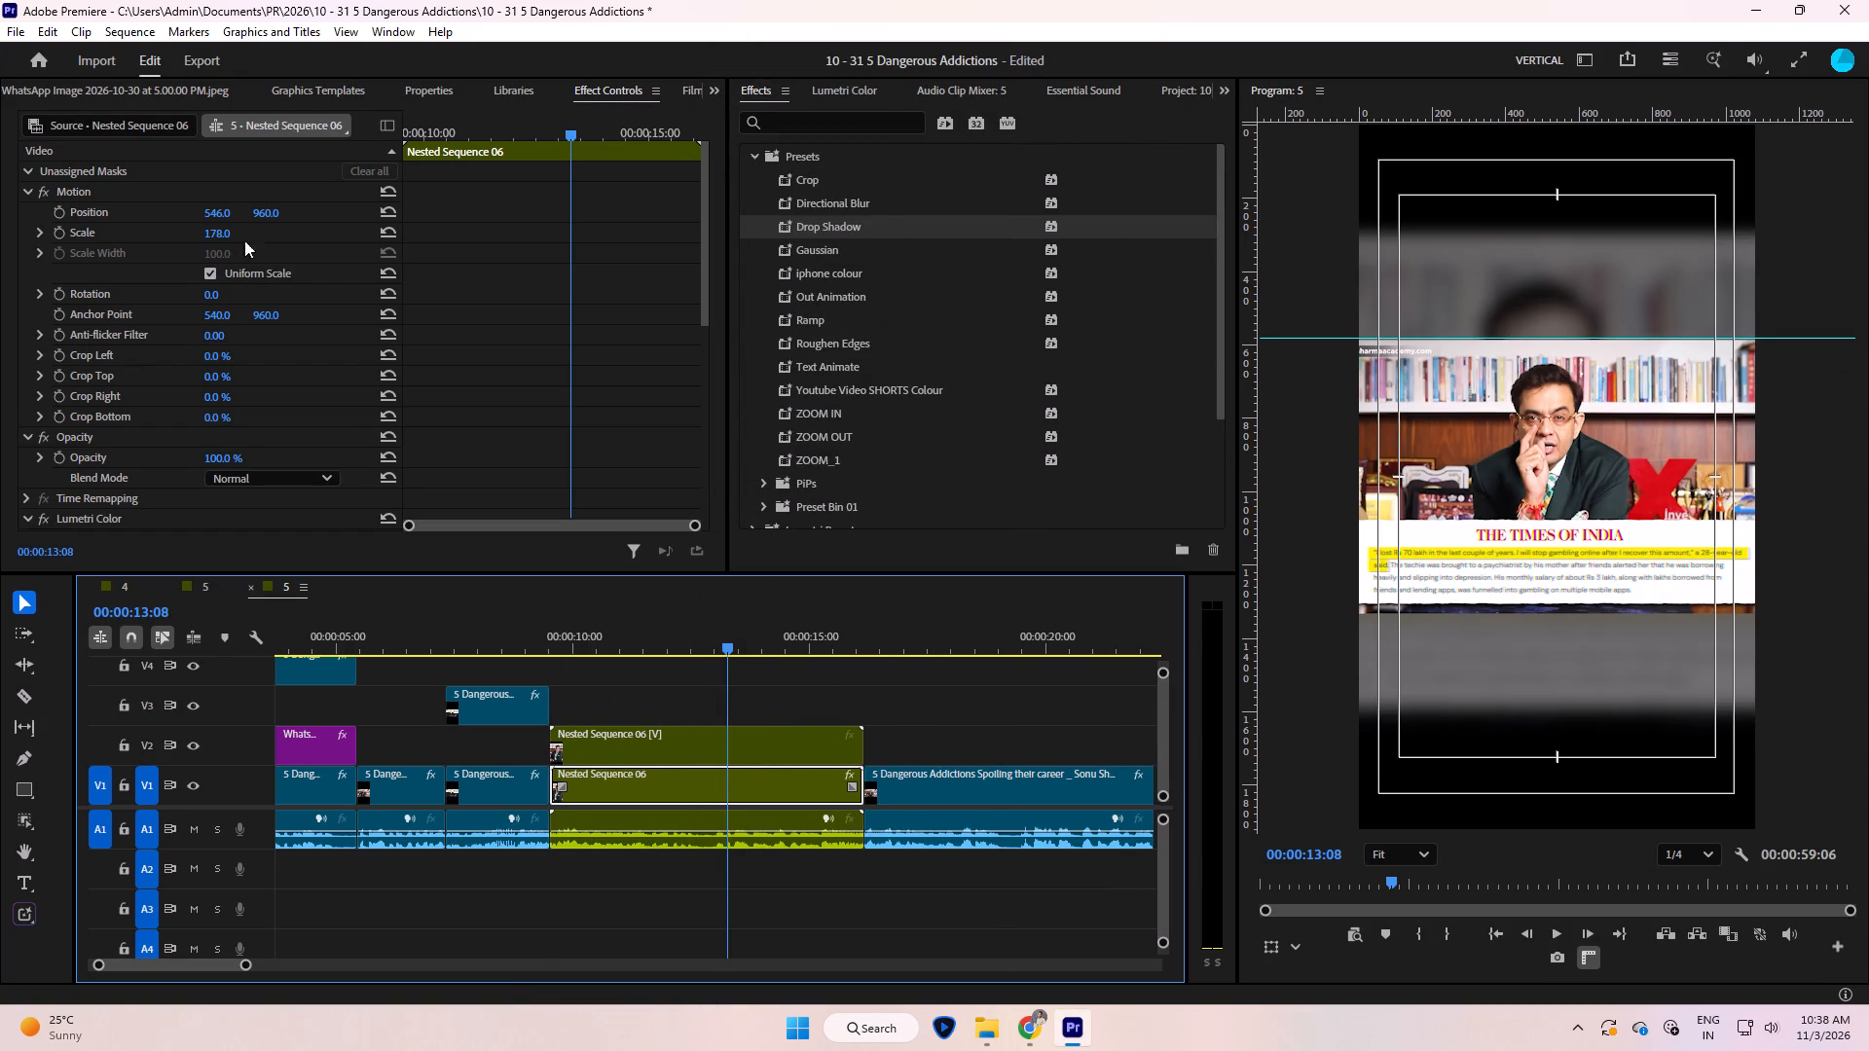
Scale the blurred nested background on V1 to 258 so it fills the vertical frame, and save the project.
{"action": "left_click_drag", "start_coordinate": [220, 237], "coordinate": [291, 225]}
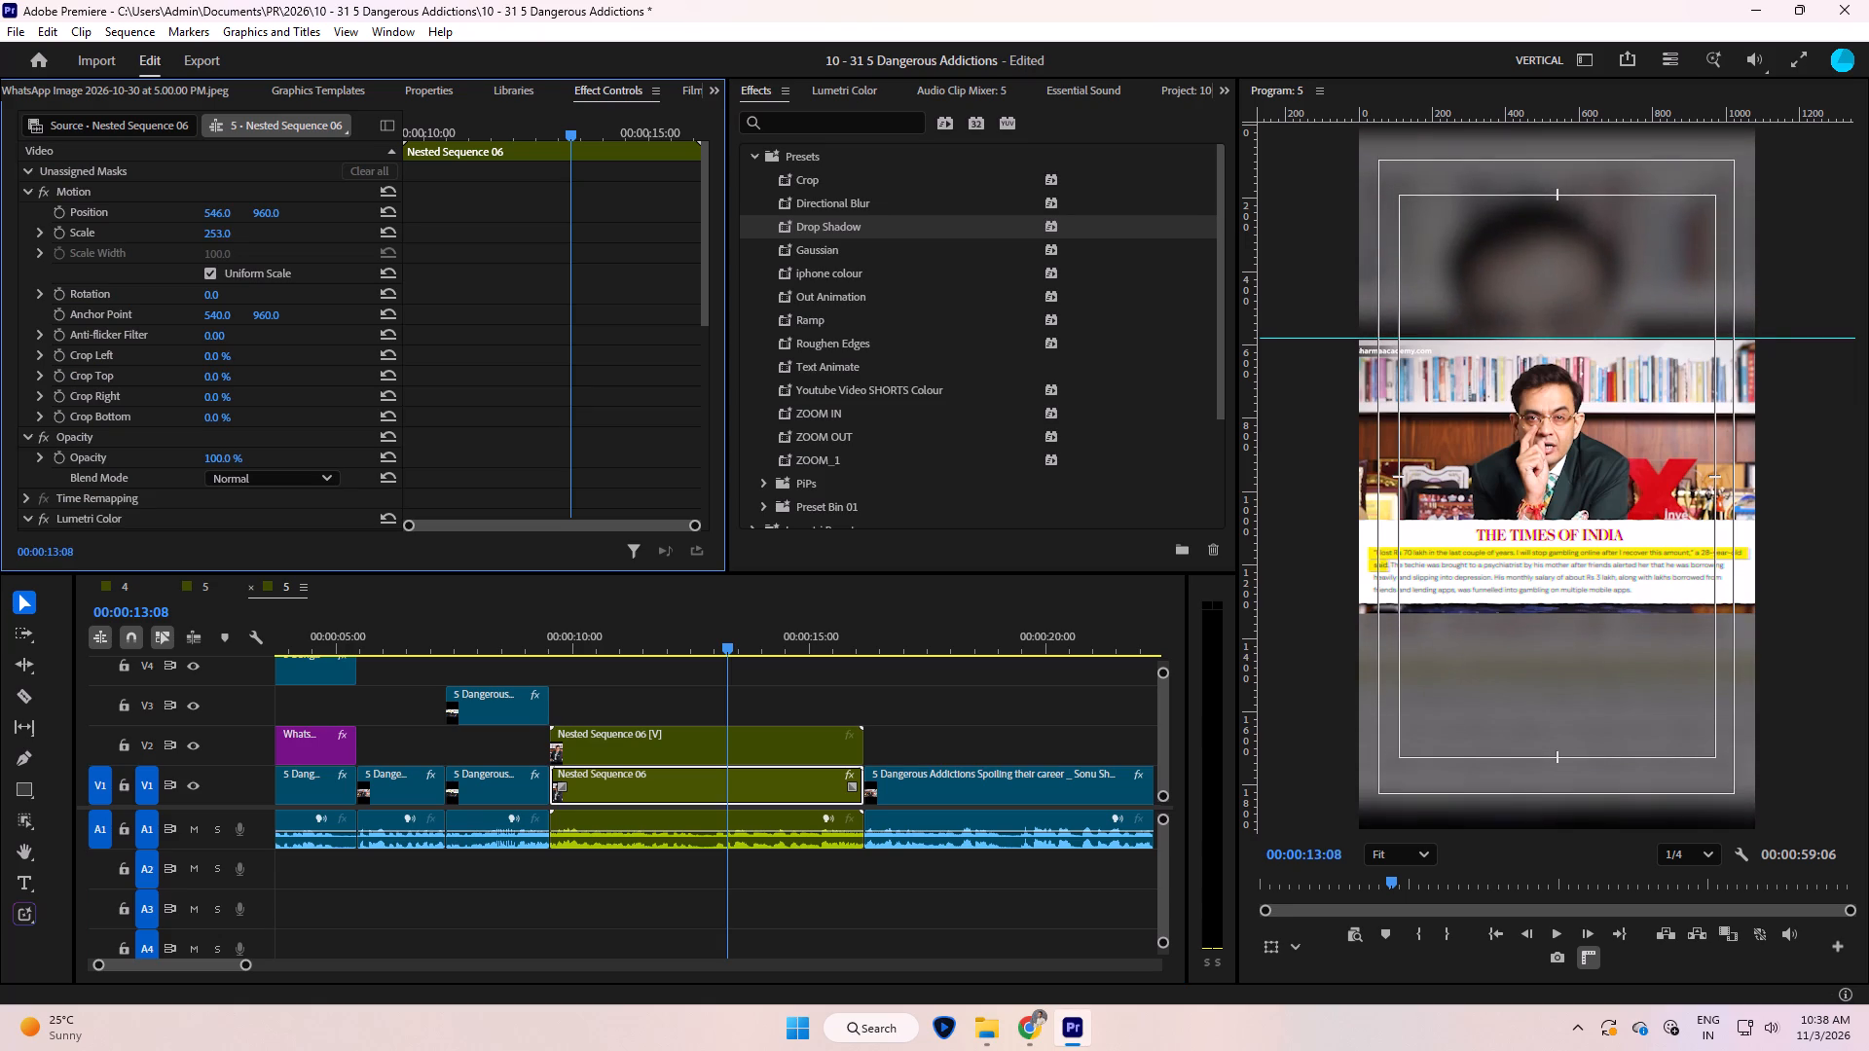
{"action": "left_click_drag", "start_coordinate": [291, 225], "coordinate": [296, 225]}
{"action": "key", "text": "ctrl+s"}
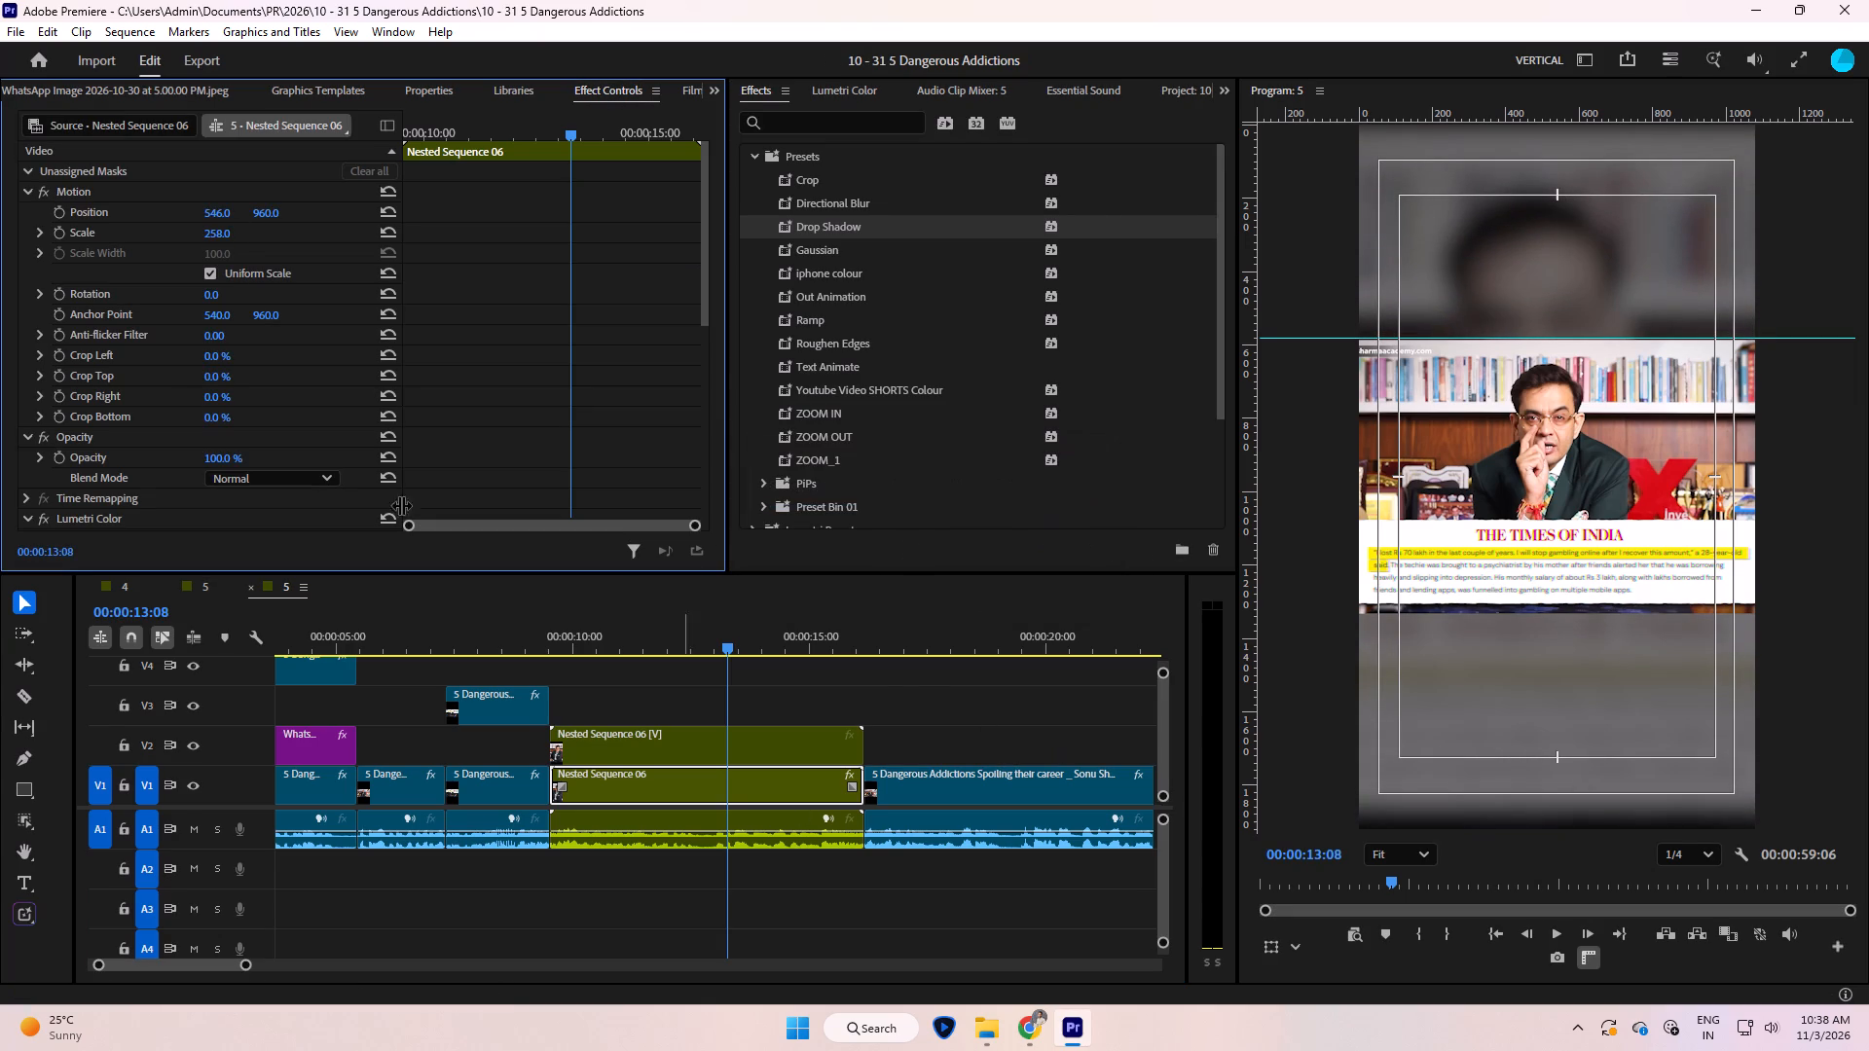
{"action": "left_click", "coordinate": [278, 214]}
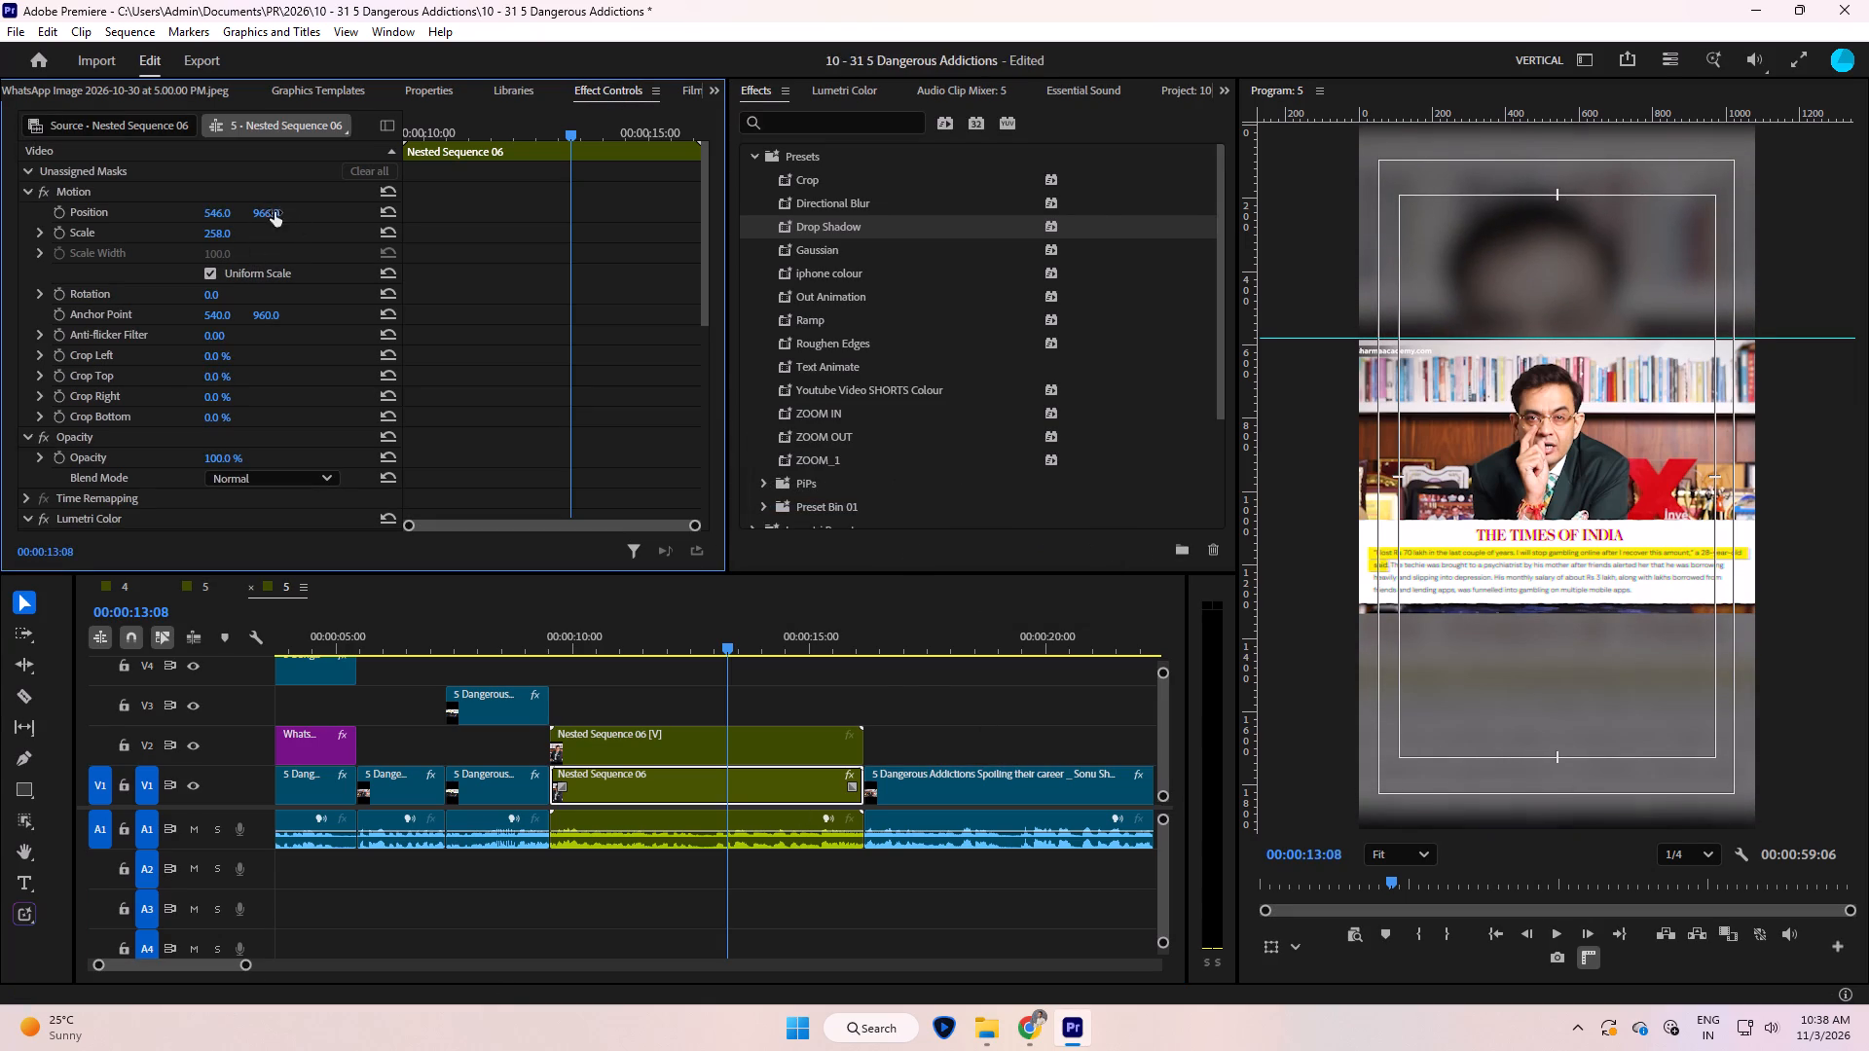
{"action": "key", "text": "ctrl+s"}
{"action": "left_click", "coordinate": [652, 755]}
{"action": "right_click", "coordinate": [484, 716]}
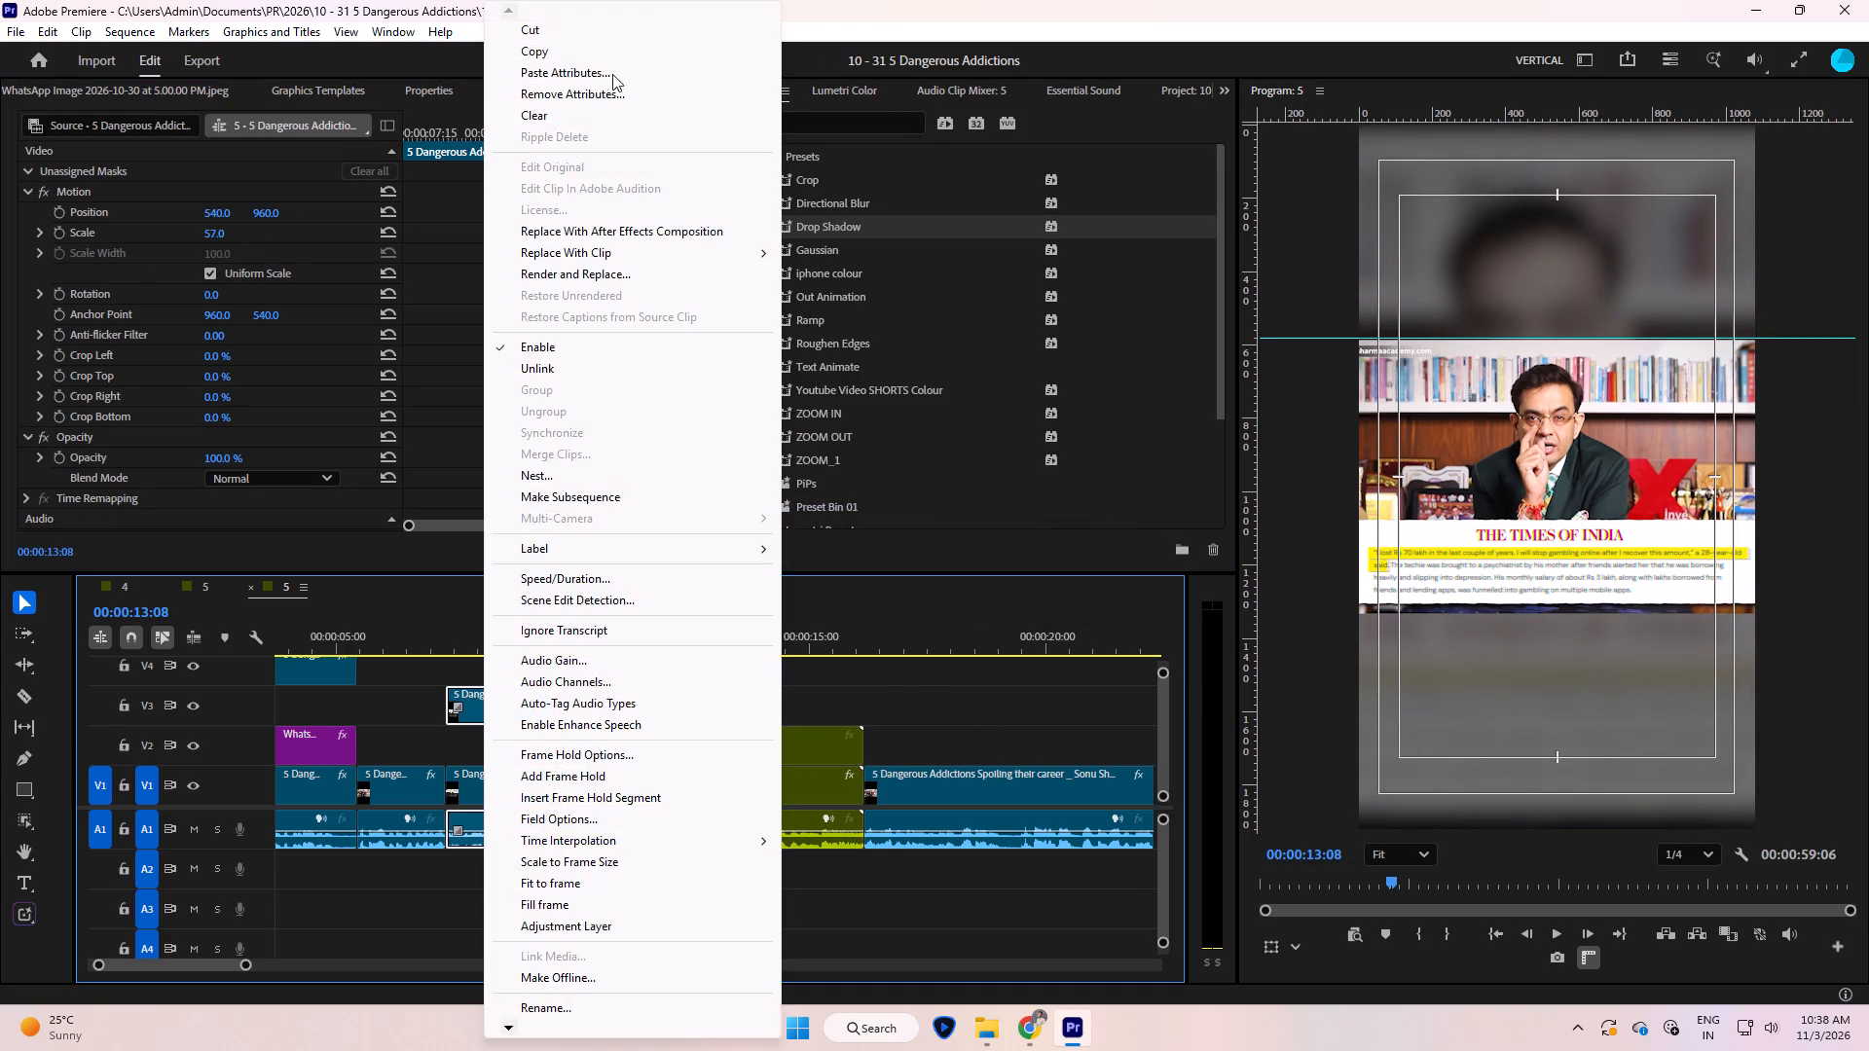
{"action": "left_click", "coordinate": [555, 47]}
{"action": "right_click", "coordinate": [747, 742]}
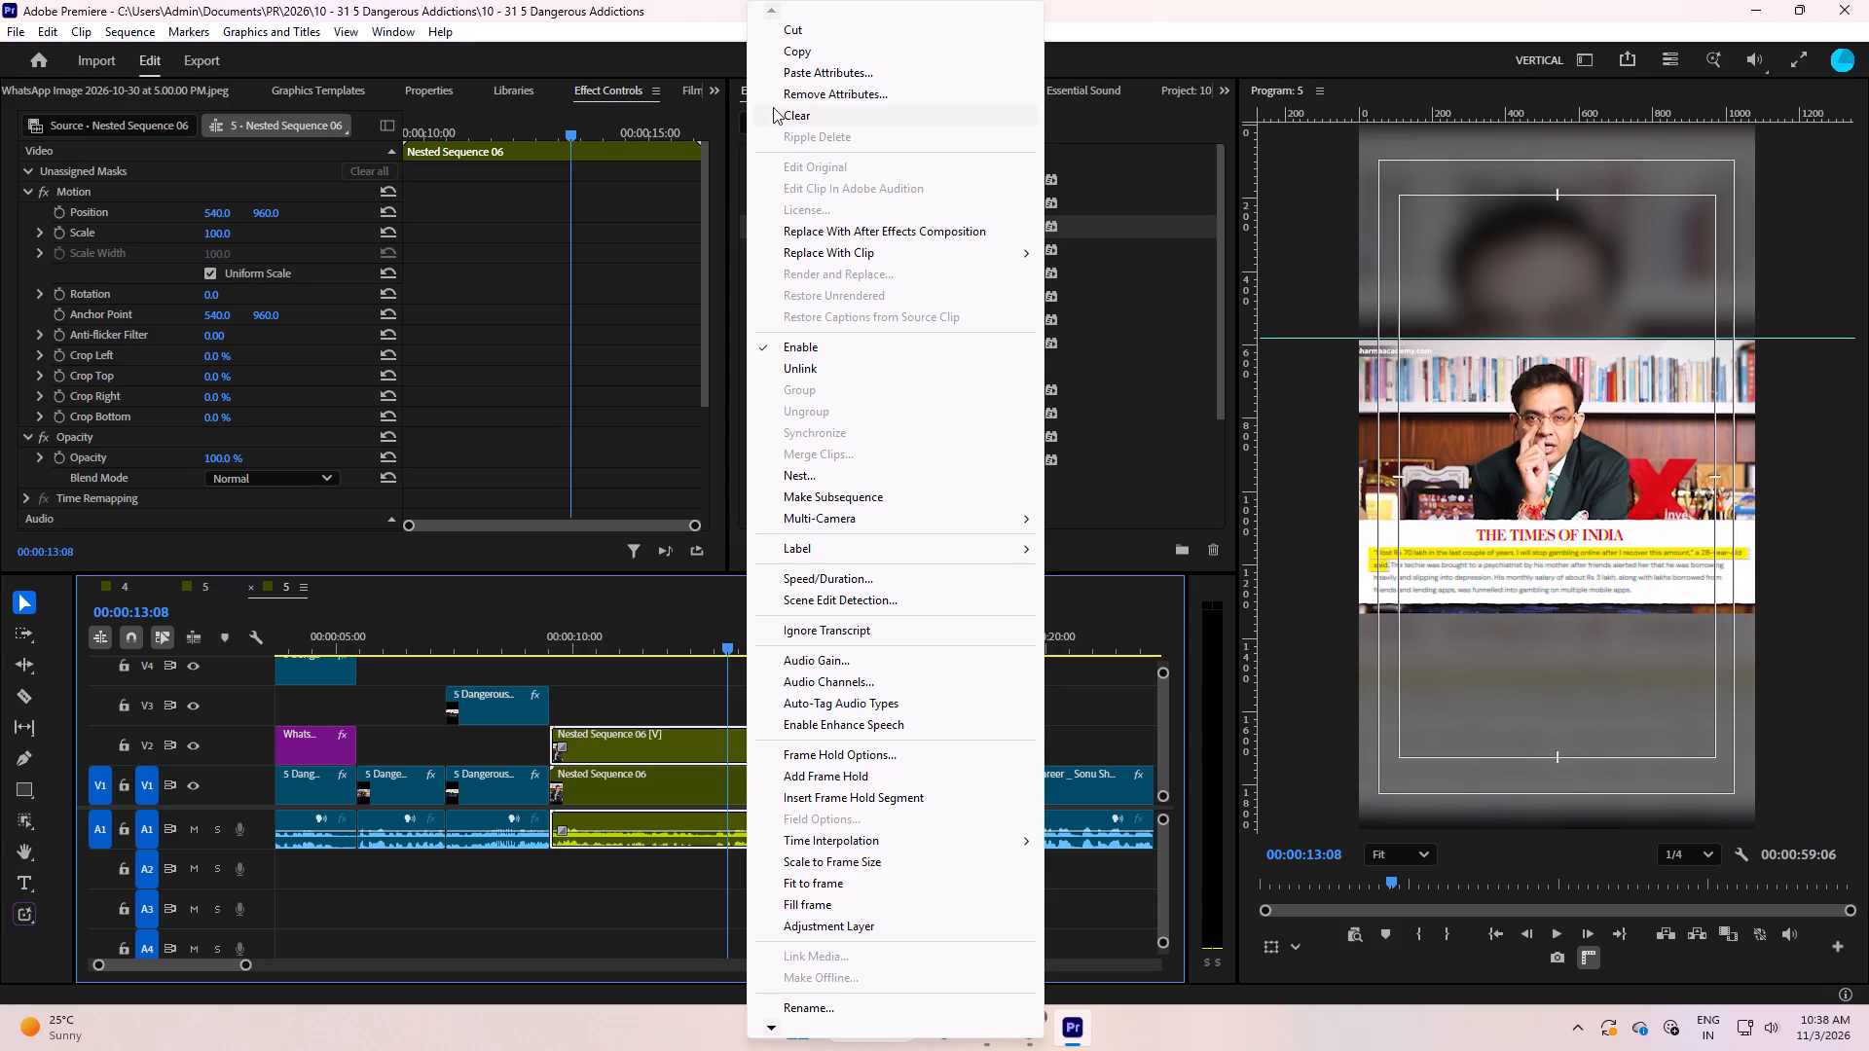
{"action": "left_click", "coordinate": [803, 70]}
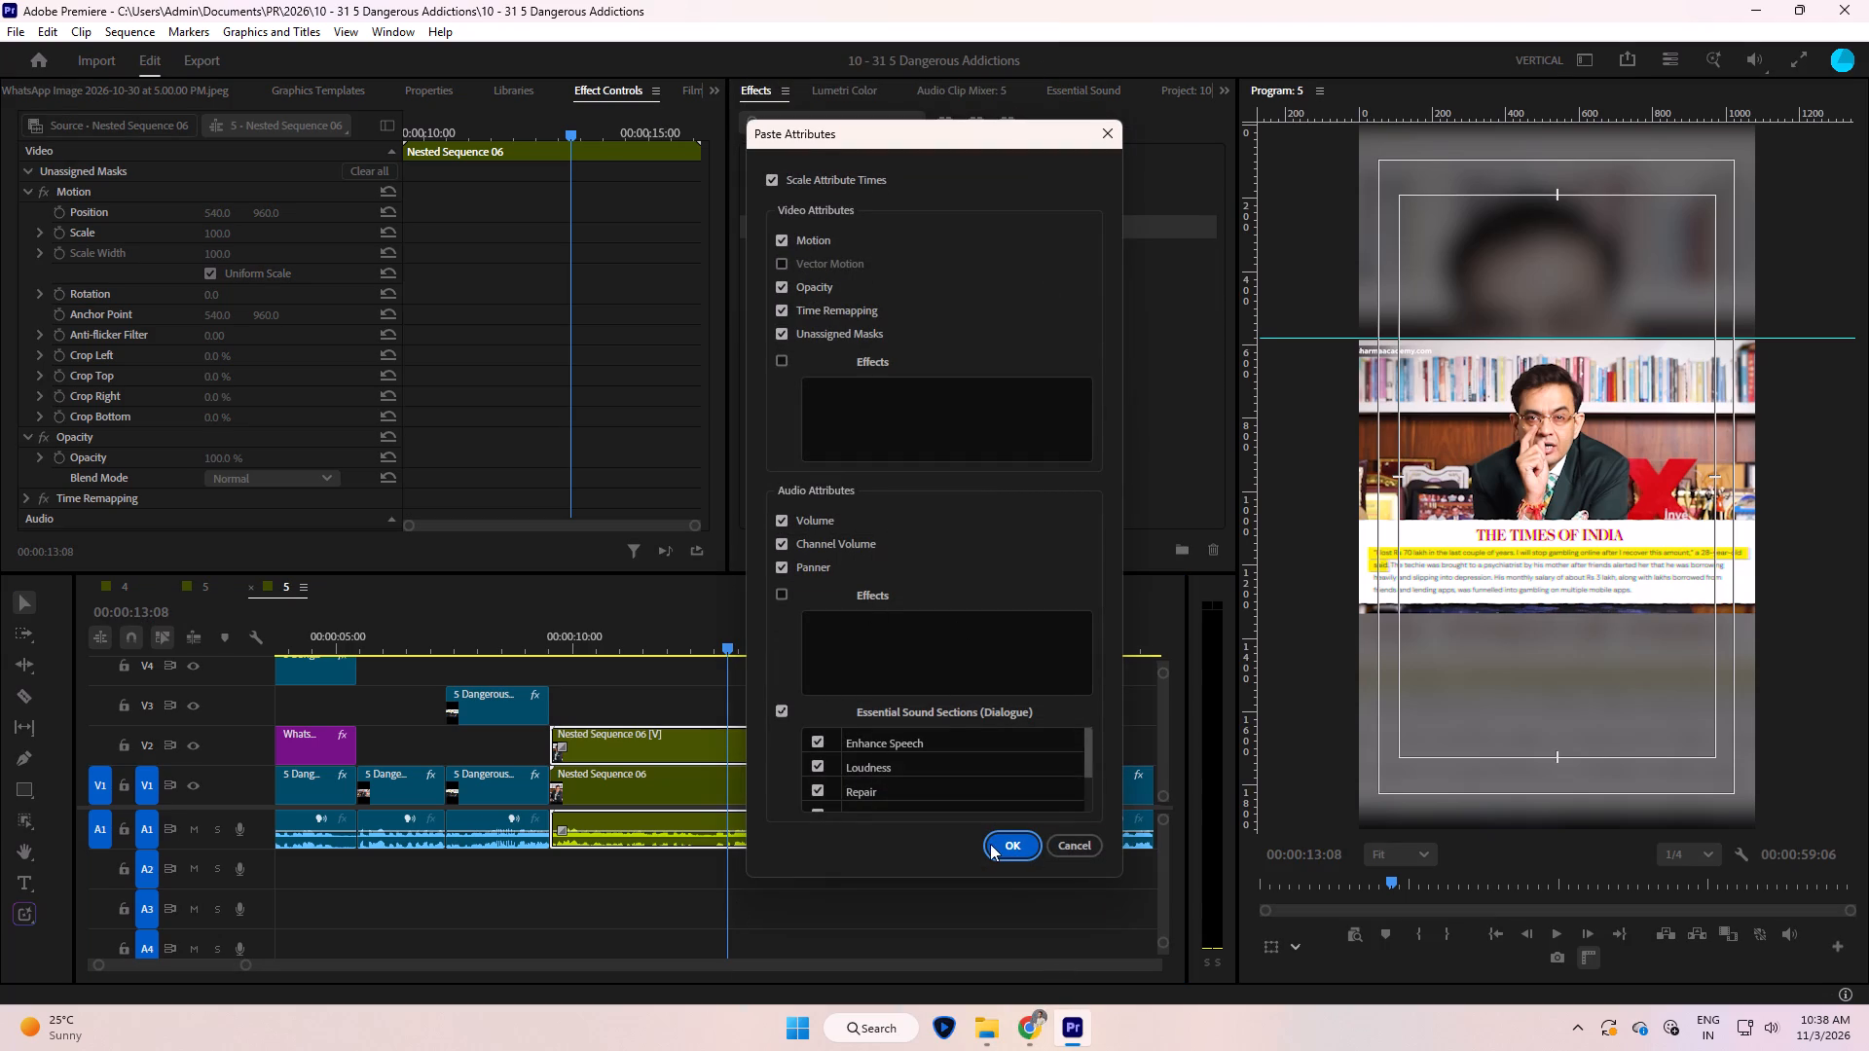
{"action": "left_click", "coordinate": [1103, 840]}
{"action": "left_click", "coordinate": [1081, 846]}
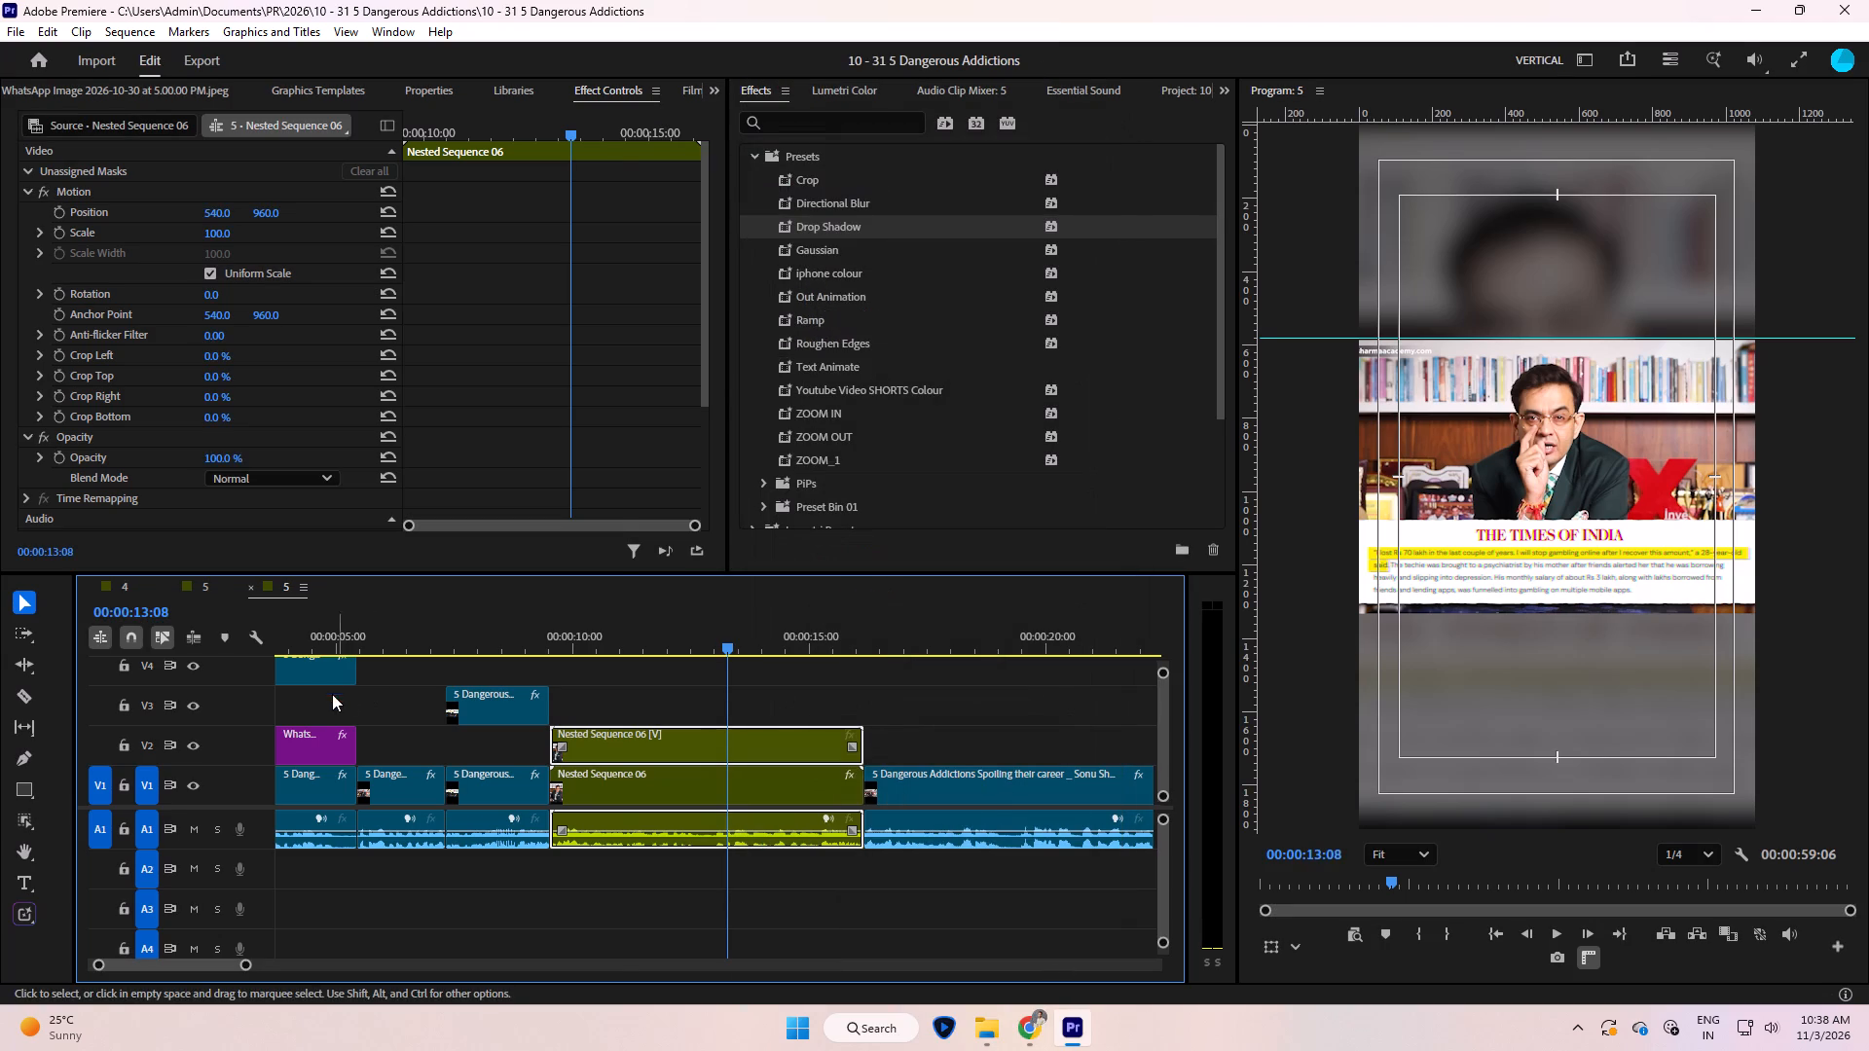
Copy the V4 headline clip's attributes, including both Drop Shadow effects, onto the nested clip on V2.
{"action": "right_click", "coordinate": [325, 677]}
{"action": "left_click", "coordinate": [384, 72]}
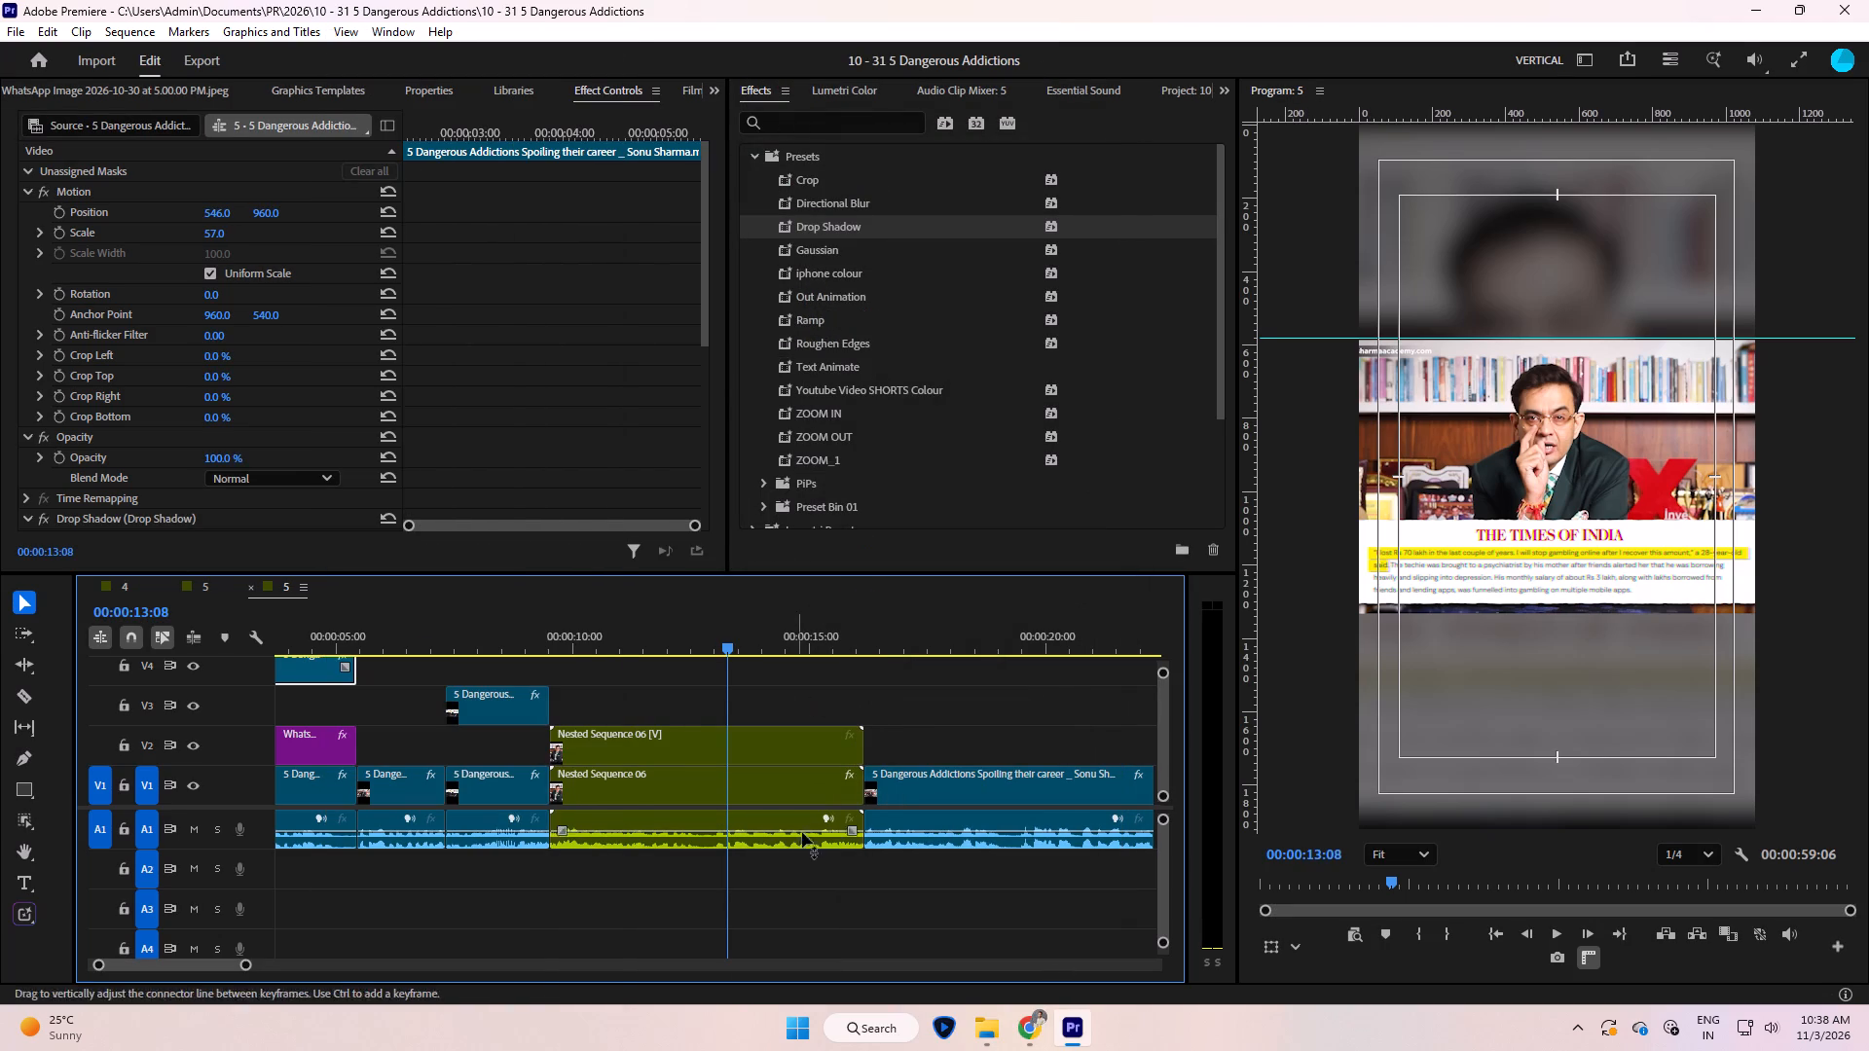
{"action": "right_click", "coordinate": [773, 739]}
{"action": "left_click", "coordinate": [831, 77]}
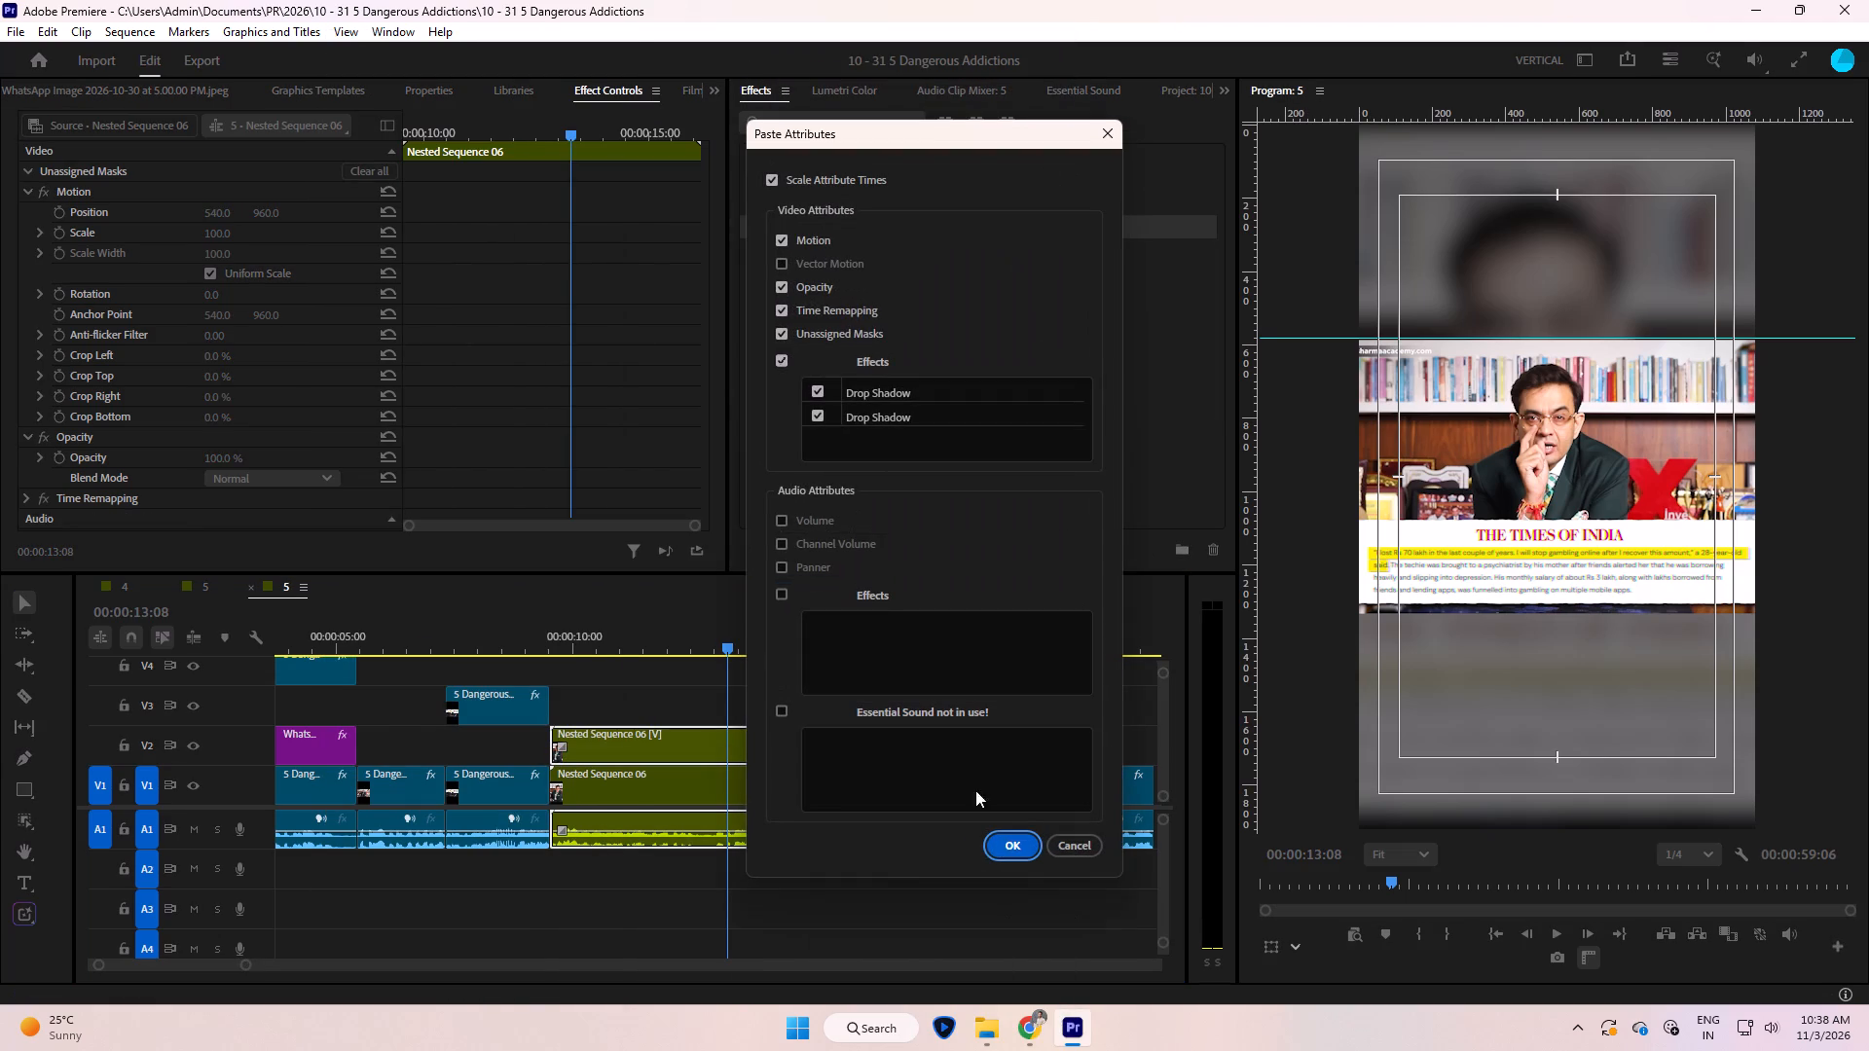
{"action": "left_click", "coordinate": [1008, 853]}
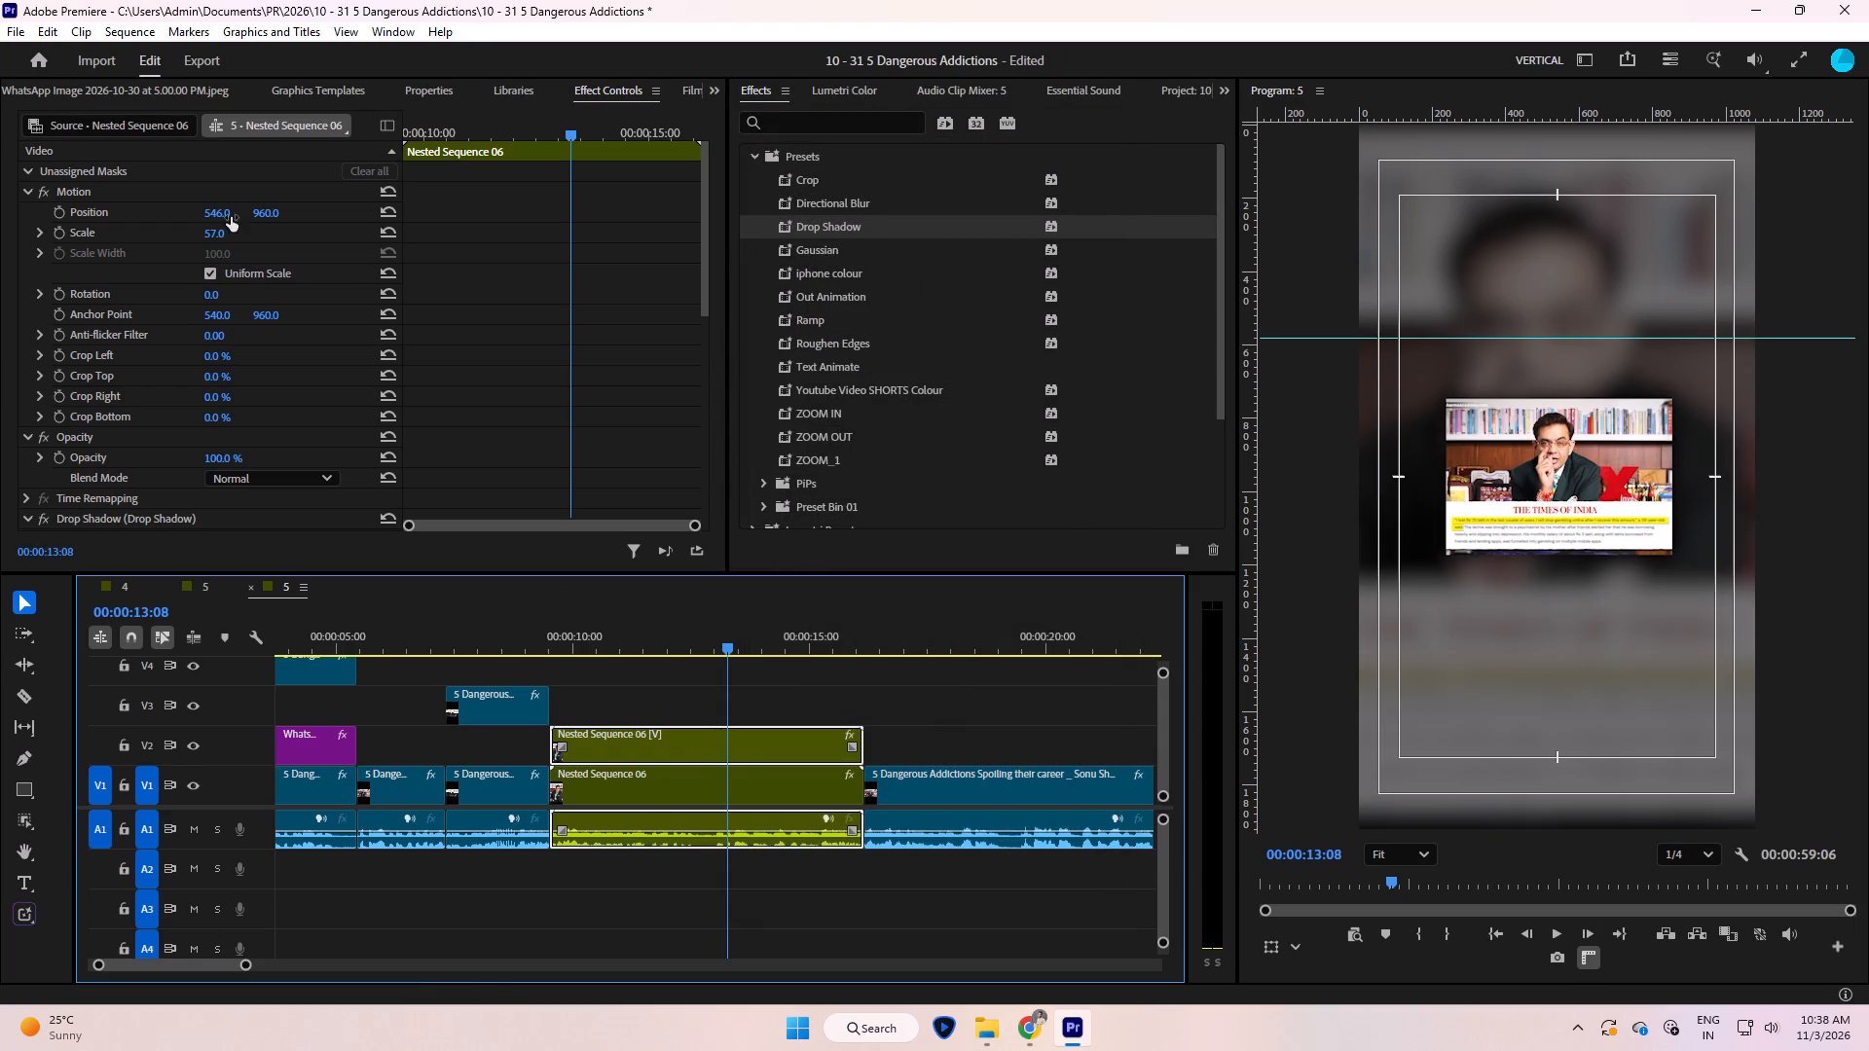
Set the scale of the nested clip on V2 to 101.
{"action": "left_click_drag", "start_coordinate": [217, 235], "coordinate": [258, 232]}
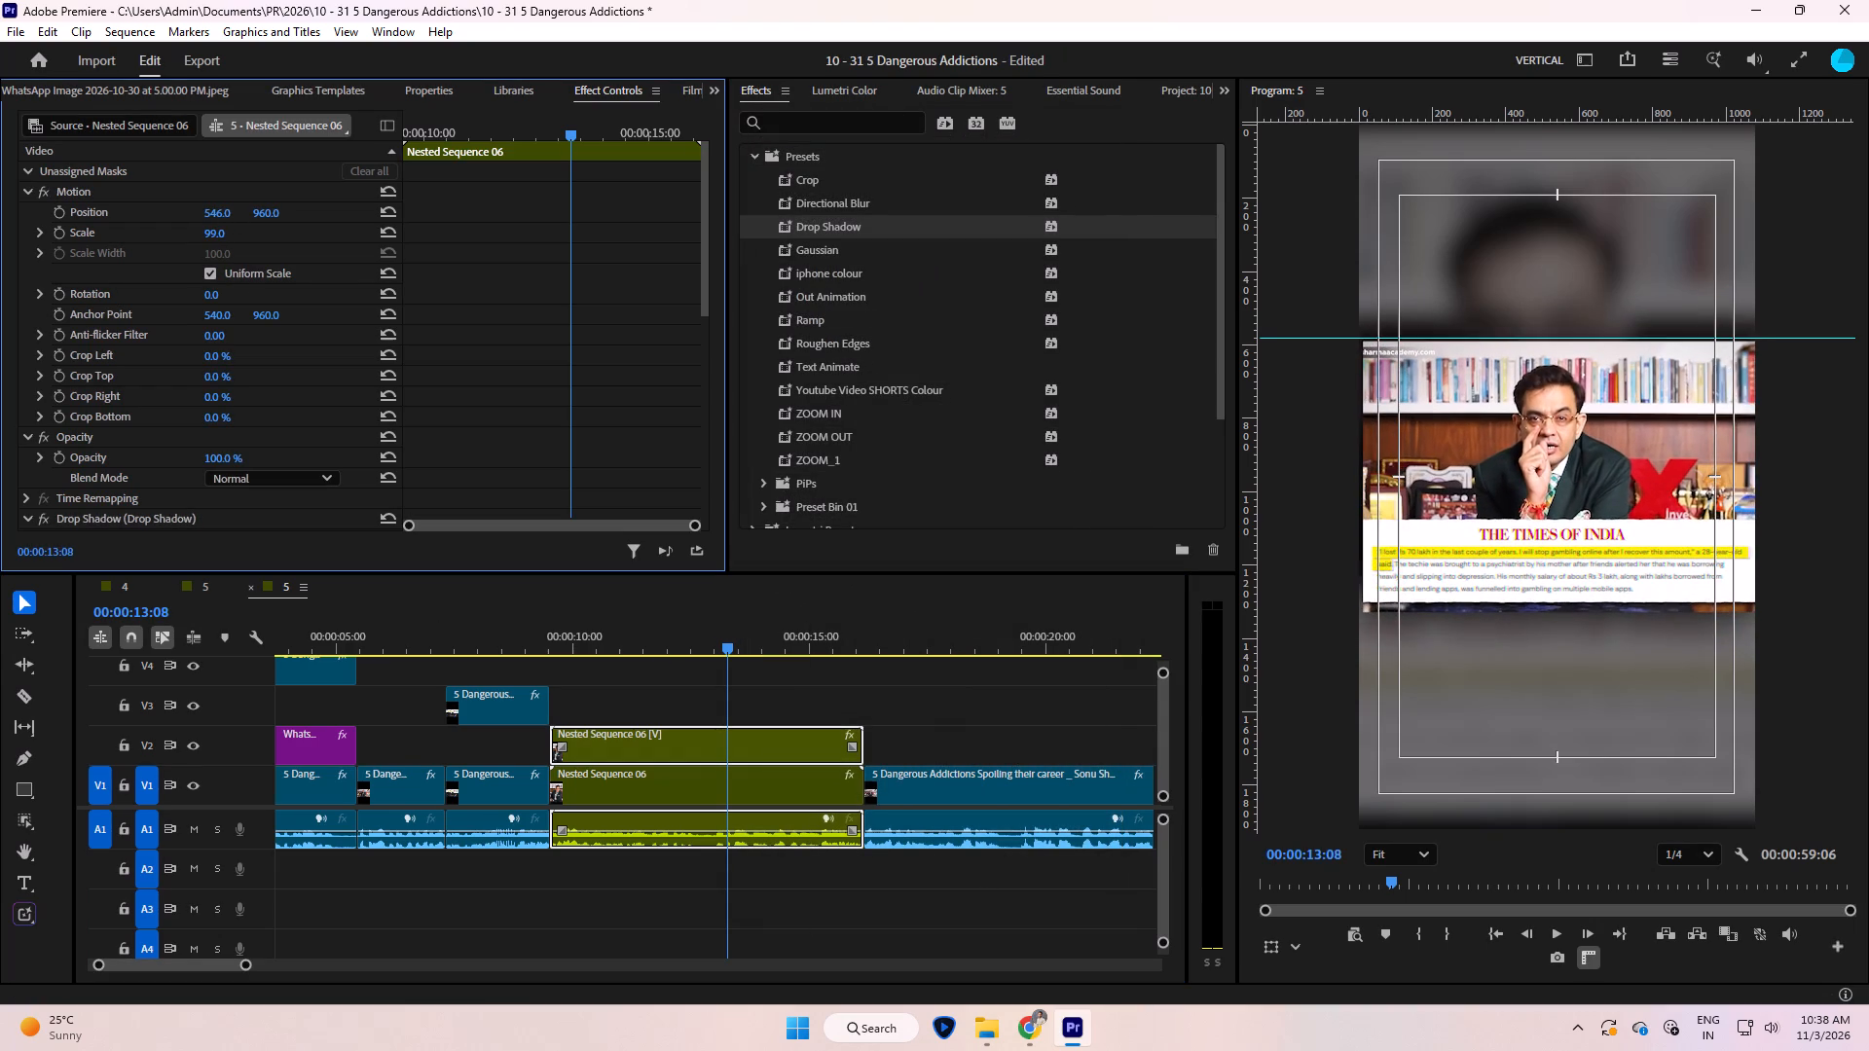
{"action": "left_click_drag", "start_coordinate": [258, 232], "coordinate": [260, 232]}
Play back the nested section with its blurred background through to the following speaker clip.
{"action": "key", "text": "space"}
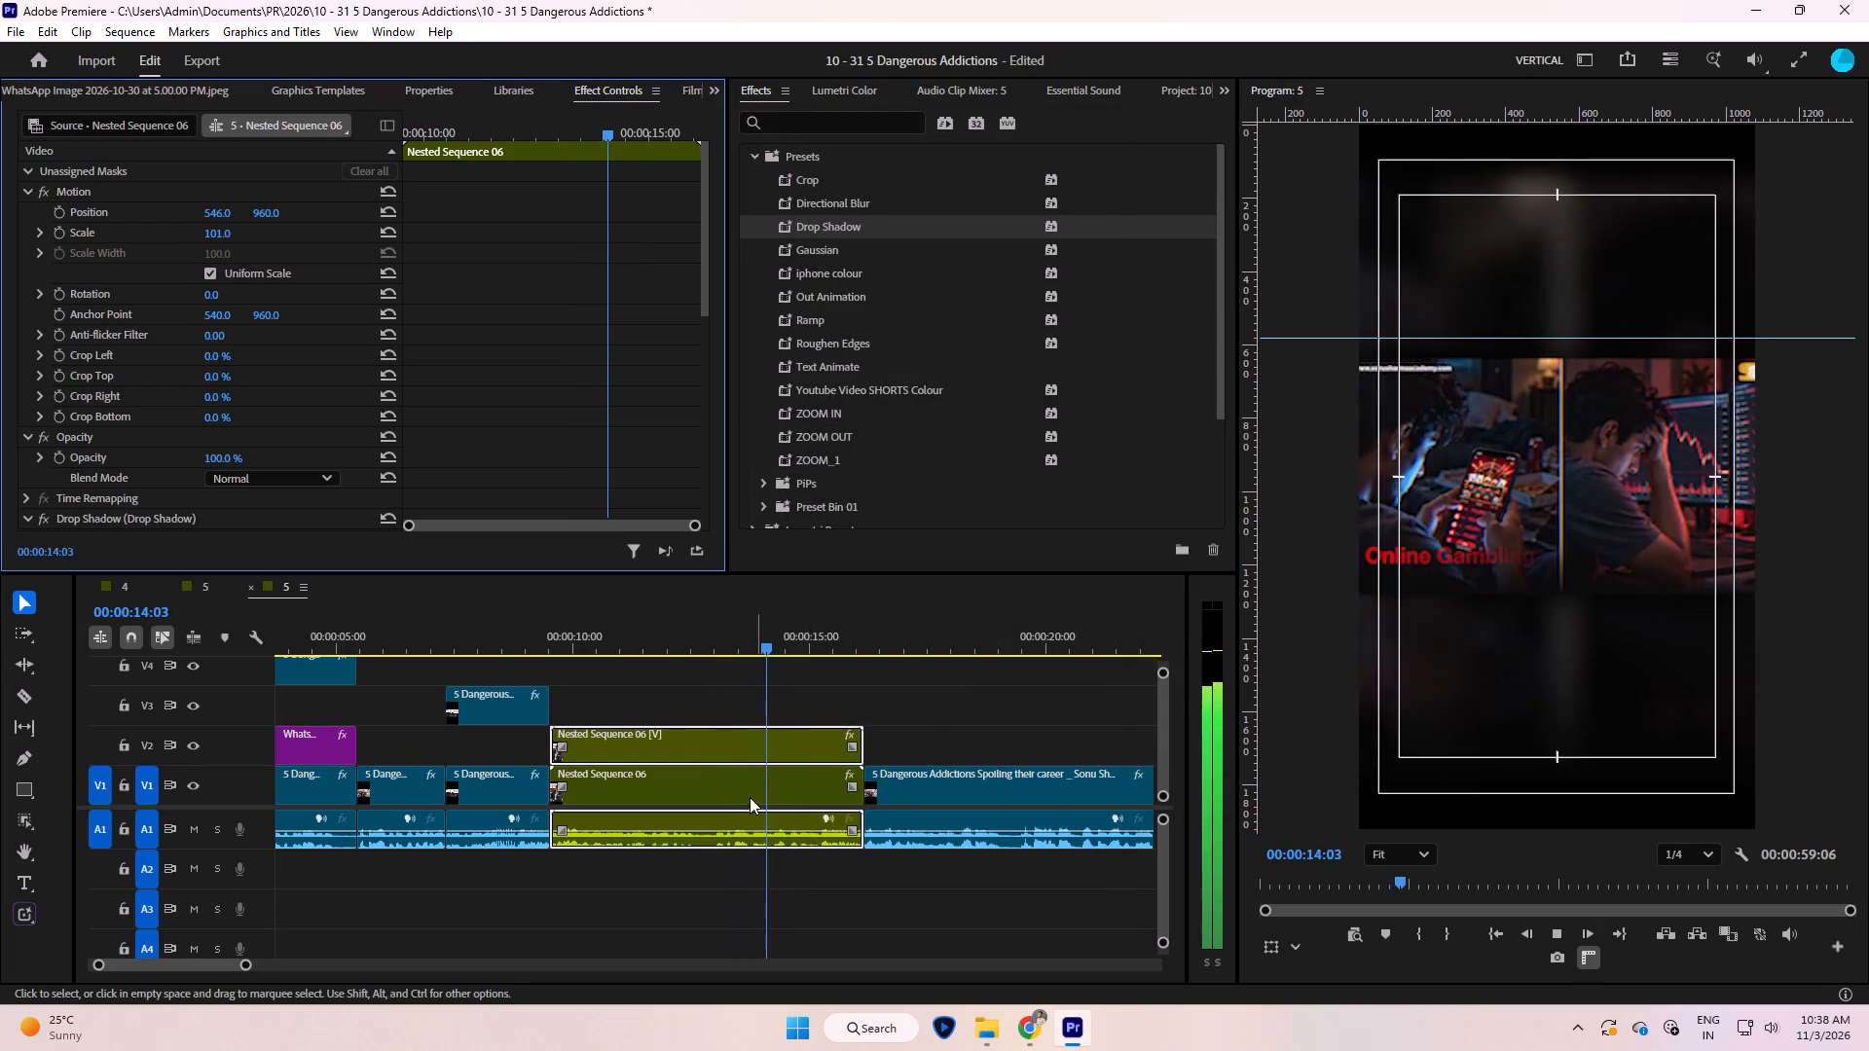
{"action": "left_click", "coordinate": [954, 715]}
{"action": "left_click", "coordinate": [954, 715]}
{"action": "type", "text": "--"}
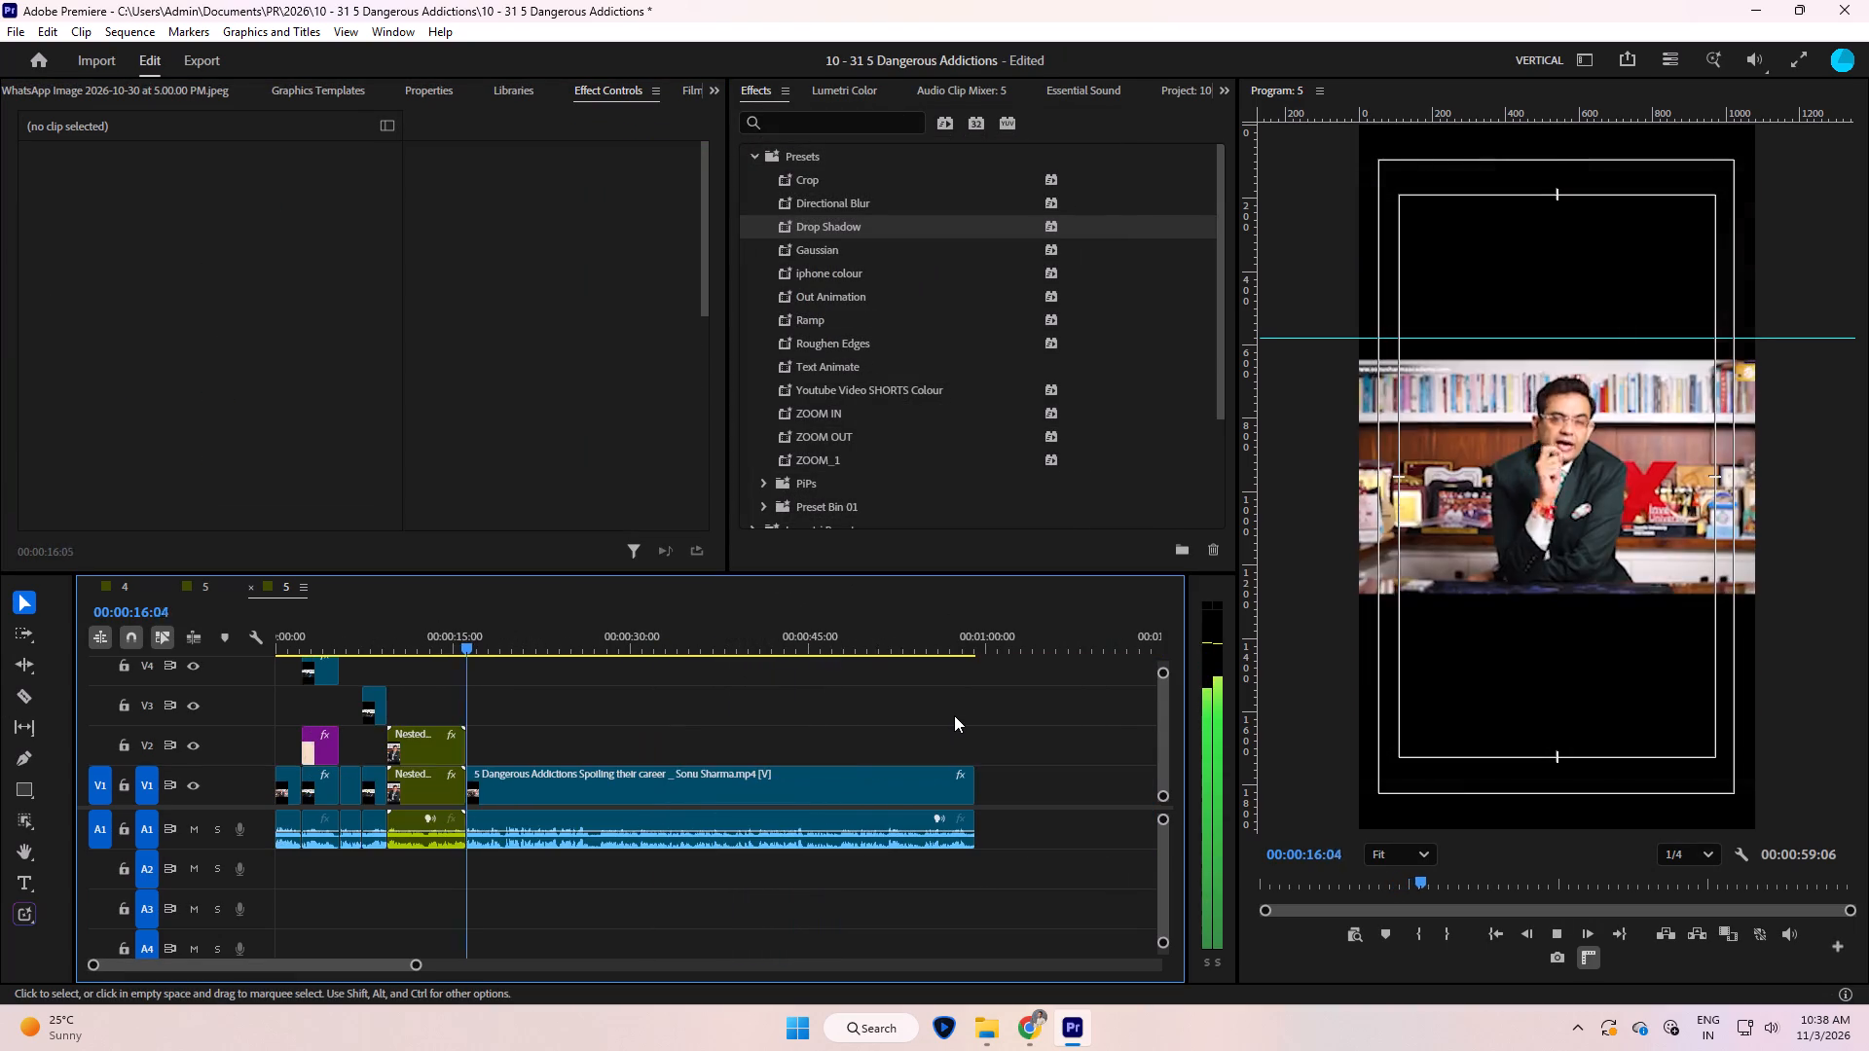
{"action": "key", "text": "equal"}
{"action": "key", "text": "equal"}
{"action": "key", "text": "minus"}
{"action": "key", "text": "equal"}
Turn off scale keyframing on the speaker clip that follows the nested section.
{"action": "left_click", "coordinate": [818, 793]}
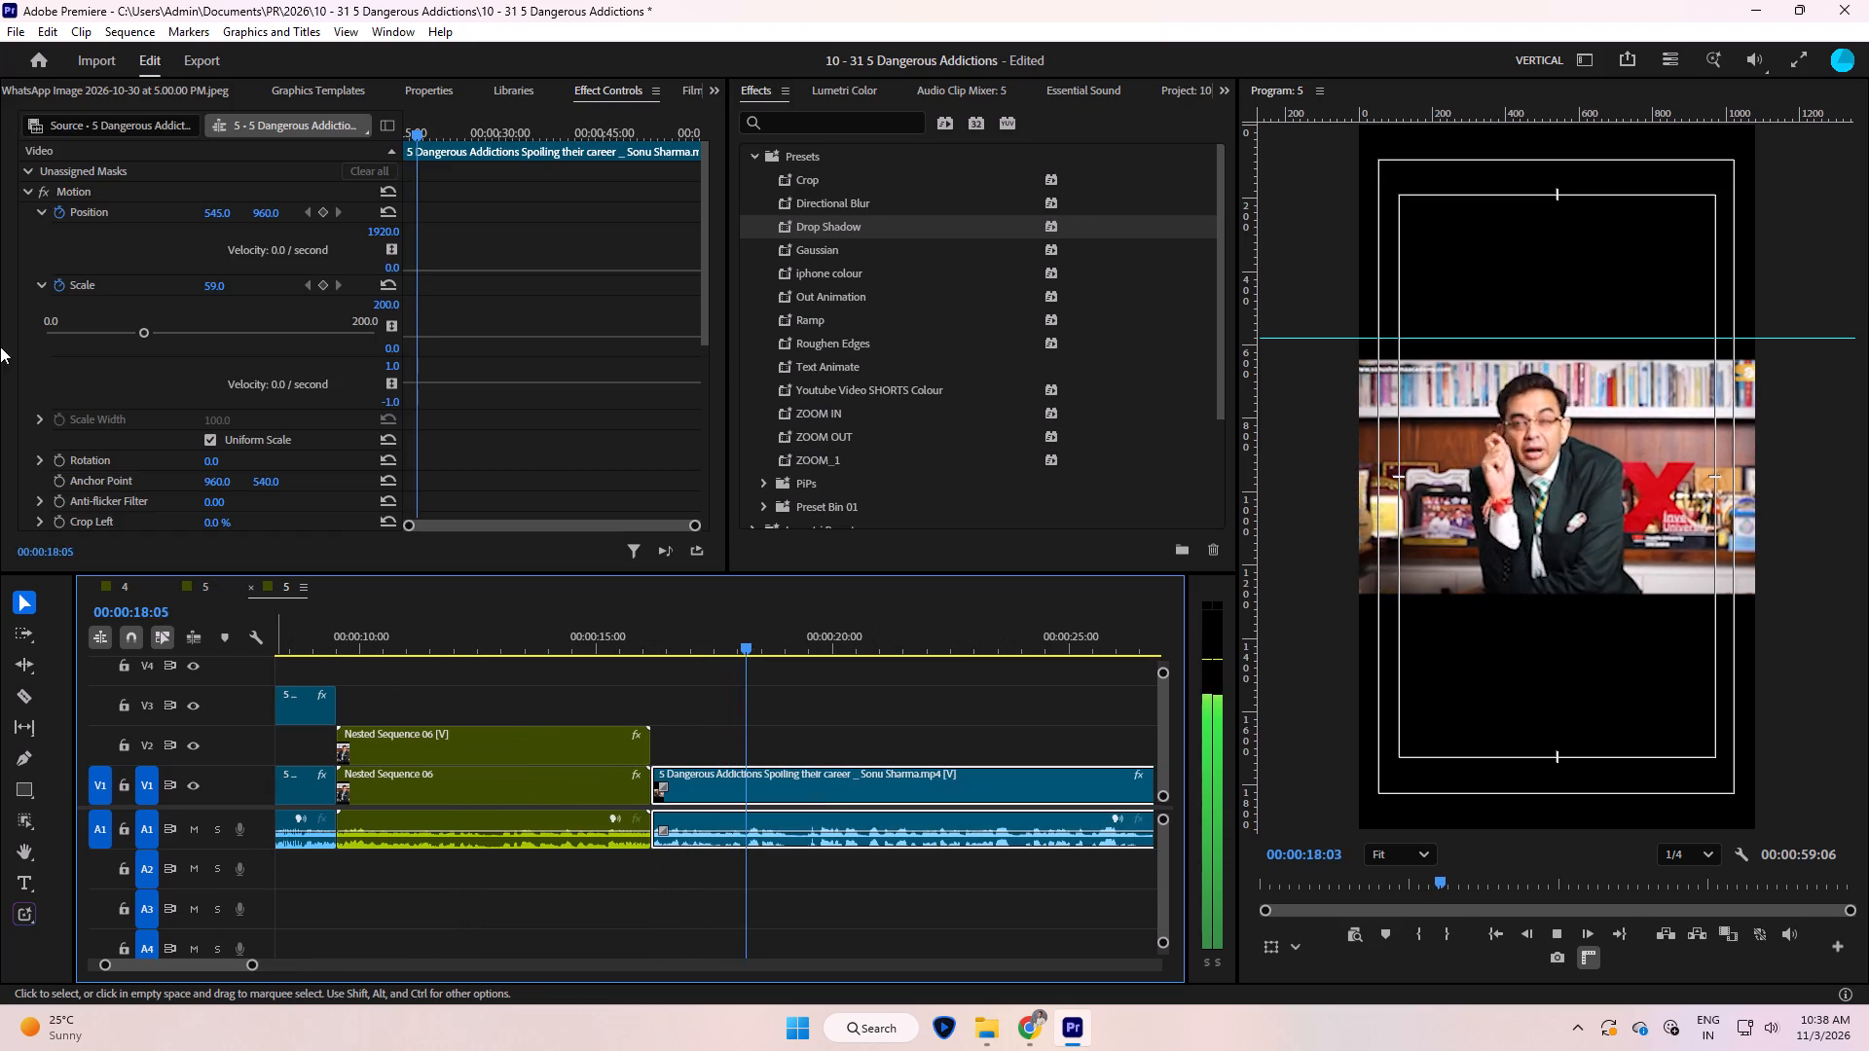
{"action": "key", "text": "space"}
{"action": "left_click", "coordinate": [61, 288]}
{"action": "key", "text": "space"}
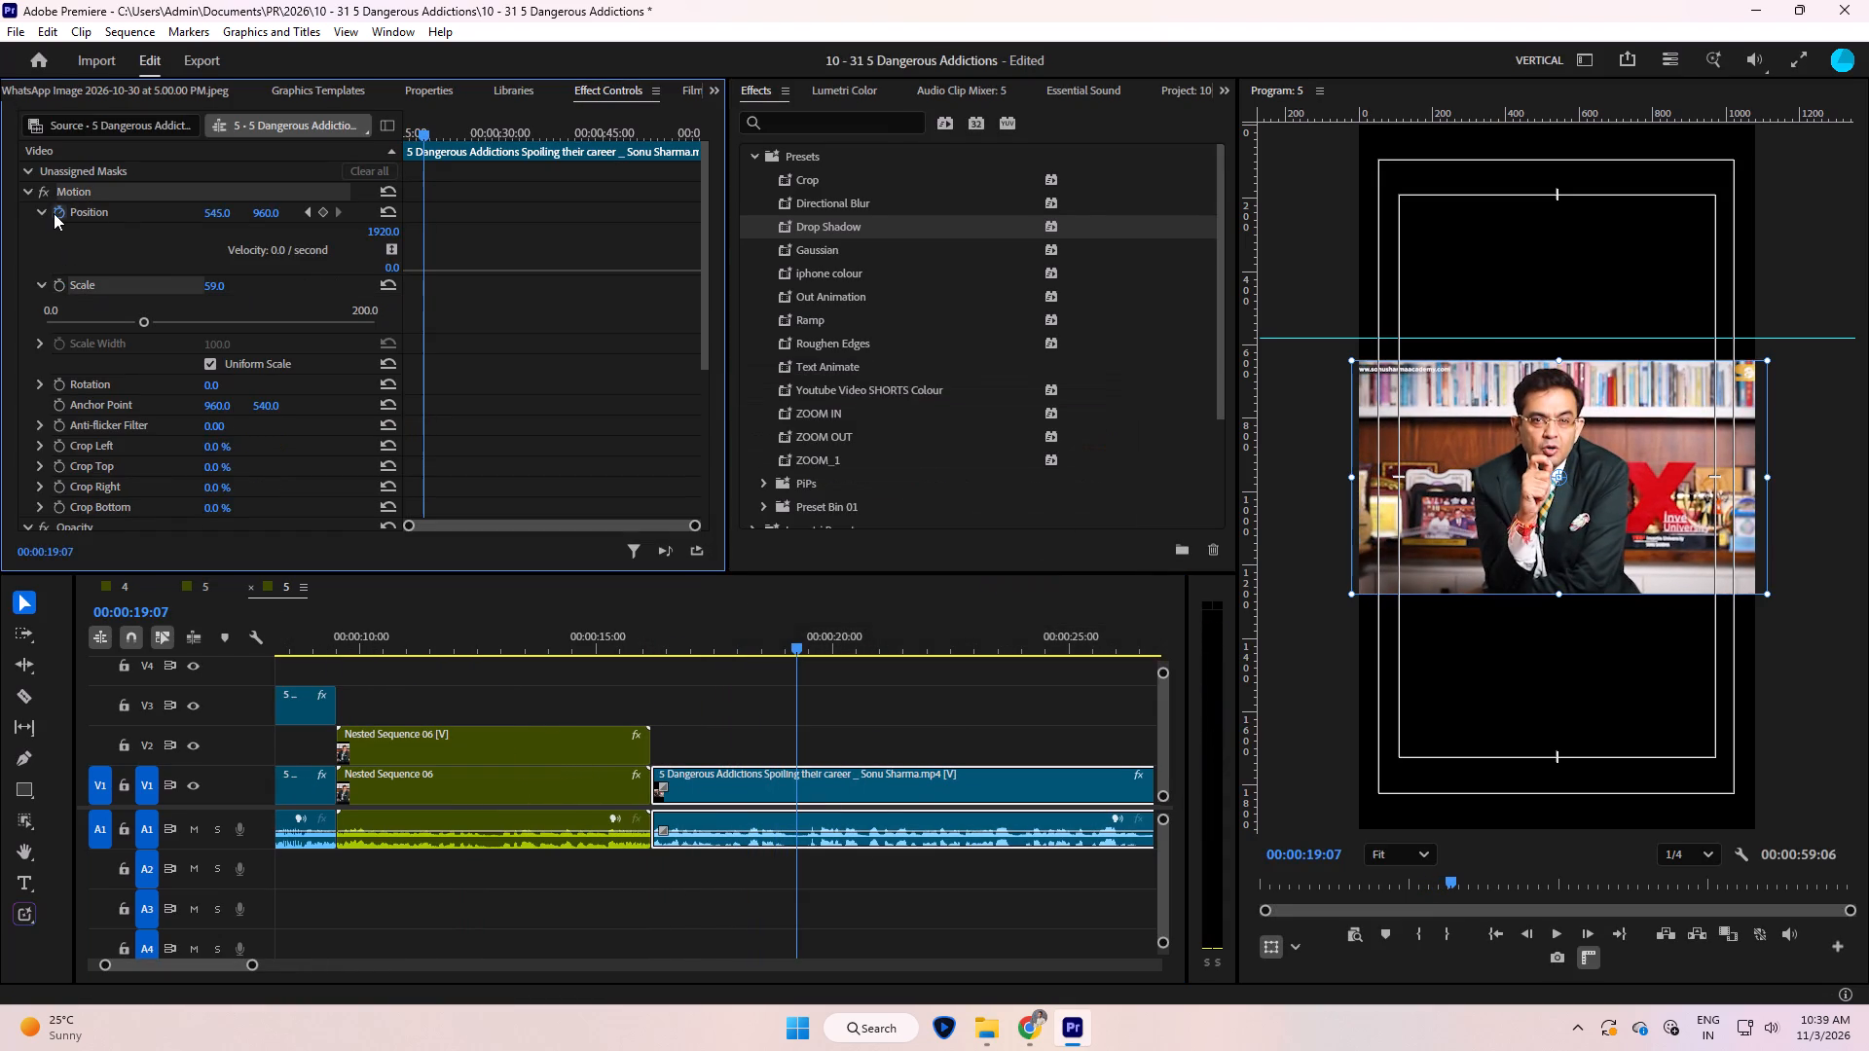
Turn off position keyframing on the speaker clip that follows the nested section.
{"action": "left_click", "coordinate": [55, 212]}
{"action": "key", "text": "space"}
Reframe the speaker clip to fill the width with scale 143 and horizontal position 596.
{"action": "left_click_drag", "start_coordinate": [219, 233], "coordinate": [237, 234]}
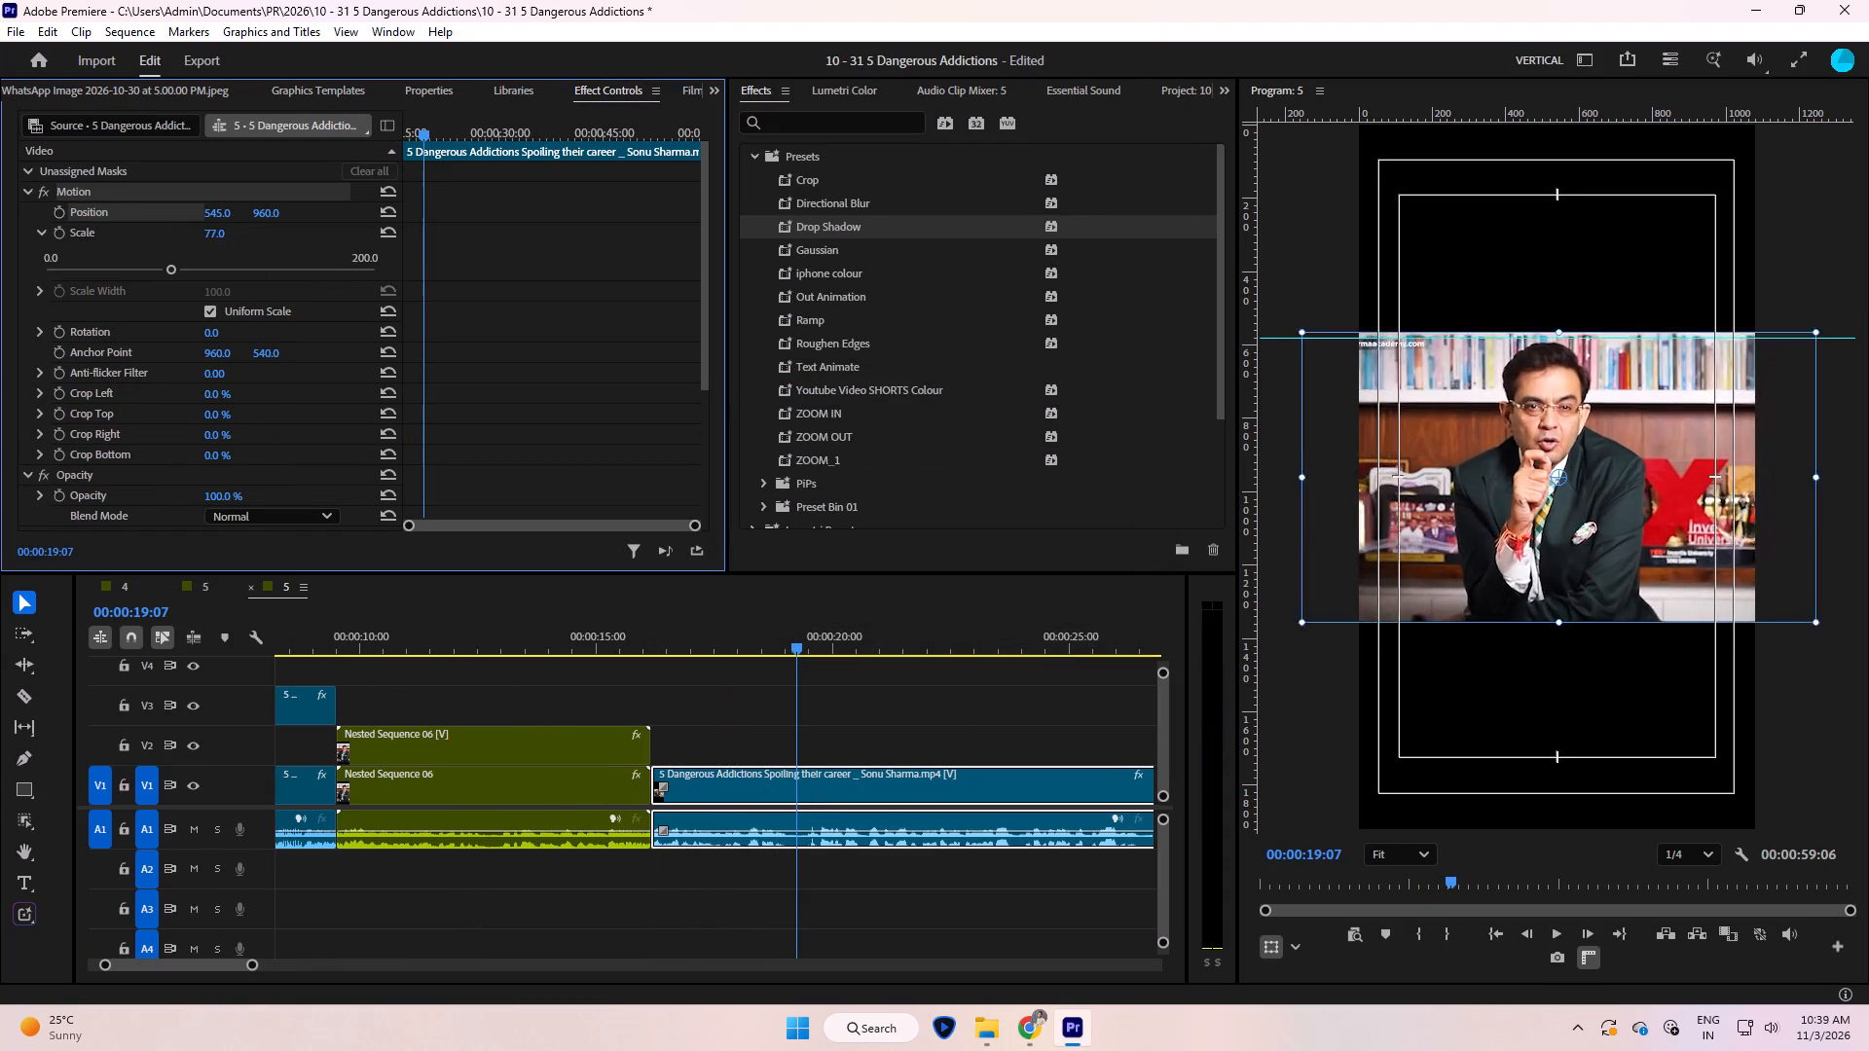
{"action": "left_click_drag", "start_coordinate": [237, 234], "coordinate": [307, 241]}
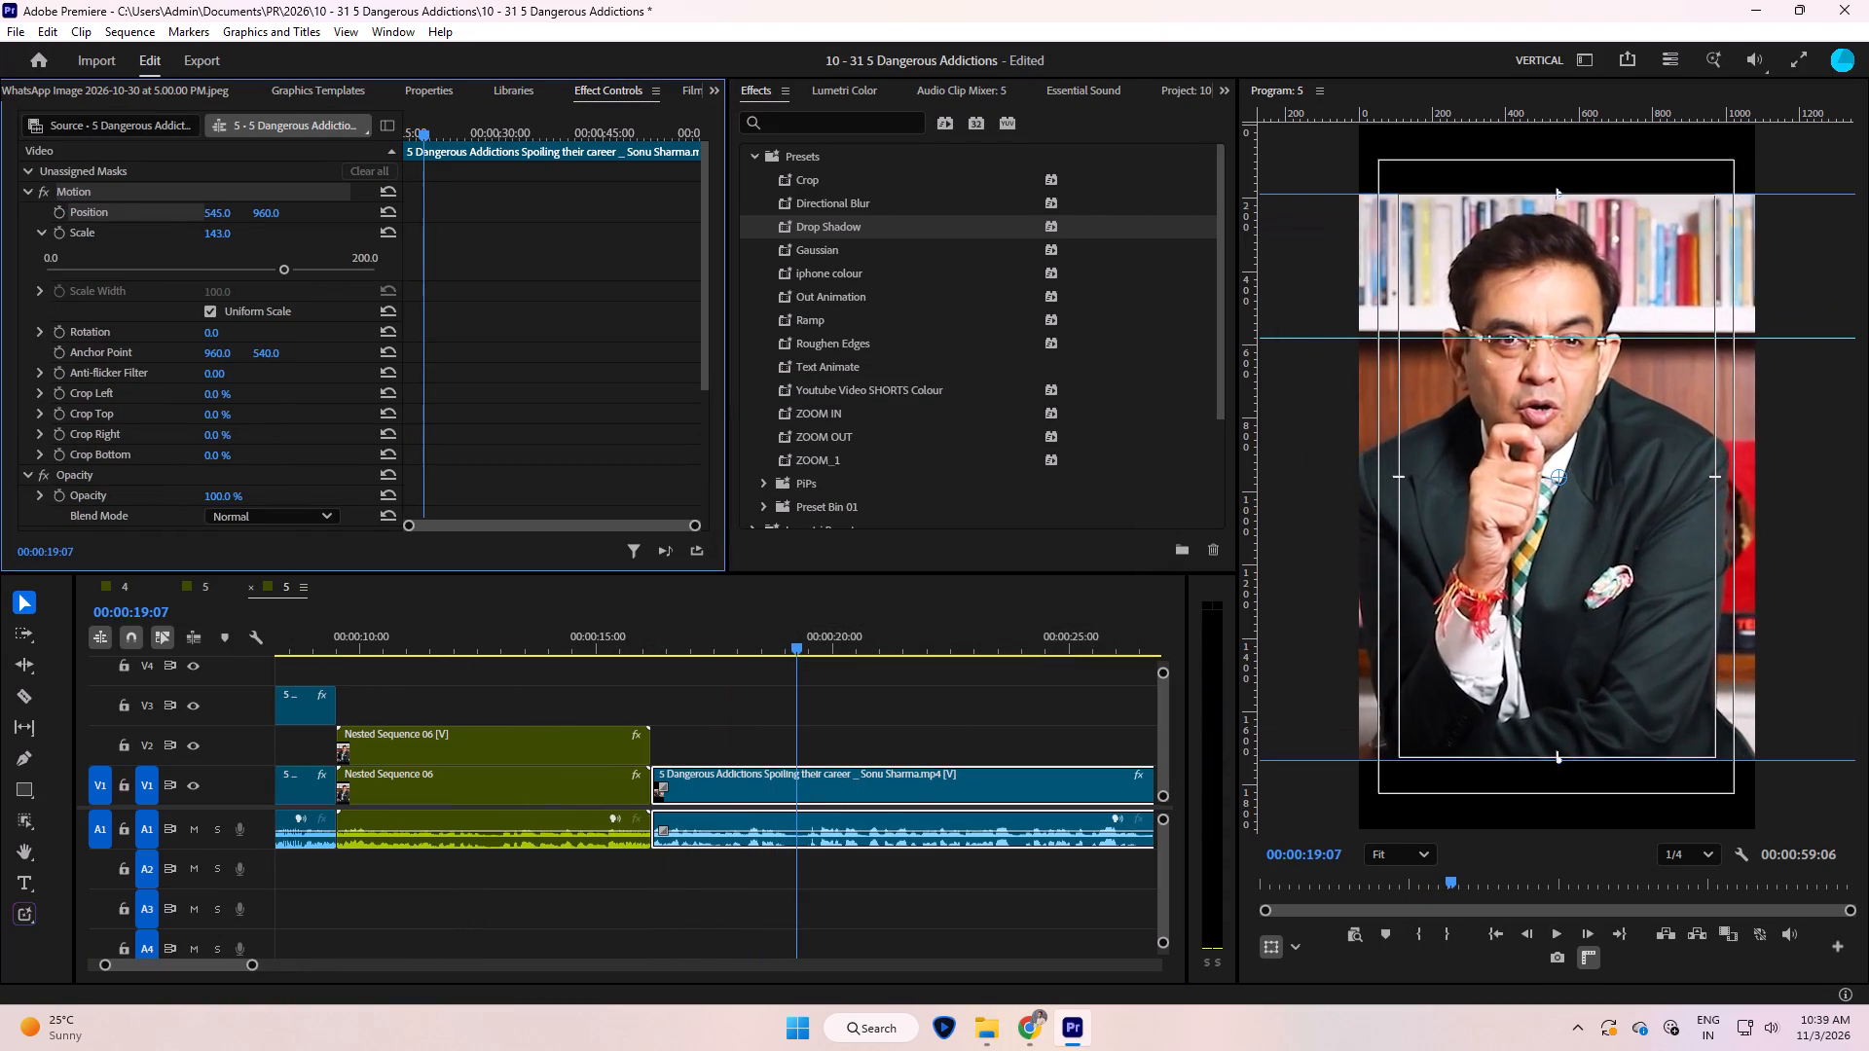
{"action": "left_click_drag", "start_coordinate": [307, 241], "coordinate": [306, 240]}
{"action": "left_click_drag", "start_coordinate": [215, 210], "coordinate": [266, 217]}
Play back the reframed speaker clip from its start to check whether the speaker stays in frame.
{"action": "key", "text": "Up"}
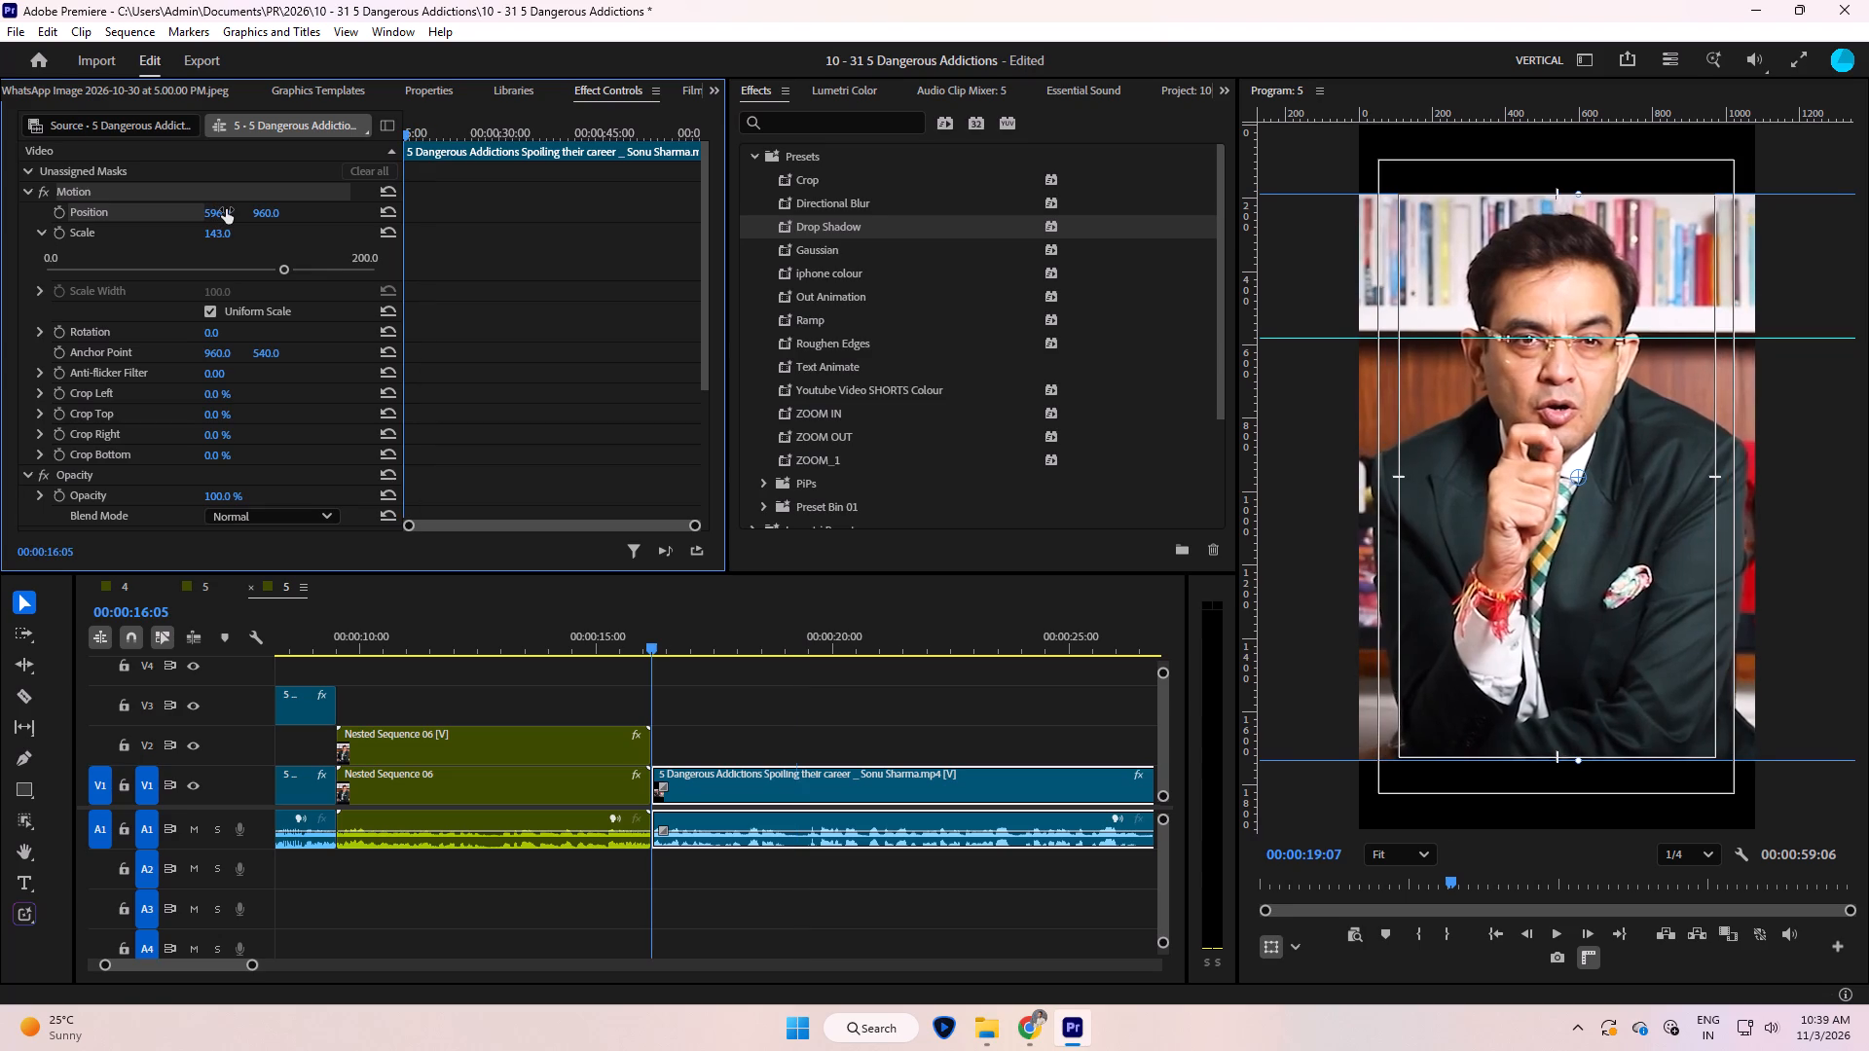
{"action": "key", "text": "space"}
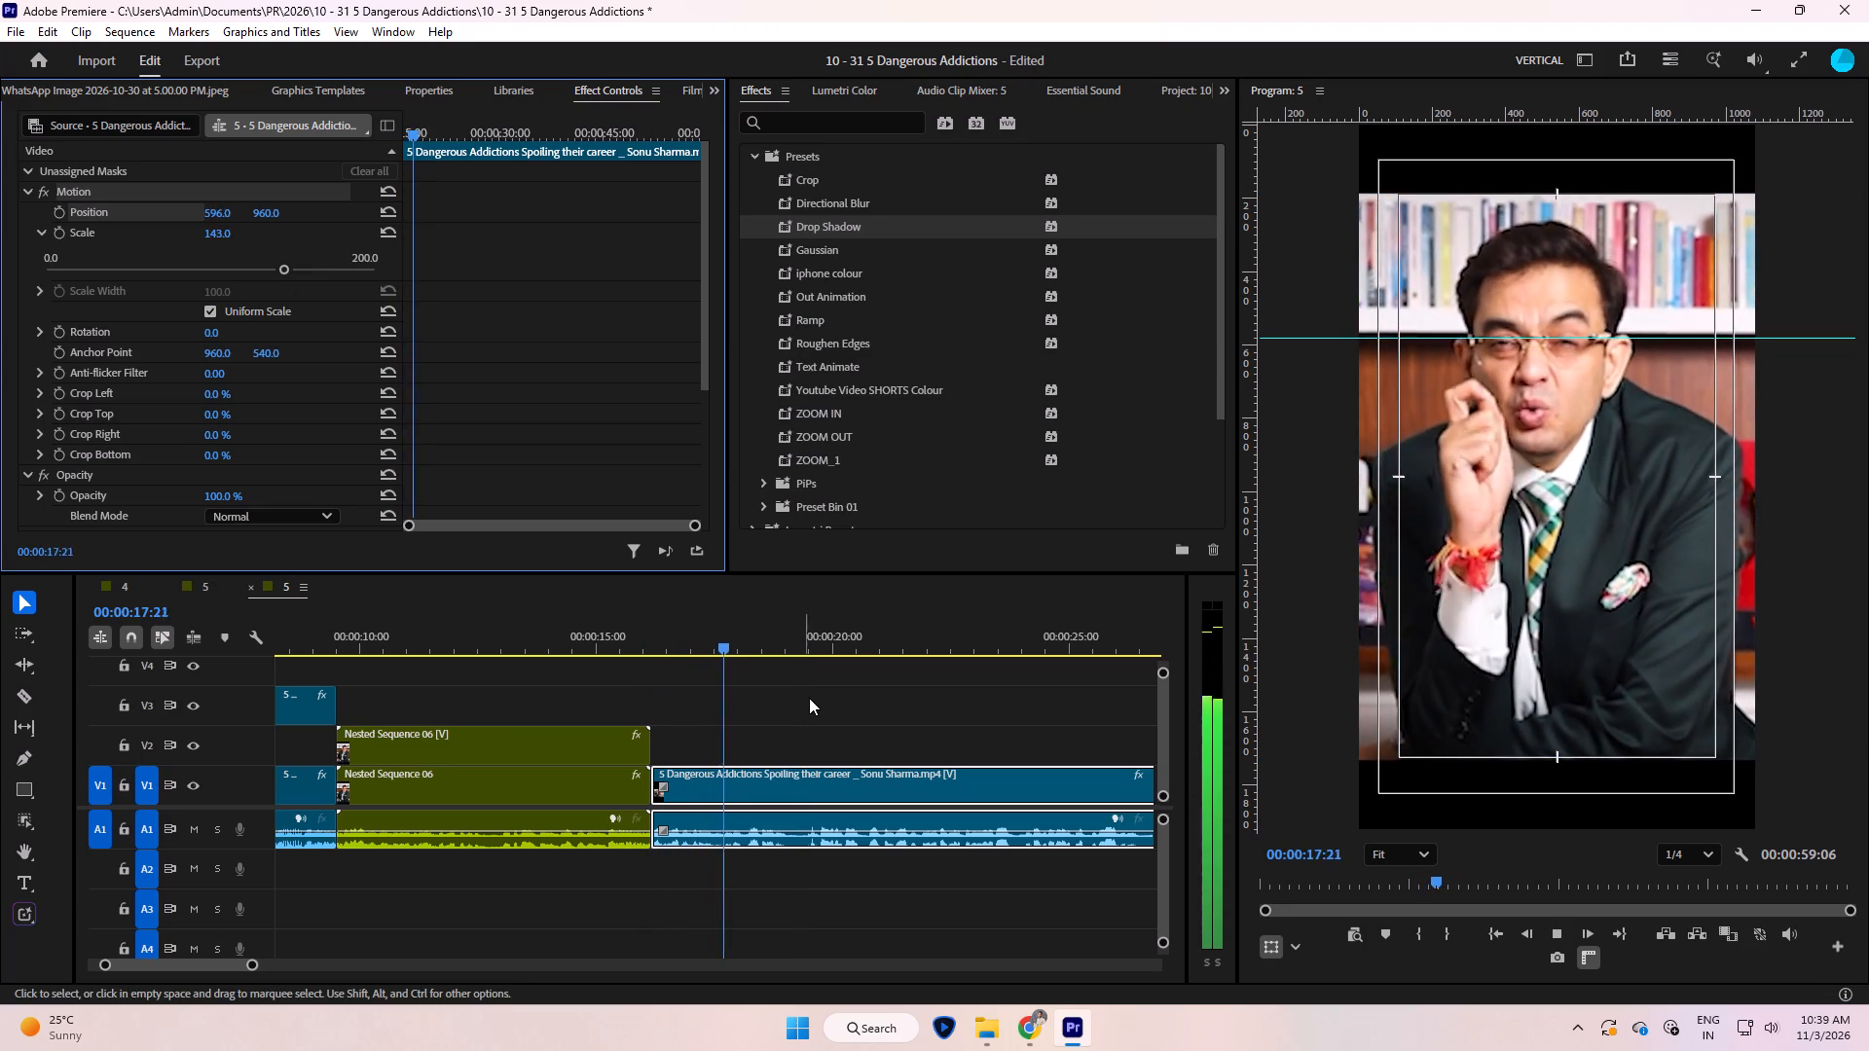
{"action": "left_click", "coordinate": [815, 694]}
{"action": "type", "text": "--"}
{"action": "key", "text": "minus"}
{"action": "key", "text": "equal"}
{"action": "key", "text": "equal"}
{"action": "key", "text": "equal"}
{"action": "key", "text": "minus"}
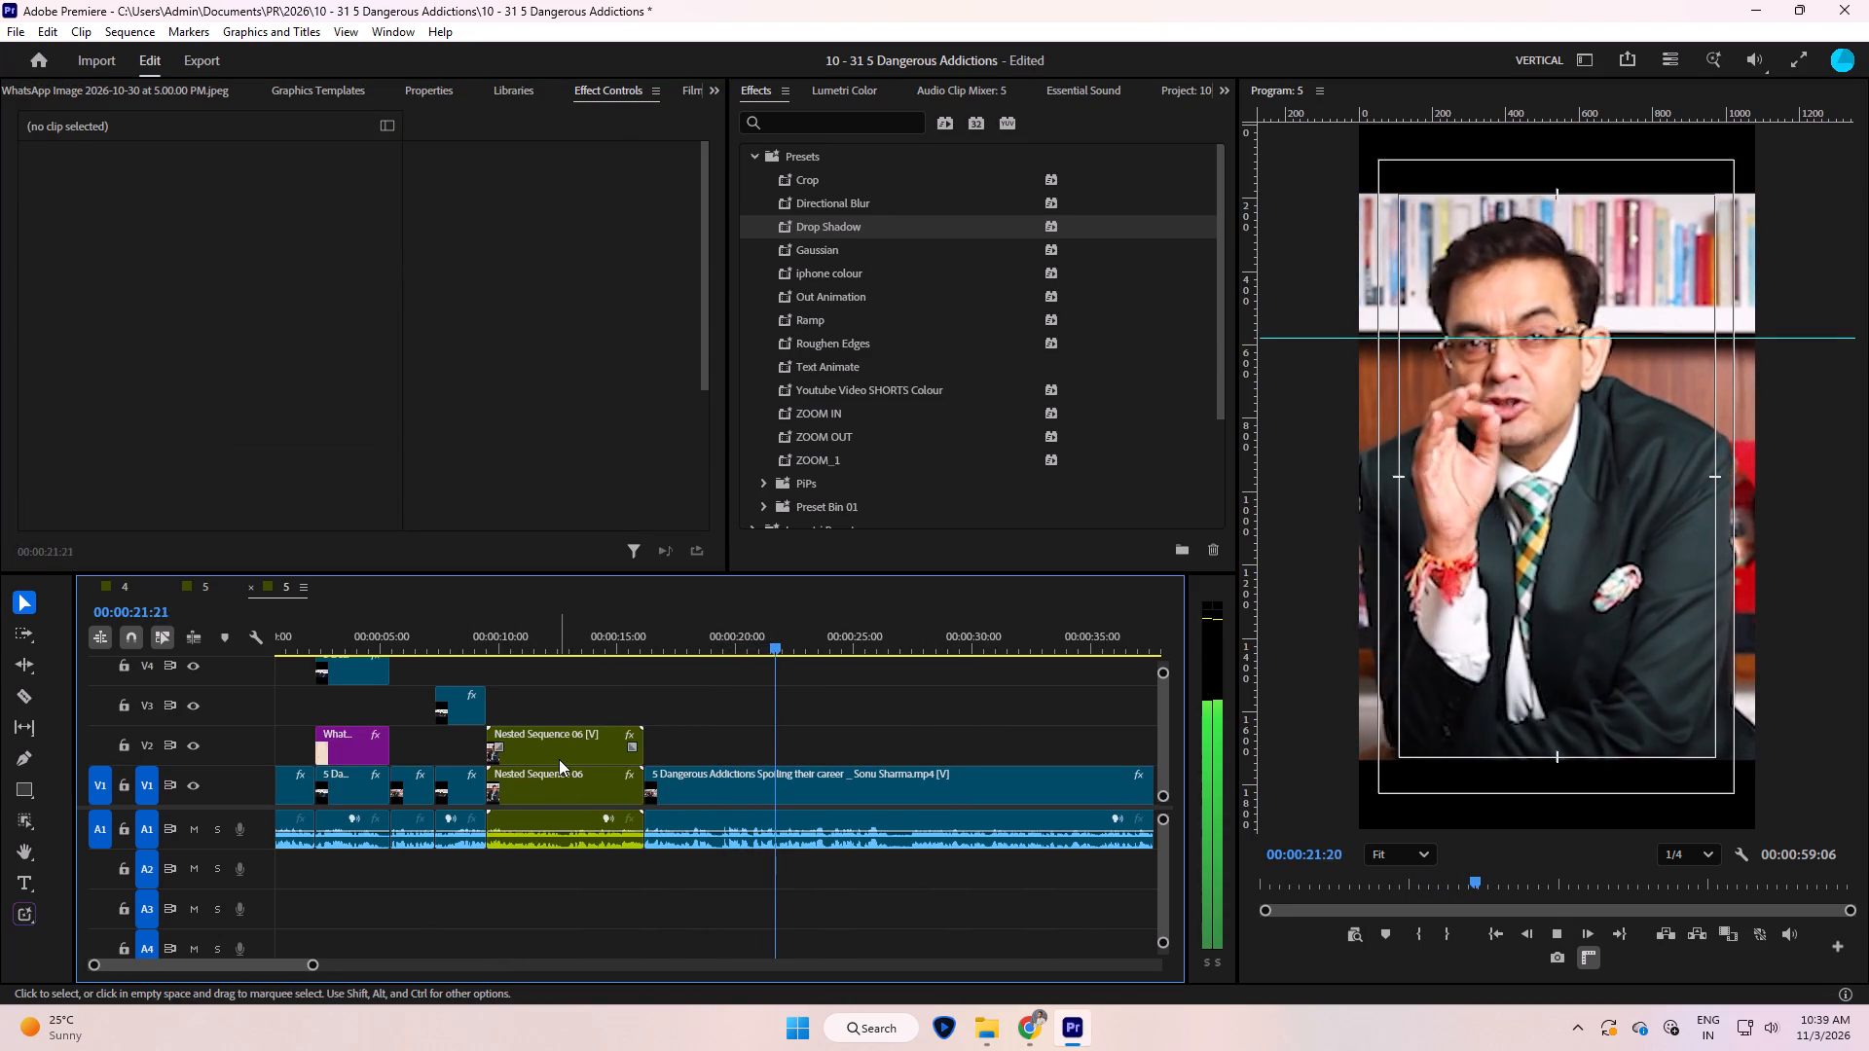
{"action": "key", "text": "Up"}
{"action": "left_click", "coordinate": [706, 794]}
{"action": "key", "text": "space"}
{"action": "key", "text": "space"}
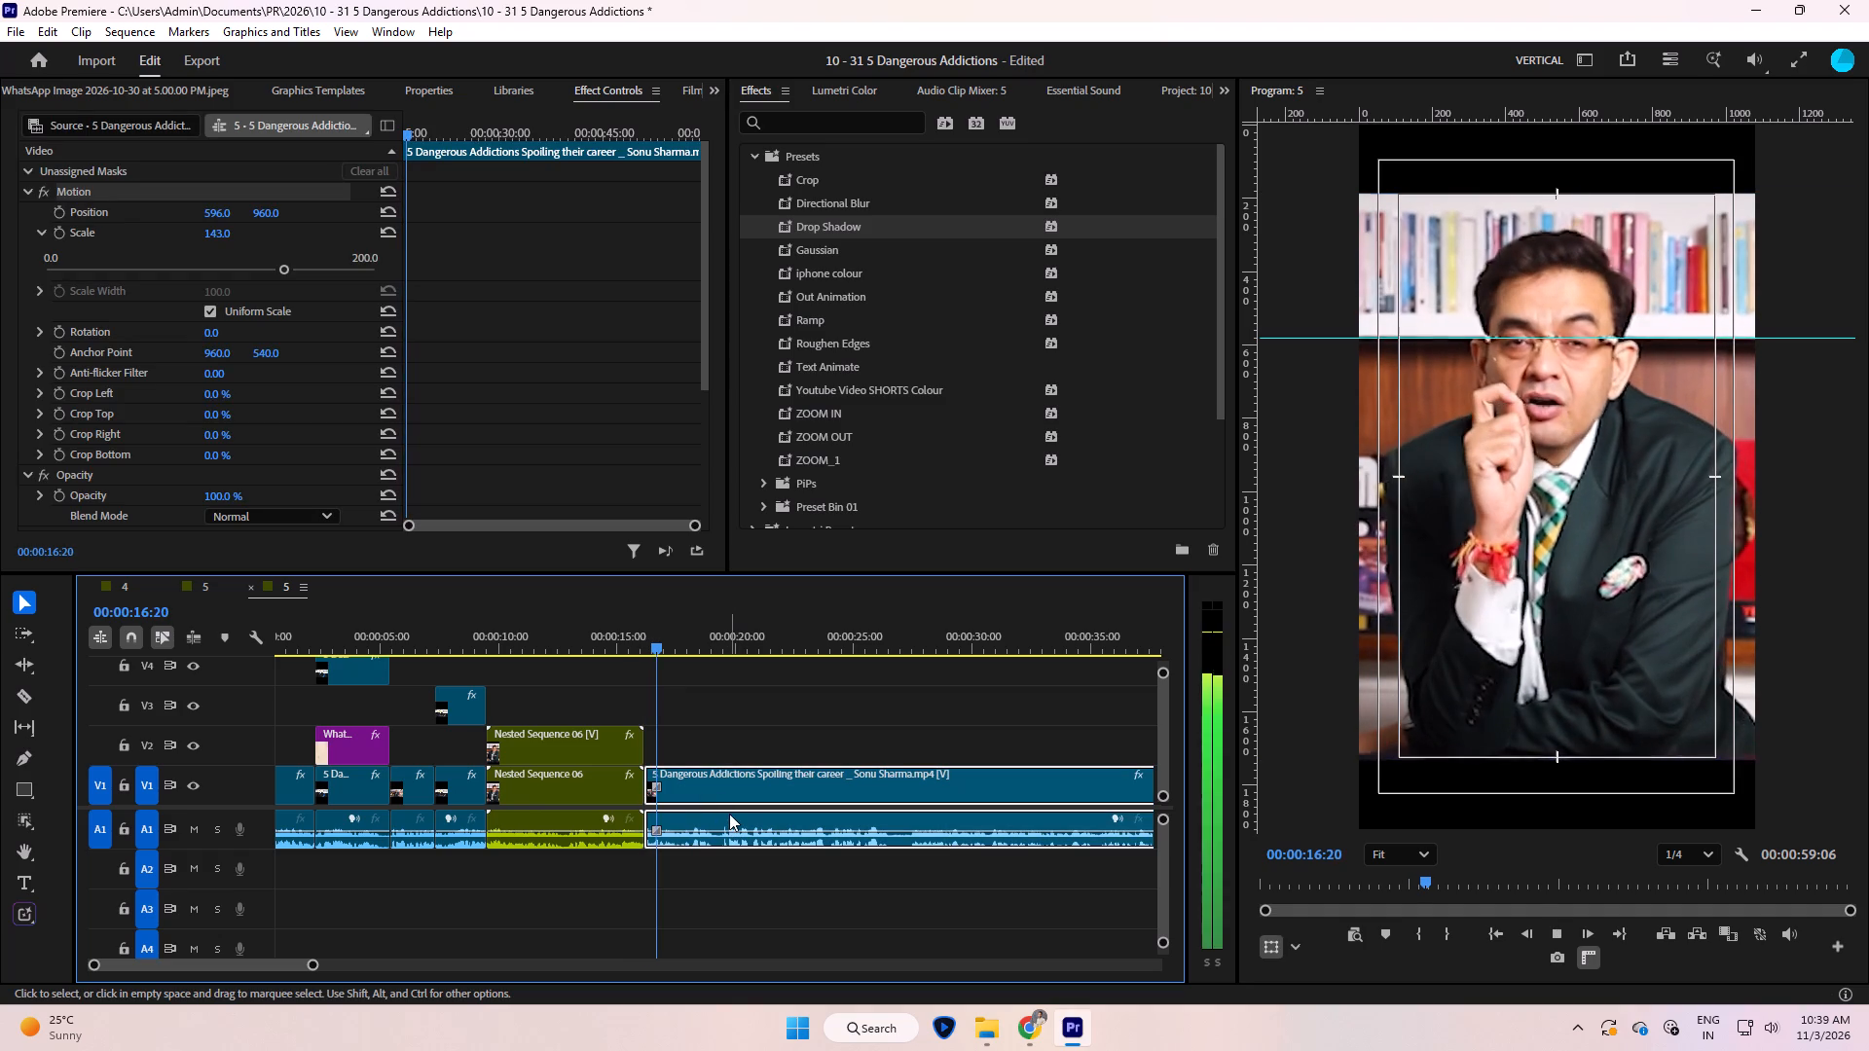
{"action": "key", "text": "Up"}
{"action": "key", "text": "space"}
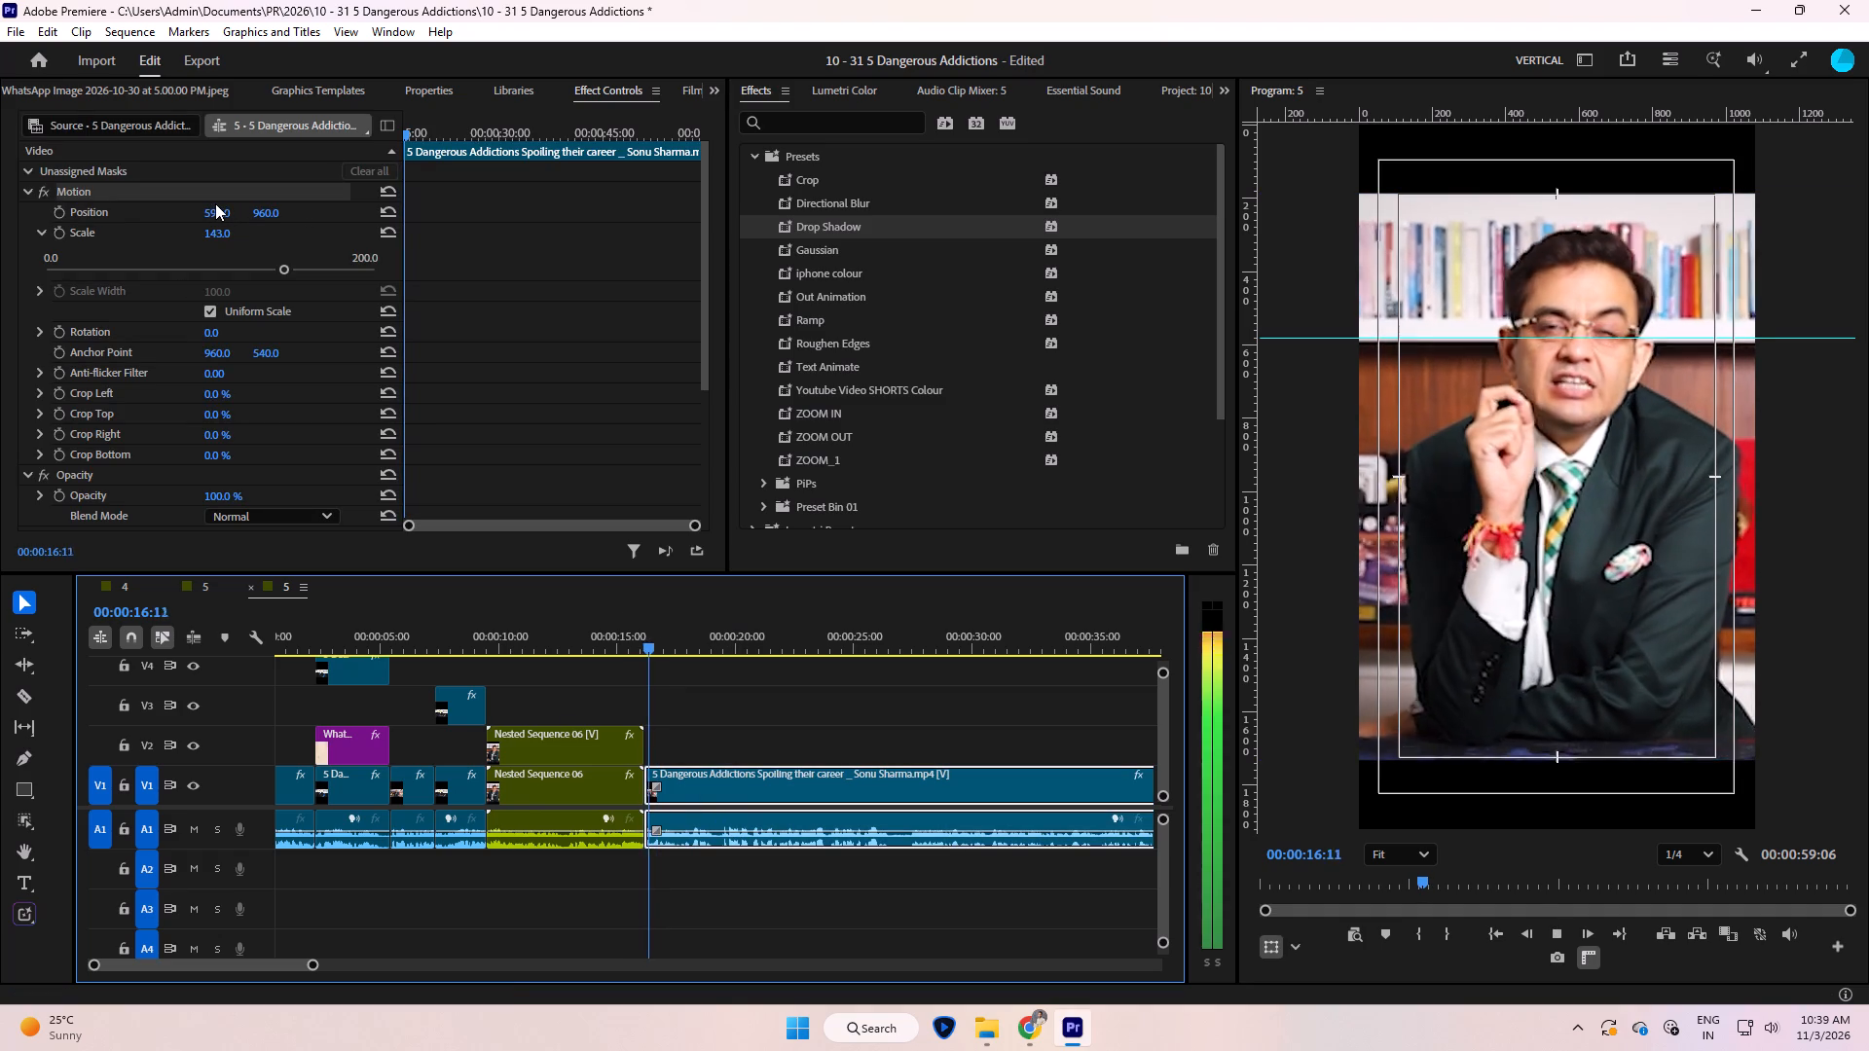
{"action": "key", "text": "space"}
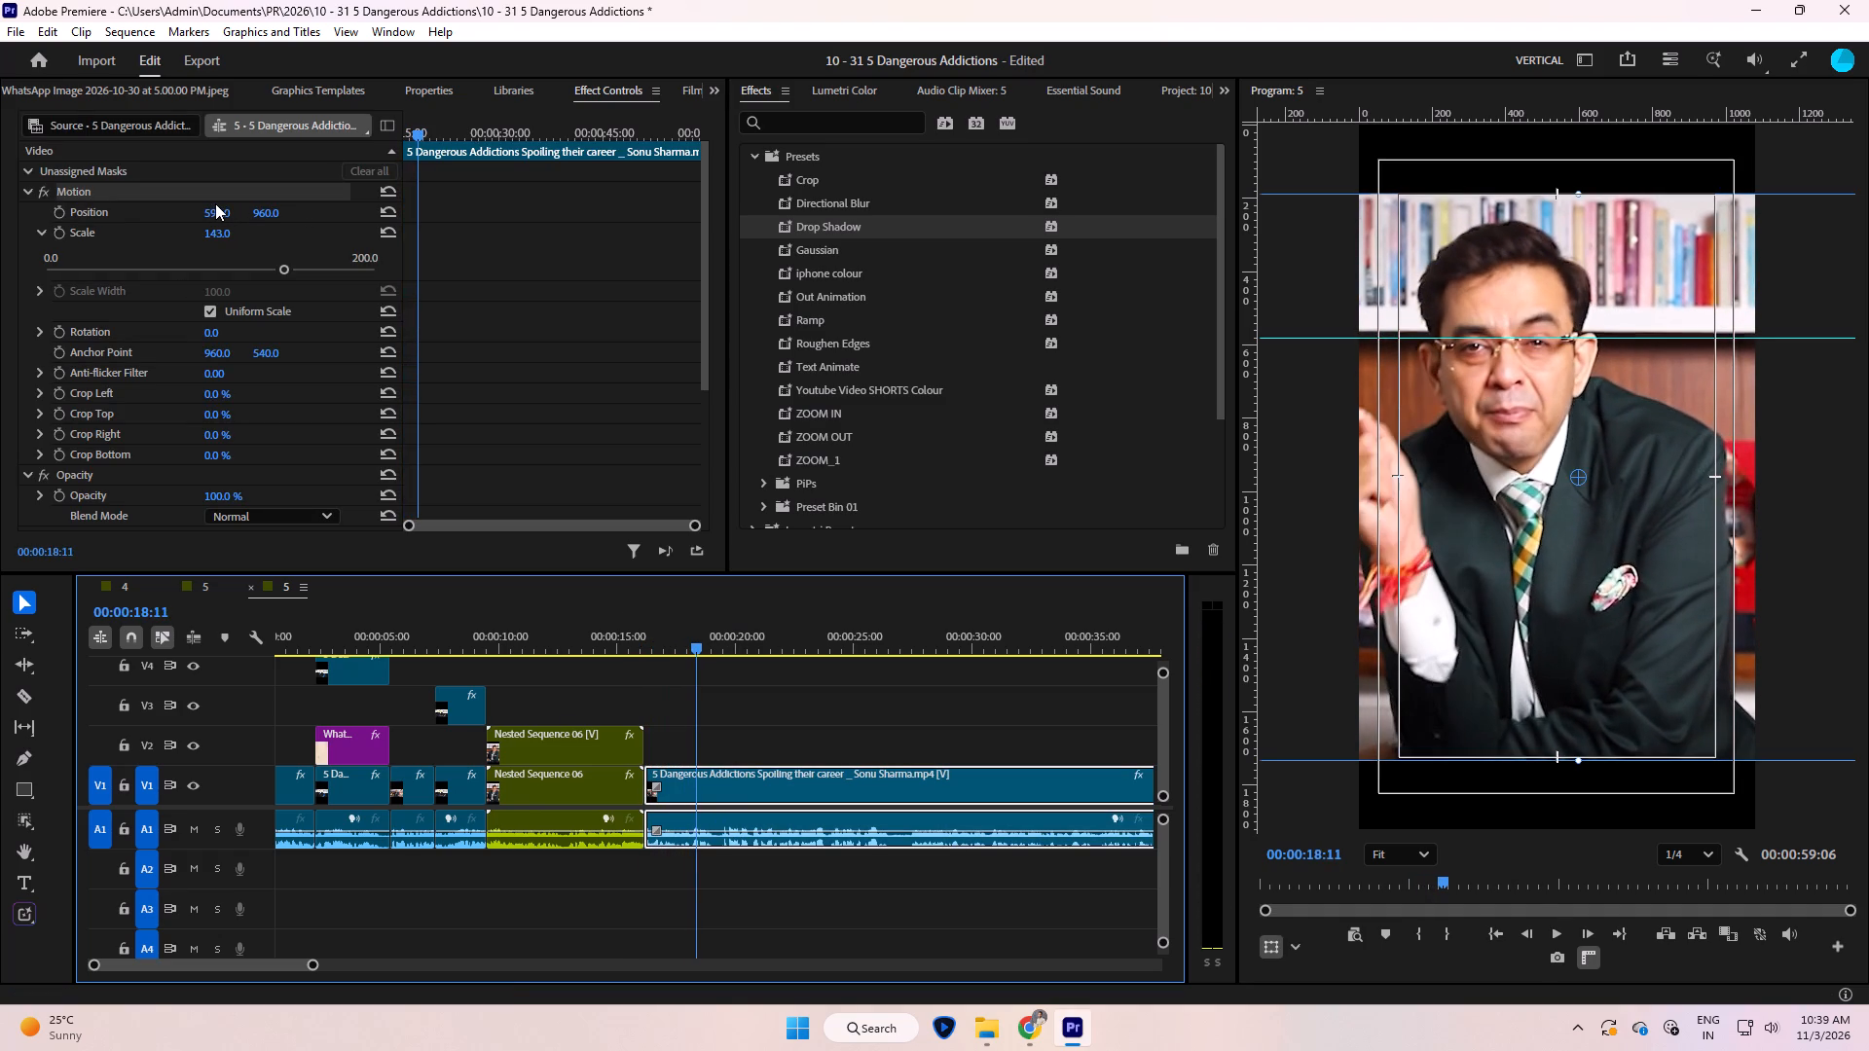
Turn on position keyframing for the speaker clip at about 17 seconds, where the speaker begins to move.
{"action": "key", "text": "Left"}
{"action": "key", "text": "Left"}
{"action": "key", "text": "Left"}
{"action": "key", "text": "Left"}
{"action": "key", "text": "Left"}
{"action": "key", "text": "Left"}
{"action": "key", "text": "Left"}
{"action": "key", "text": "Left"}
{"action": "key", "text": "Left"}
{"action": "key", "text": "Left"}
{"action": "key", "text": "Left"}
{"action": "key", "text": "Left"}
{"action": "key", "text": "Left"}
{"action": "key", "text": "Left"}
{"action": "key", "text": "Left"}
{"action": "key", "text": "Left"}
{"action": "key", "text": "Left"}
{"action": "key", "text": "Left"}
{"action": "key", "text": "Left"}
{"action": "key", "text": "Left"}
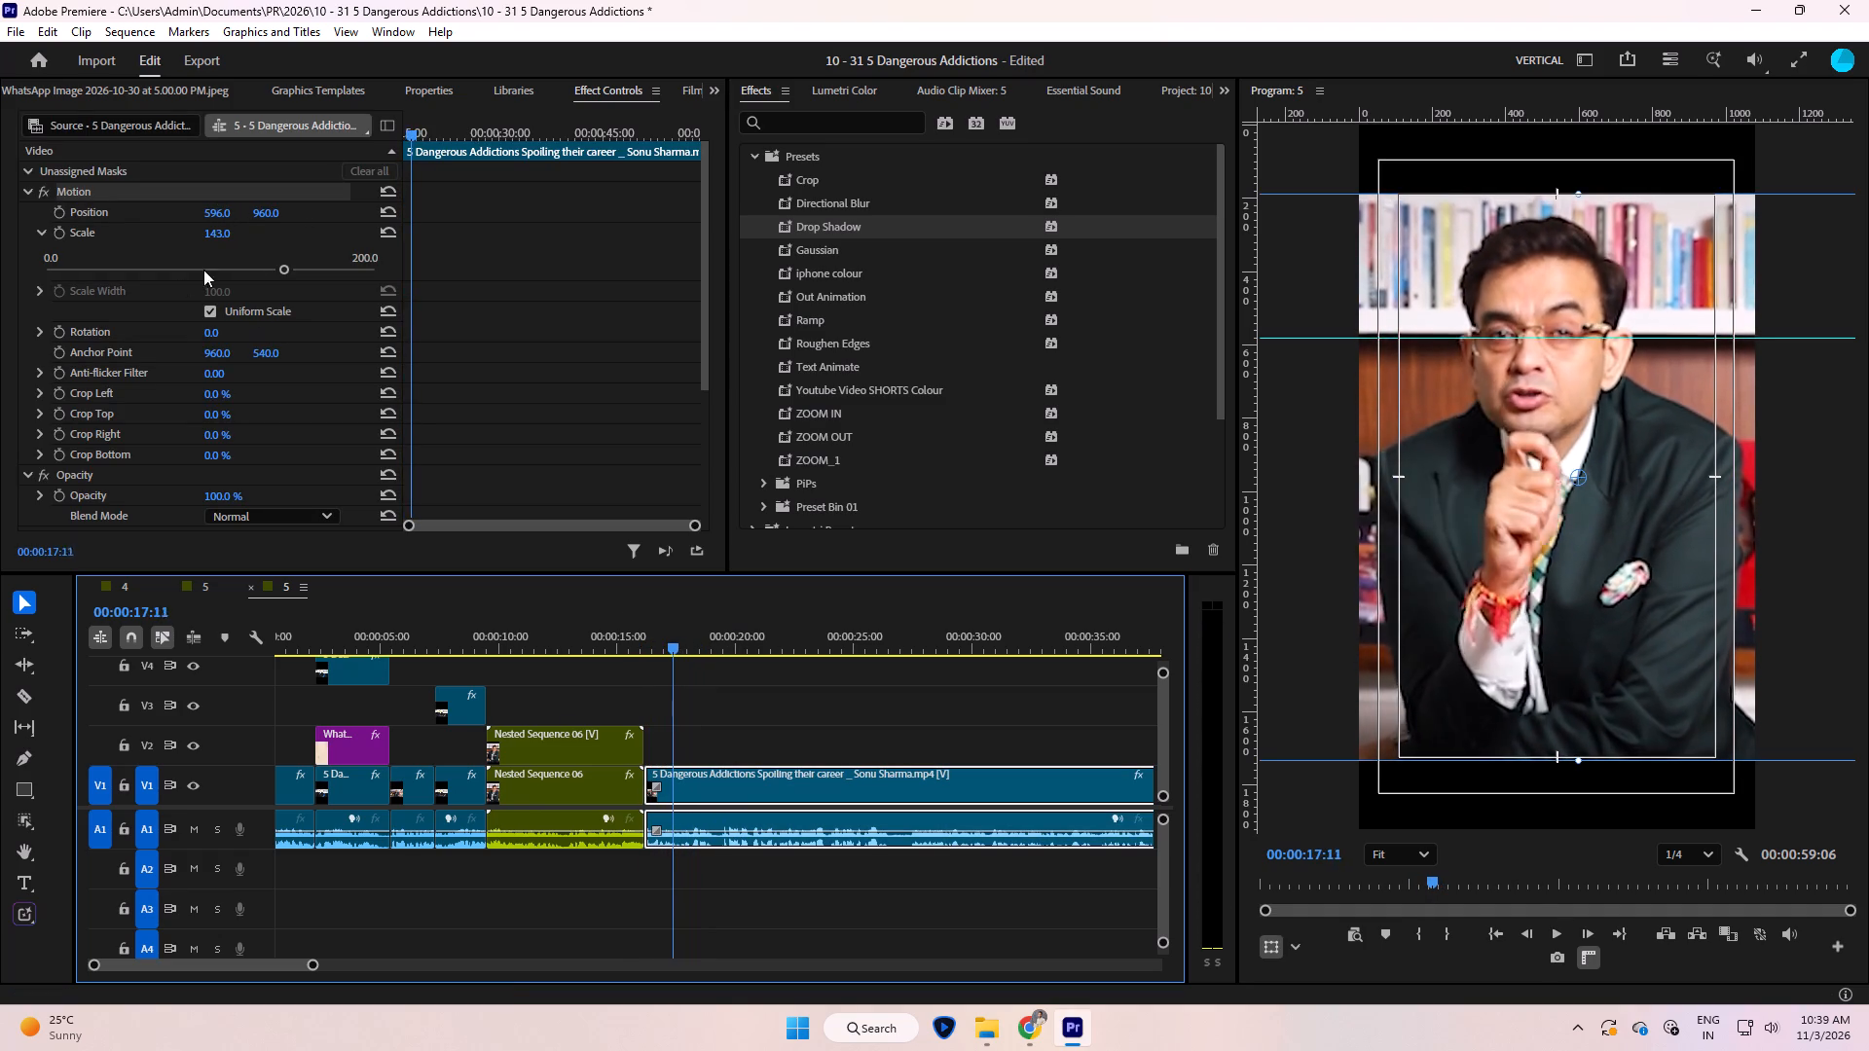
{"action": "key", "text": "space"}
{"action": "left_click", "coordinate": [60, 216]}
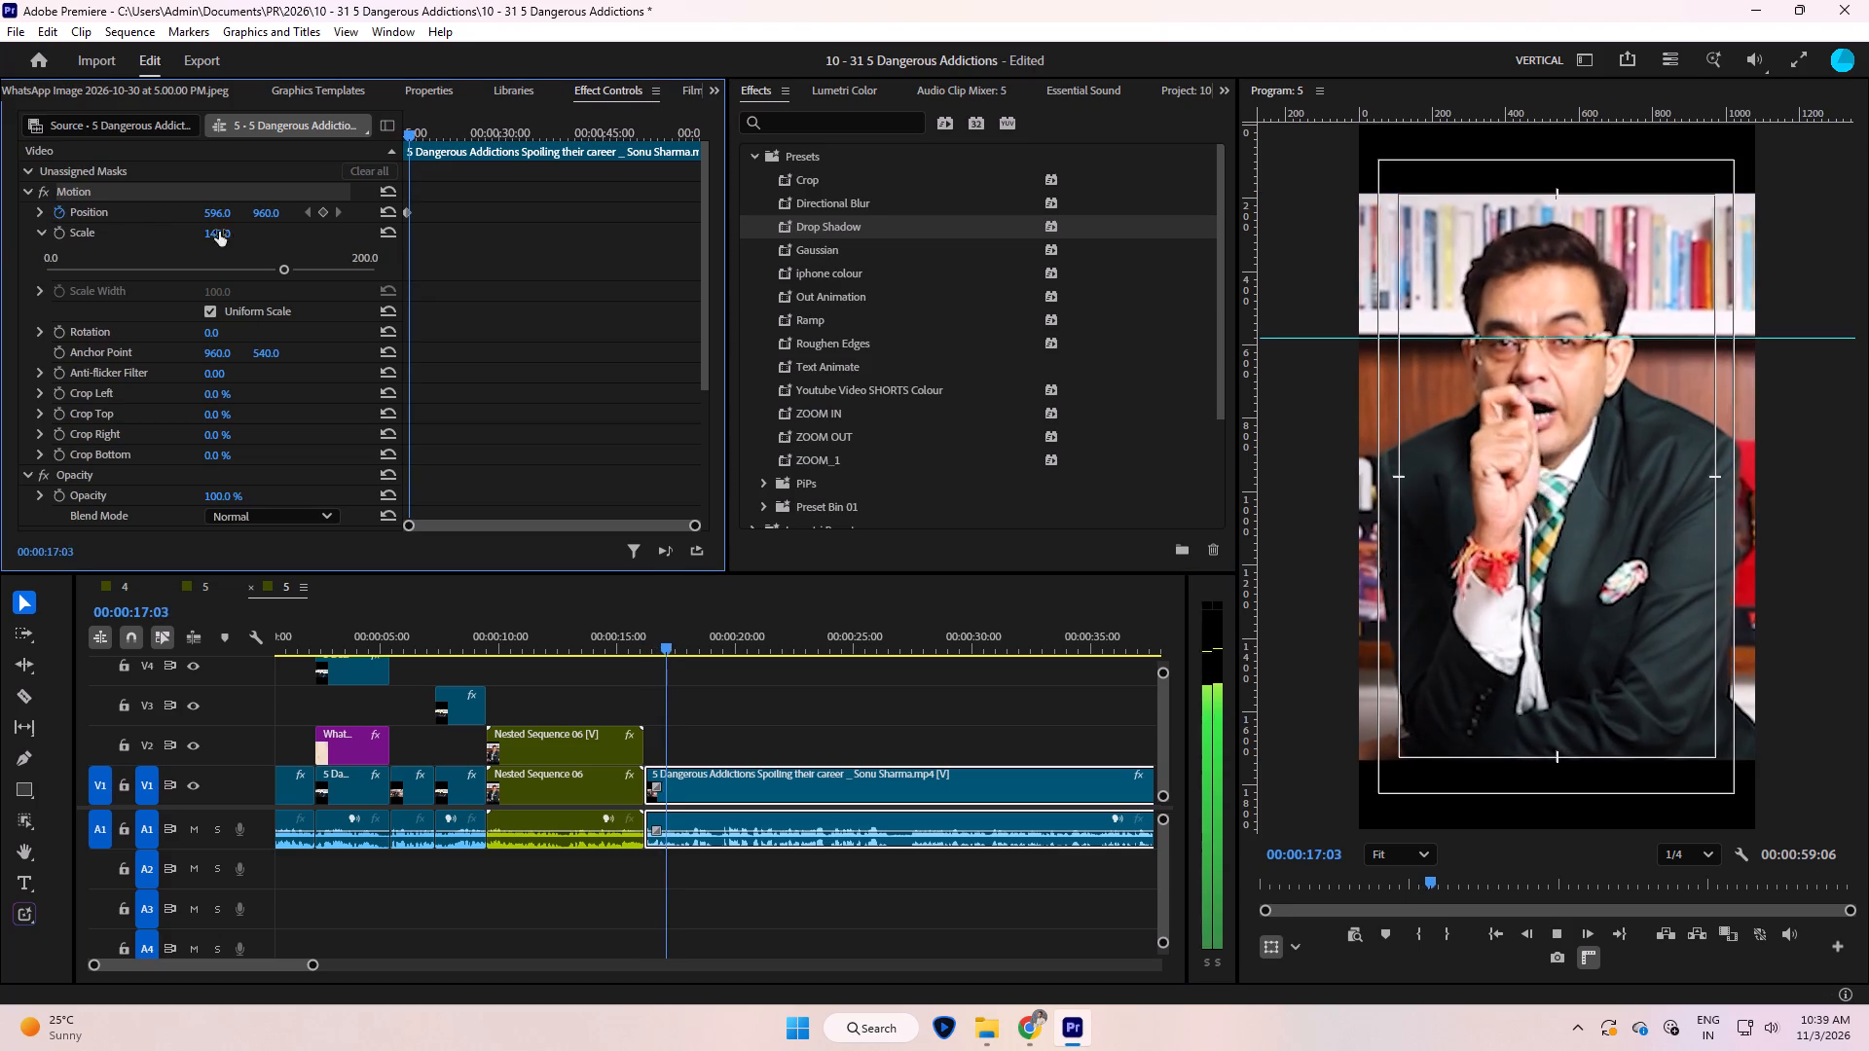
Add position keyframes following the speaker, raising the horizontal value from 596 through about 635 to about 700 by 00:00:18:16.
{"action": "key", "text": "space"}
{"action": "left_click_drag", "start_coordinate": [219, 209], "coordinate": [257, 209]}
{"action": "key", "text": "space"}
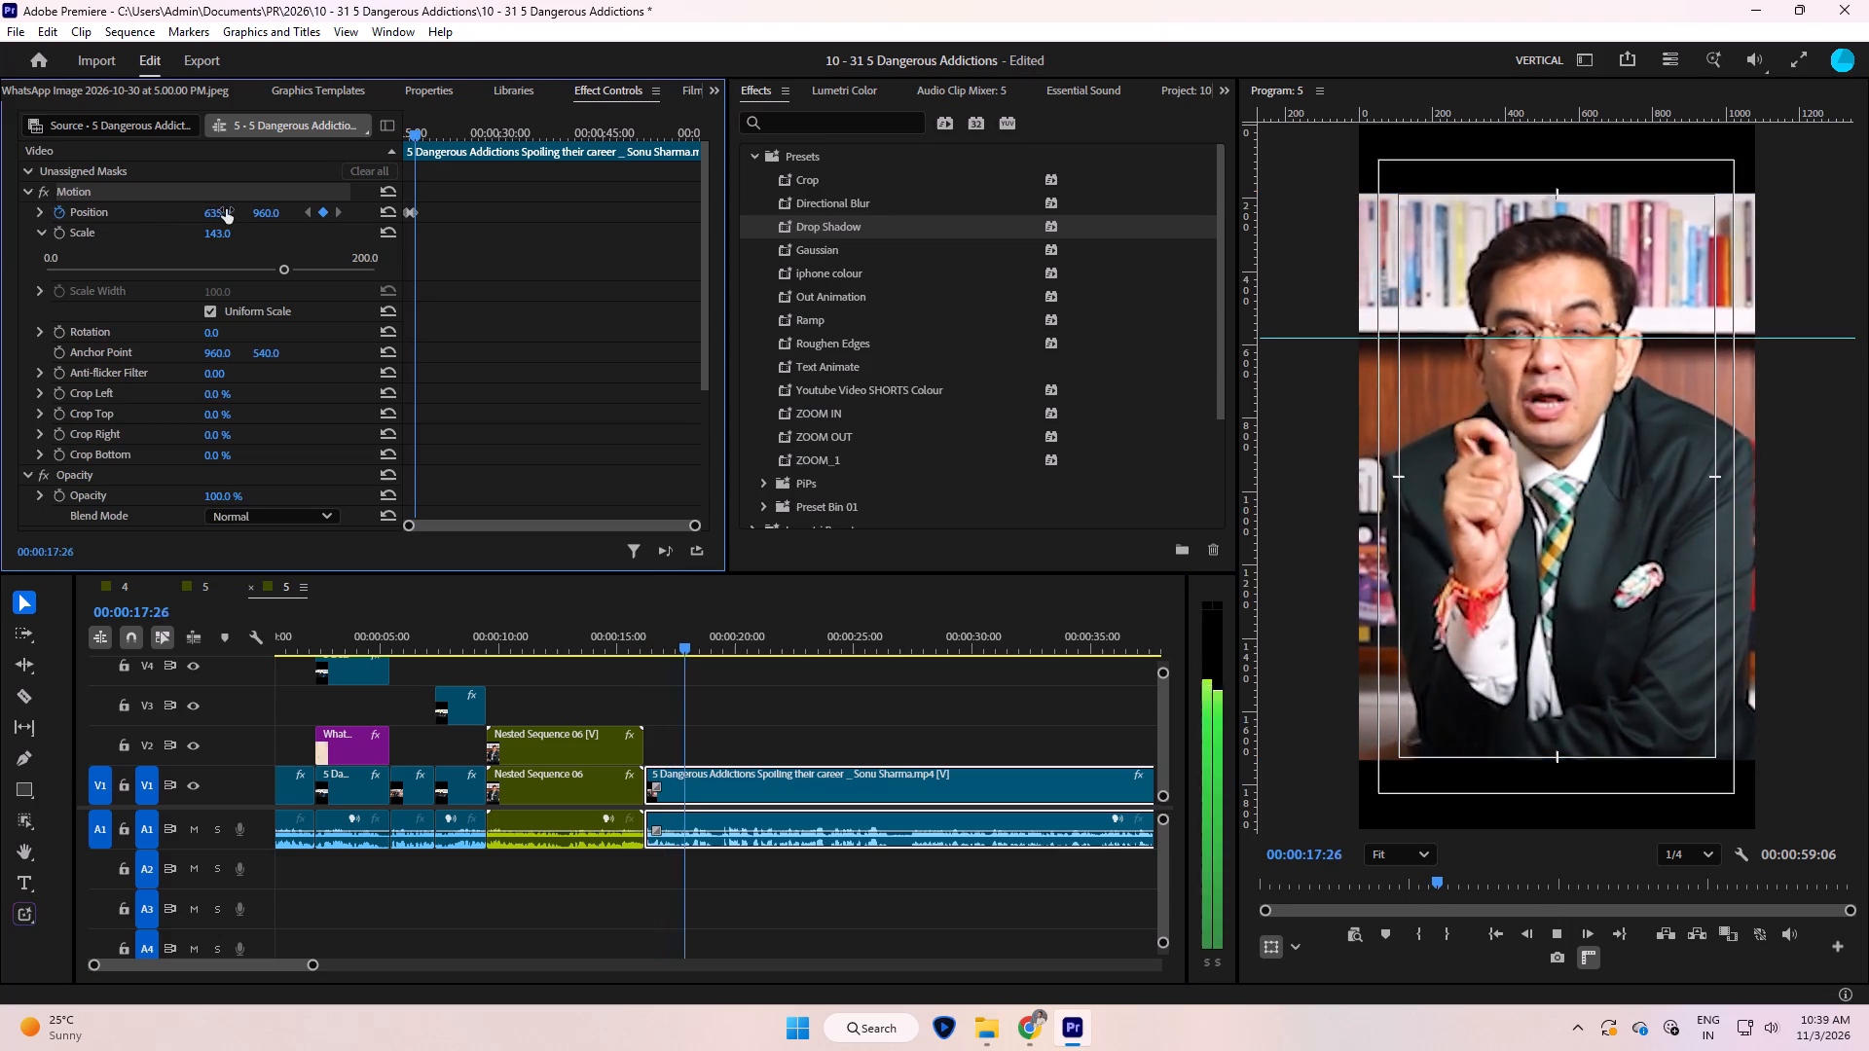
{"action": "key", "text": "space"}
{"action": "left_click_drag", "start_coordinate": [226, 209], "coordinate": [243, 211]}
{"action": "key", "text": "space"}
{"action": "left_click_drag", "start_coordinate": [226, 209], "coordinate": [268, 210]}
{"action": "key", "text": "space"}
{"action": "key", "text": "space"}
{"action": "left_click_drag", "start_coordinate": [226, 209], "coordinate": [231, 211]}
{"action": "key", "text": "space"}
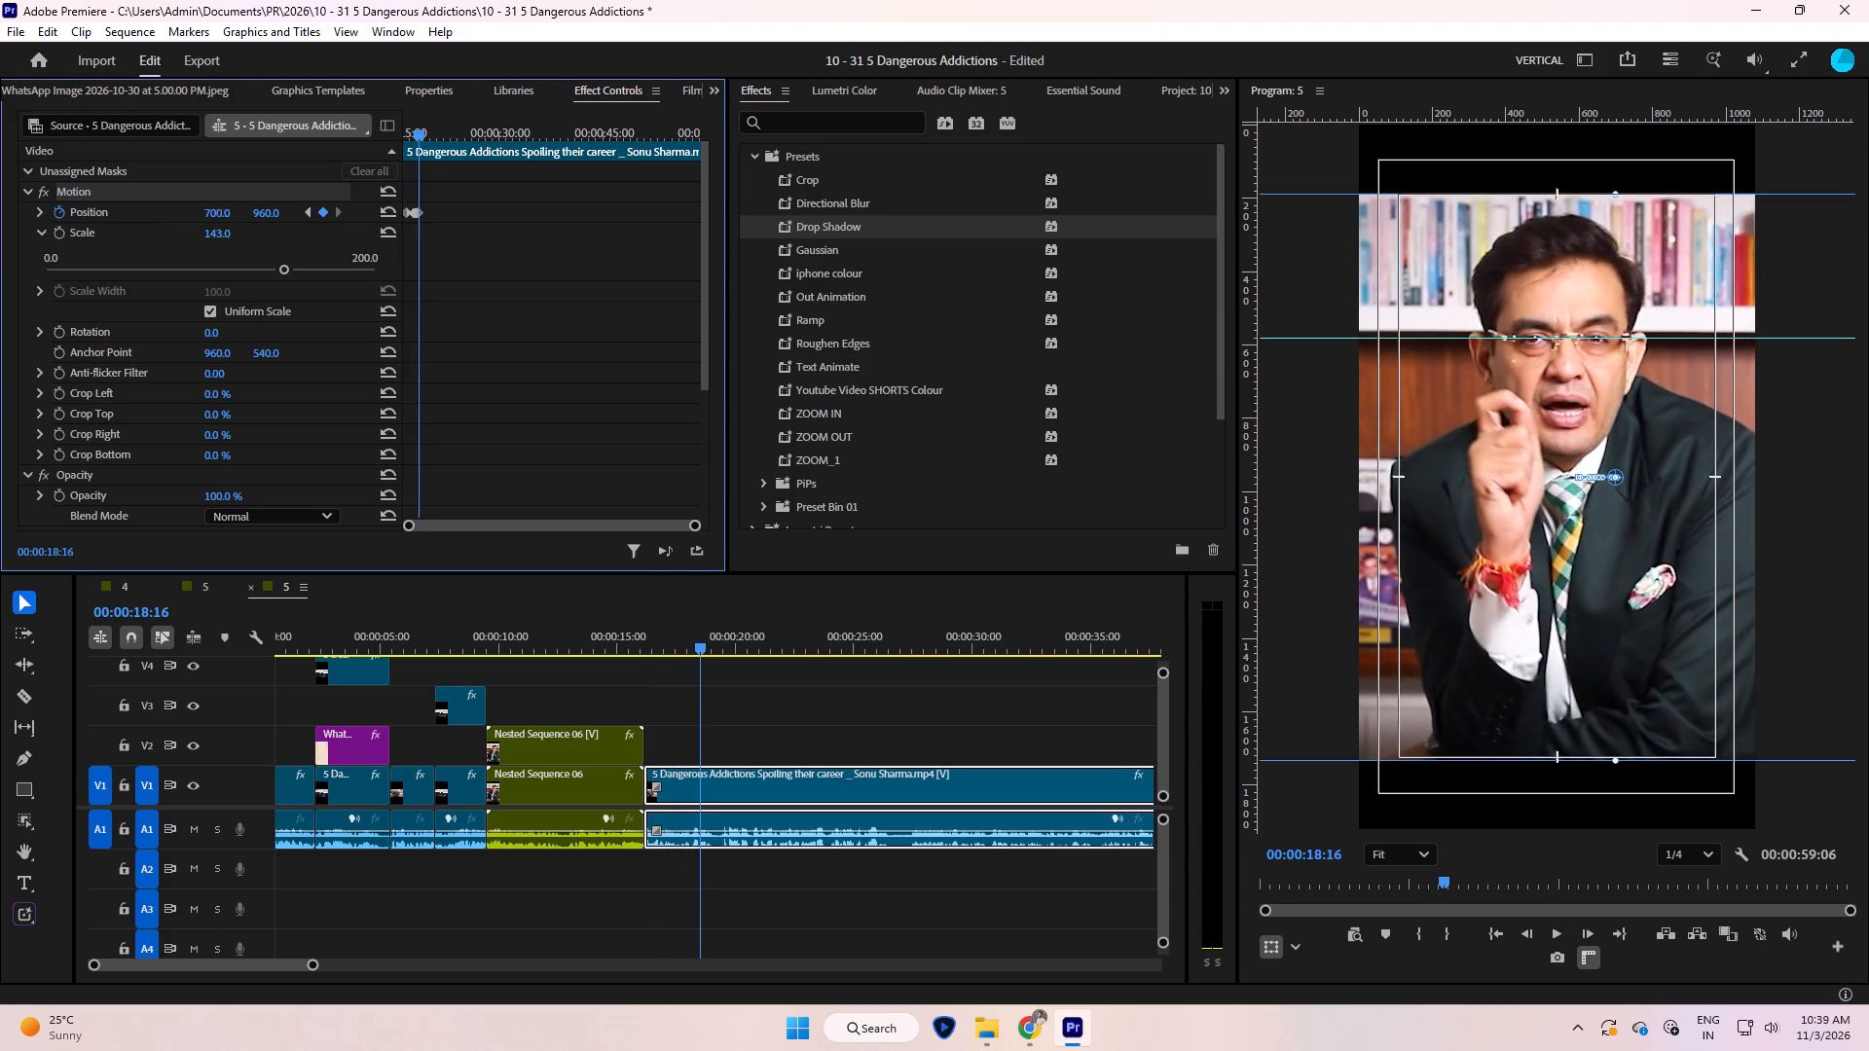
{"action": "left_click_drag", "start_coordinate": [231, 211], "coordinate": [218, 221]}
Add further position keyframes that lower the horizontal value in stages, past 595 at 00:00:19:26, to recentre the speaker.
{"action": "key", "text": "space"}
{"action": "left_click_drag", "start_coordinate": [226, 209], "coordinate": [170, 234]}
{"action": "key", "text": "space"}
{"action": "key", "text": "space"}
{"action": "left_click_drag", "start_coordinate": [225, 210], "coordinate": [205, 223]}
{"action": "key", "text": "space"}
{"action": "key", "text": "space"}
{"action": "key", "text": "space"}
{"action": "left_click_drag", "start_coordinate": [216, 217], "coordinate": [208, 221]}
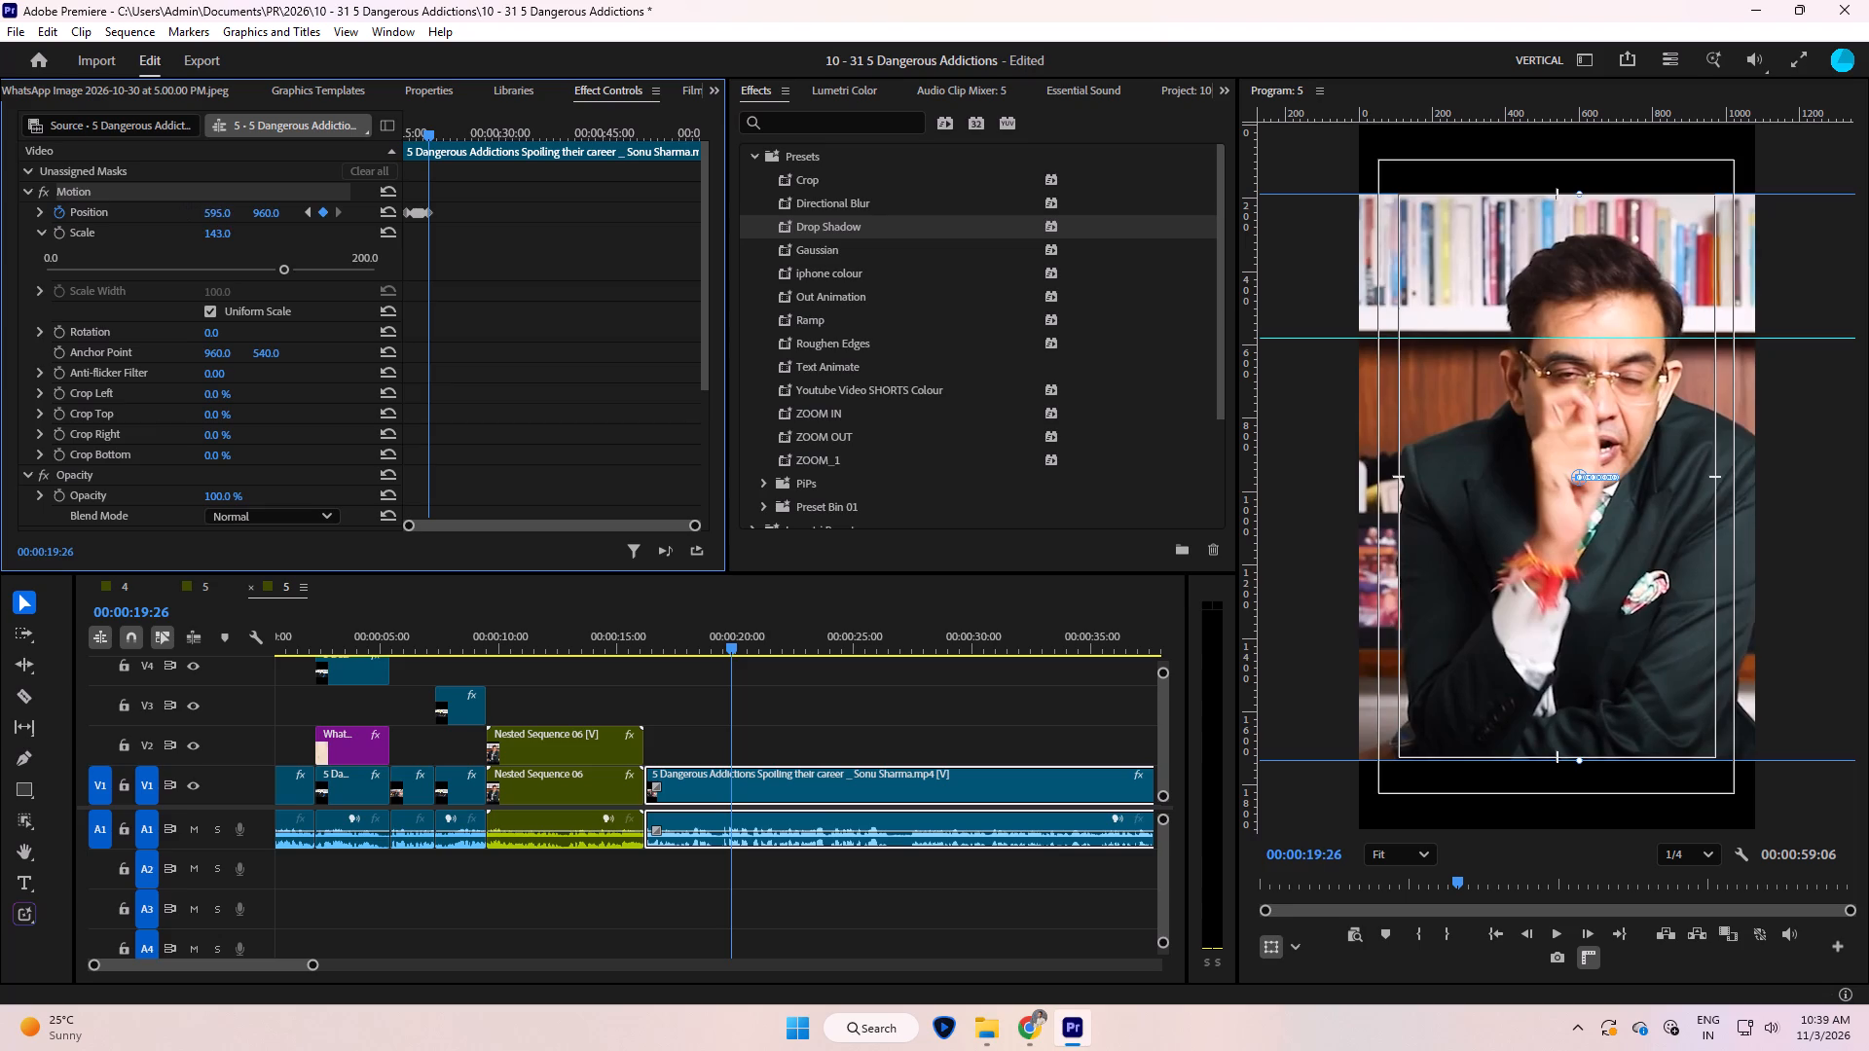
{"action": "left_click_drag", "start_coordinate": [208, 221], "coordinate": [159, 243]}
Keyframe the speaker clip's horizontal position to about 555 before 00:00:20:19, then up to 660 before 00:00:21:15.
{"action": "key", "text": "space"}
{"action": "key", "text": "space"}
{"action": "left_click_drag", "start_coordinate": [226, 209], "coordinate": [244, 209]}
{"action": "key", "text": "space"}
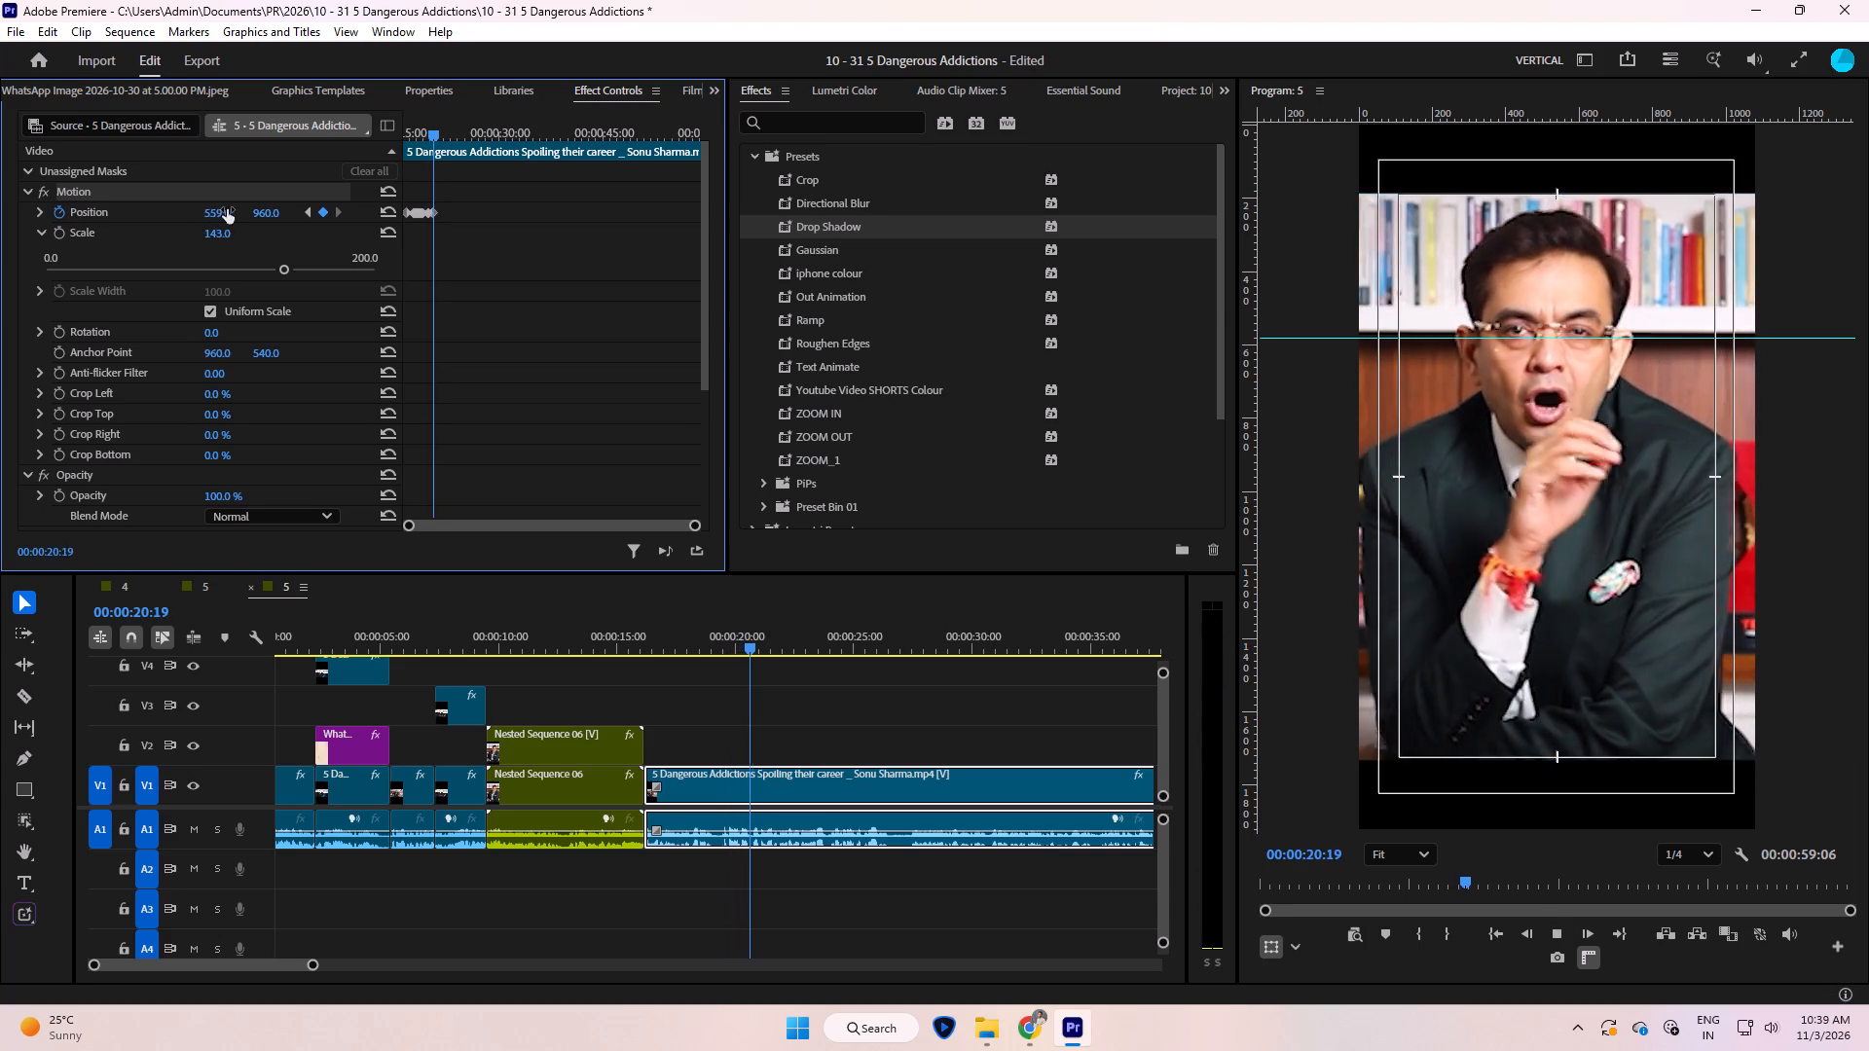
{"action": "left_click_drag", "start_coordinate": [227, 209], "coordinate": [301, 209]}
{"action": "key", "text": "space"}
{"action": "key", "text": "space"}
{"action": "left_click_drag", "start_coordinate": [226, 209], "coordinate": [255, 212]}
Add a position keyframe holding 660 at 00:00:23:04, followed by one at about 575 near 00:00:23:15.
{"action": "key", "text": "space"}
{"action": "key", "text": "space"}
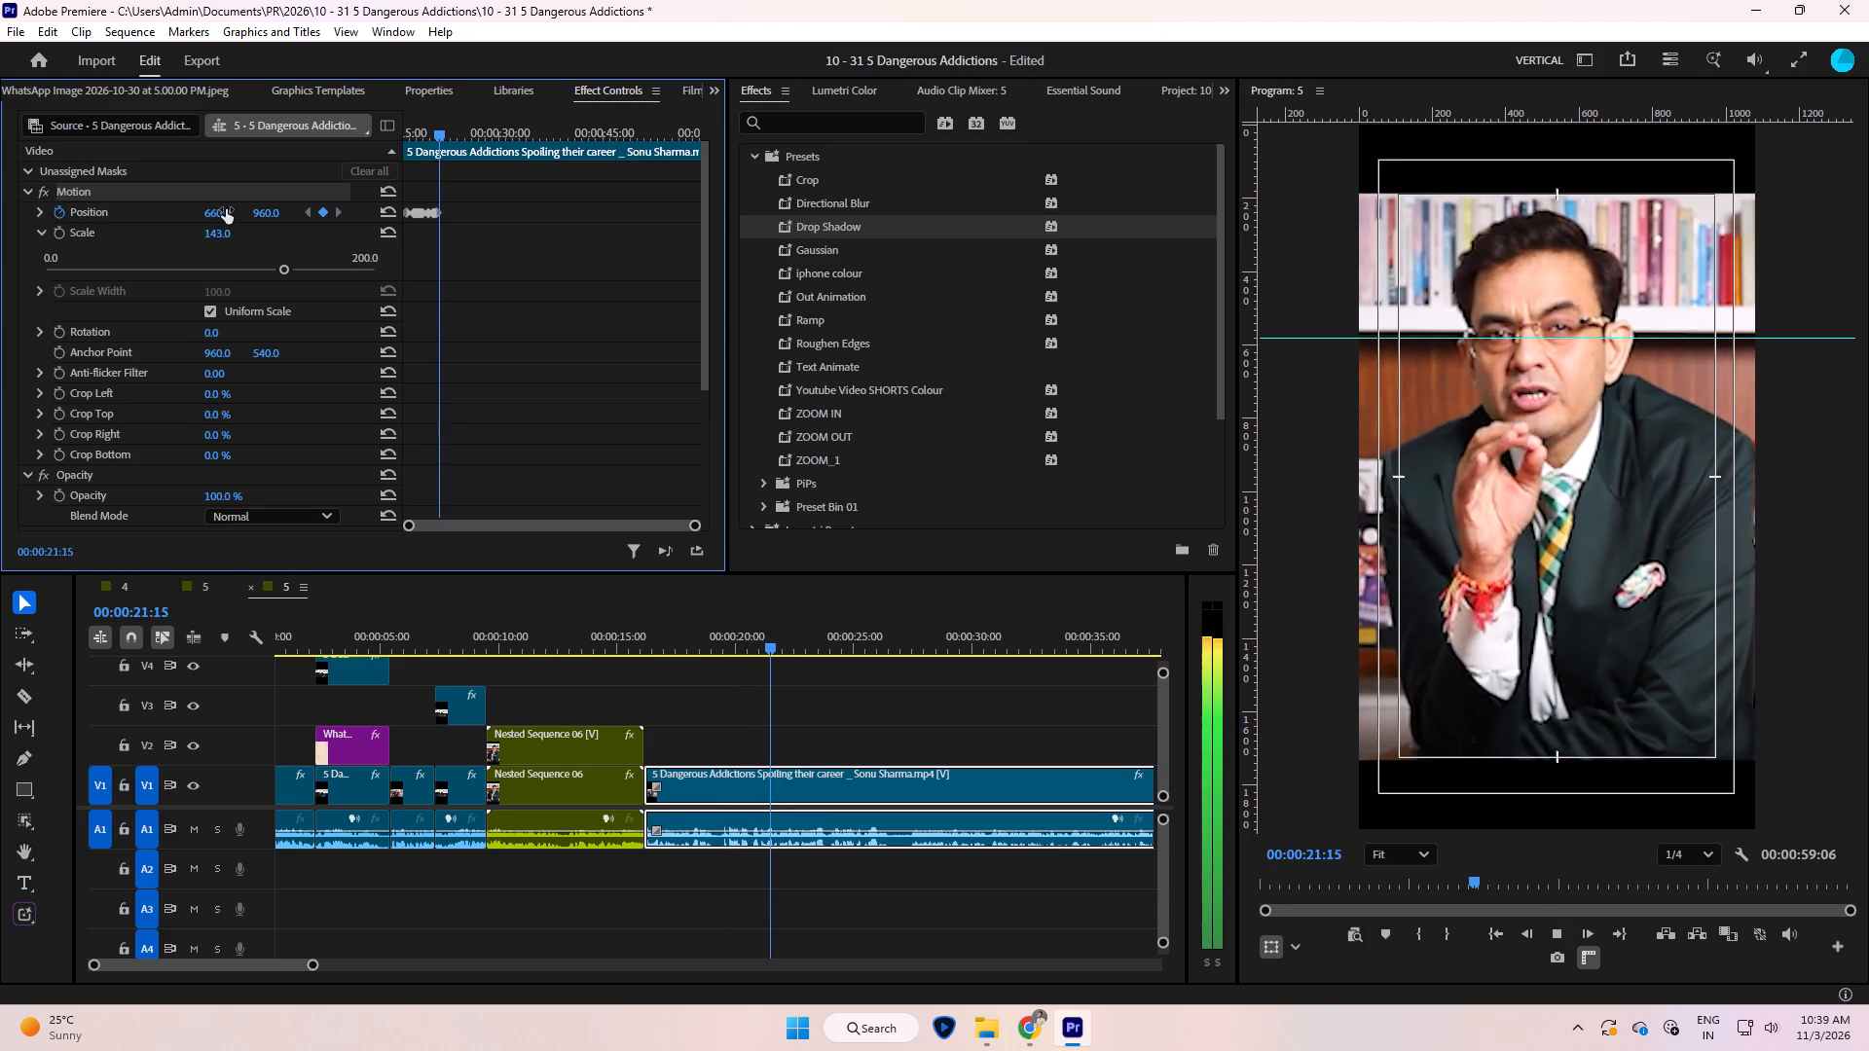
{"action": "key", "text": "space"}
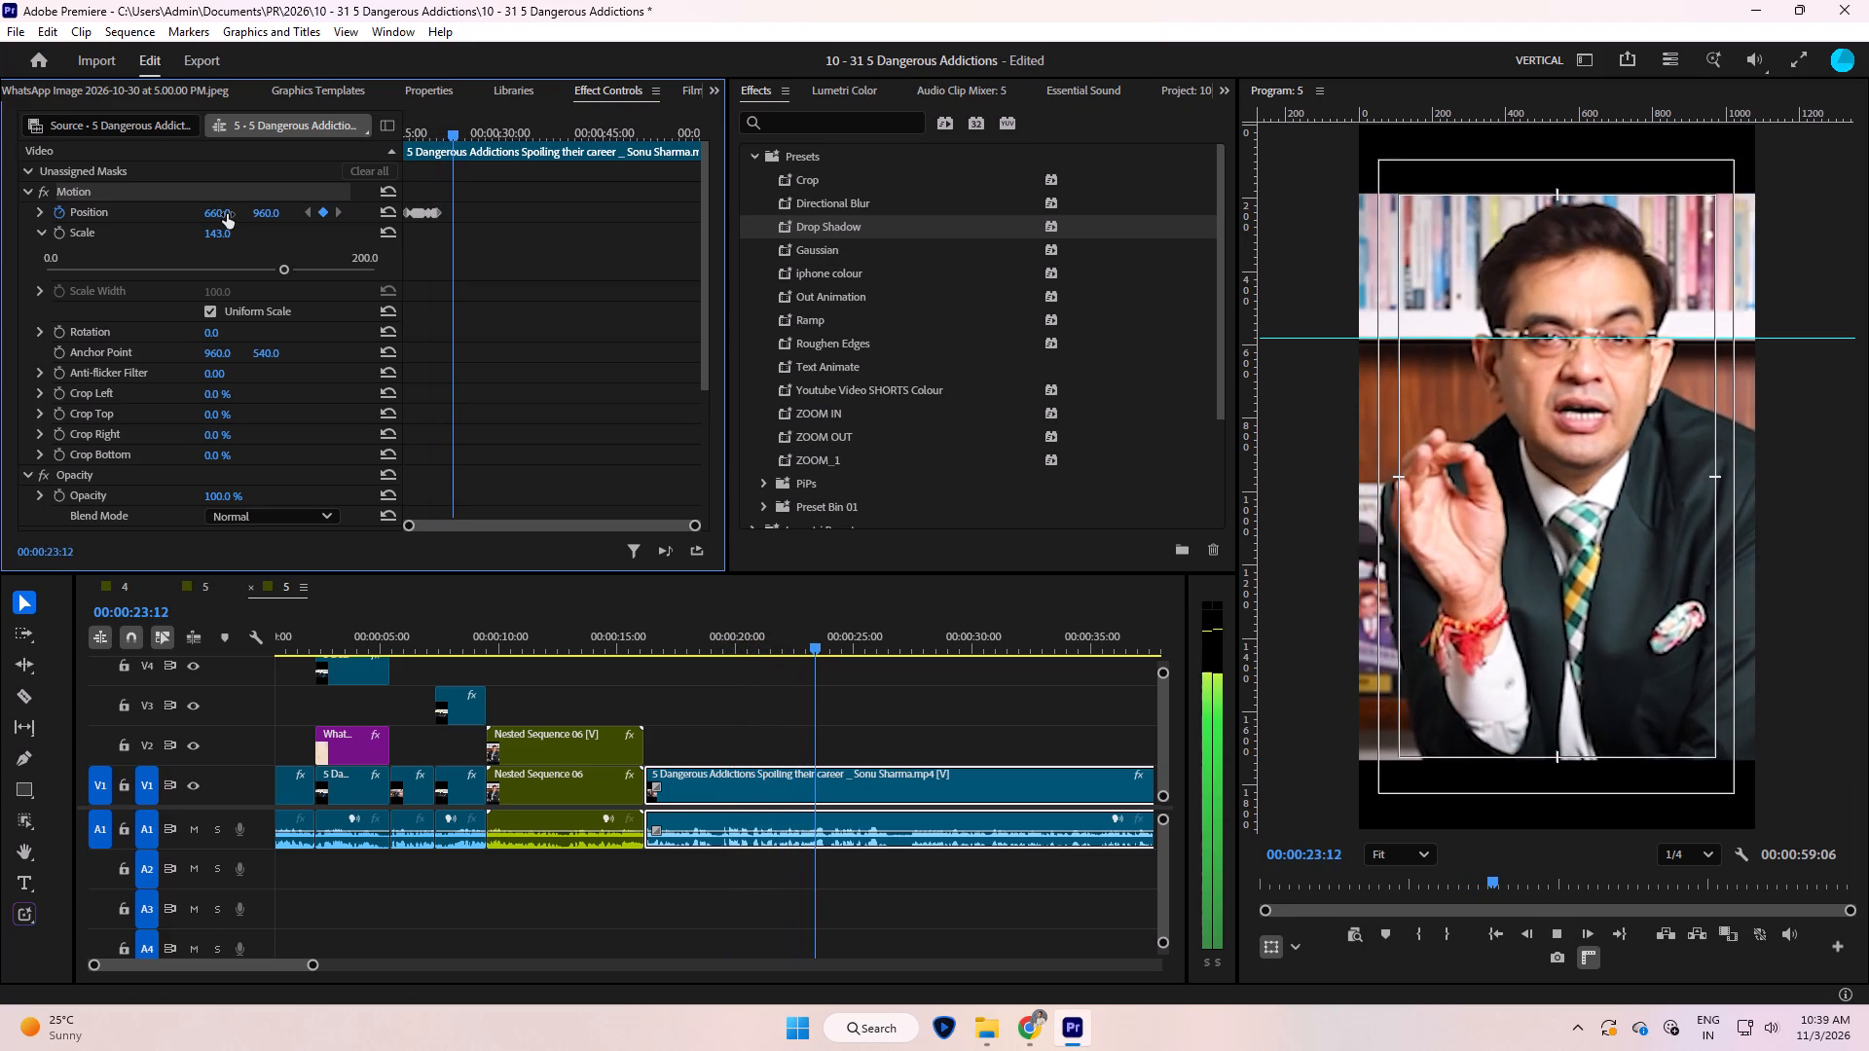
{"action": "key", "text": "Left"}
{"action": "key", "text": "Left"}
{"action": "key", "text": "Left"}
{"action": "key", "text": "Left"}
{"action": "key", "text": "Left"}
{"action": "key", "text": "Left"}
{"action": "key", "text": "Left"}
{"action": "key", "text": "Left"}
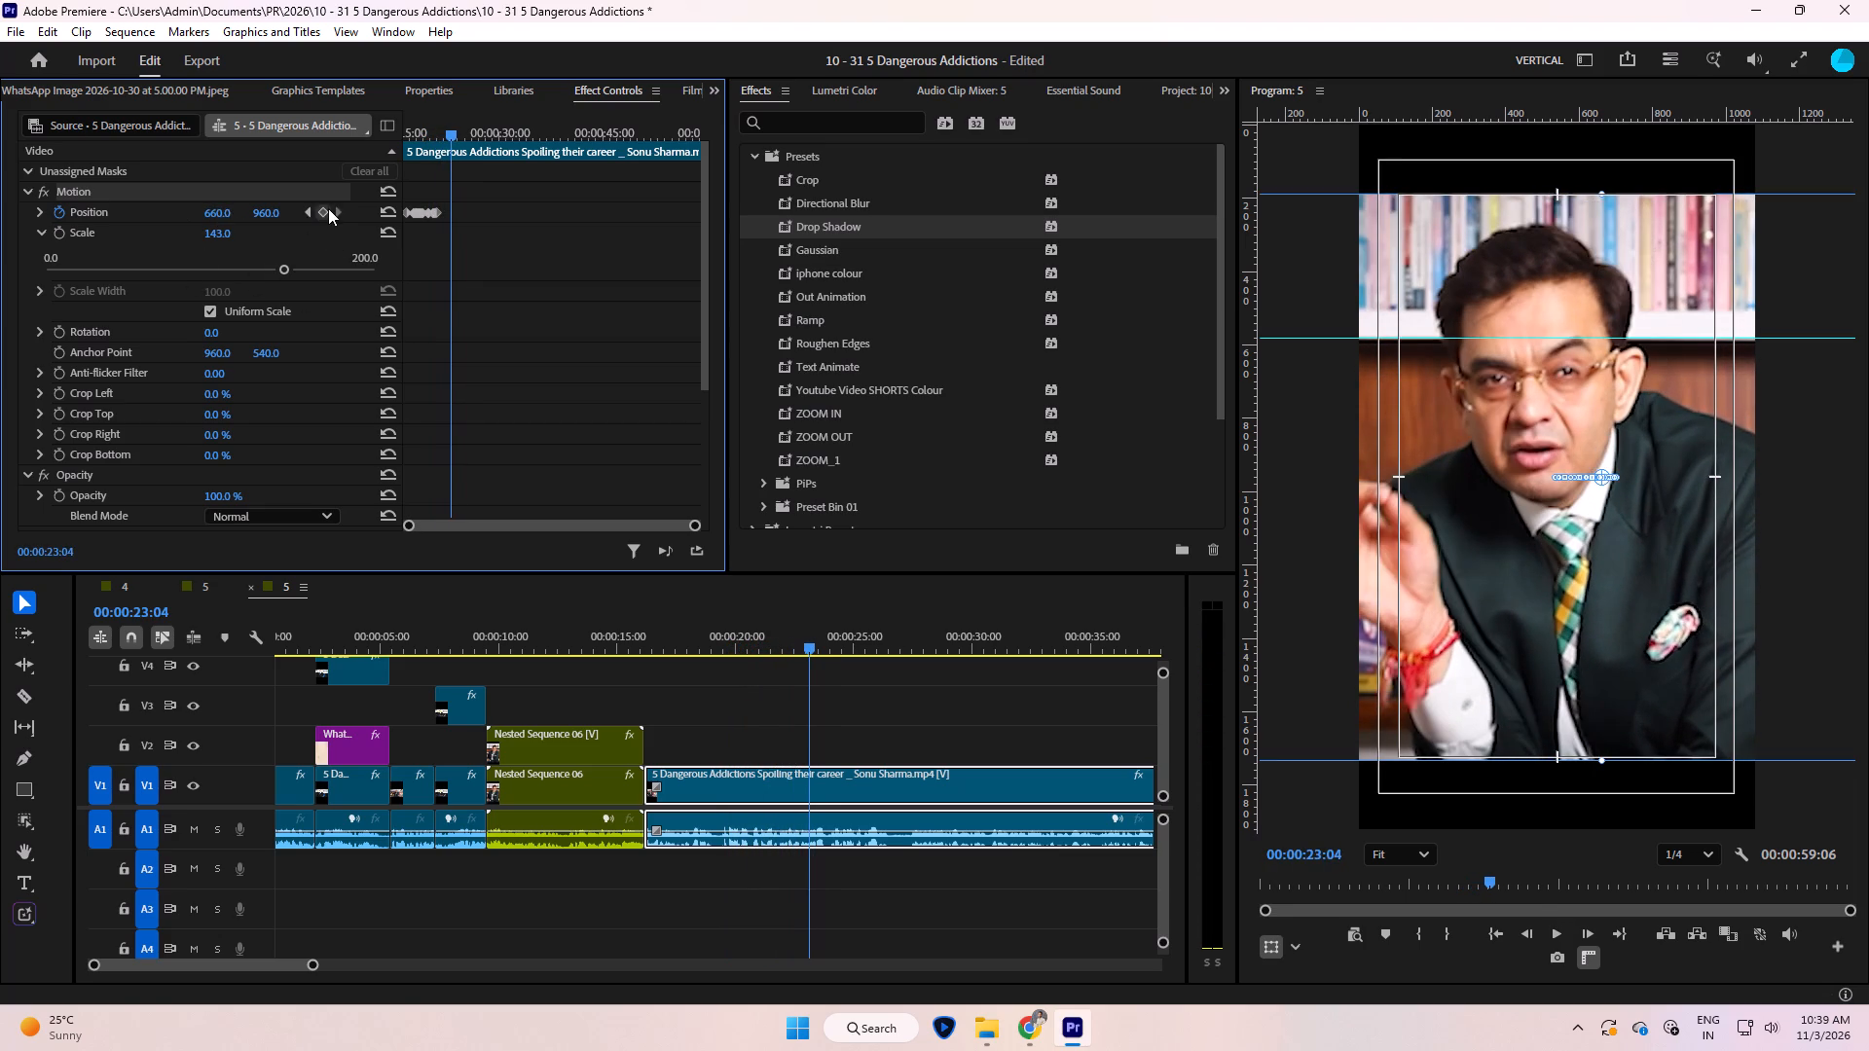
{"action": "left_click", "coordinate": [328, 208]}
{"action": "key", "text": "space"}
{"action": "key", "text": "space"}
{"action": "left_click_drag", "start_coordinate": [222, 209], "coordinate": [145, 250]}
{"action": "key", "text": "space"}
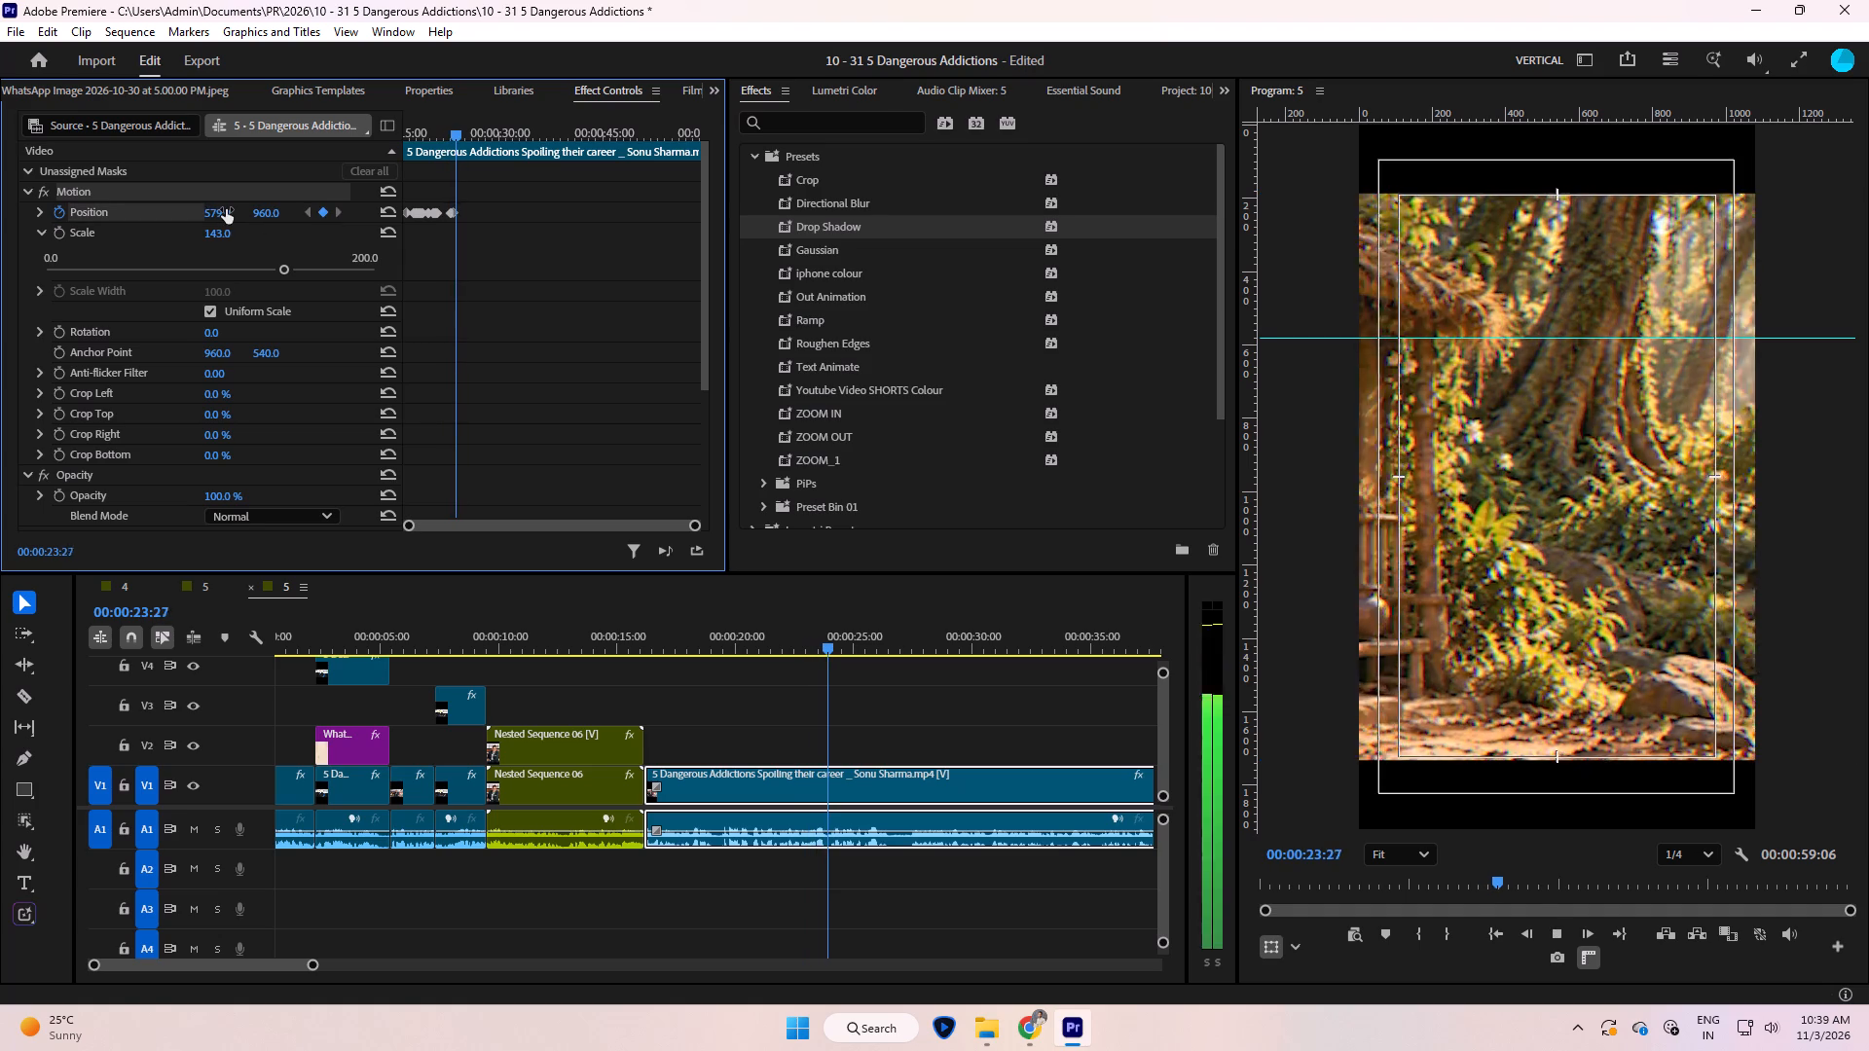
Keyframe the horizontal position to -16 at 00:00:23:28 to frame the golden deer in the forest shot.
{"action": "key", "text": "space"}
{"action": "left_click_drag", "start_coordinate": [226, 209], "coordinate": [77, 815]}
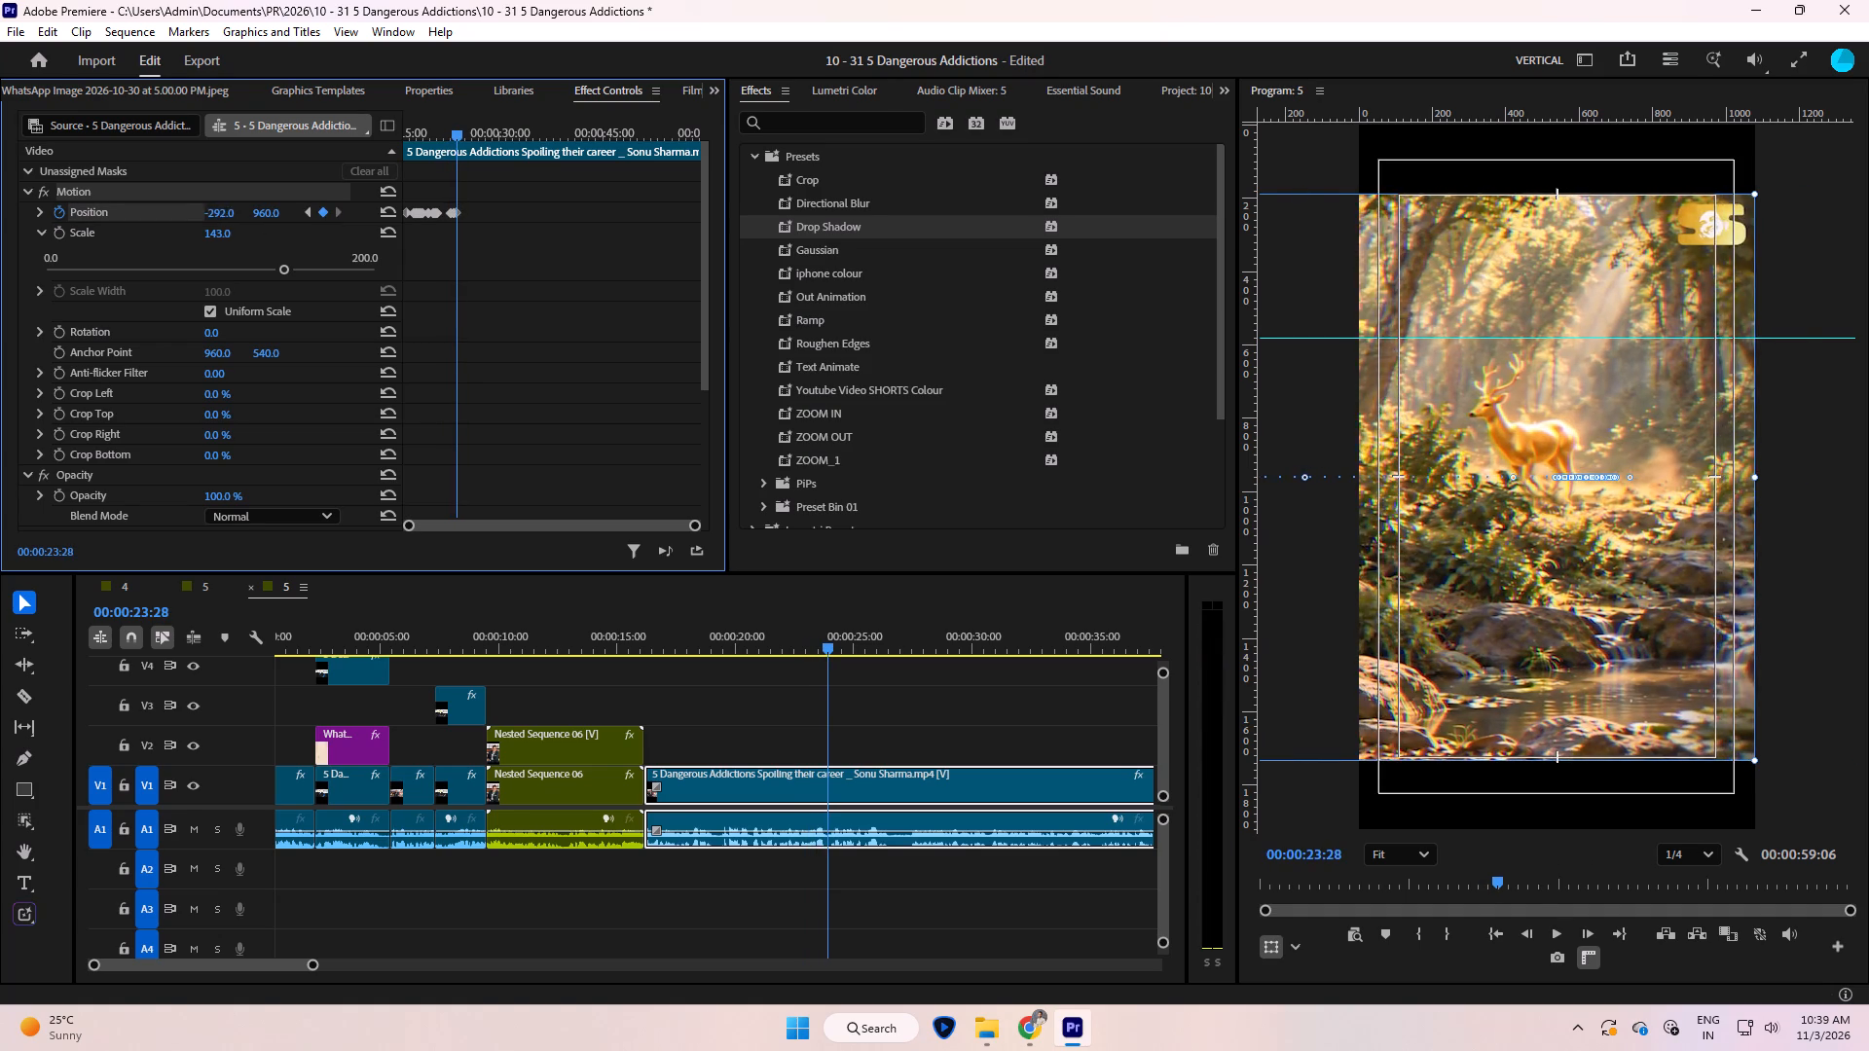
{"action": "left_click_drag", "start_coordinate": [77, 815], "coordinate": [80, 816]}
{"action": "left_click_drag", "start_coordinate": [220, 214], "coordinate": [258, 214]}
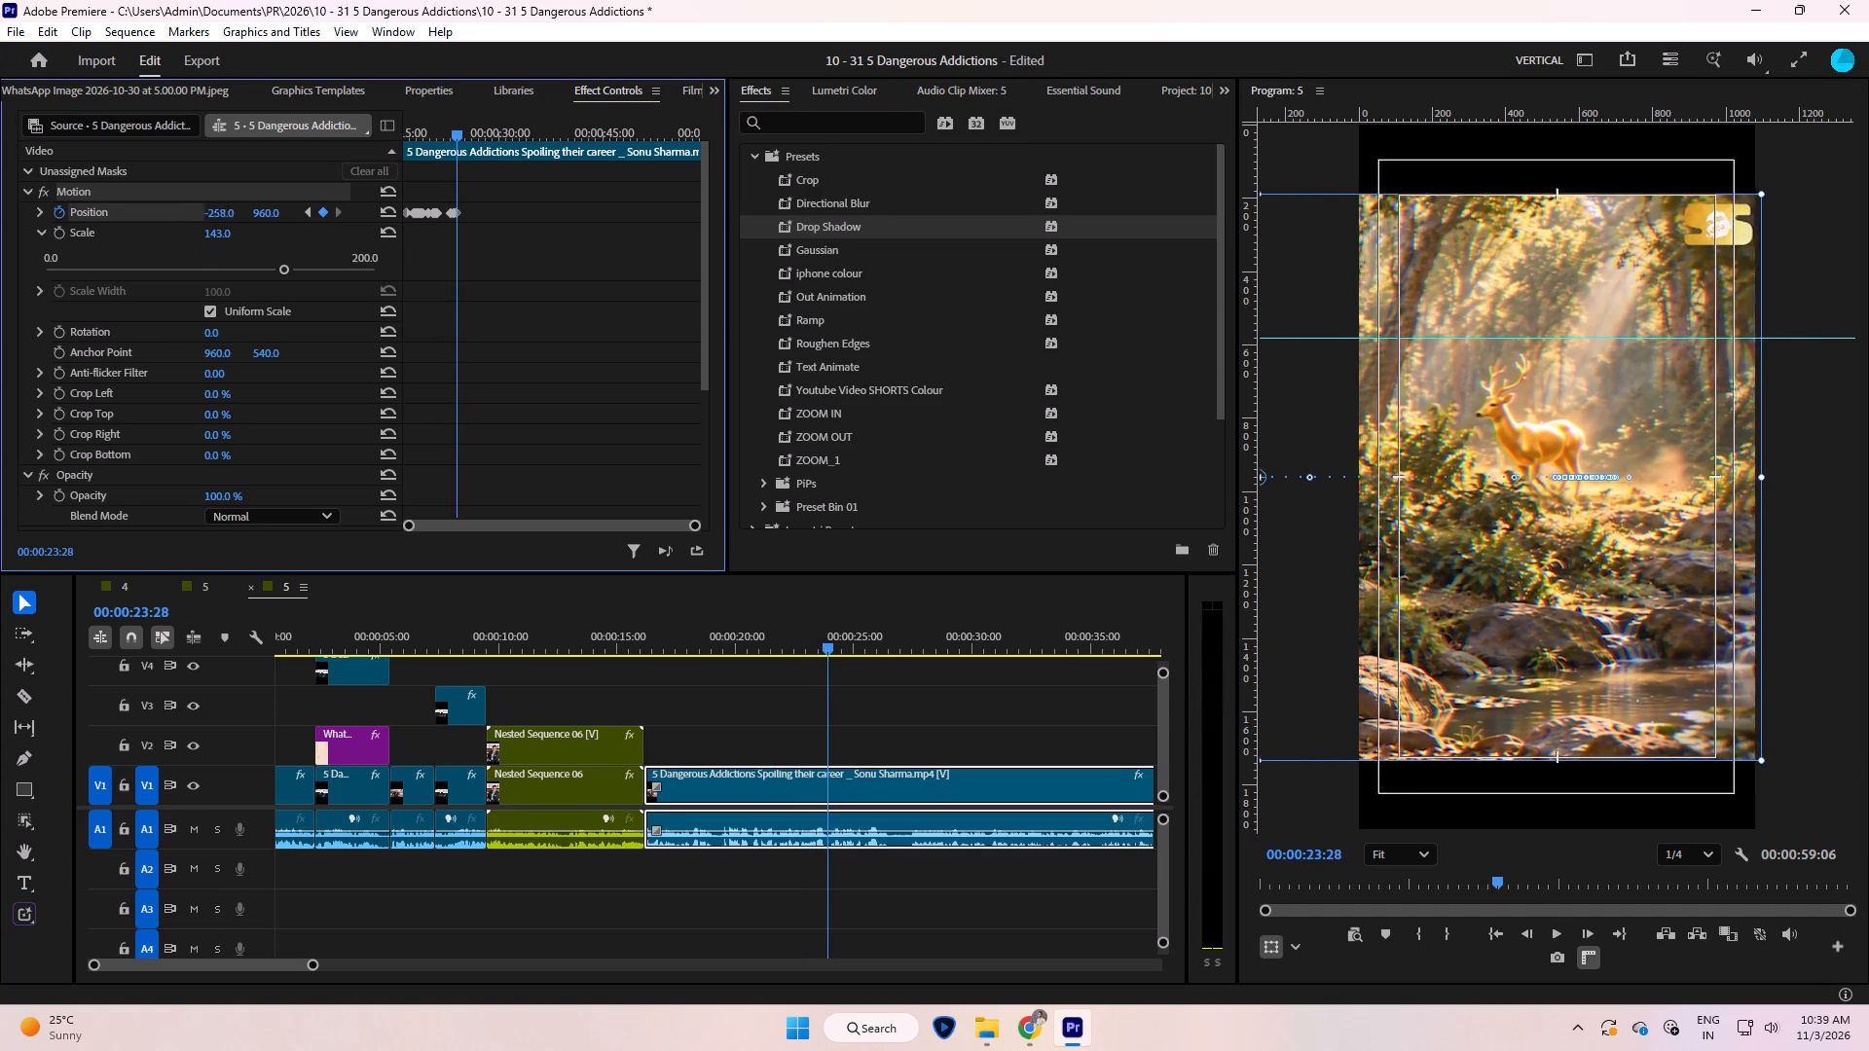
{"action": "left_click_drag", "start_coordinate": [258, 214], "coordinate": [482, 215]}
Move the deer-framing position keyframe from 00:00:23:28 to 00:00:23:25, the first frame of the forest shot.
{"action": "left_click", "coordinate": [558, 278]}
{"action": "key", "text": "equal"}
{"action": "key", "text": "equal"}
{"action": "key", "text": "equal"}
{"action": "key", "text": "equal"}
{"action": "key", "text": "equal"}
{"action": "key", "text": "equal"}
{"action": "key", "text": "equal"}
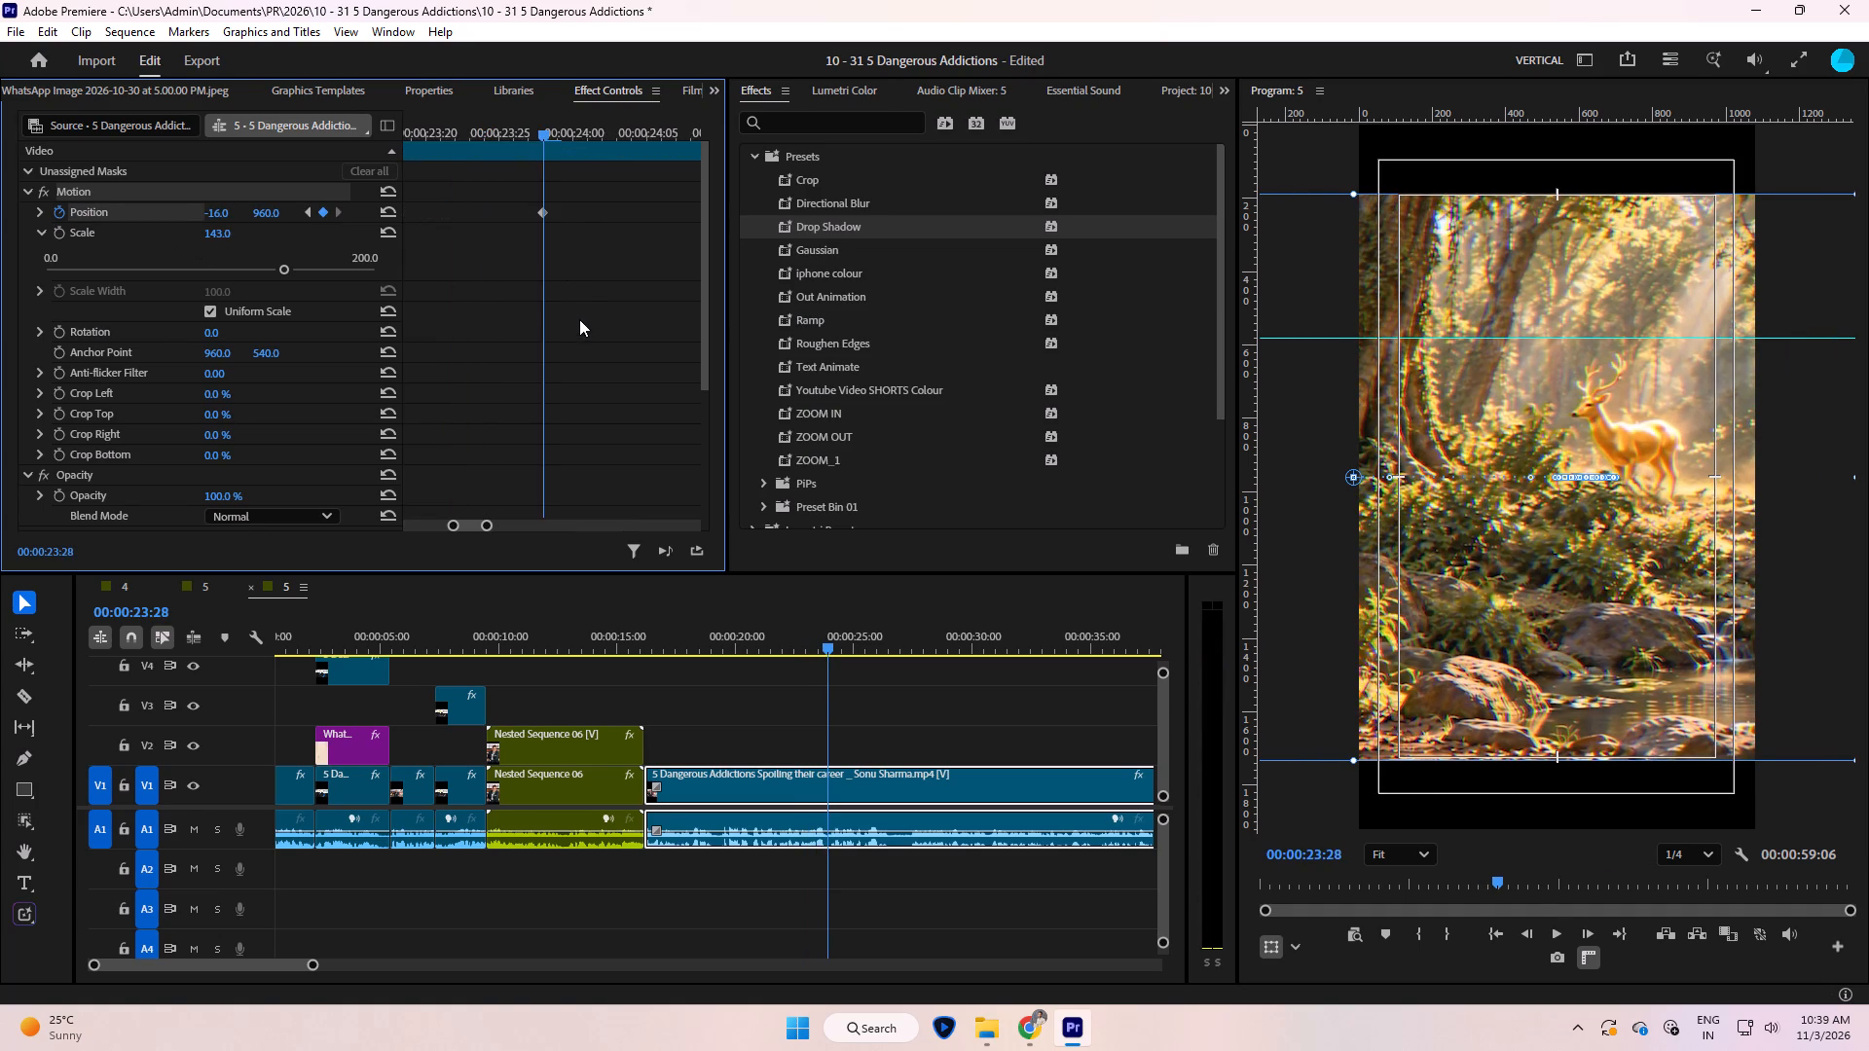
{"action": "key", "text": "minus"}
{"action": "key", "text": "minus"}
{"action": "key", "text": "Left"}
{"action": "key", "text": "Left"}
{"action": "key", "text": "Left"}
{"action": "key", "text": "Left"}
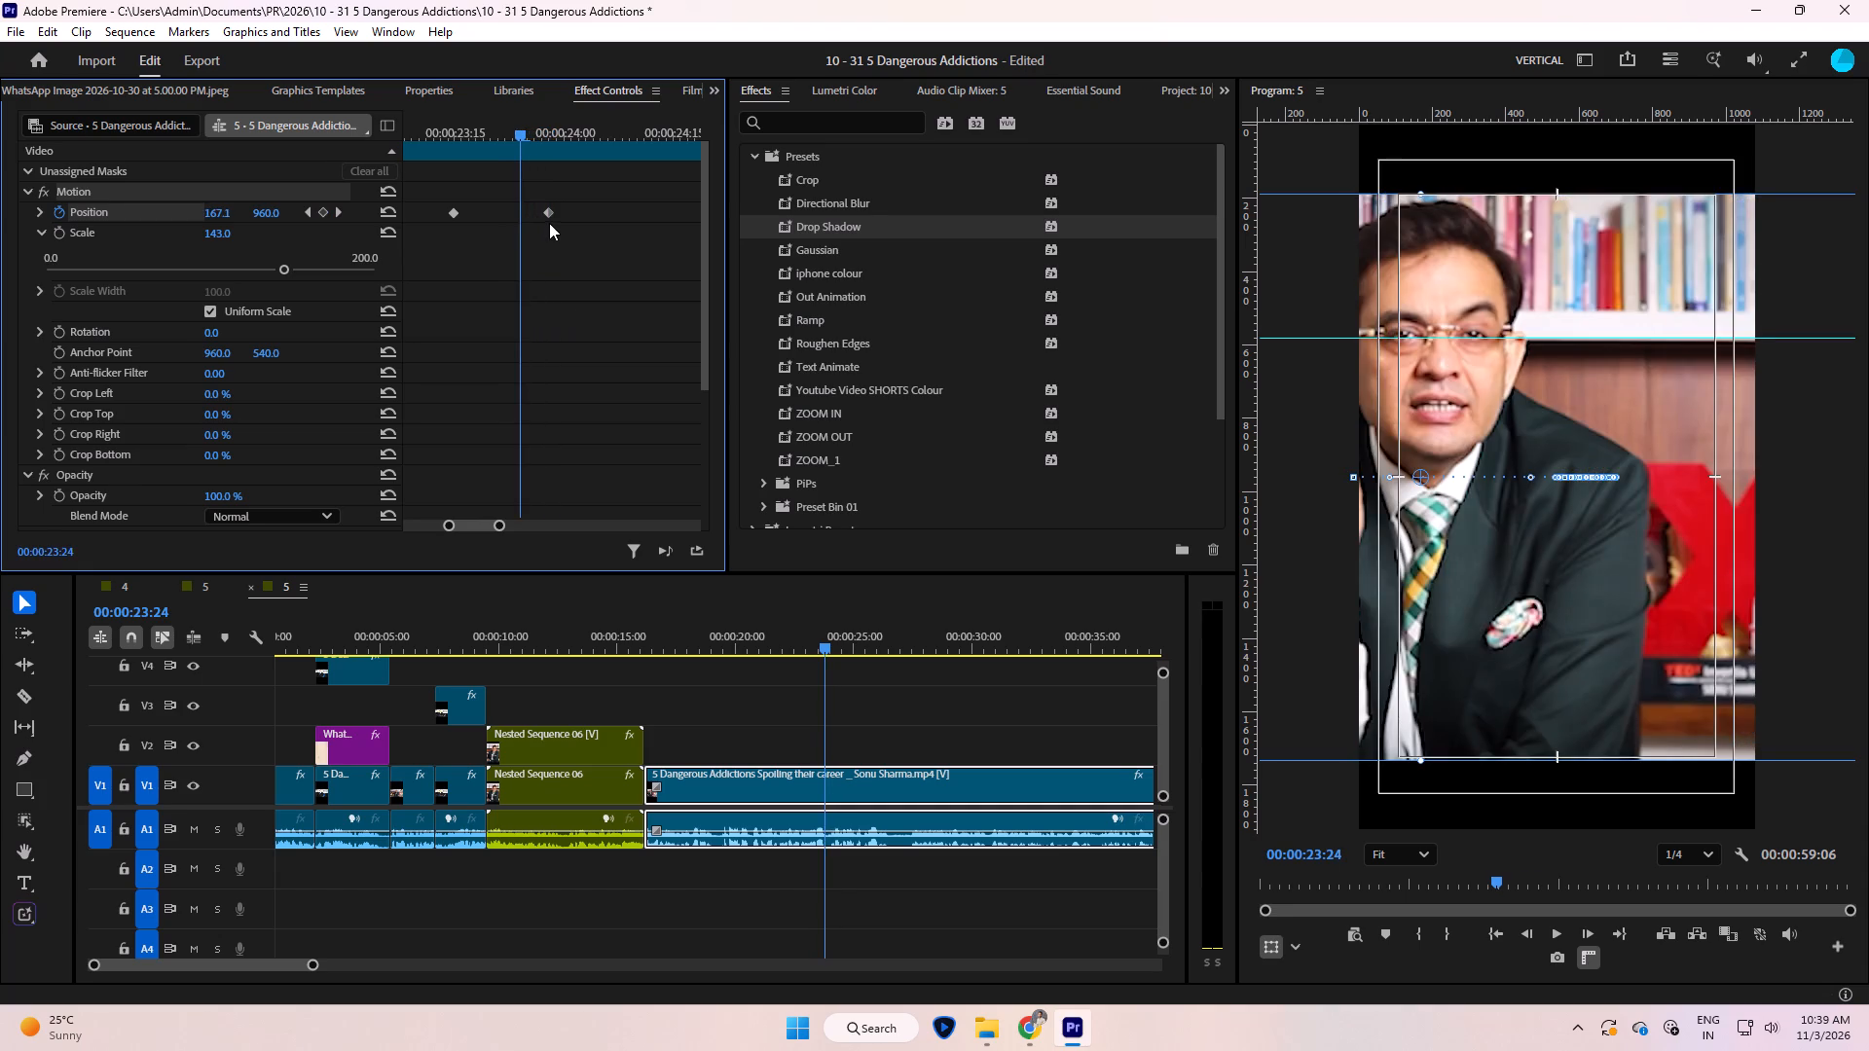
{"action": "key", "text": "Right"}
{"action": "key", "text": "Left"}
{"action": "key", "text": "Right"}
{"action": "left_click_drag", "start_coordinate": [548, 211], "coordinate": [544, 213]}
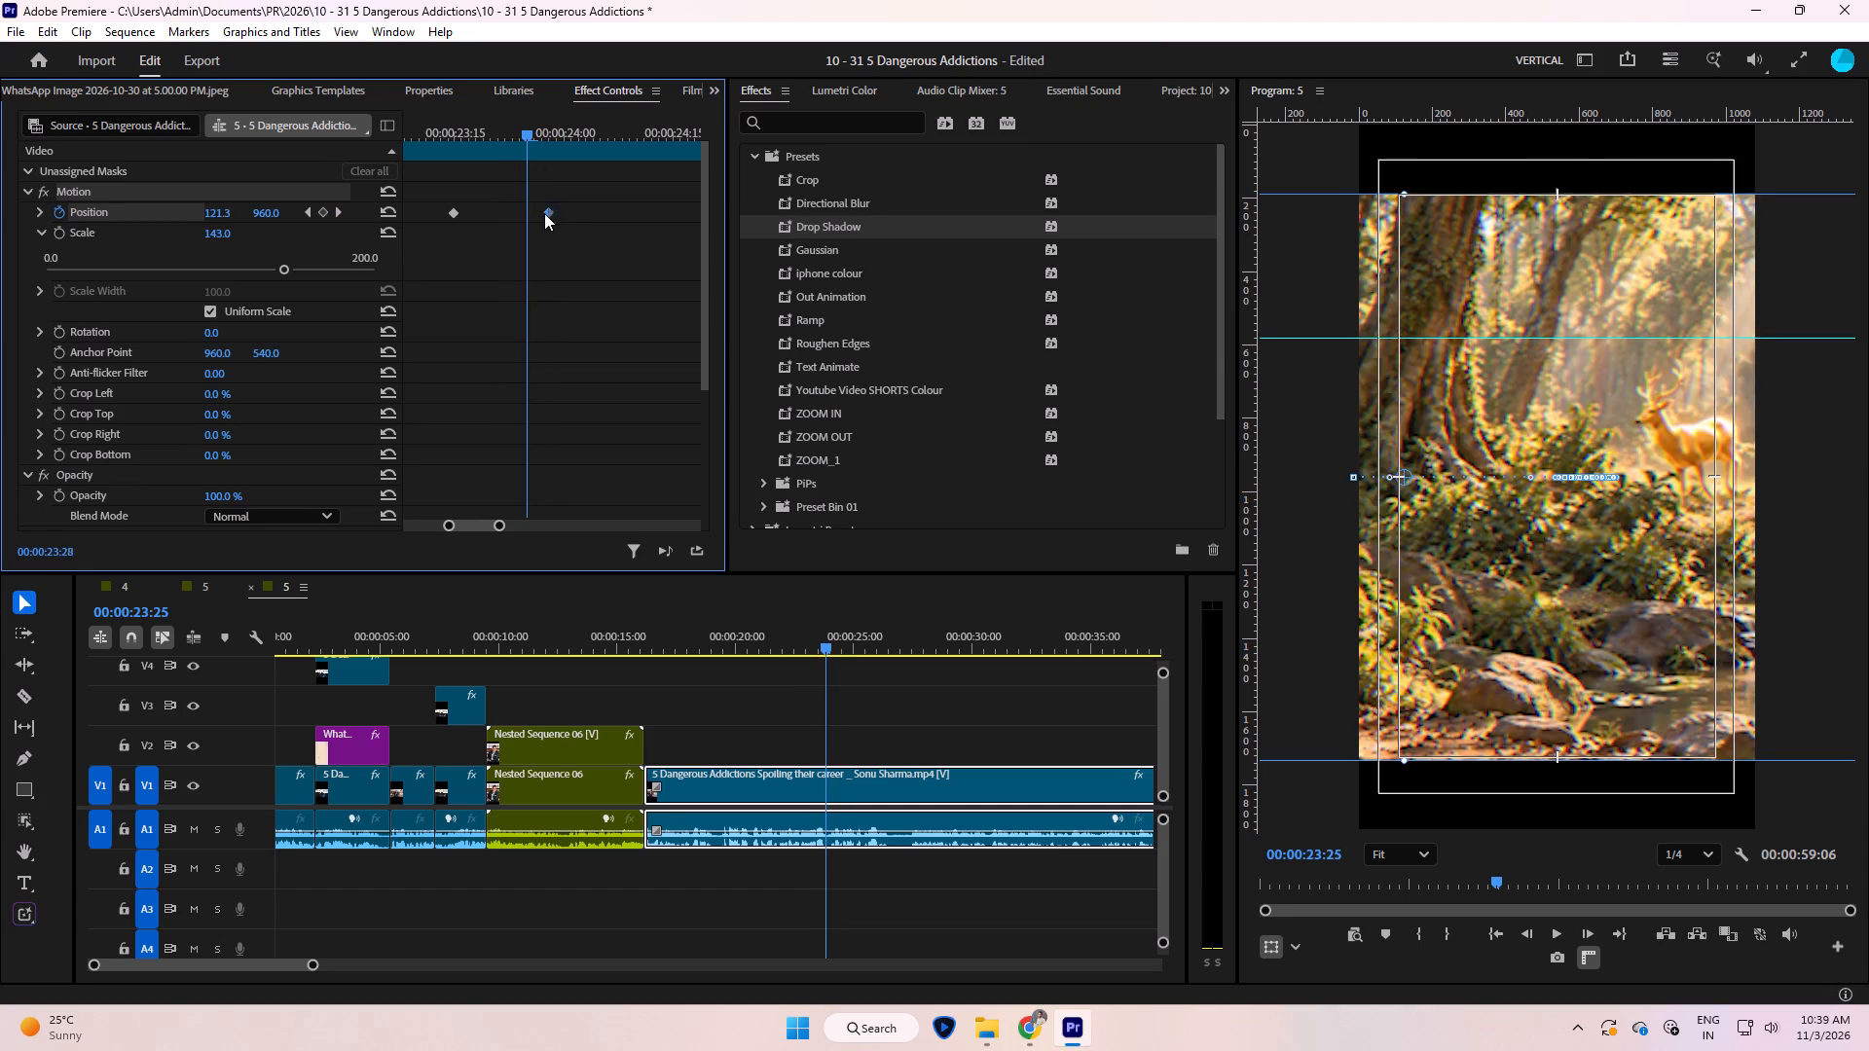
{"action": "left_click_drag", "start_coordinate": [544, 213], "coordinate": [527, 227]}
Move the preceding speaker position keyframe to 00:00:23:24, directly before the deer keyframe, so the reframing jumps at the cut.
{"action": "key", "text": "Left"}
{"action": "key", "text": "Left"}
{"action": "key", "text": "Left"}
{"action": "key", "text": "Left"}
{"action": "key", "text": "Left"}
{"action": "key", "text": "Left"}
{"action": "key", "text": "Right"}
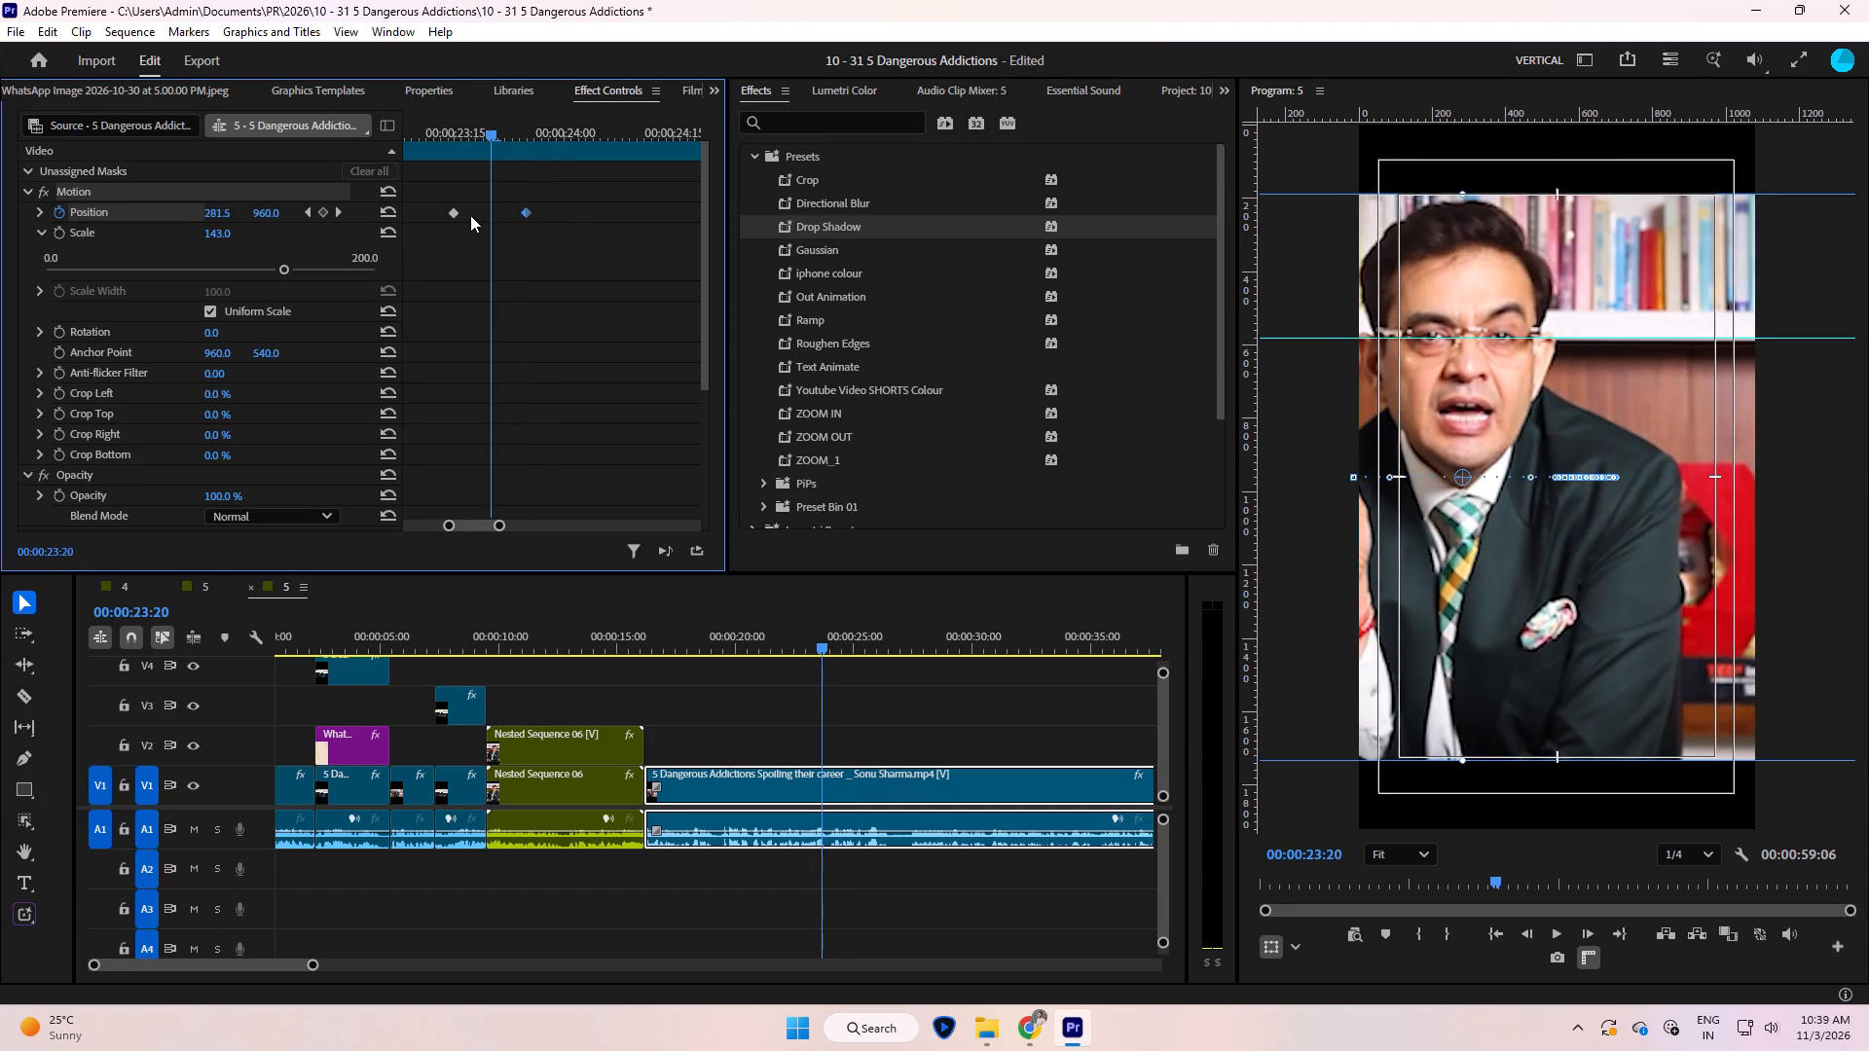
{"action": "key", "text": "Right"}
{"action": "key", "text": "Right"}
{"action": "key", "text": "Right"}
{"action": "key", "text": "Right"}
{"action": "left_click_drag", "start_coordinate": [457, 207], "coordinate": [517, 218]}
Play through the deer shot and add a position keyframe holding -16 at 00:00:24:17.
{"action": "key", "text": "Left"}
{"action": "key", "text": "space"}
{"action": "key", "text": "space"}
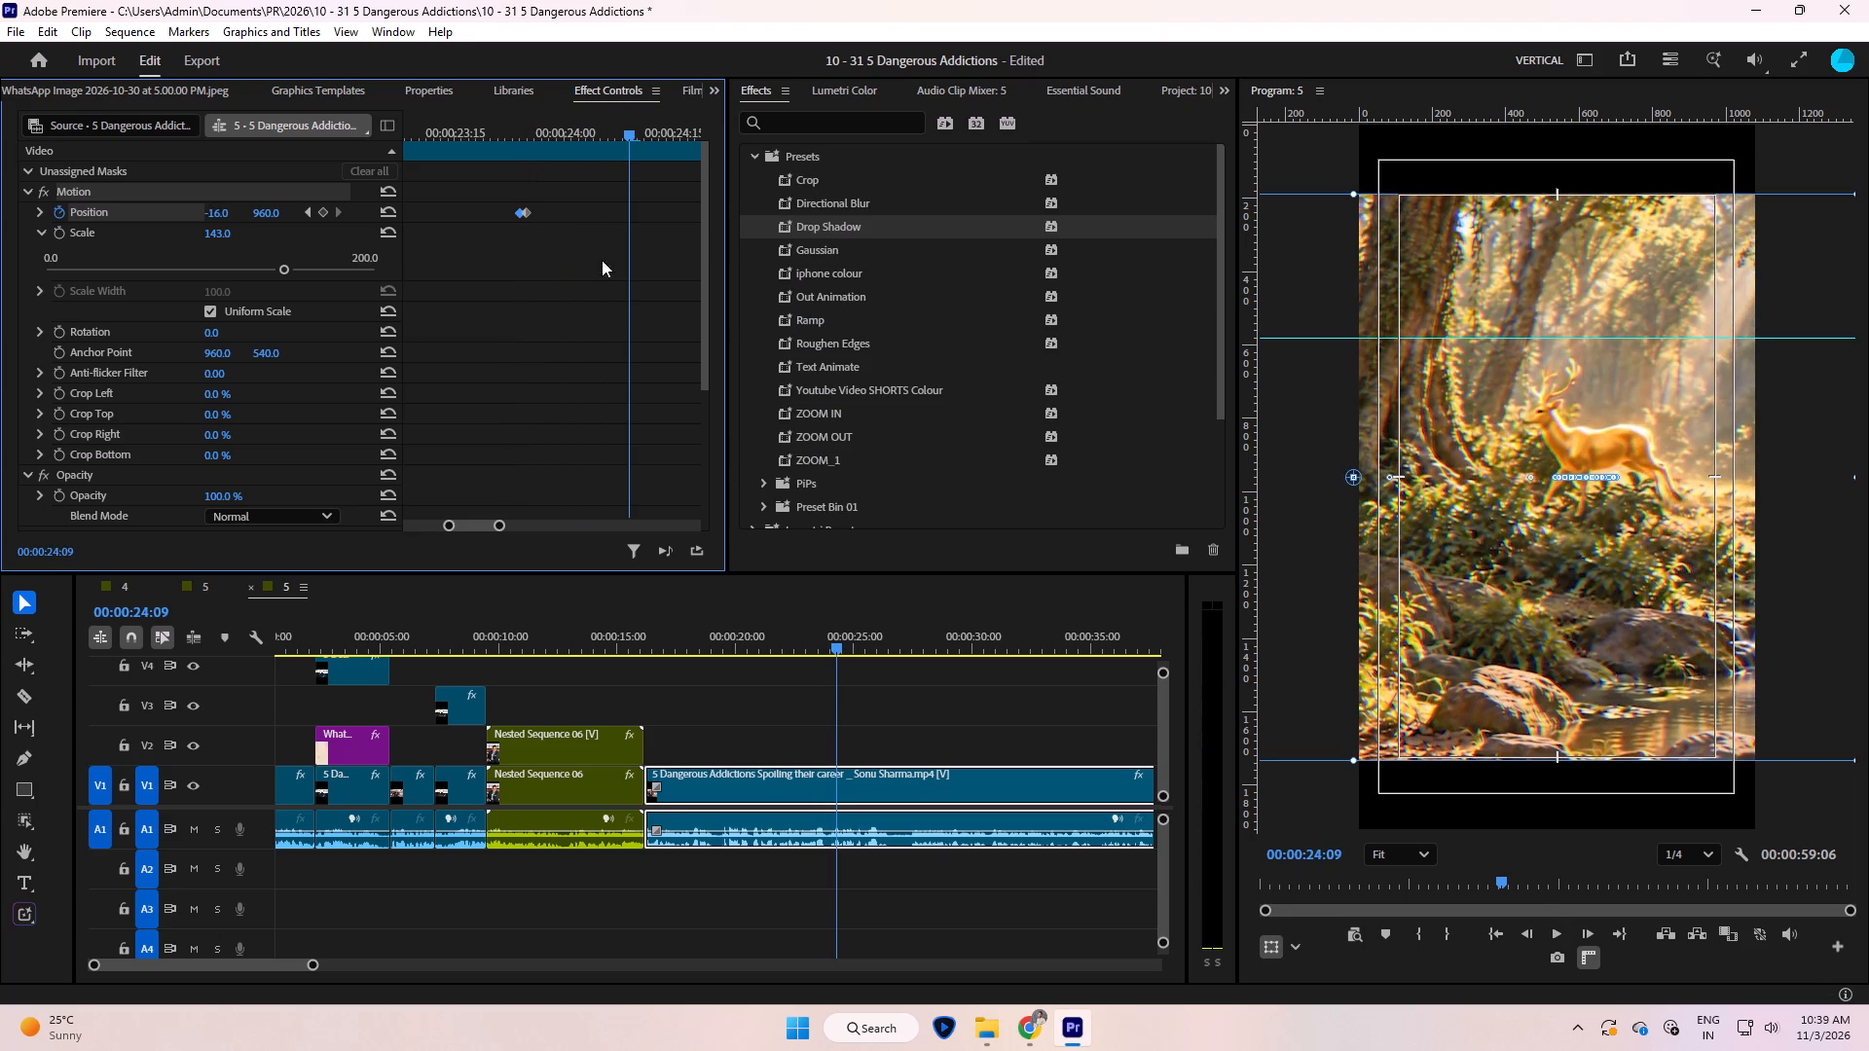
{"action": "key", "text": "space"}
{"action": "key", "text": "space"}
{"action": "key", "text": "Left"}
{"action": "key", "text": "Left"}
{"action": "key", "text": "Left"}
{"action": "key", "text": "Left"}
{"action": "key", "text": "Left"}
{"action": "key", "text": "Left"}
{"action": "key", "text": "Left"}
{"action": "key", "text": "Left"}
{"action": "key", "text": "Left"}
{"action": "key", "text": "Left"}
{"action": "key", "text": "Left"}
{"action": "key", "text": "Left"}
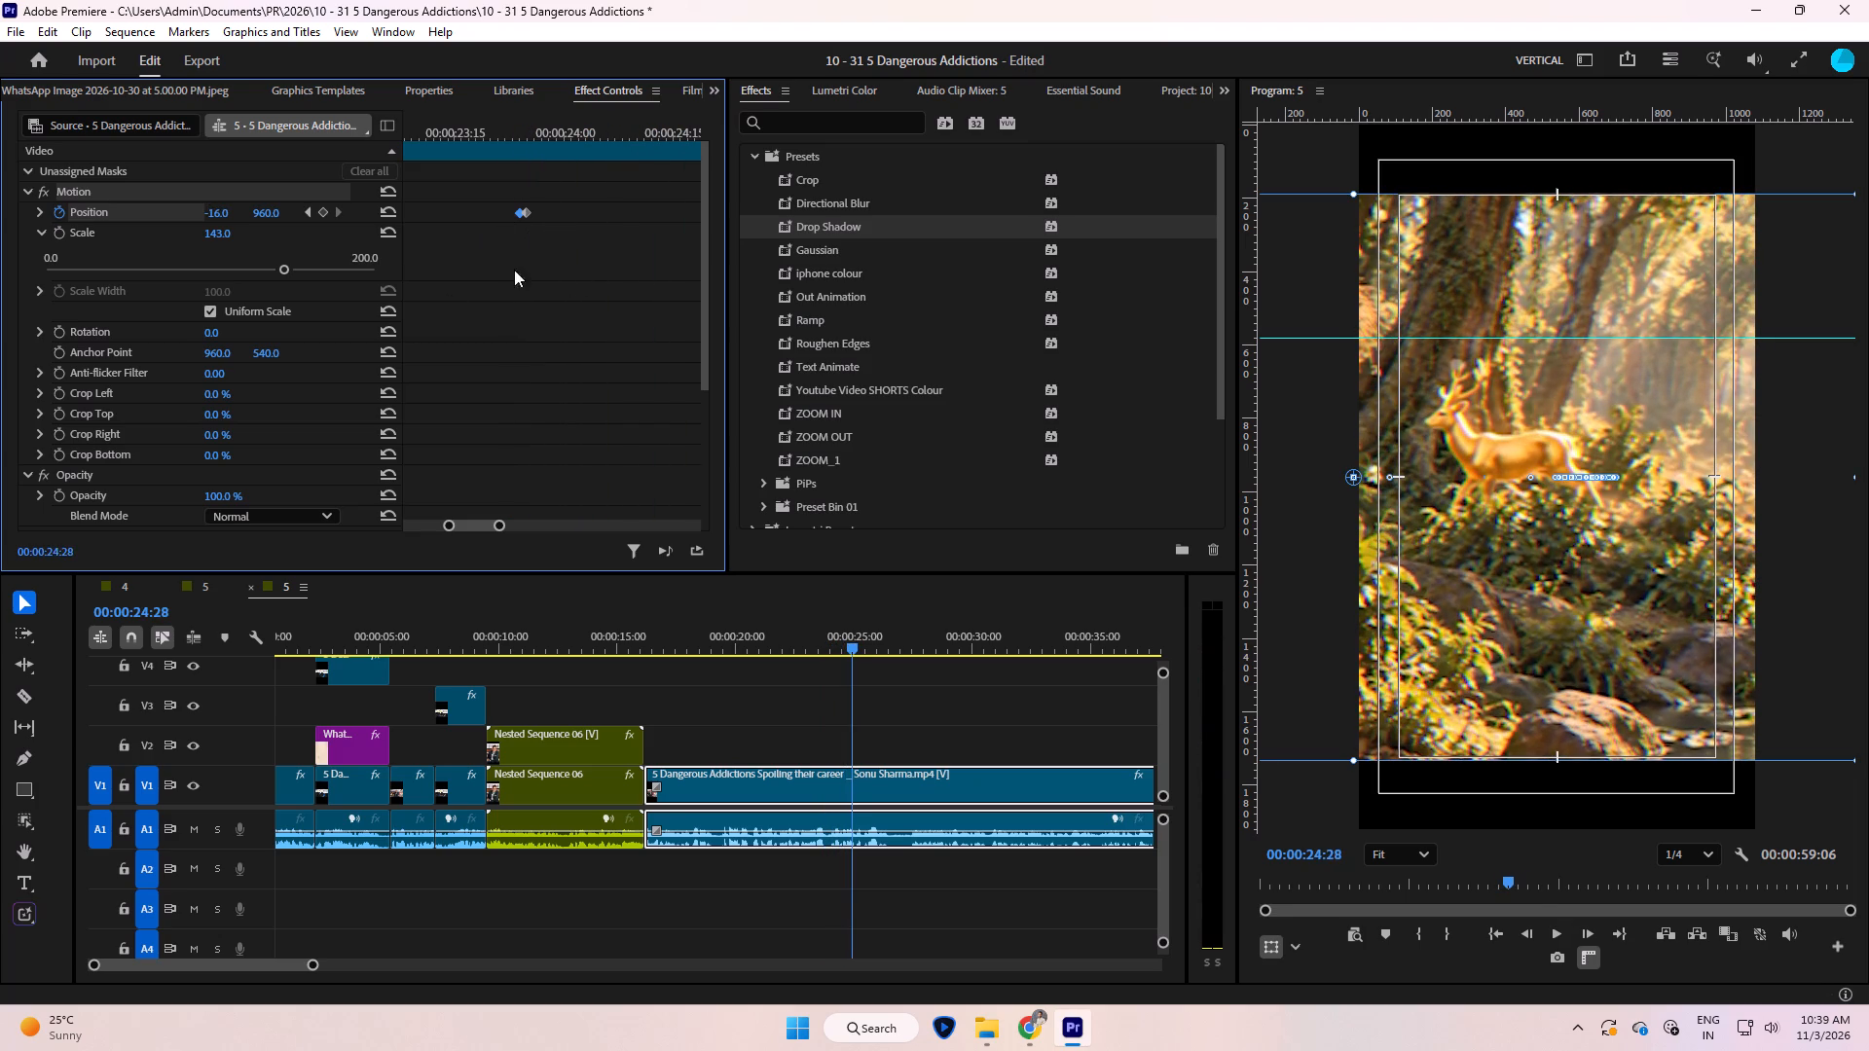
{"action": "left_click", "coordinate": [320, 216]}
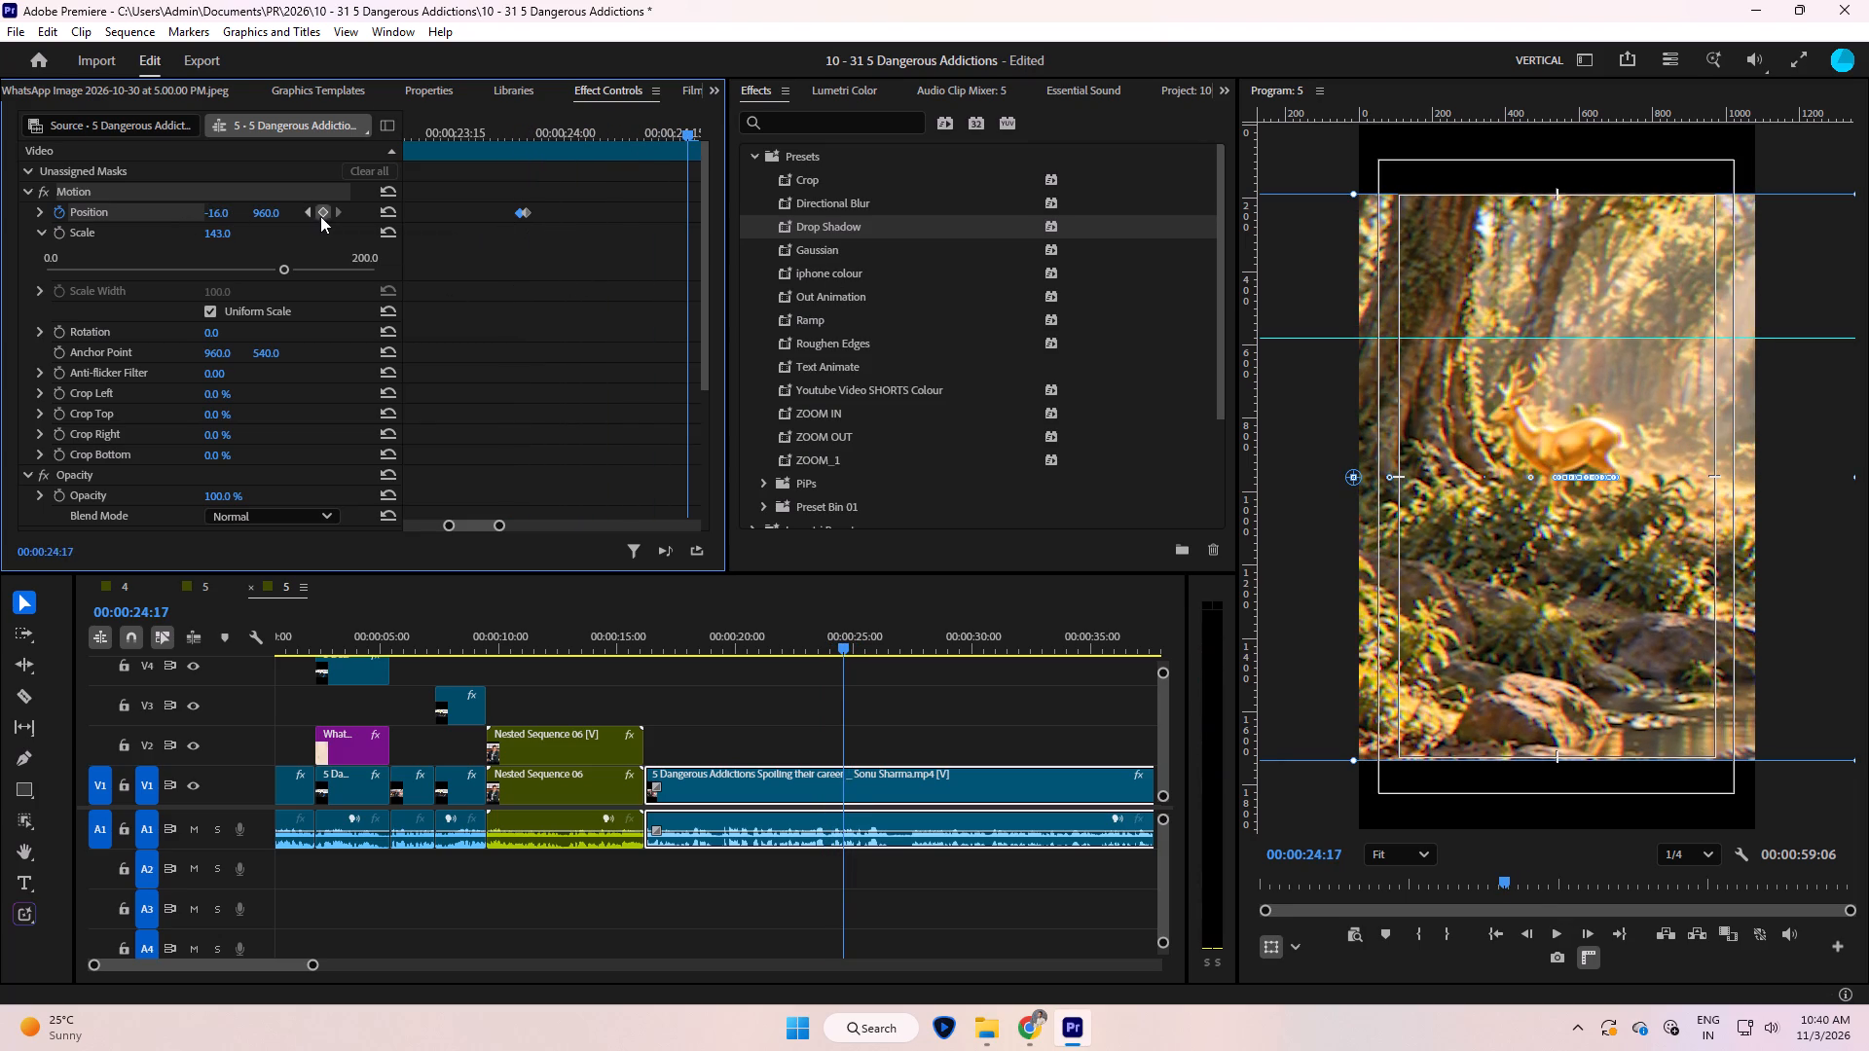
Keyframe the horizontal position to about 250 at 00:00:25:07 to follow the leaping deer.
{"action": "key", "text": "space"}
{"action": "key", "text": "space"}
{"action": "left_click_drag", "start_coordinate": [215, 215], "coordinate": [215, 214]}
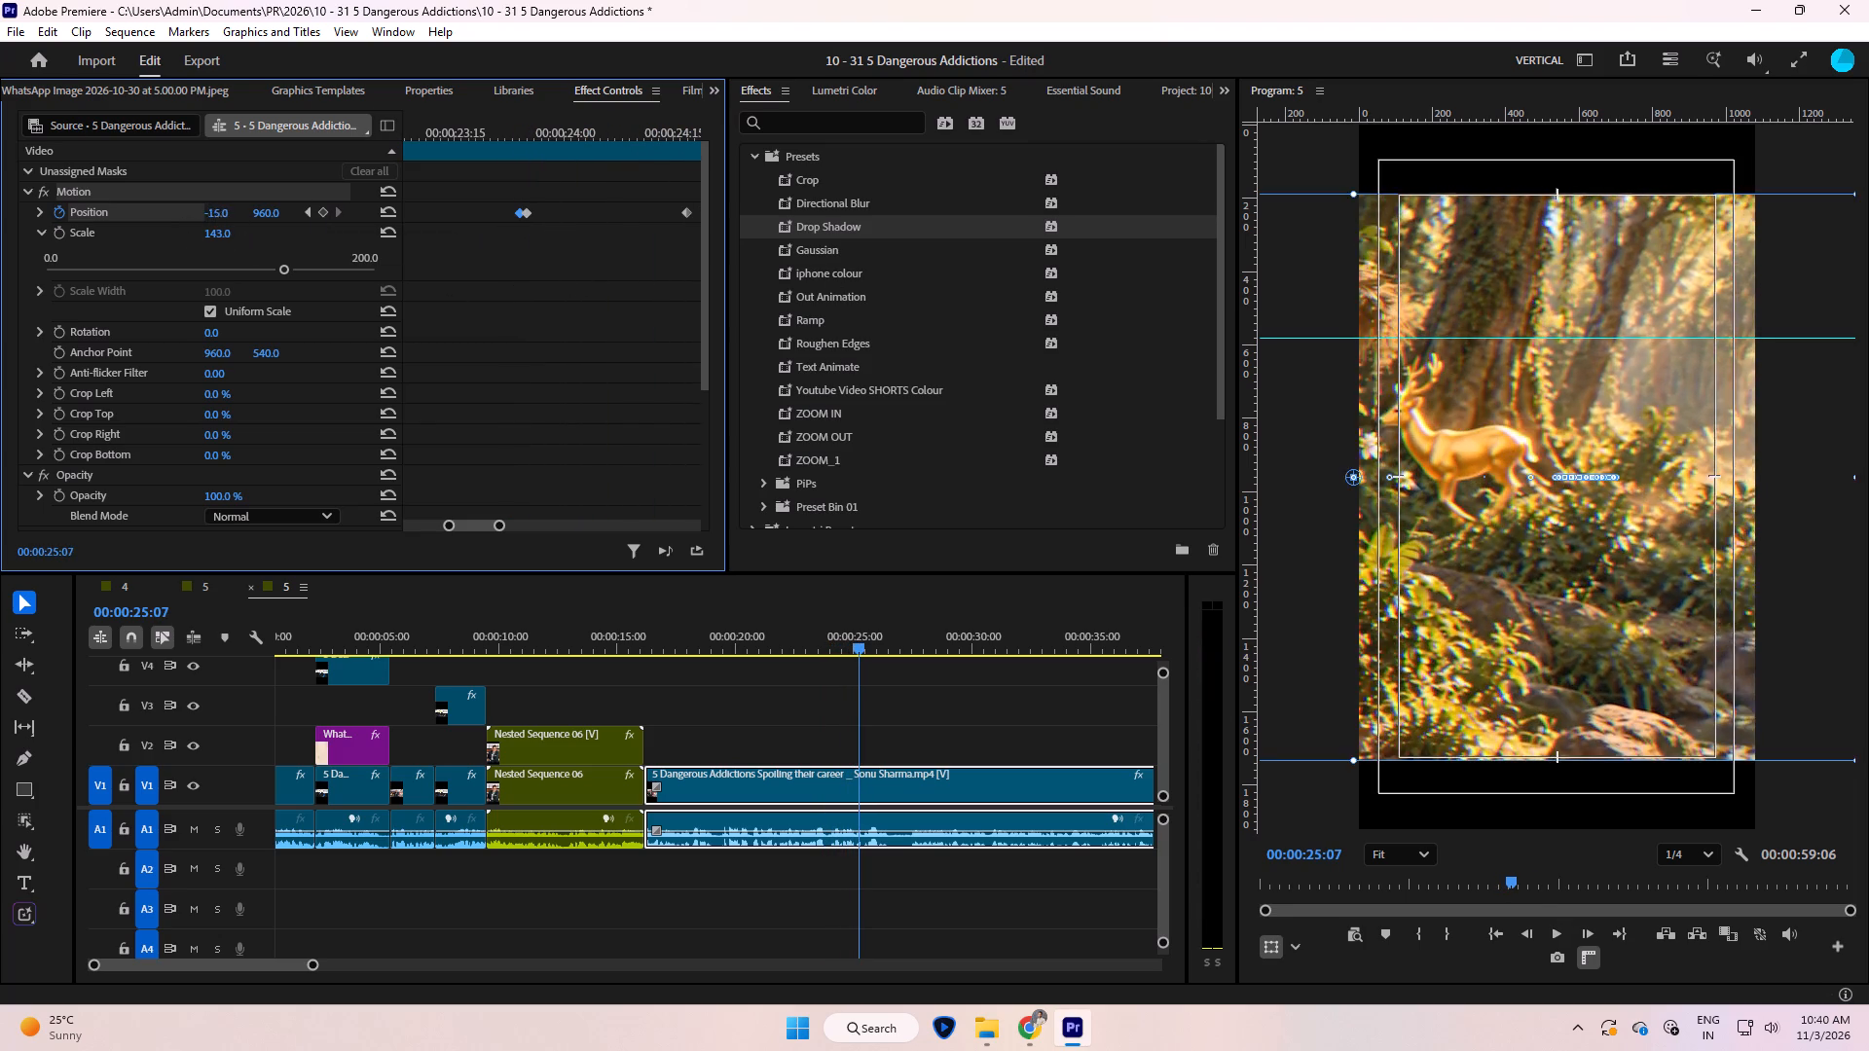
{"action": "left_click_drag", "start_coordinate": [215, 214], "coordinate": [452, 352]}
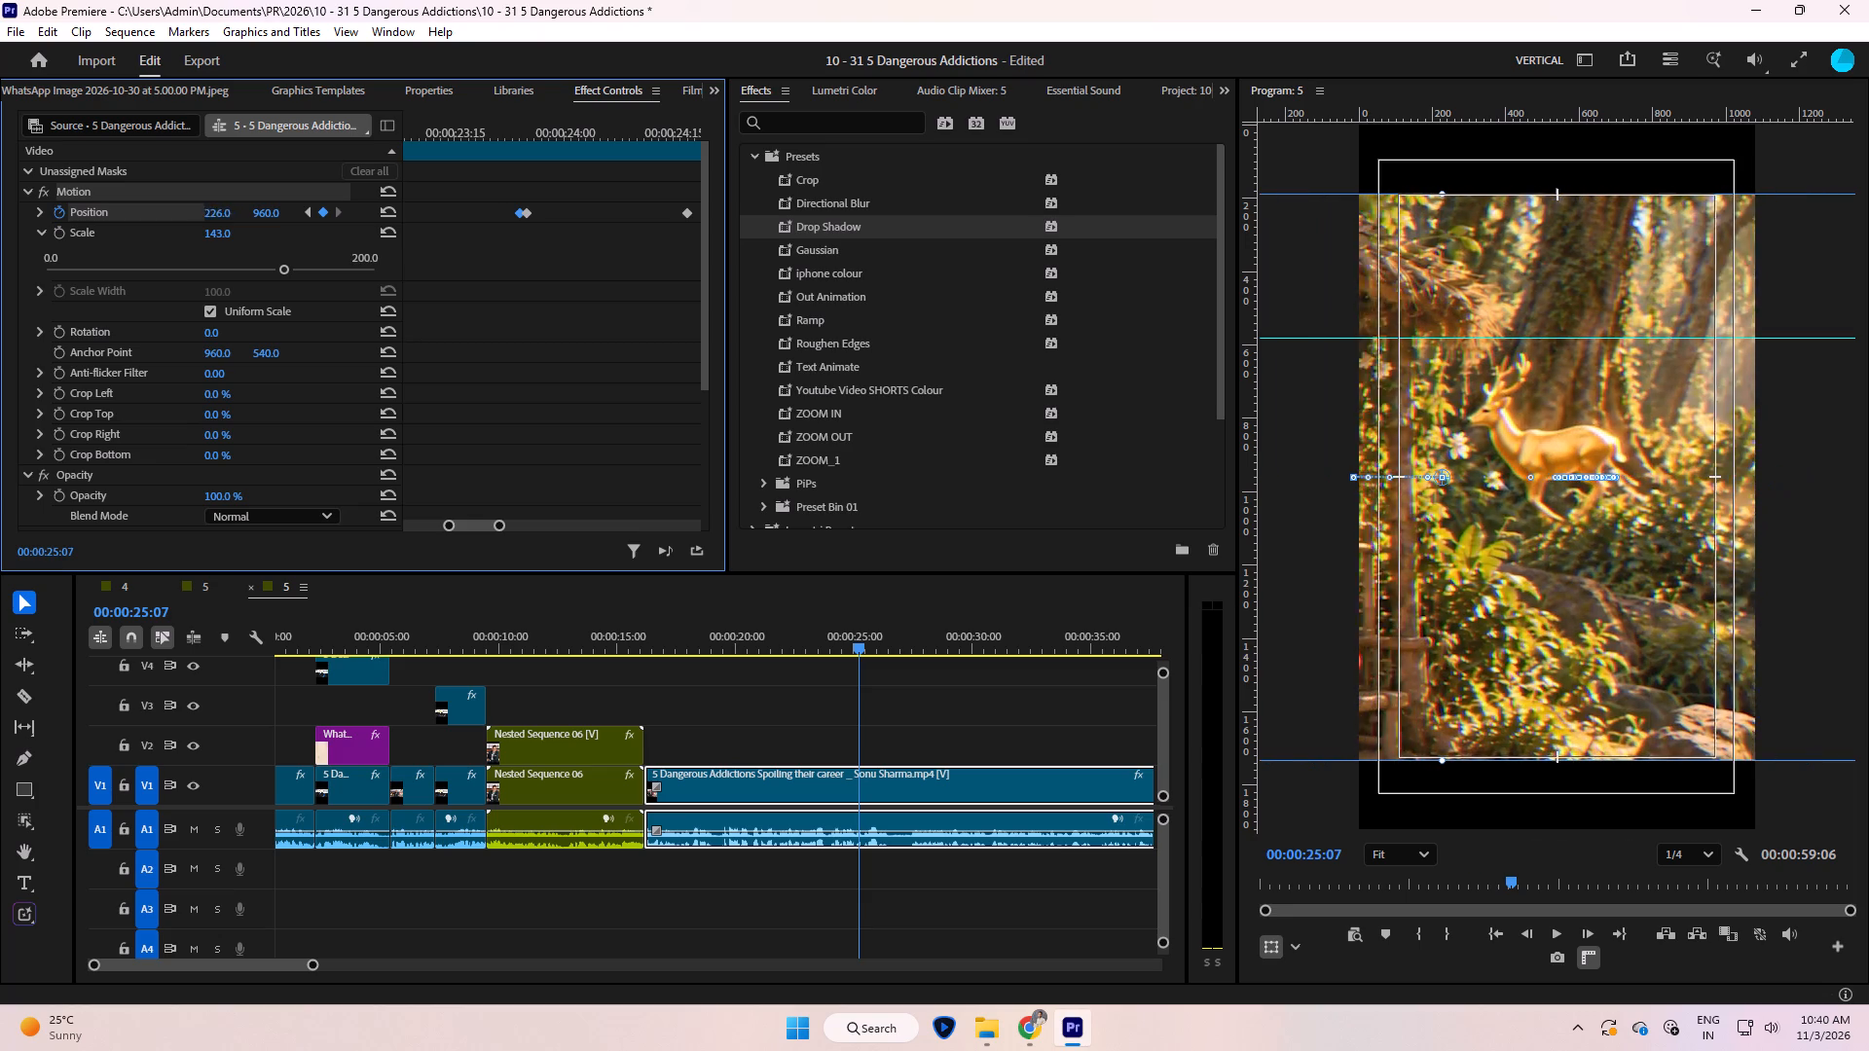
{"action": "left_click_drag", "start_coordinate": [452, 352], "coordinate": [484, 349]}
Keyframe the horizontal position to 985 at 00:00:25:23 to bring the woman in orange into frame.
{"action": "key", "text": "space"}
{"action": "key", "text": "space"}
{"action": "left_click_drag", "start_coordinate": [223, 214], "coordinate": [247, 218]}
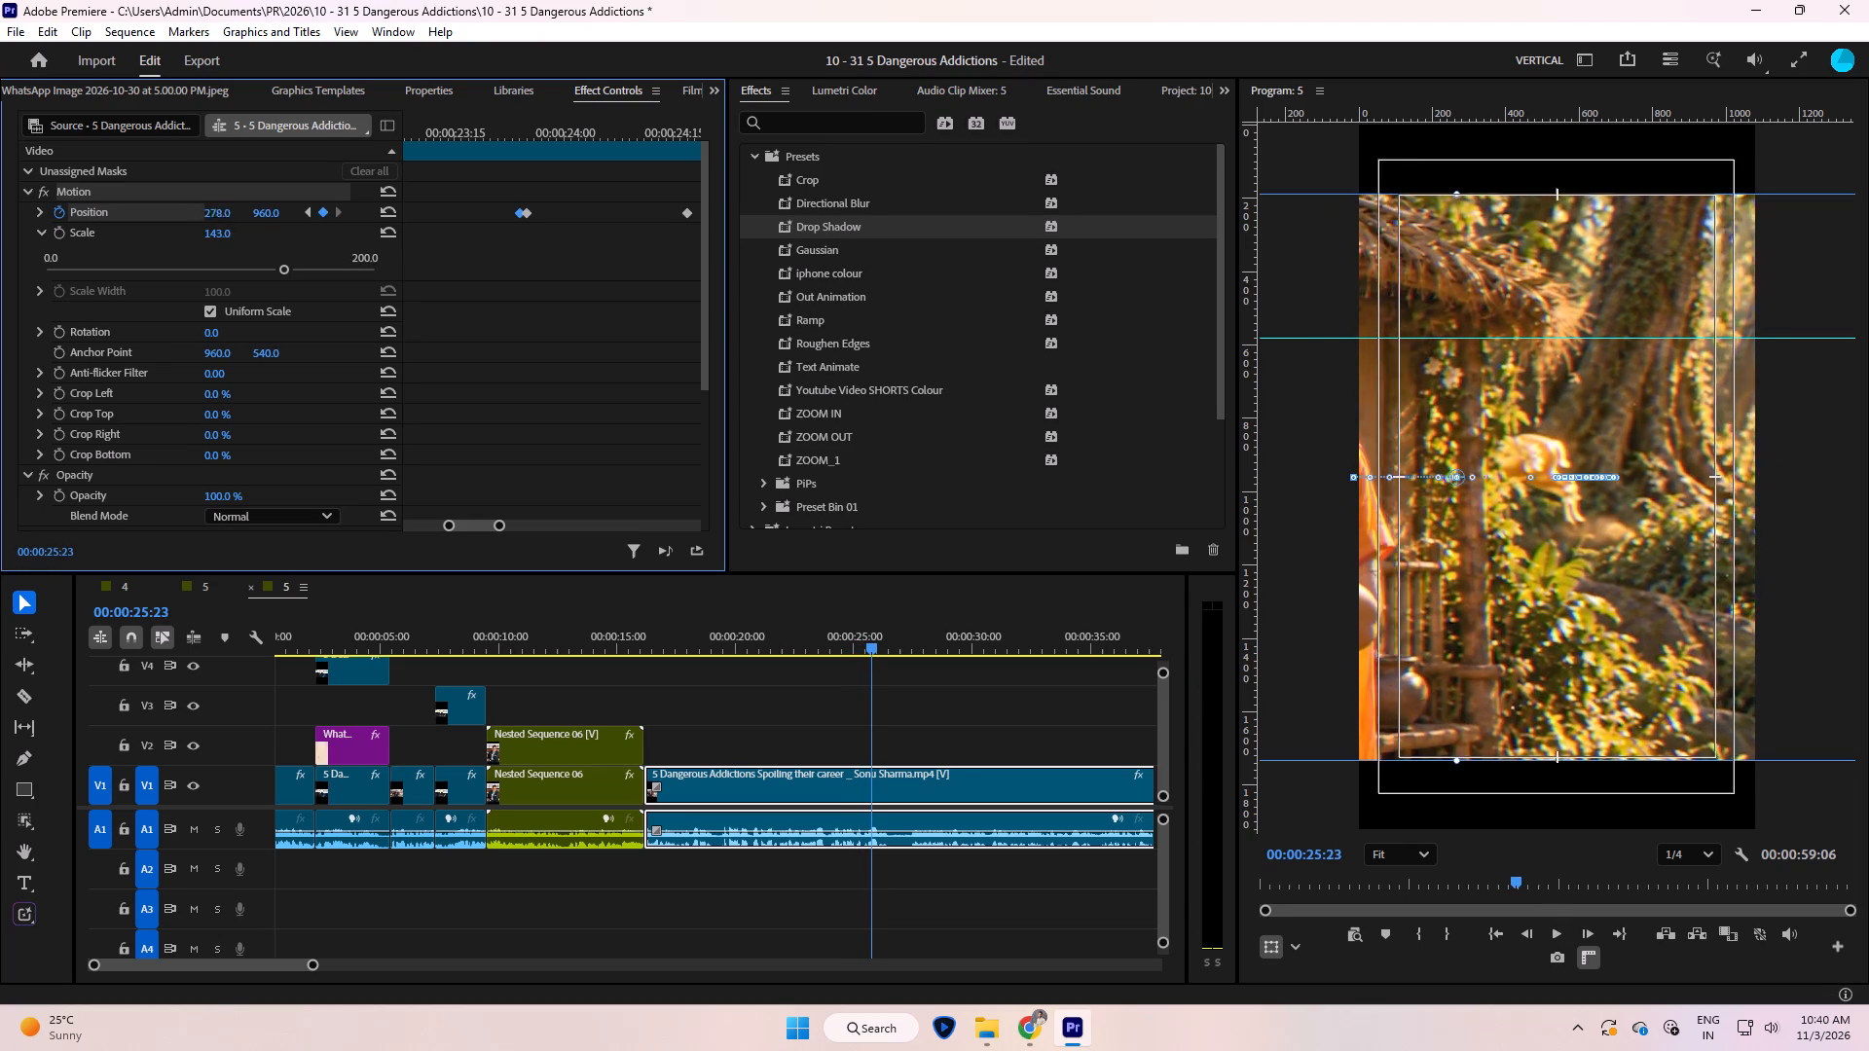
{"action": "left_click_drag", "start_coordinate": [247, 218], "coordinate": [931, 168]}
Play back the forest section from 00:00:23:18 to check the position keyframes on the deer and the woman.
{"action": "key", "text": "space"}
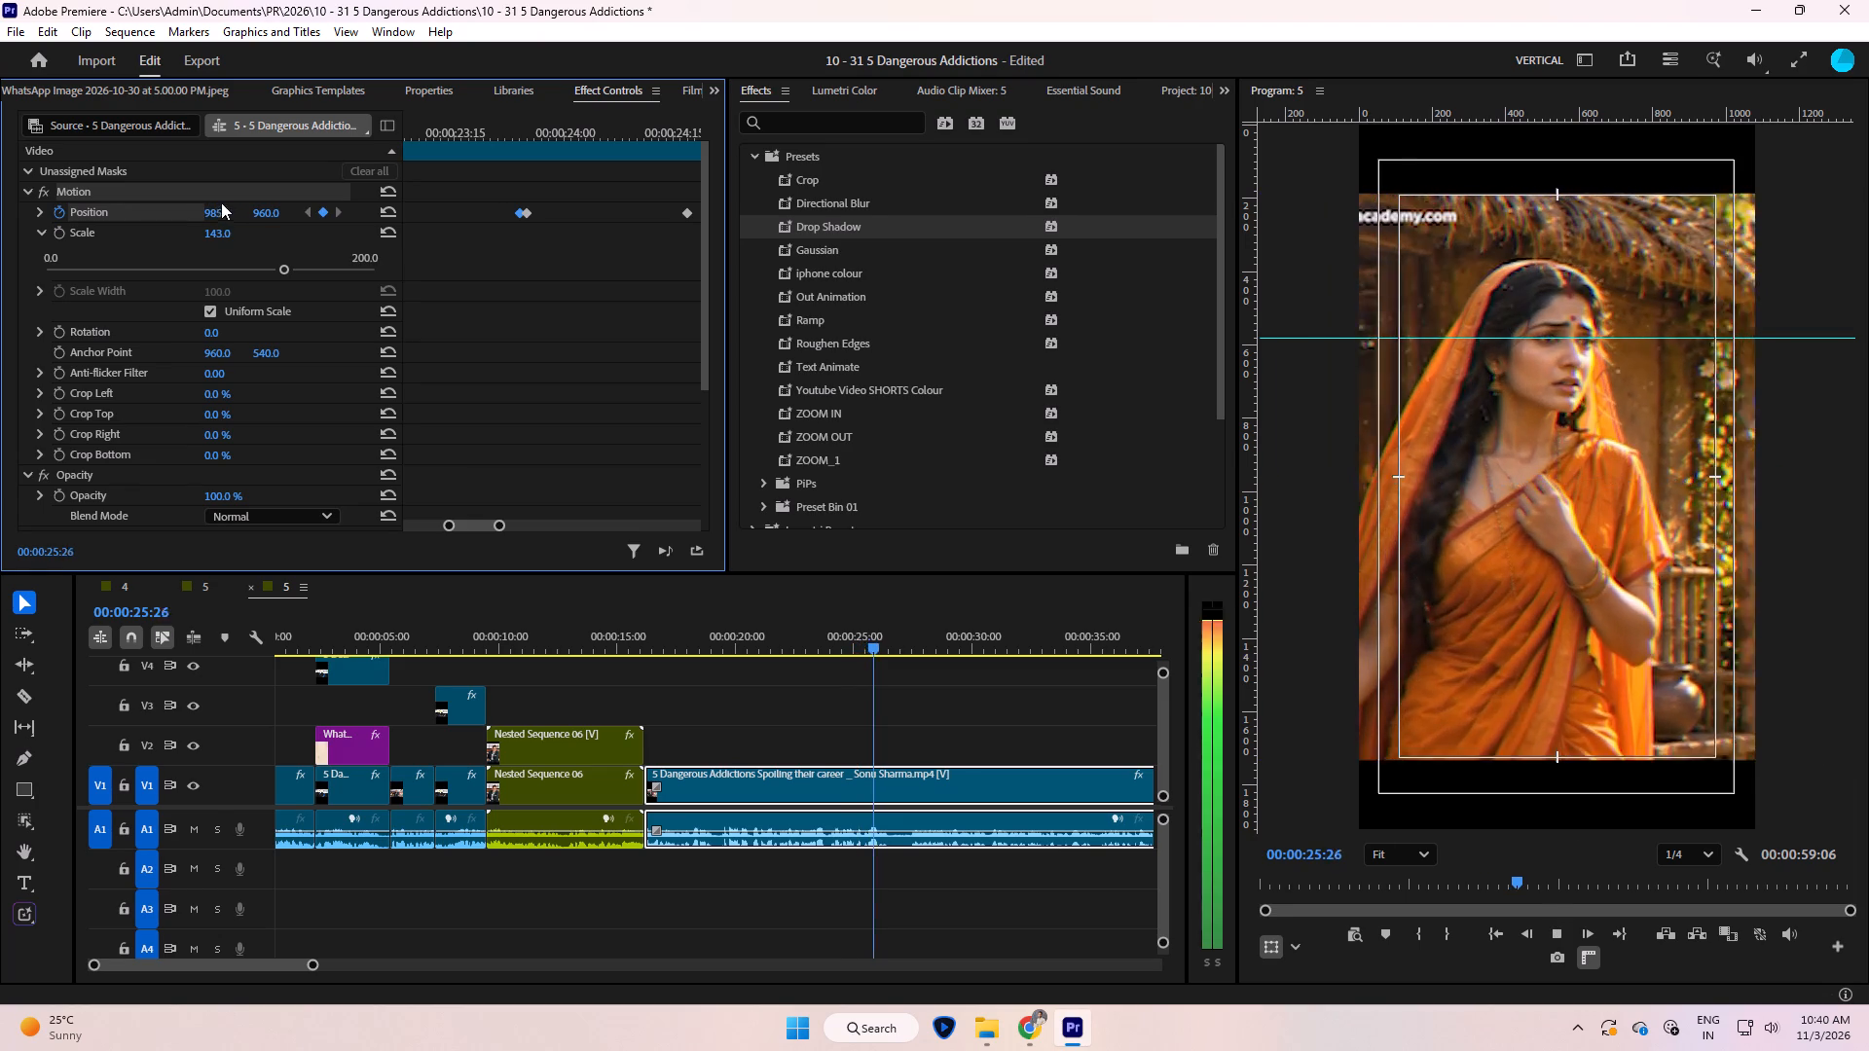
{"action": "key", "text": "space"}
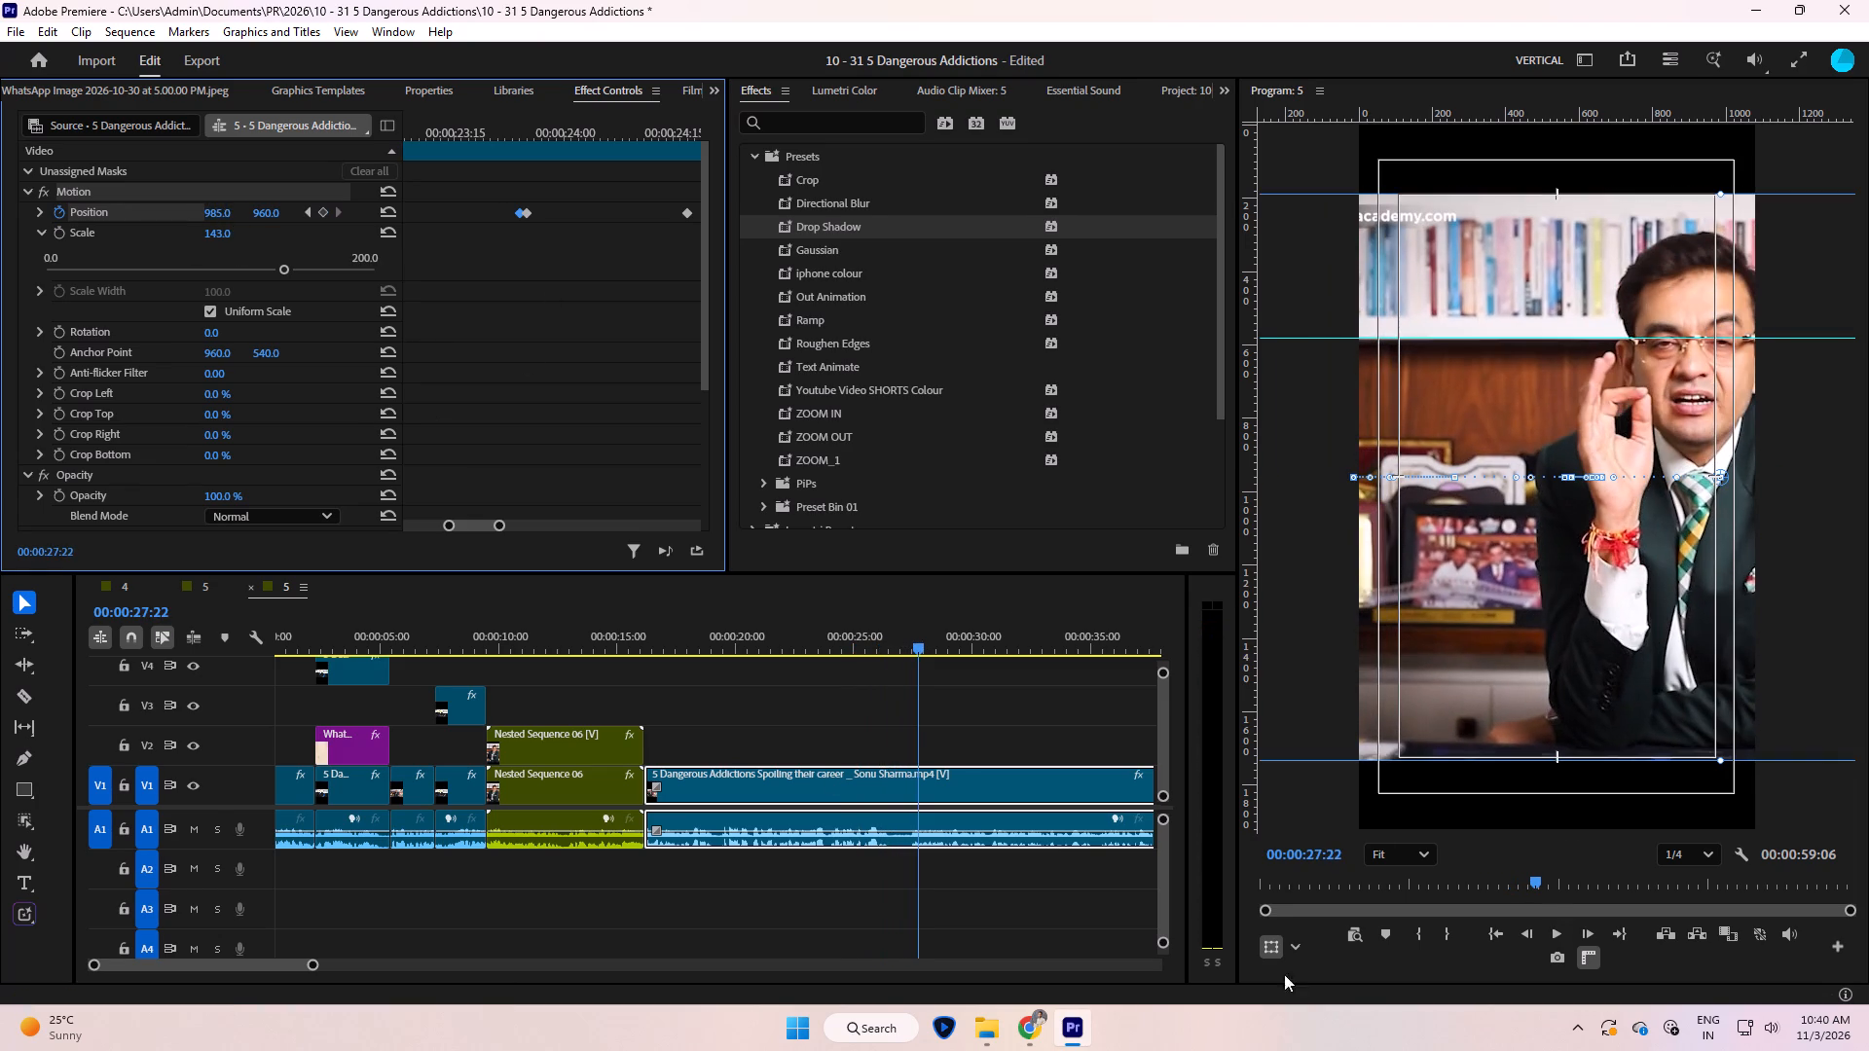
{"action": "left_click", "coordinate": [472, 133]}
{"action": "key", "text": "space"}
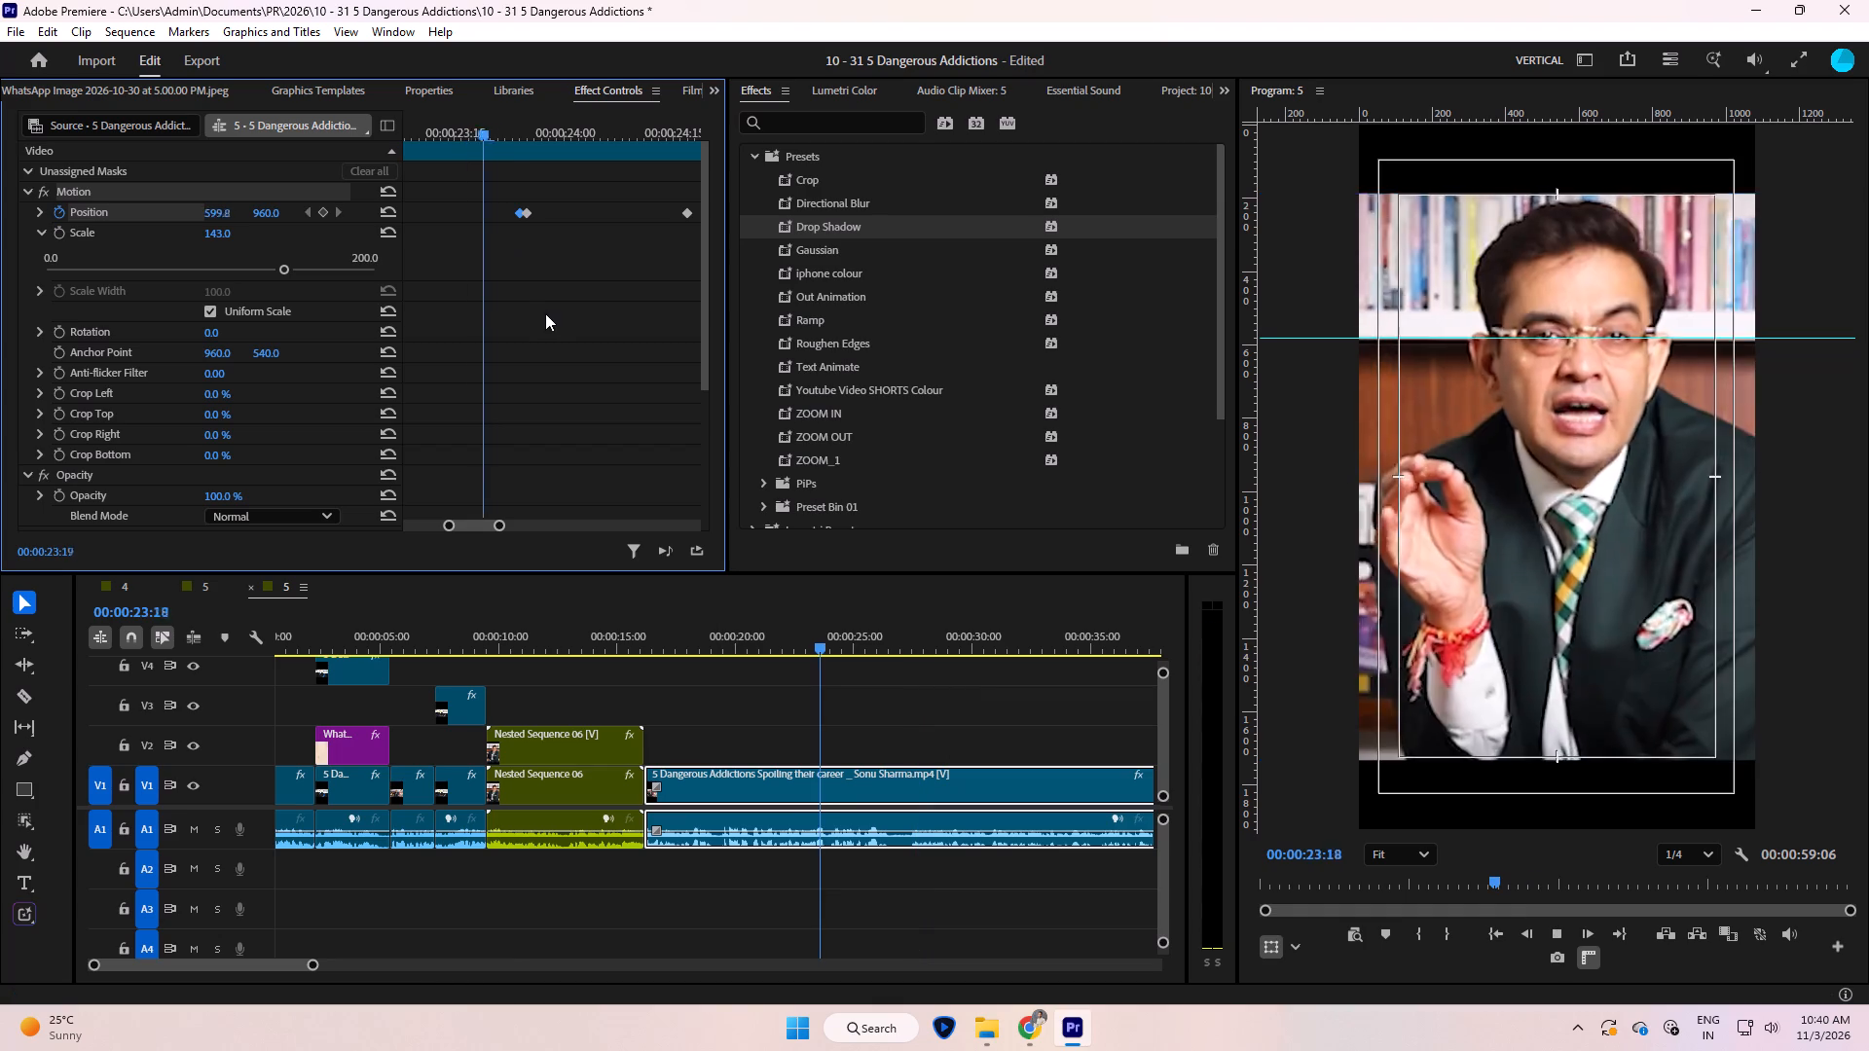
{"action": "type", "text": "-----="}
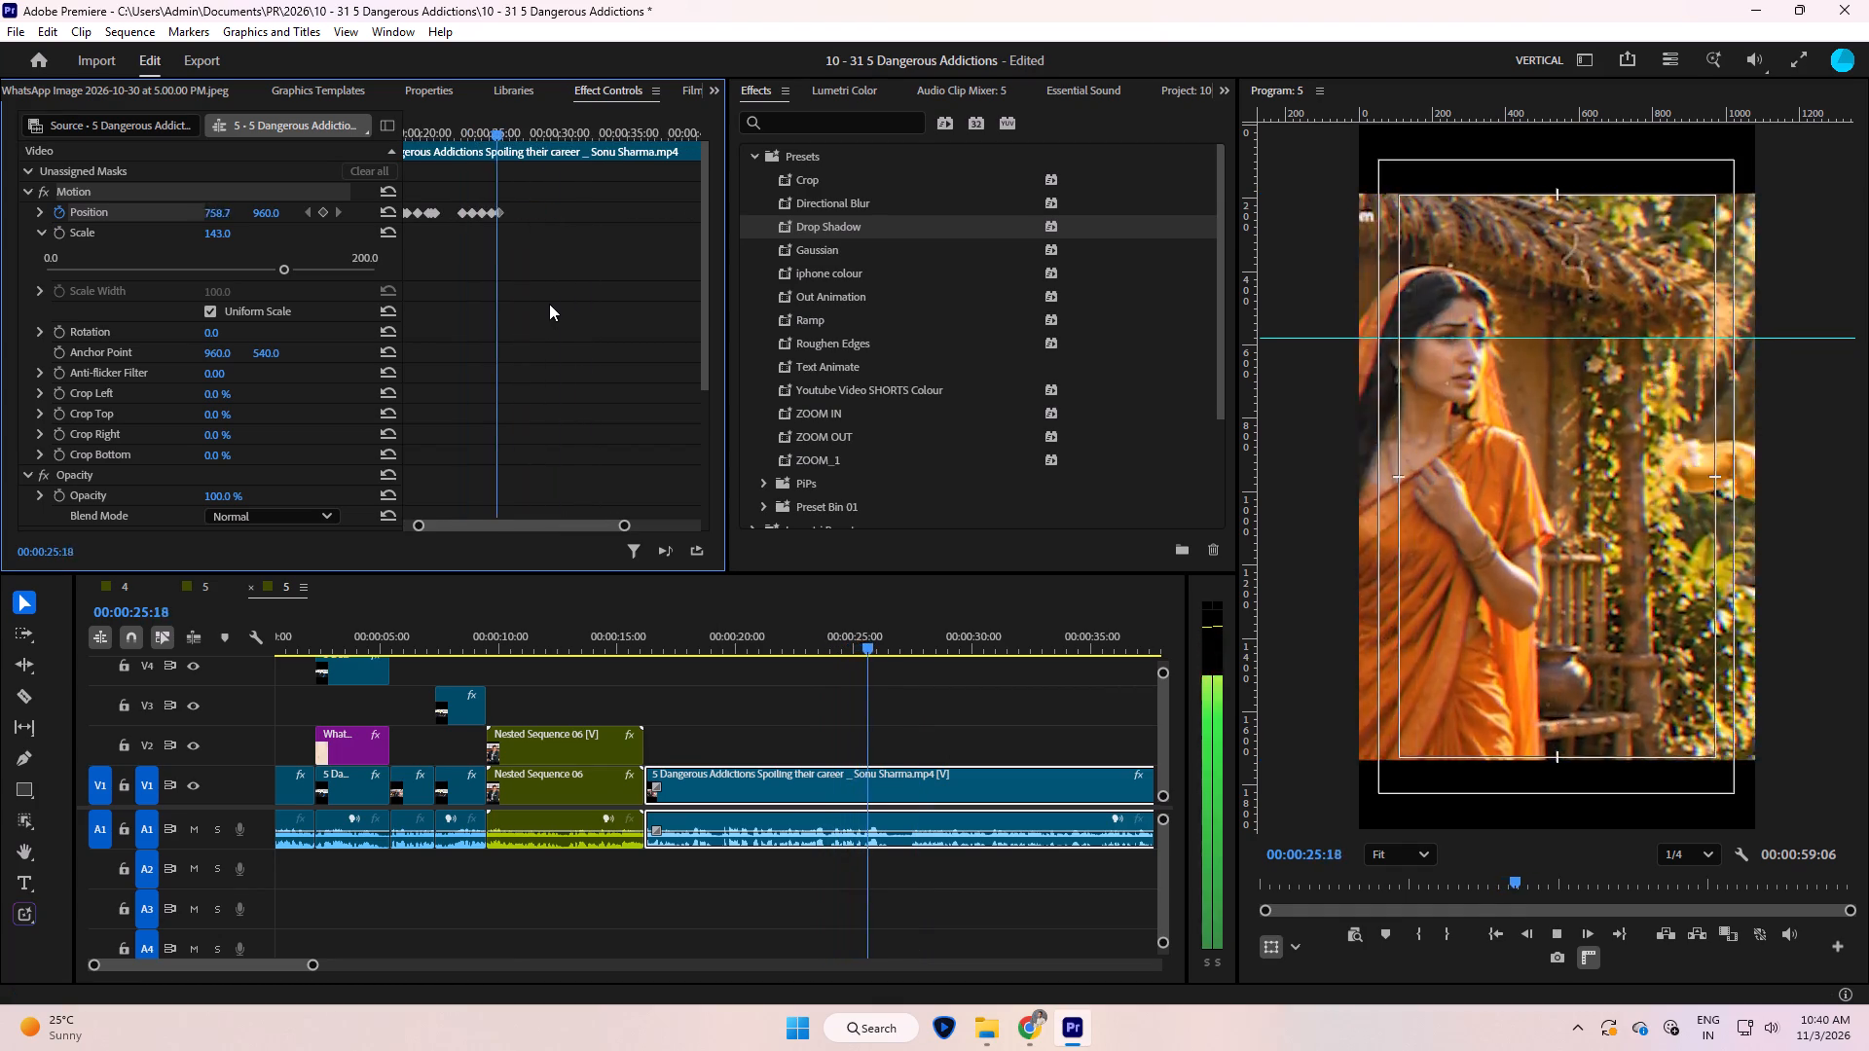
{"action": "key", "text": "space"}
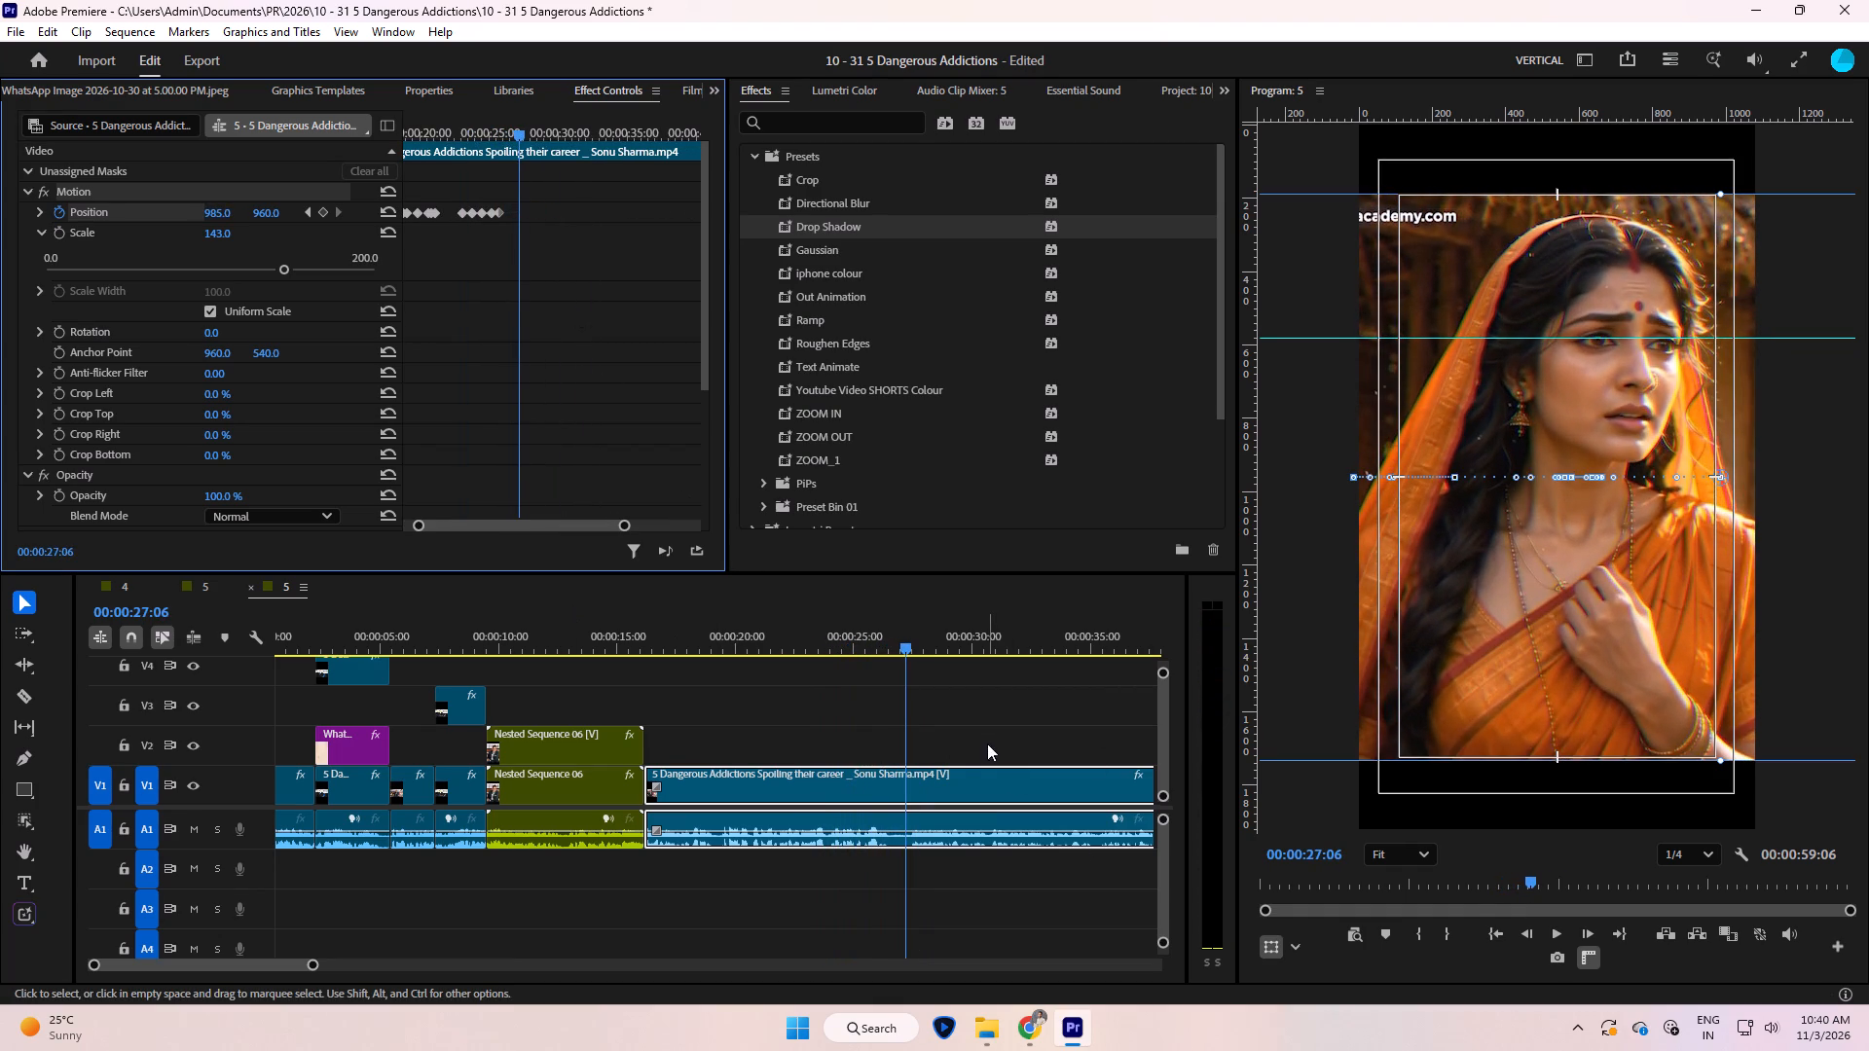
Hold the woman's framing with a position keyframe at 00:00:27:12, and keyframe the horizontal position to 551 at 00:00:27:13 to centre the speaker.
{"action": "left_click", "coordinate": [969, 733]}
{"action": "key", "text": "Right"}
{"action": "key", "text": "Right"}
{"action": "key", "text": "Right"}
{"action": "key", "text": "Right"}
{"action": "key", "text": "Right"}
{"action": "key", "text": "Right"}
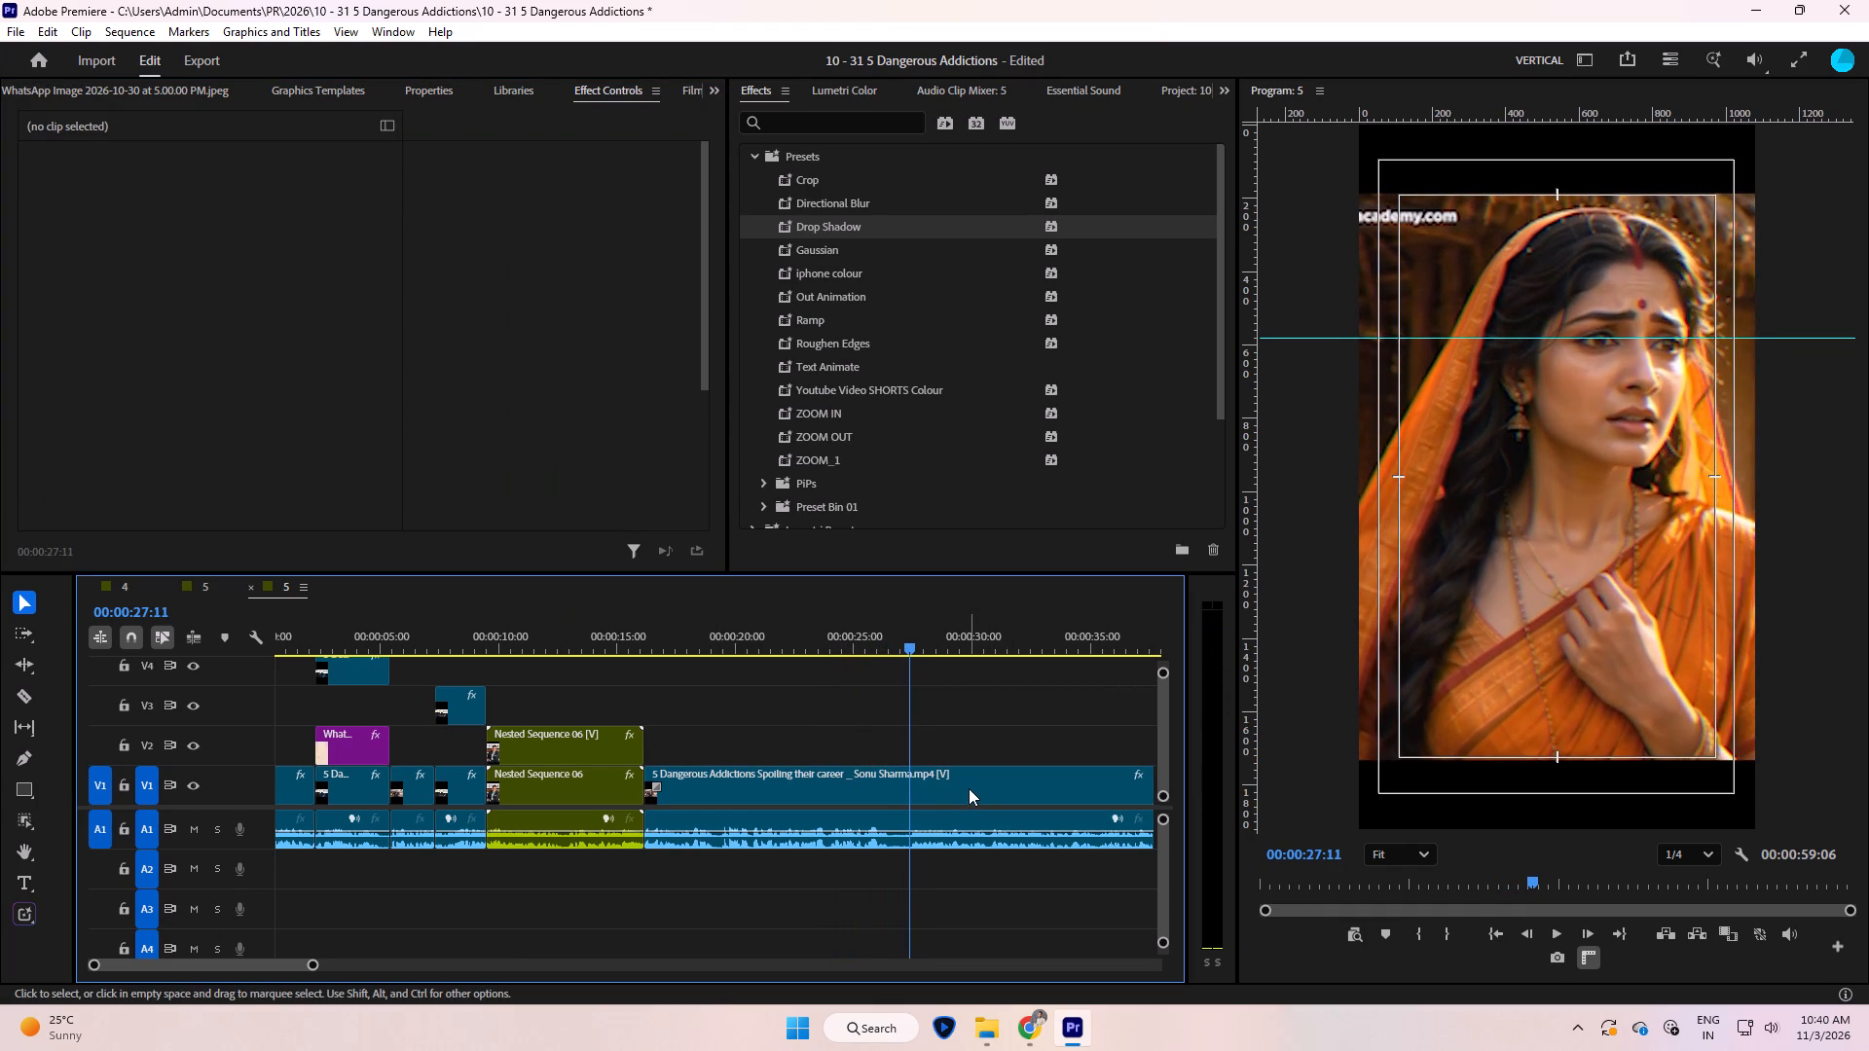
{"action": "key", "text": "Right"}
{"action": "key", "text": "Left"}
{"action": "left_click", "coordinate": [969, 788]}
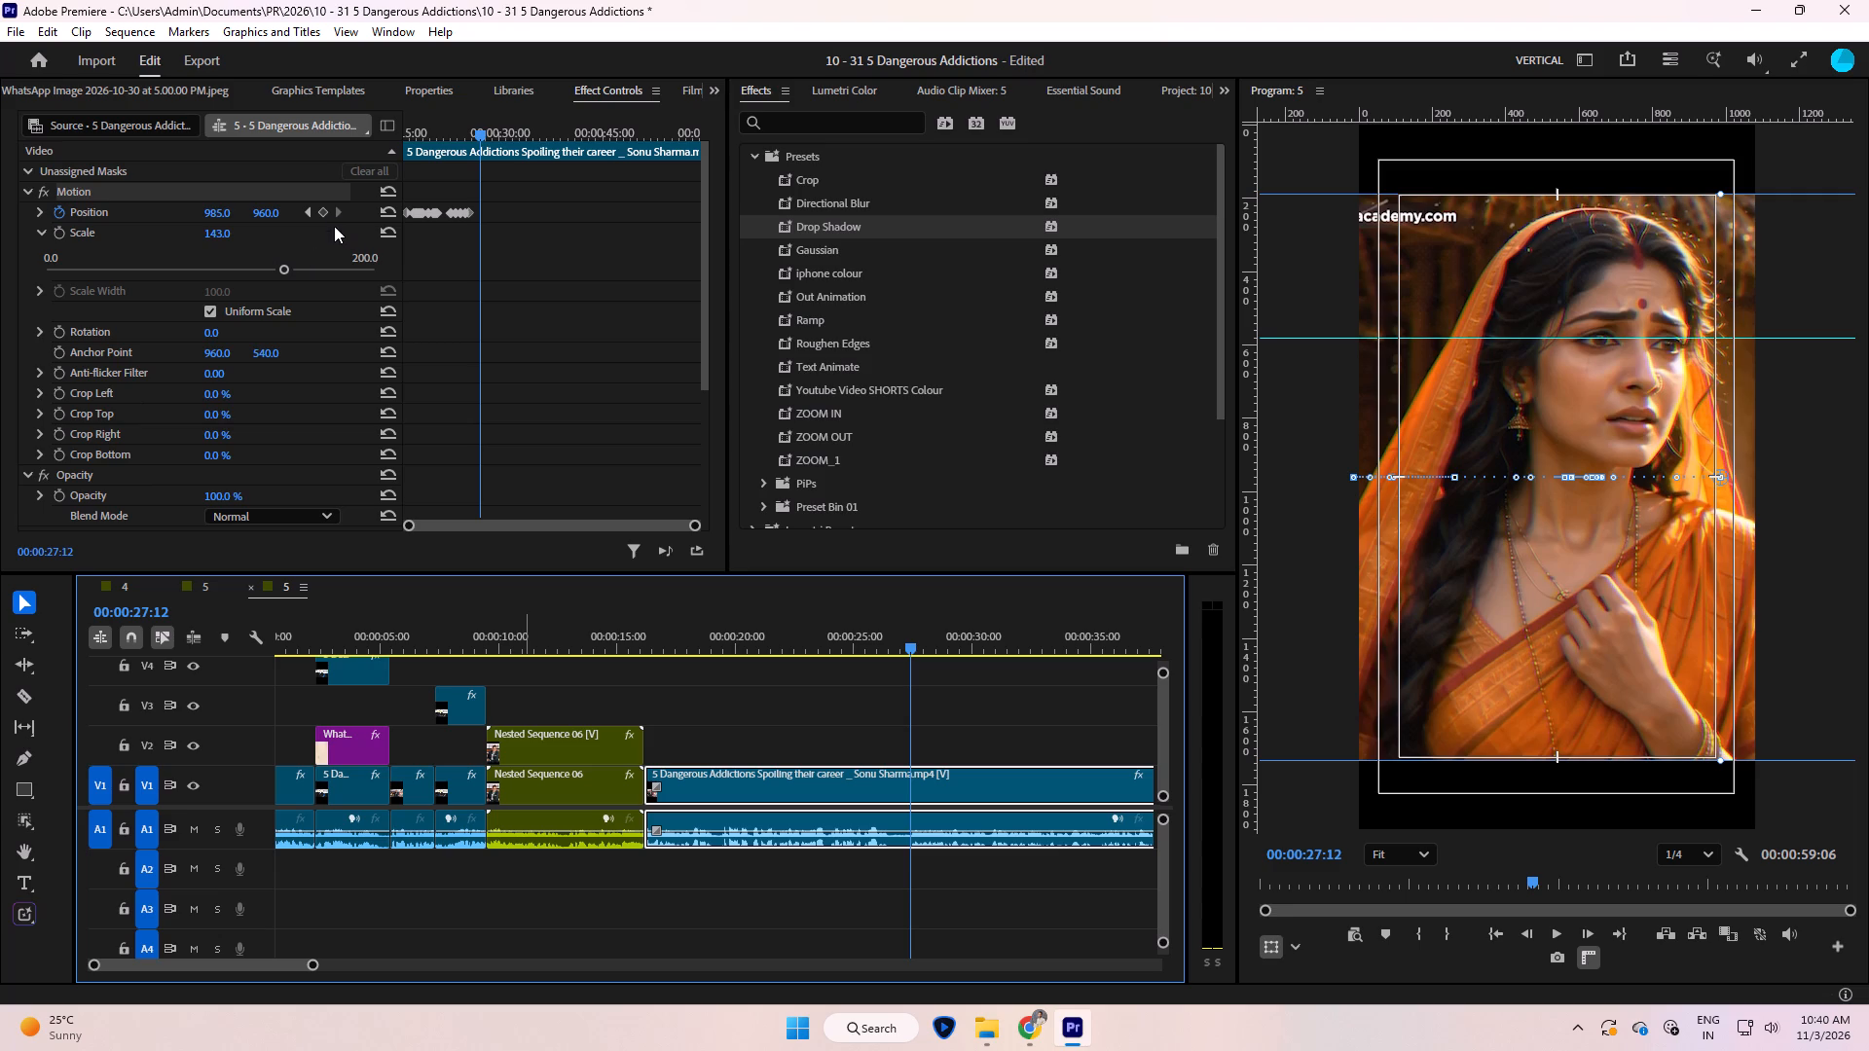
{"action": "left_click", "coordinate": [330, 213]}
{"action": "key", "text": "Right"}
{"action": "left_click_drag", "start_coordinate": [220, 212], "coordinate": [225, 398]}
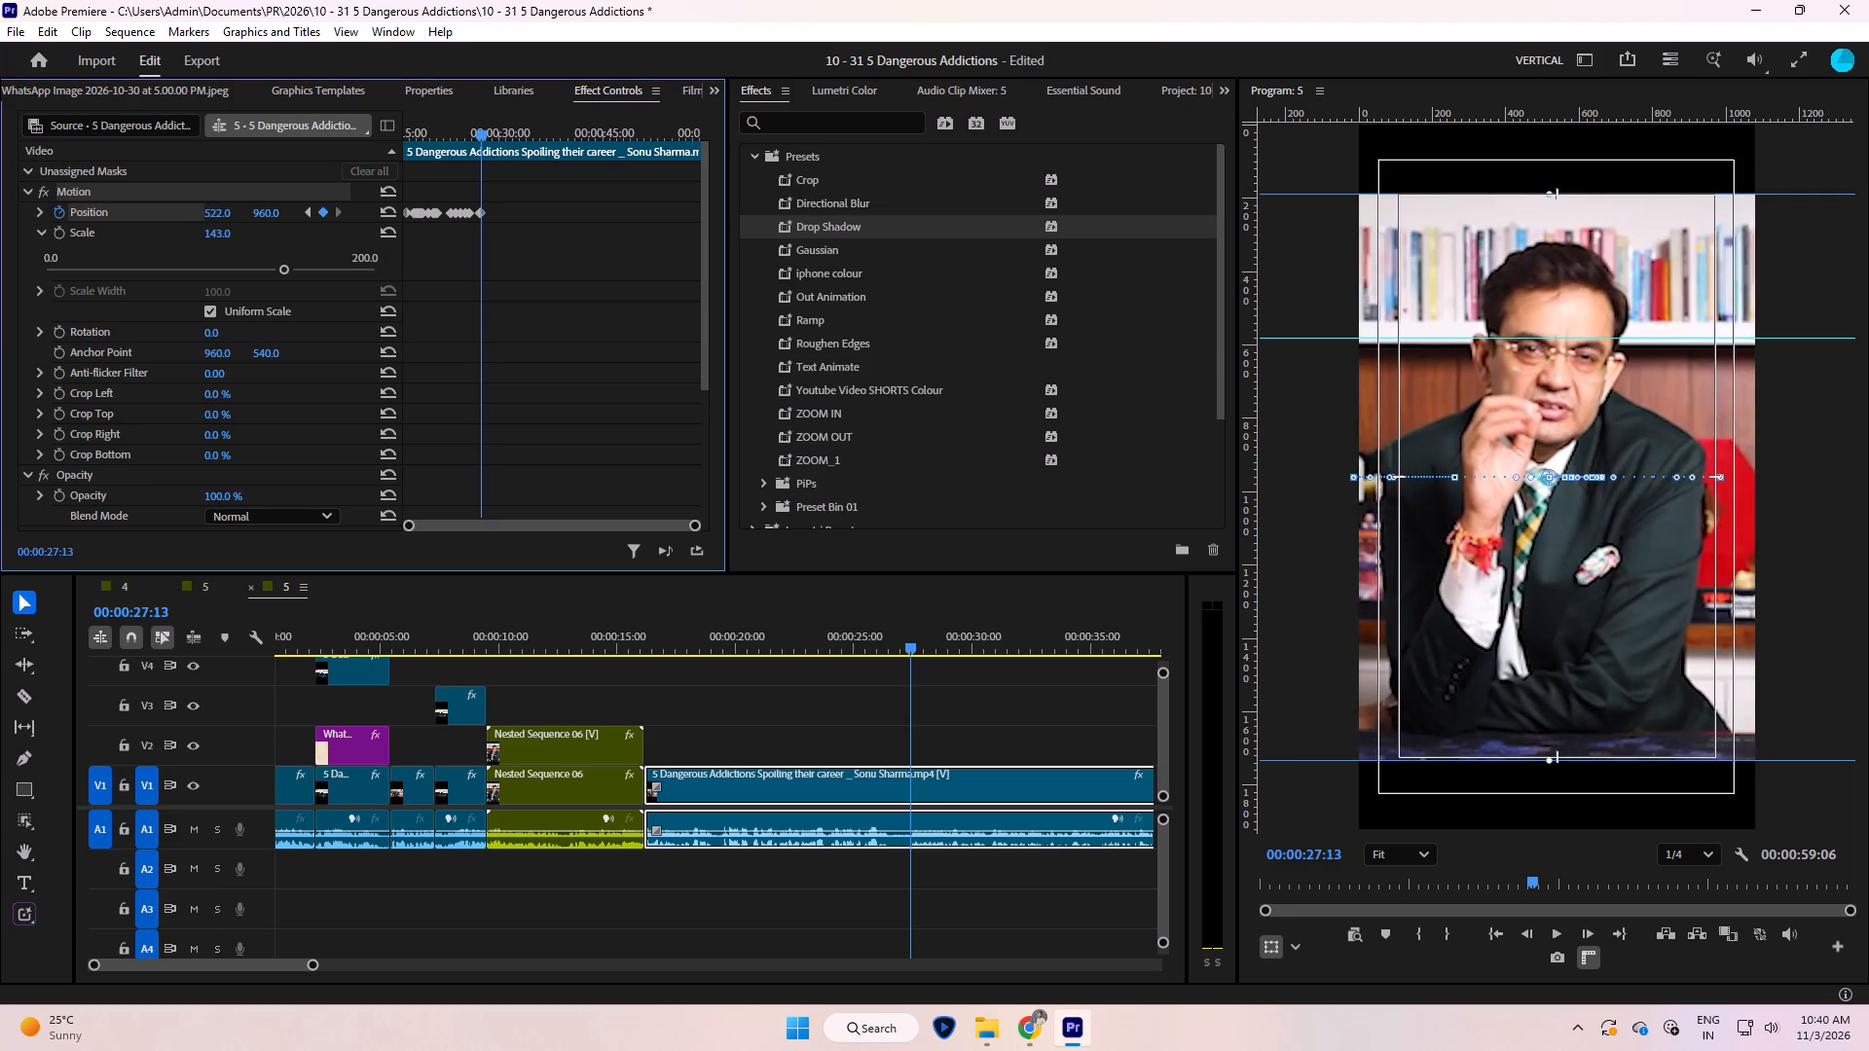
{"action": "left_click_drag", "start_coordinate": [225, 398], "coordinate": [231, 395]}
Keyframe the horizontal position from 00:00:28:00 onward to follow the speaker's movement, ending at 671 at 00:00:29:07.
{"action": "key", "text": "space"}
{"action": "key", "text": "space"}
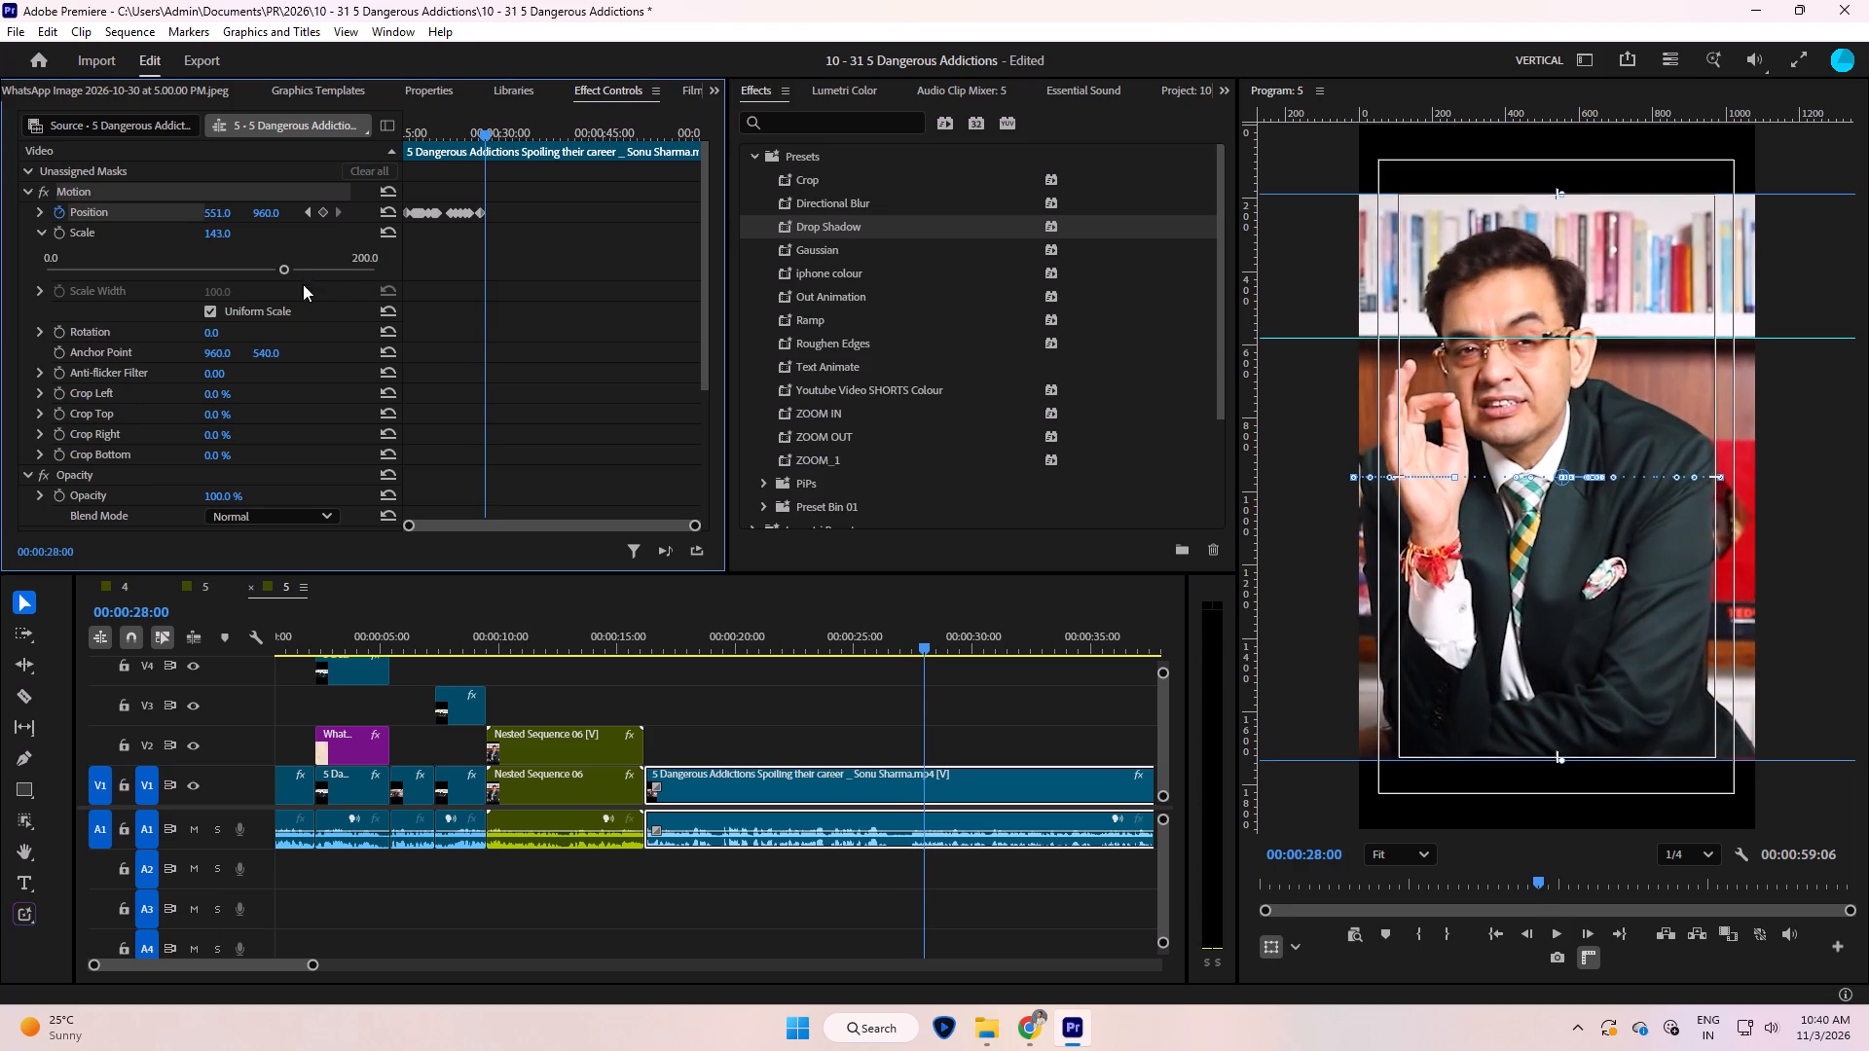
{"action": "left_click_drag", "start_coordinate": [223, 210], "coordinate": [346, 212]}
{"action": "key", "text": "space"}
{"action": "key", "text": "space"}
{"action": "left_click_drag", "start_coordinate": [226, 209], "coordinate": [244, 209]}
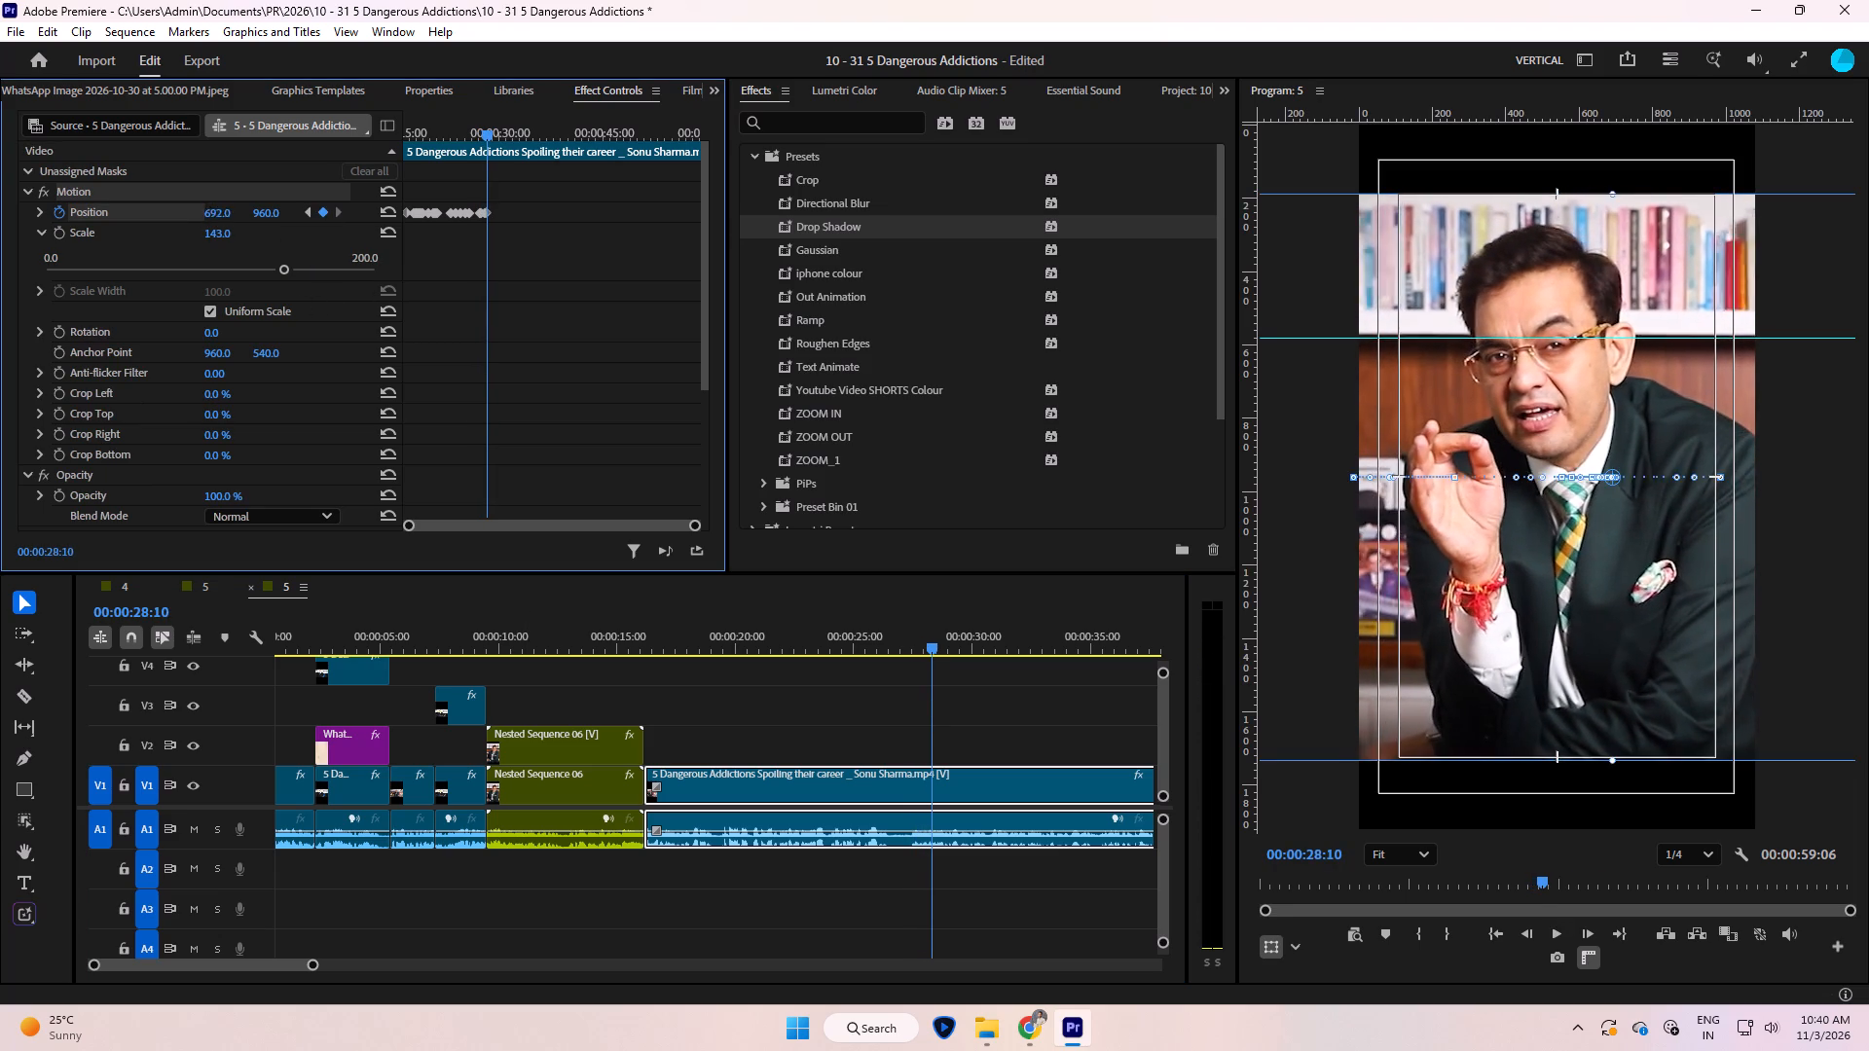
{"action": "left_click_drag", "start_coordinate": [244, 209], "coordinate": [260, 209]}
{"action": "key", "text": "space"}
{"action": "key", "text": "space"}
{"action": "left_click_drag", "start_coordinate": [226, 209], "coordinate": [209, 216]}
{"action": "key", "text": "space"}
{"action": "key", "text": "space"}
{"action": "left_click_drag", "start_coordinate": [226, 209], "coordinate": [223, 211]}
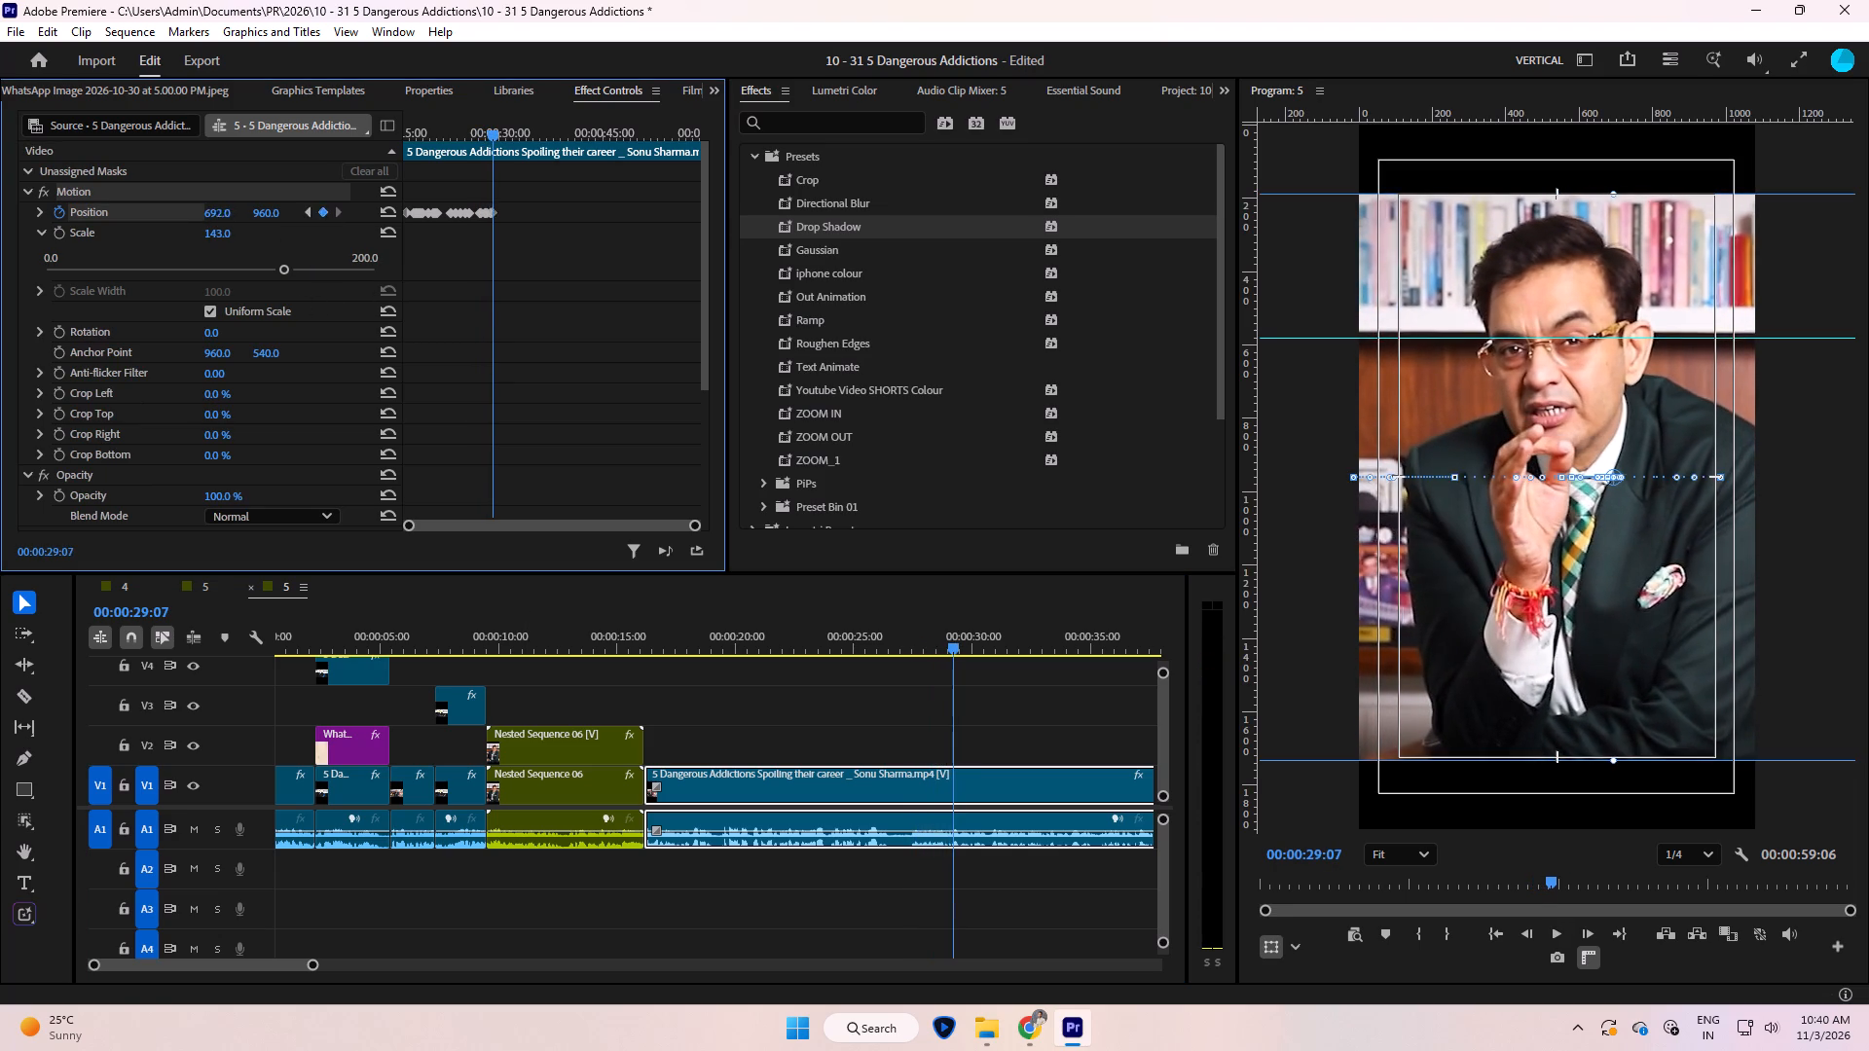
{"action": "left_click_drag", "start_coordinate": [223, 211], "coordinate": [203, 220]}
Find the first frame of the gambling footage and split the V1 clip there at 00:00:30:24.
{"action": "key", "text": "space"}
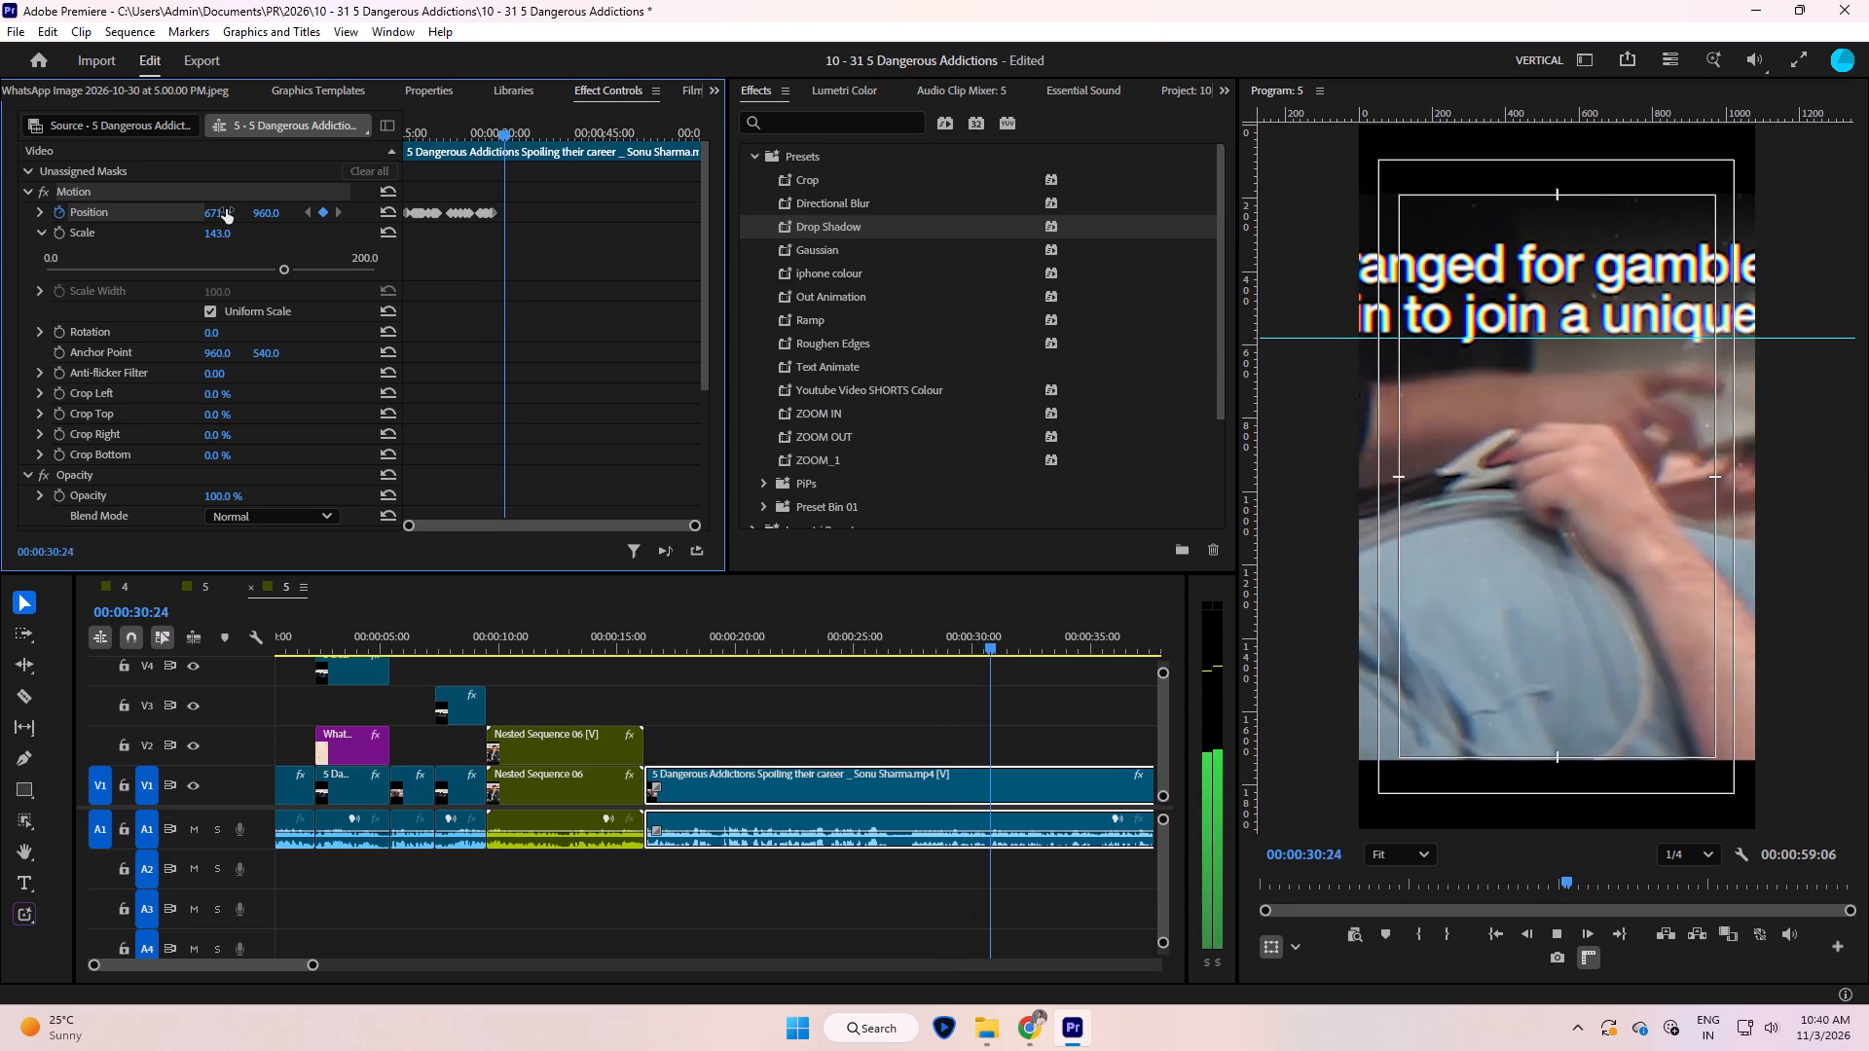
{"action": "key", "text": "space"}
{"action": "key", "text": "Left"}
{"action": "key", "text": "Left"}
{"action": "key", "text": "Left"}
{"action": "key", "text": "Left"}
{"action": "key", "text": "Left"}
{"action": "key", "text": "Left"}
{"action": "key", "text": "Left"}
{"action": "key", "text": "Left"}
{"action": "key", "text": "Left"}
{"action": "key", "text": "Right"}
{"action": "key", "text": "Right"}
{"action": "key", "text": "Right"}
{"action": "key", "text": "Right"}
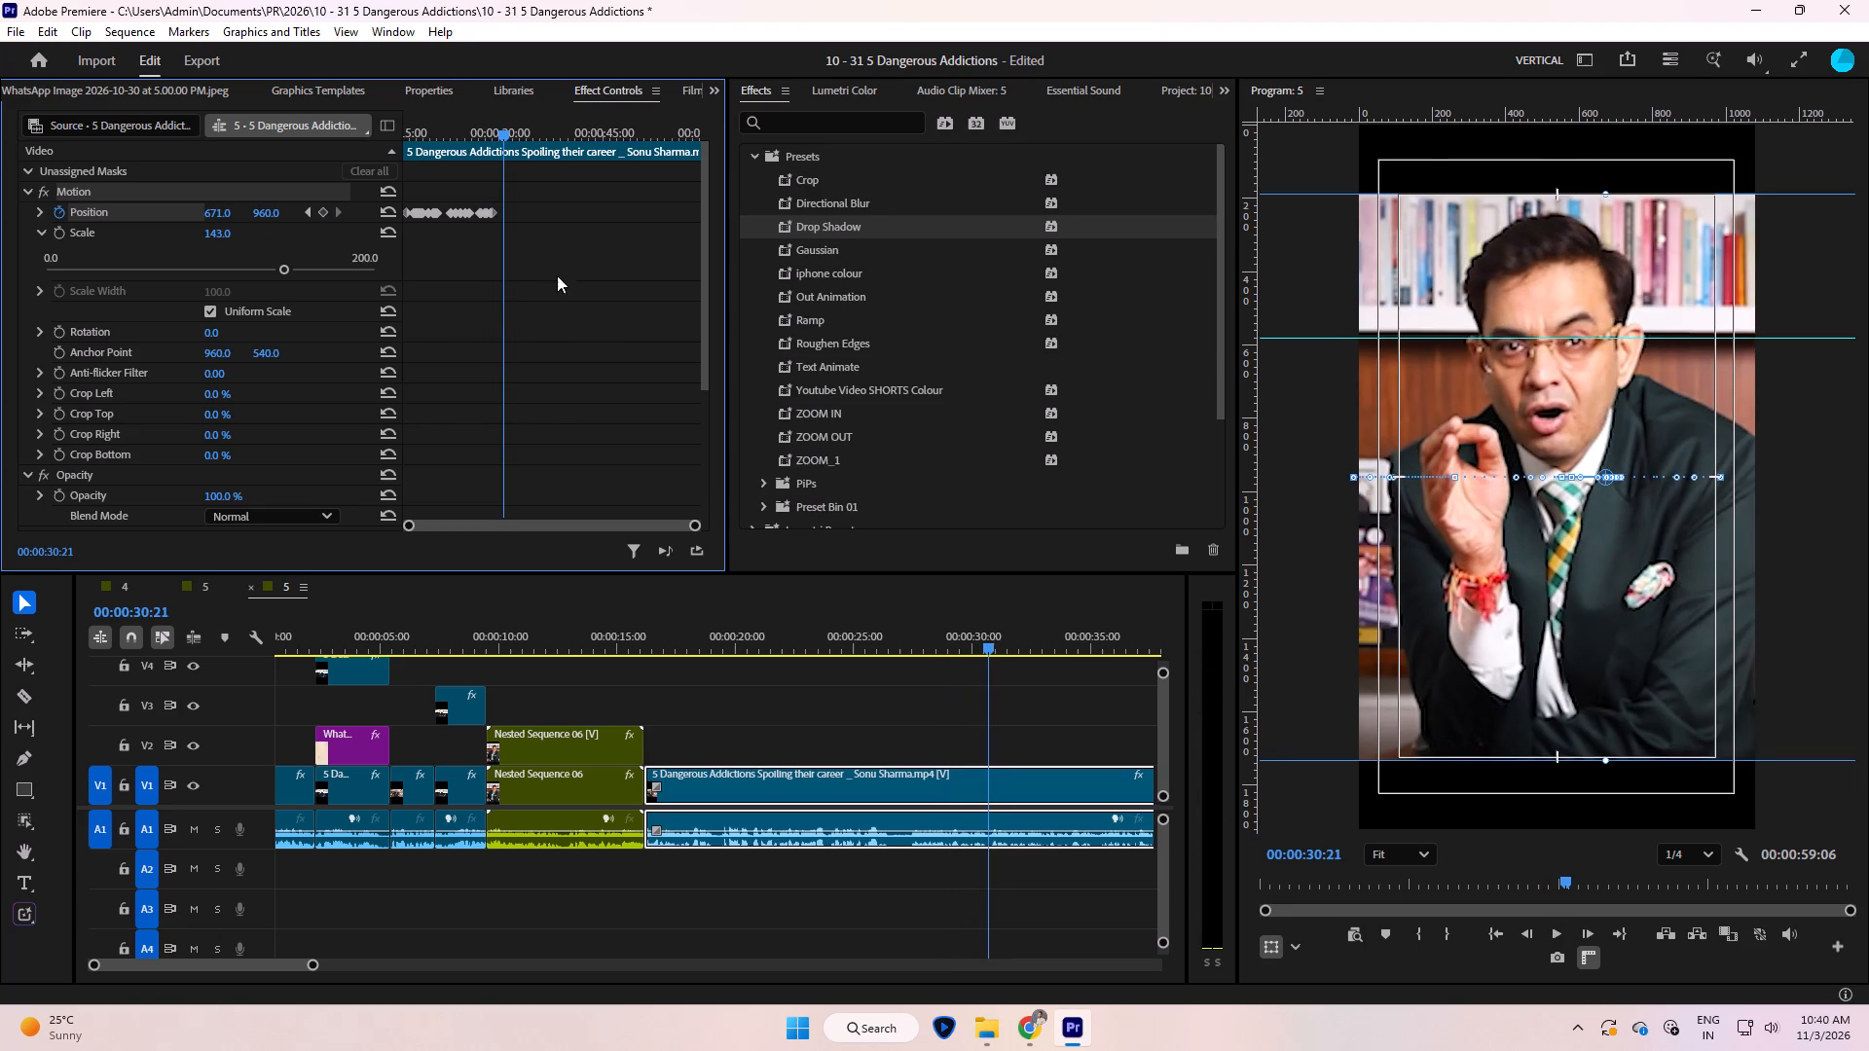
{"action": "key", "text": "Left"}
{"action": "key", "text": "Right"}
{"action": "left_click", "coordinate": [1023, 792]}
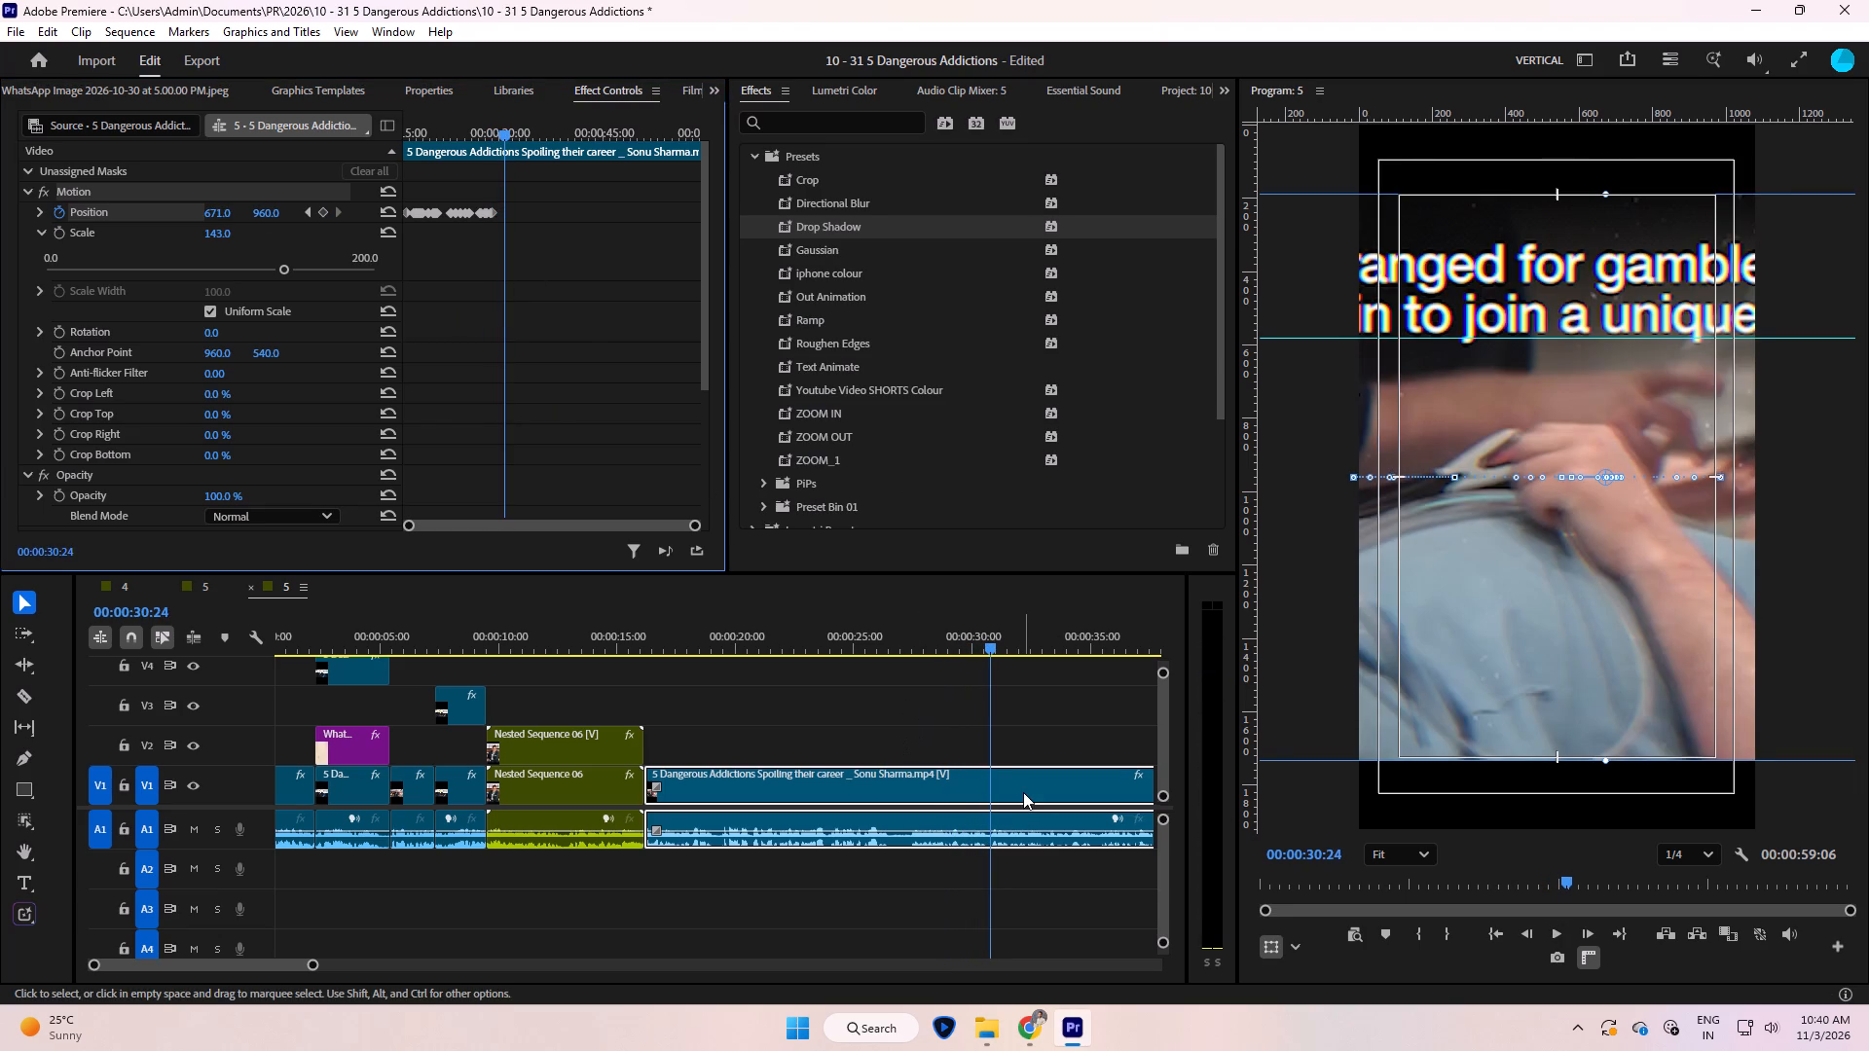
{"action": "key", "text": "l"}
Play through the gambling and interview footage and split the clip at 00:00:42:27, where the speaker's shot returns.
{"action": "key", "text": "space"}
{"action": "left_click", "coordinate": [1040, 789]}
{"action": "type", "text": "--="}
{"action": "key", "text": "space"}
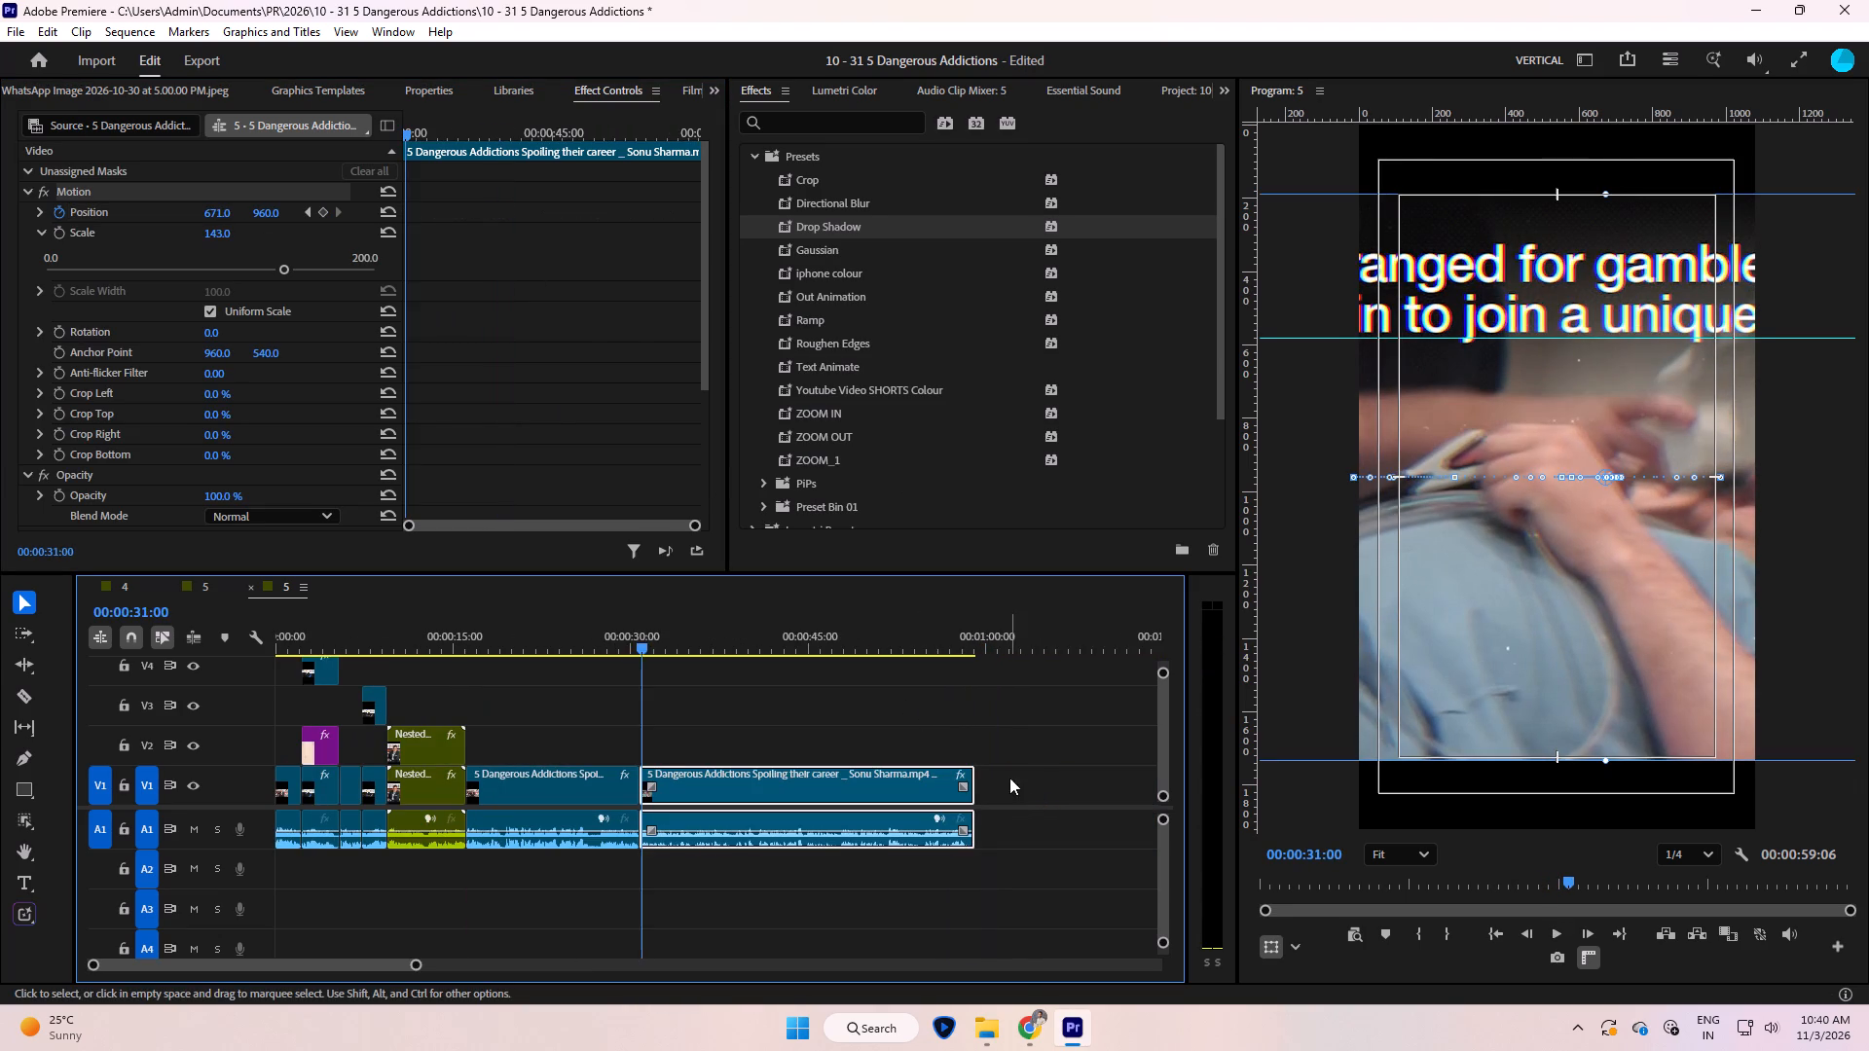
{"action": "type", "text": "=="}
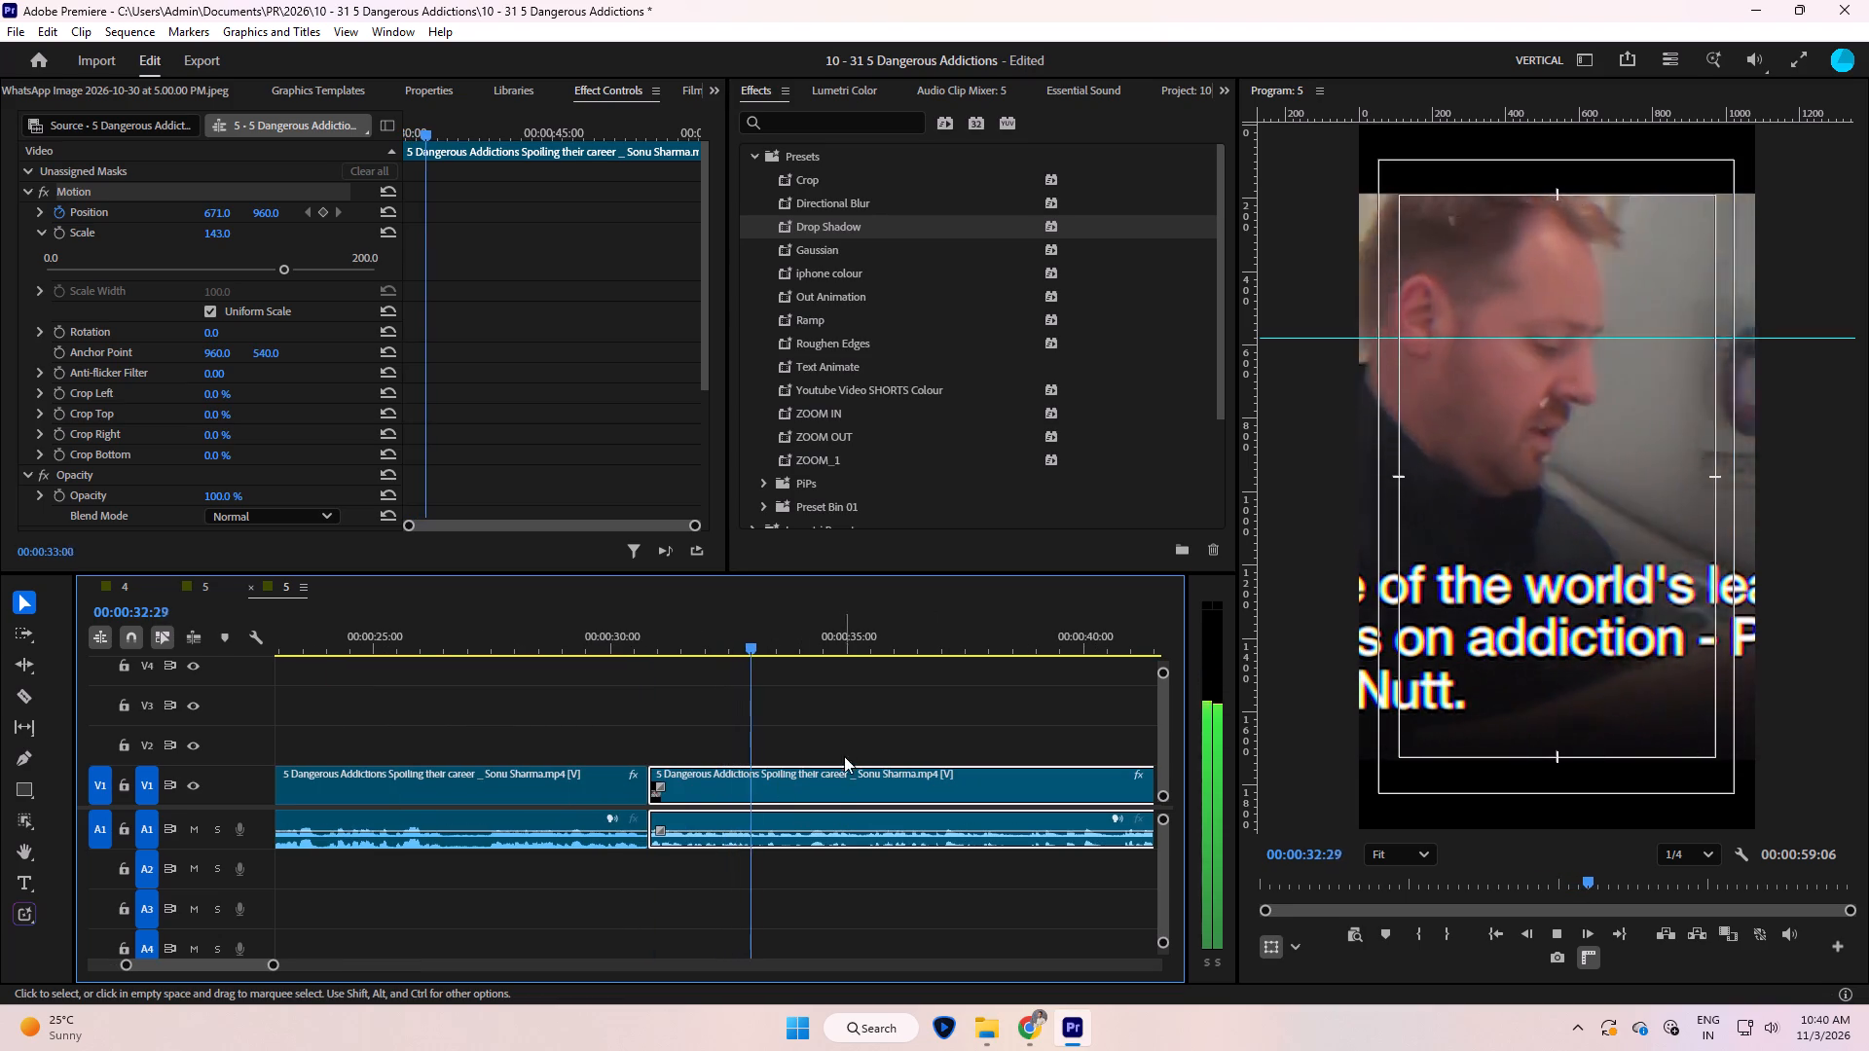
{"action": "left_click", "coordinate": [915, 676]}
{"action": "key", "text": "minus"}
{"action": "key", "text": "equal"}
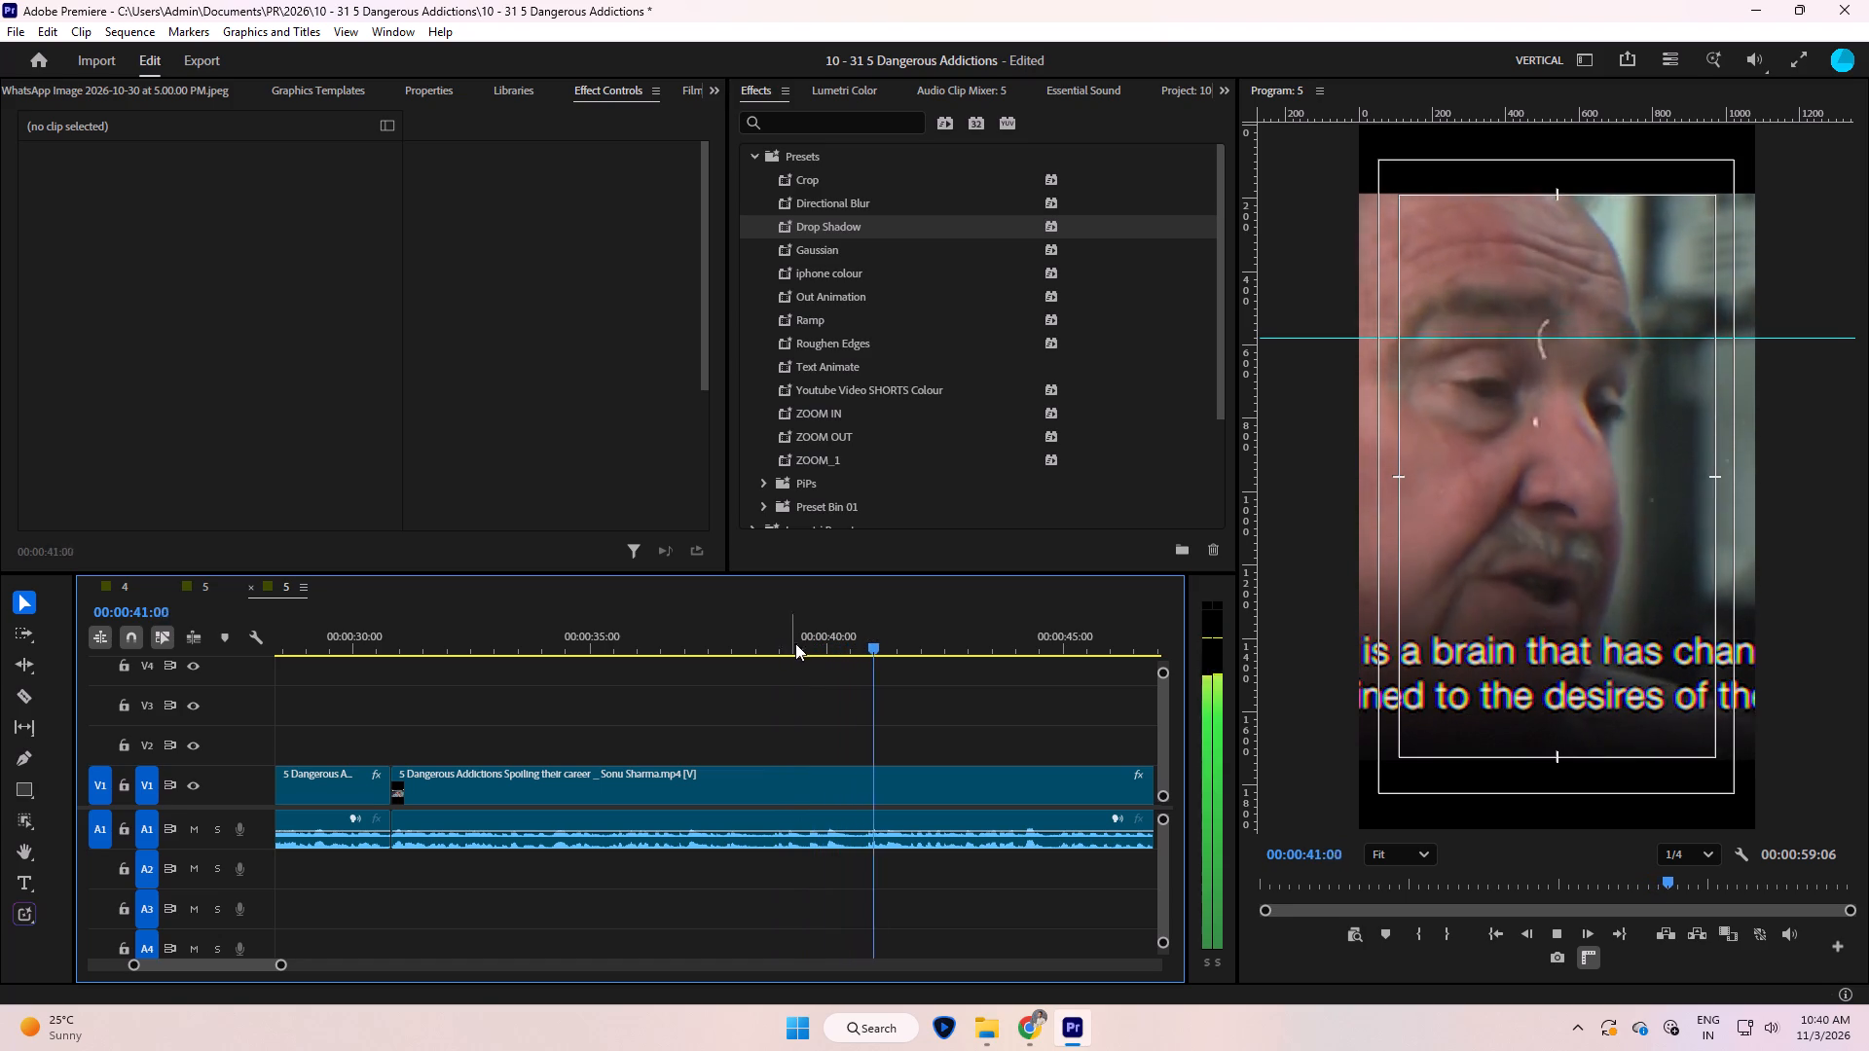
{"action": "left_click", "coordinate": [888, 686]}
{"action": "key", "text": "minus"}
{"action": "key", "text": "minus"}
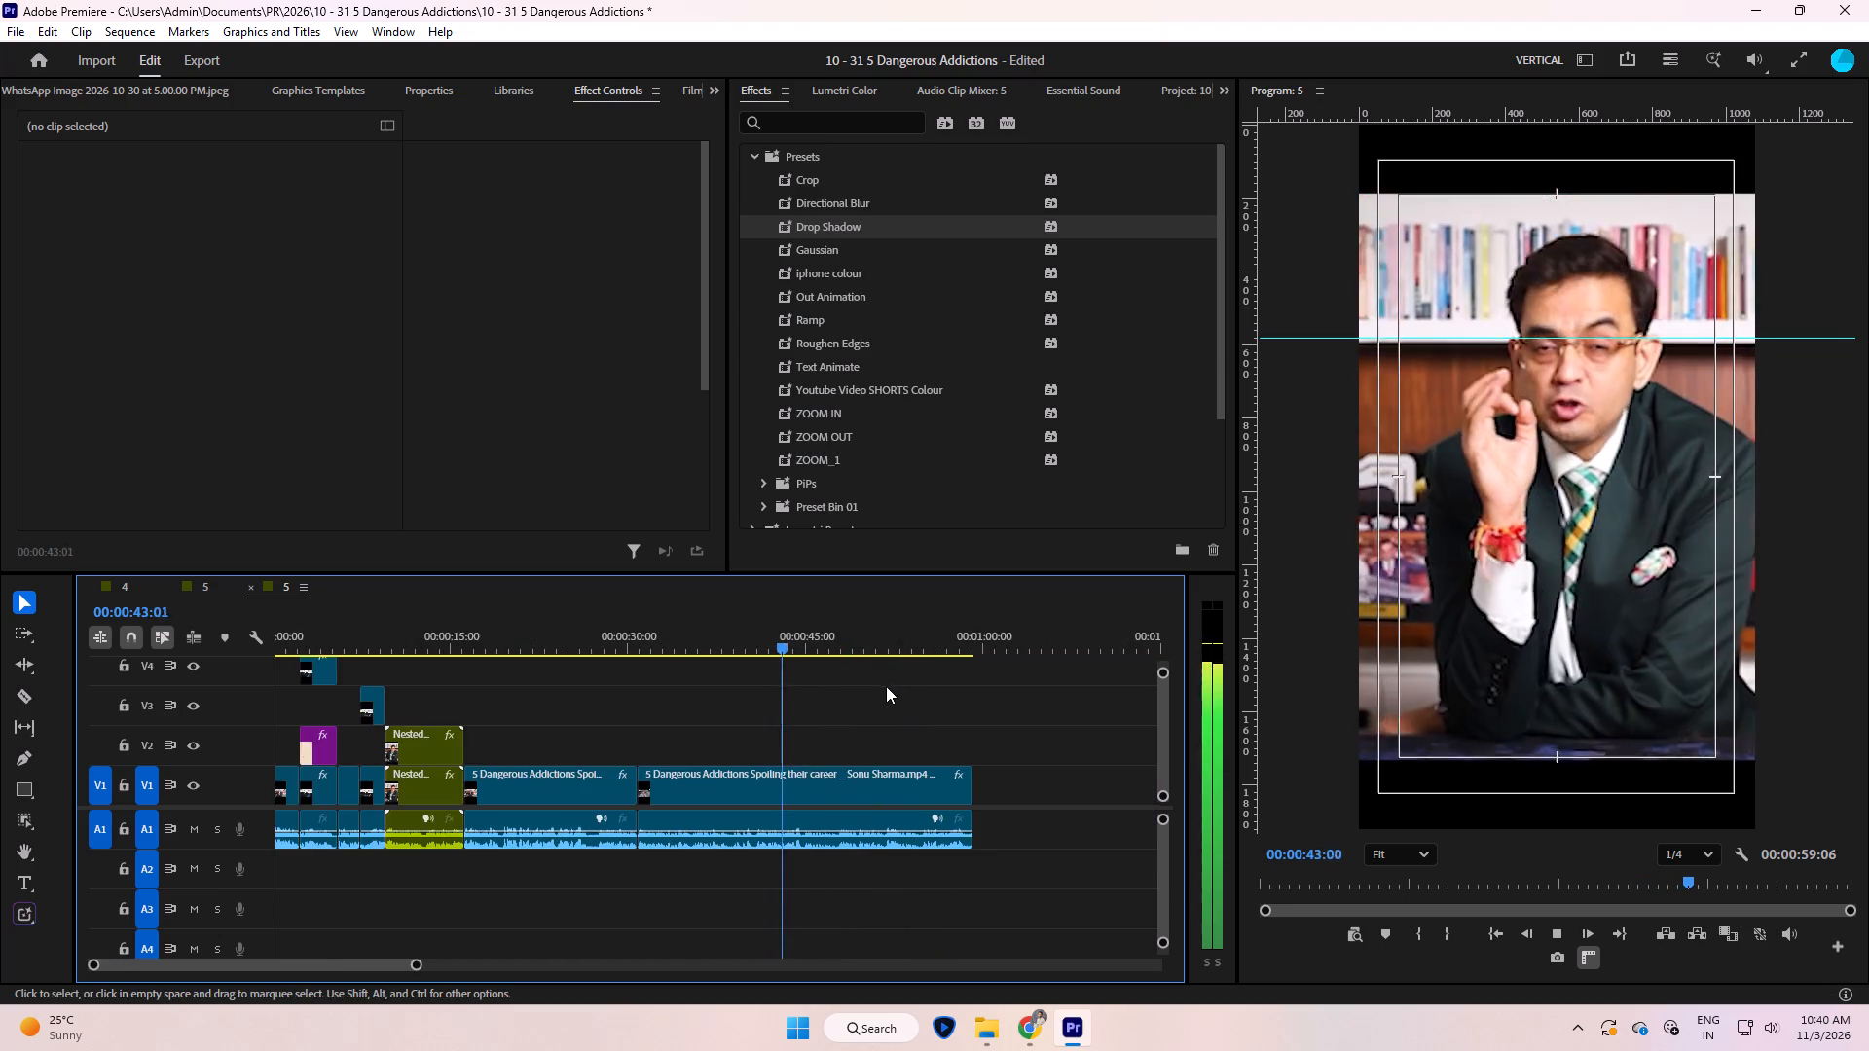
{"action": "key", "text": "equal"}
{"action": "left_click_drag", "start_coordinate": [733, 643], "coordinate": [711, 659]}
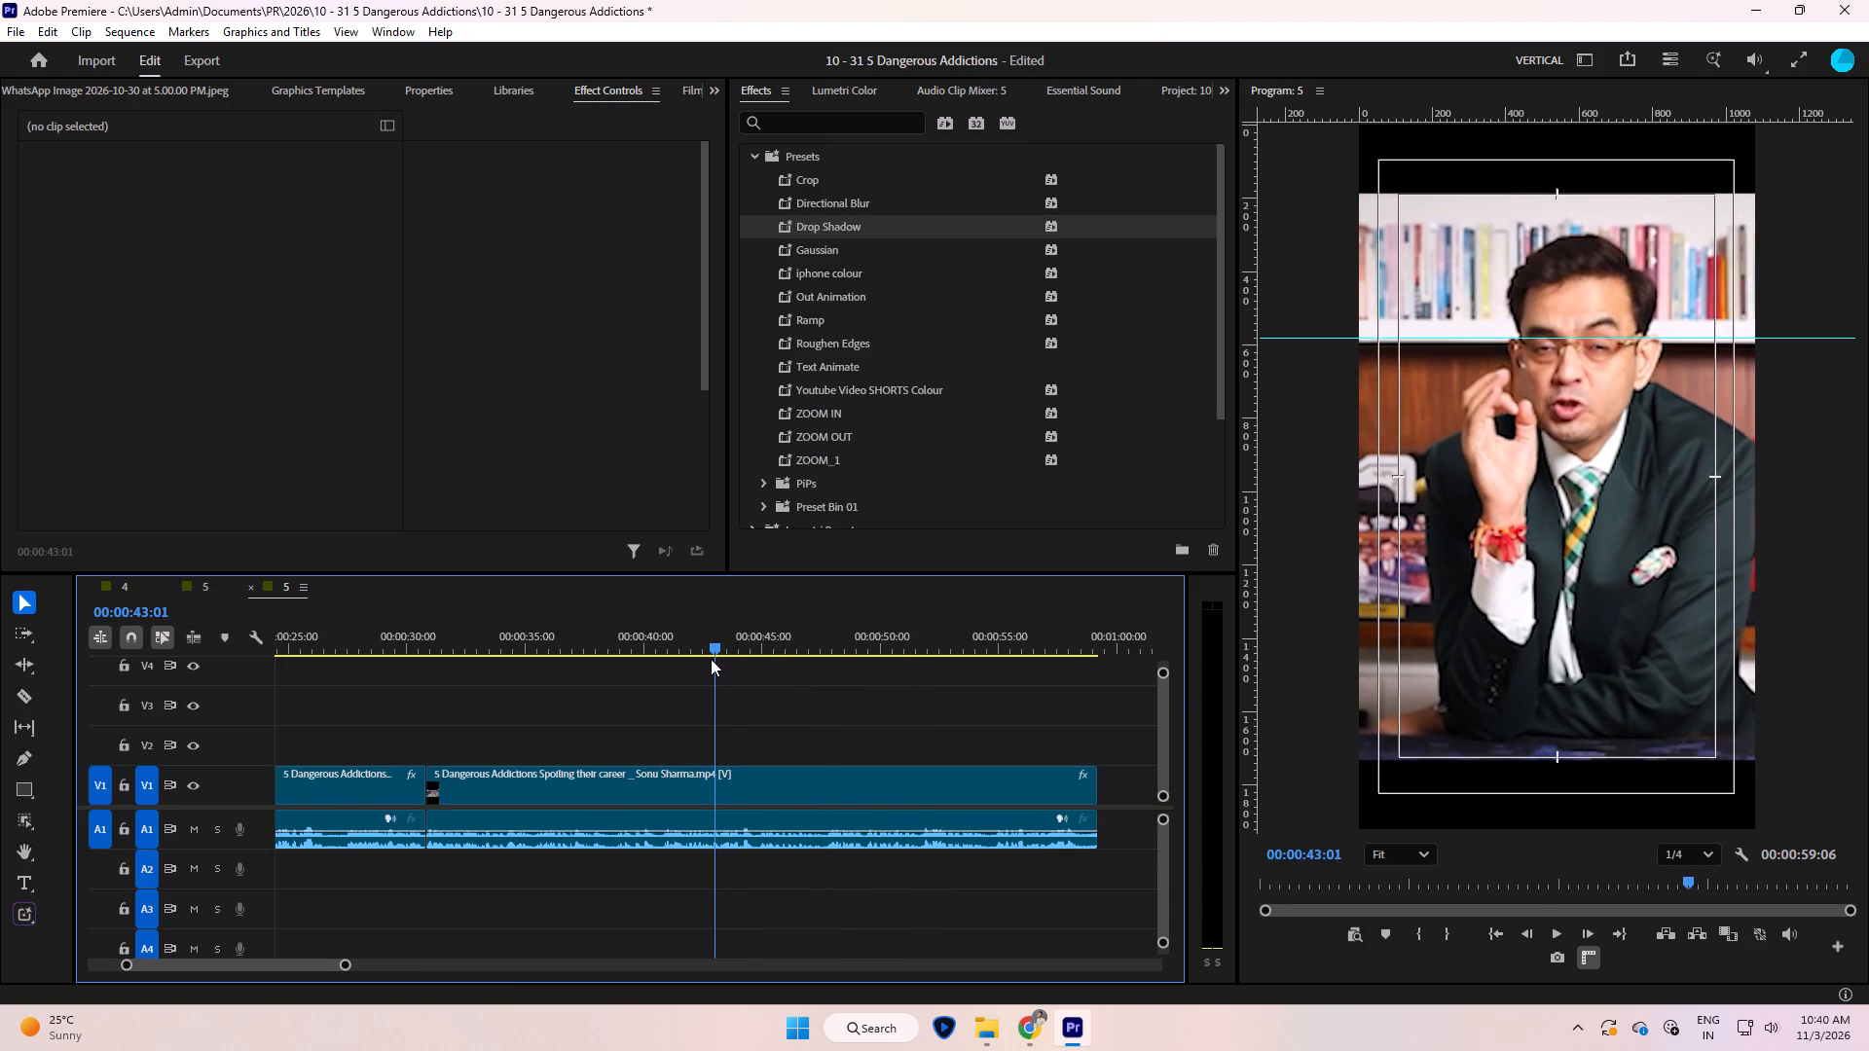
{"action": "left_click_drag", "start_coordinate": [711, 659], "coordinate": [706, 672]}
{"action": "key", "text": "Right"}
{"action": "key", "text": "Right"}
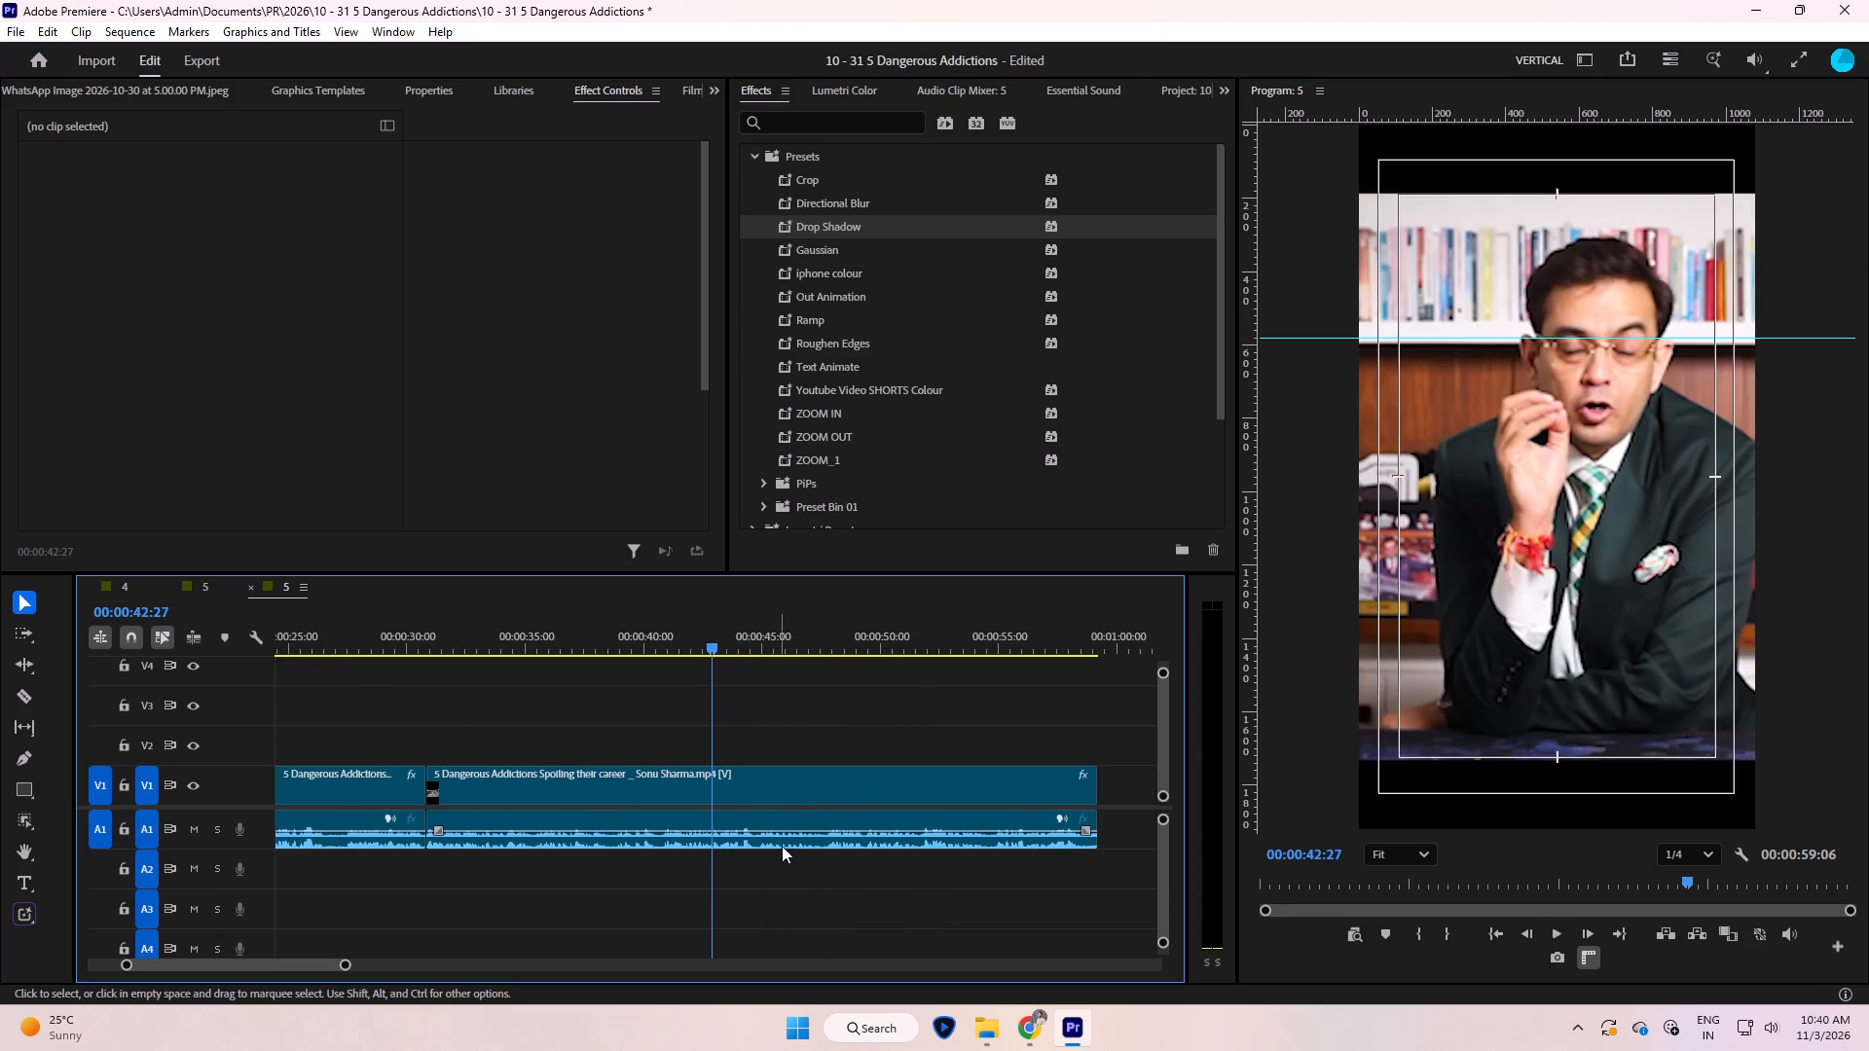
{"action": "key", "text": "Left"}
{"action": "key", "text": "Left"}
{"action": "key", "text": "Right"}
{"action": "key", "text": "Right"}
{"action": "left_click", "coordinate": [802, 777]}
{"action": "key", "text": "l"}
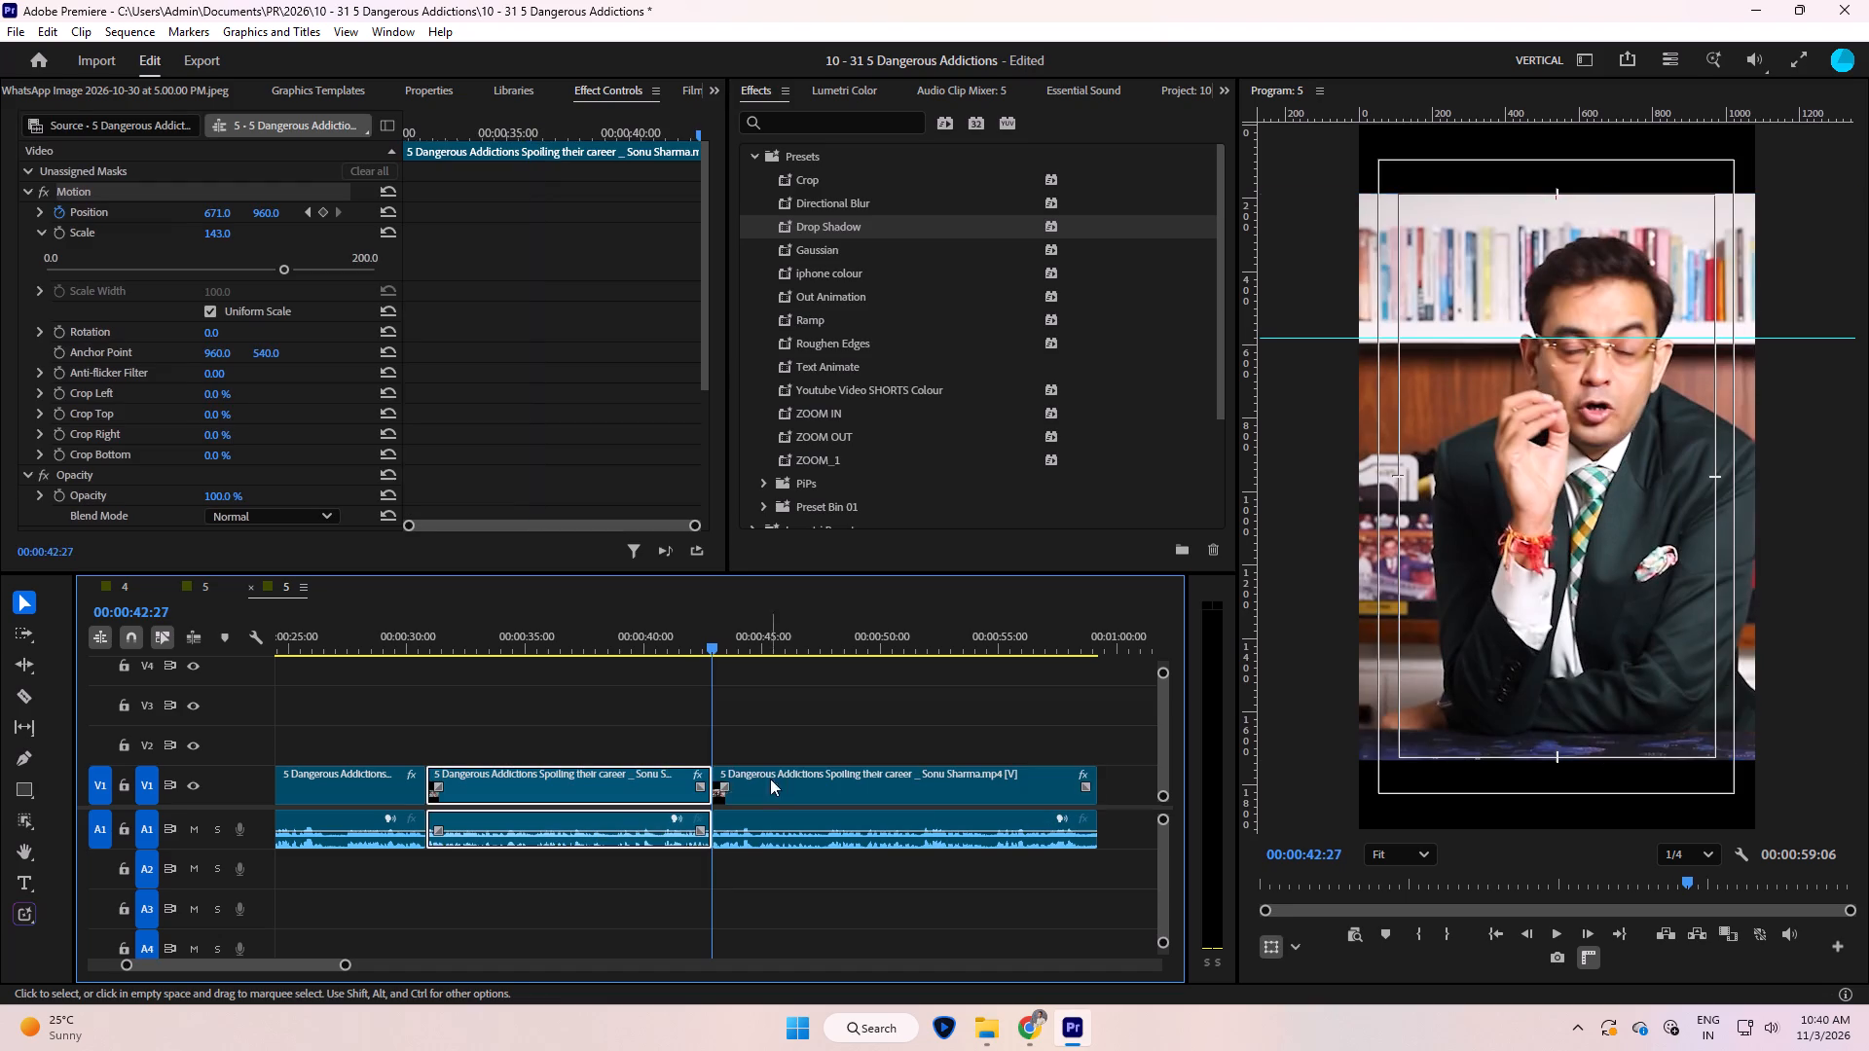
Scale the clip between 00:00:30:24 and 00:00:42:27 down to 57 and reset its position to 540, 960 to fit the full picture.
{"action": "left_click_drag", "start_coordinate": [590, 624], "coordinate": [587, 634]}
{"action": "left_click", "coordinate": [615, 800]}
{"action": "key", "text": "space"}
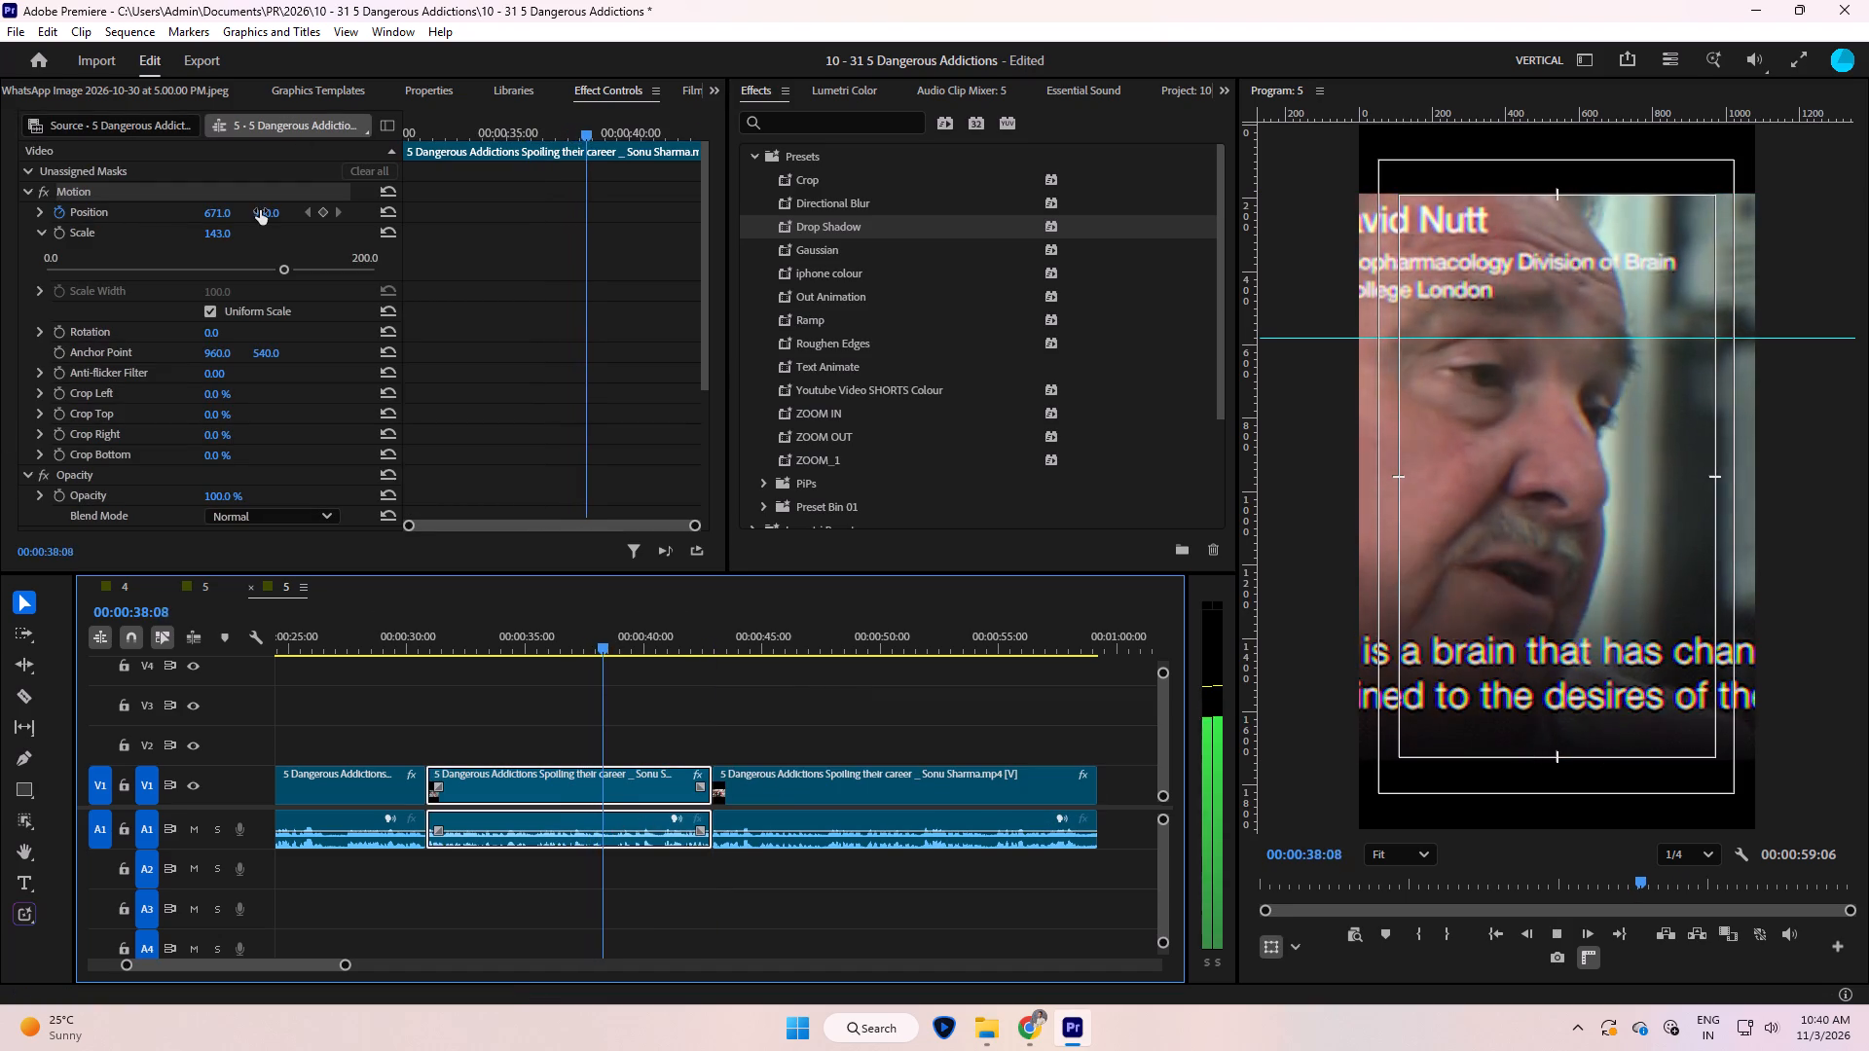
{"action": "key", "text": "space"}
{"action": "left_click_drag", "start_coordinate": [228, 236], "coordinate": [157, 268]}
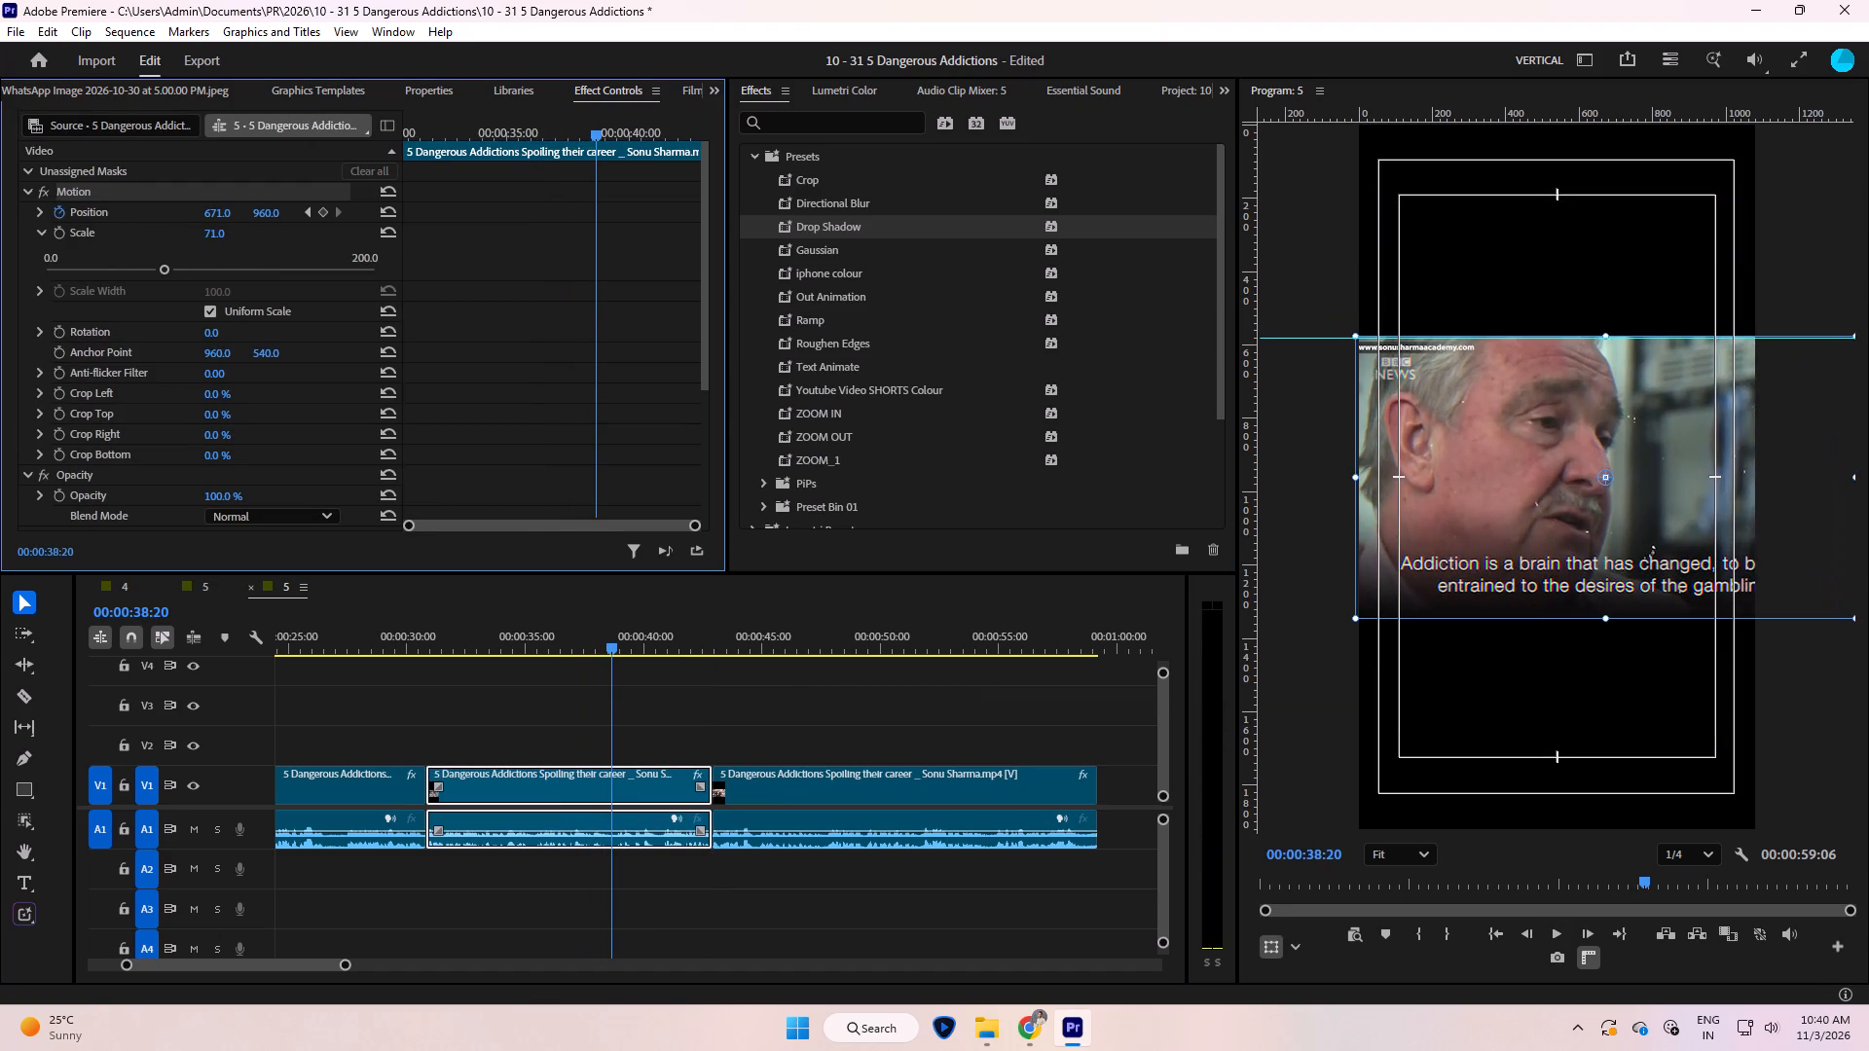
{"action": "left_click_drag", "start_coordinate": [157, 268], "coordinate": [143, 273]}
{"action": "left_click_drag", "start_coordinate": [224, 204], "coordinate": [189, 243]}
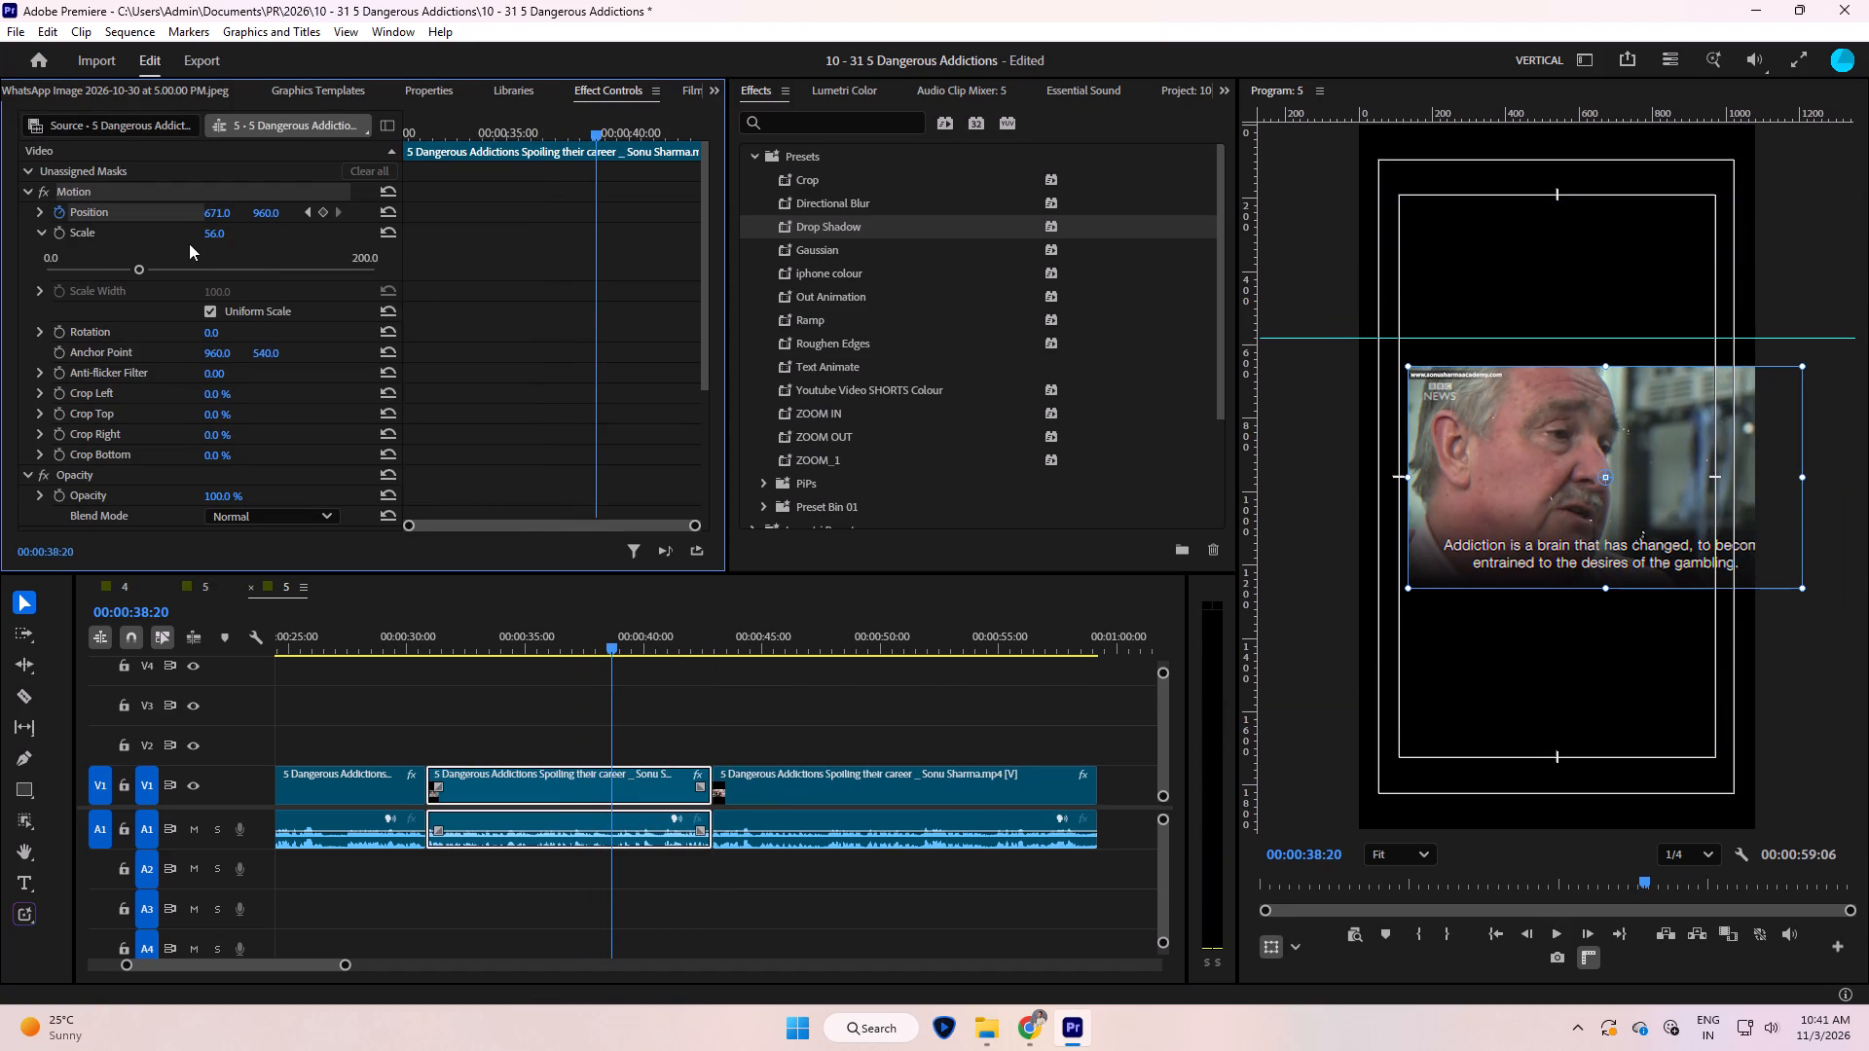
{"action": "left_click_drag", "start_coordinate": [189, 243], "coordinate": [173, 285]}
{"action": "left_click_drag", "start_coordinate": [220, 208], "coordinate": [120, 251]}
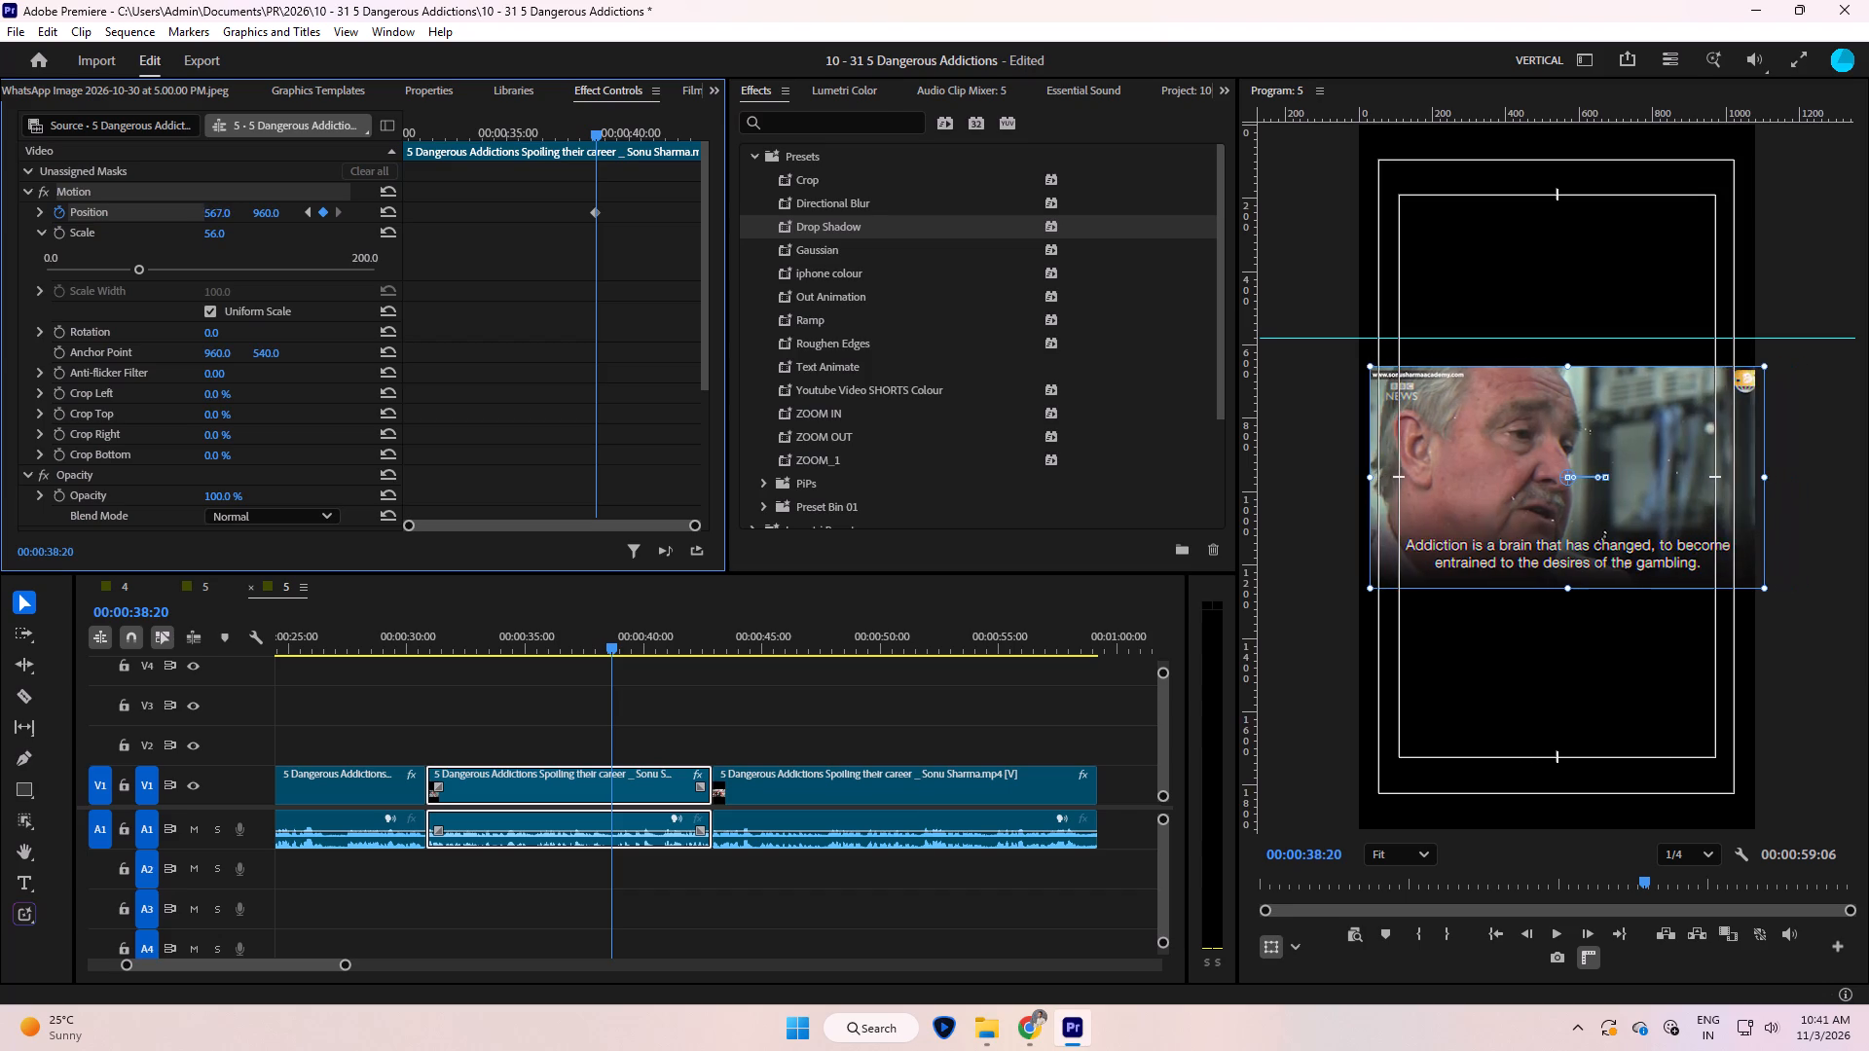
{"action": "left_click_drag", "start_coordinate": [120, 251], "coordinate": [95, 272]}
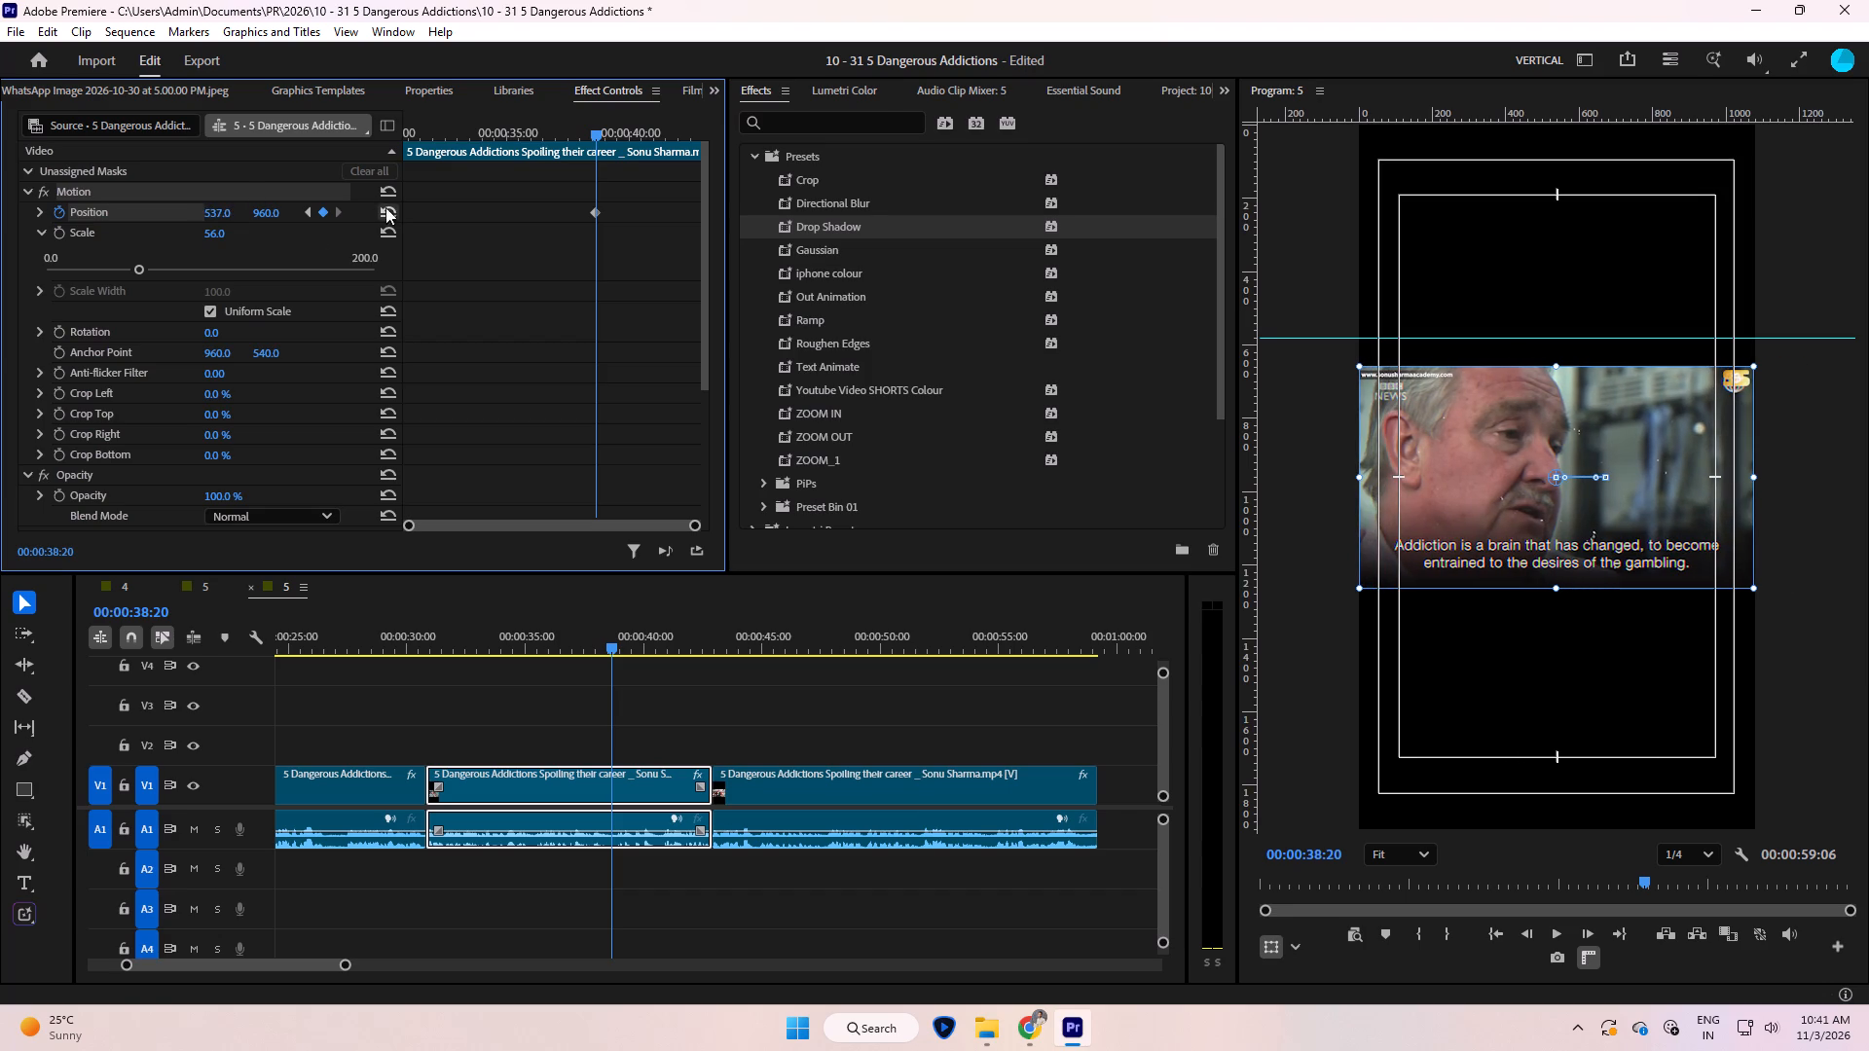
{"action": "left_click", "coordinate": [221, 232]}
{"action": "left_click", "coordinate": [392, 236]}
{"action": "left_click", "coordinate": [391, 215]}
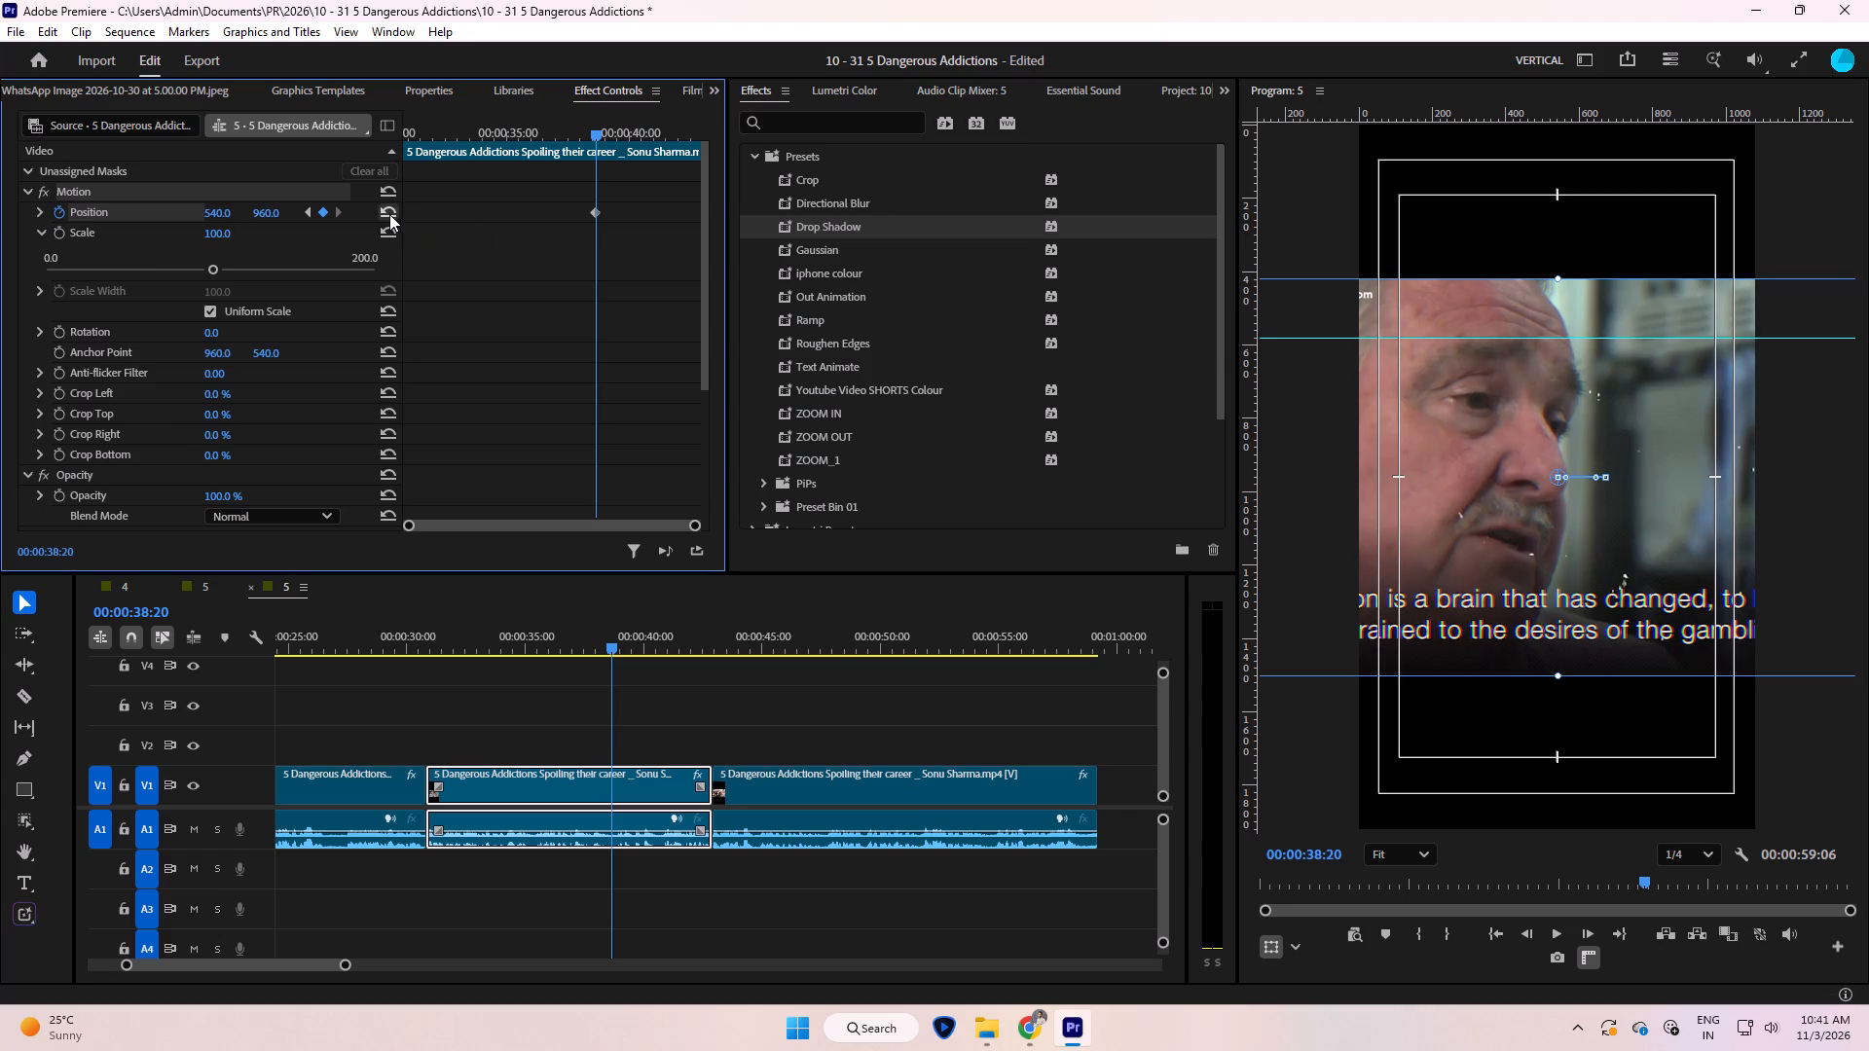
{"action": "left_click_drag", "start_coordinate": [229, 235], "coordinate": [188, 264]}
{"action": "left_click", "coordinate": [715, 693]}
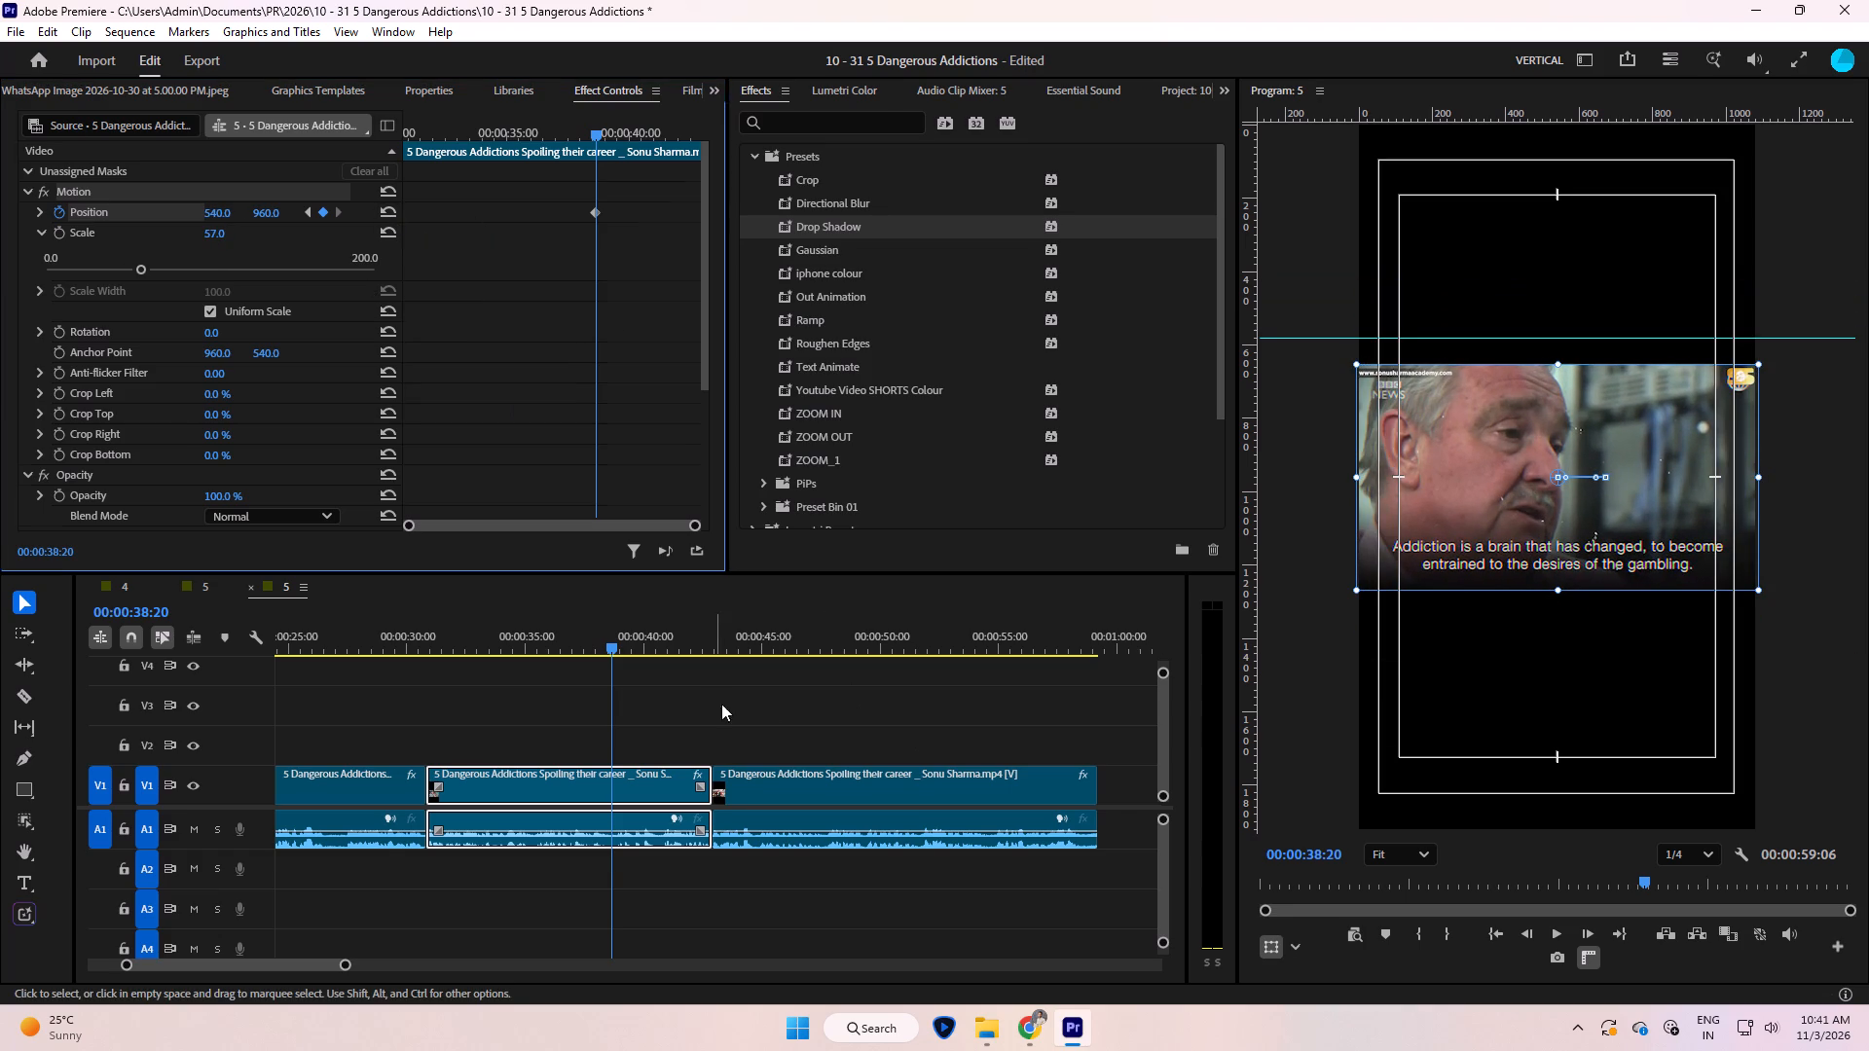
Apply the Gaussian preset to the scaled-down interview clip.
{"action": "left_click", "coordinate": [573, 774]}
{"action": "key", "text": "5"}
{"action": "left_click_drag", "start_coordinate": [822, 244], "coordinate": [728, 359]}
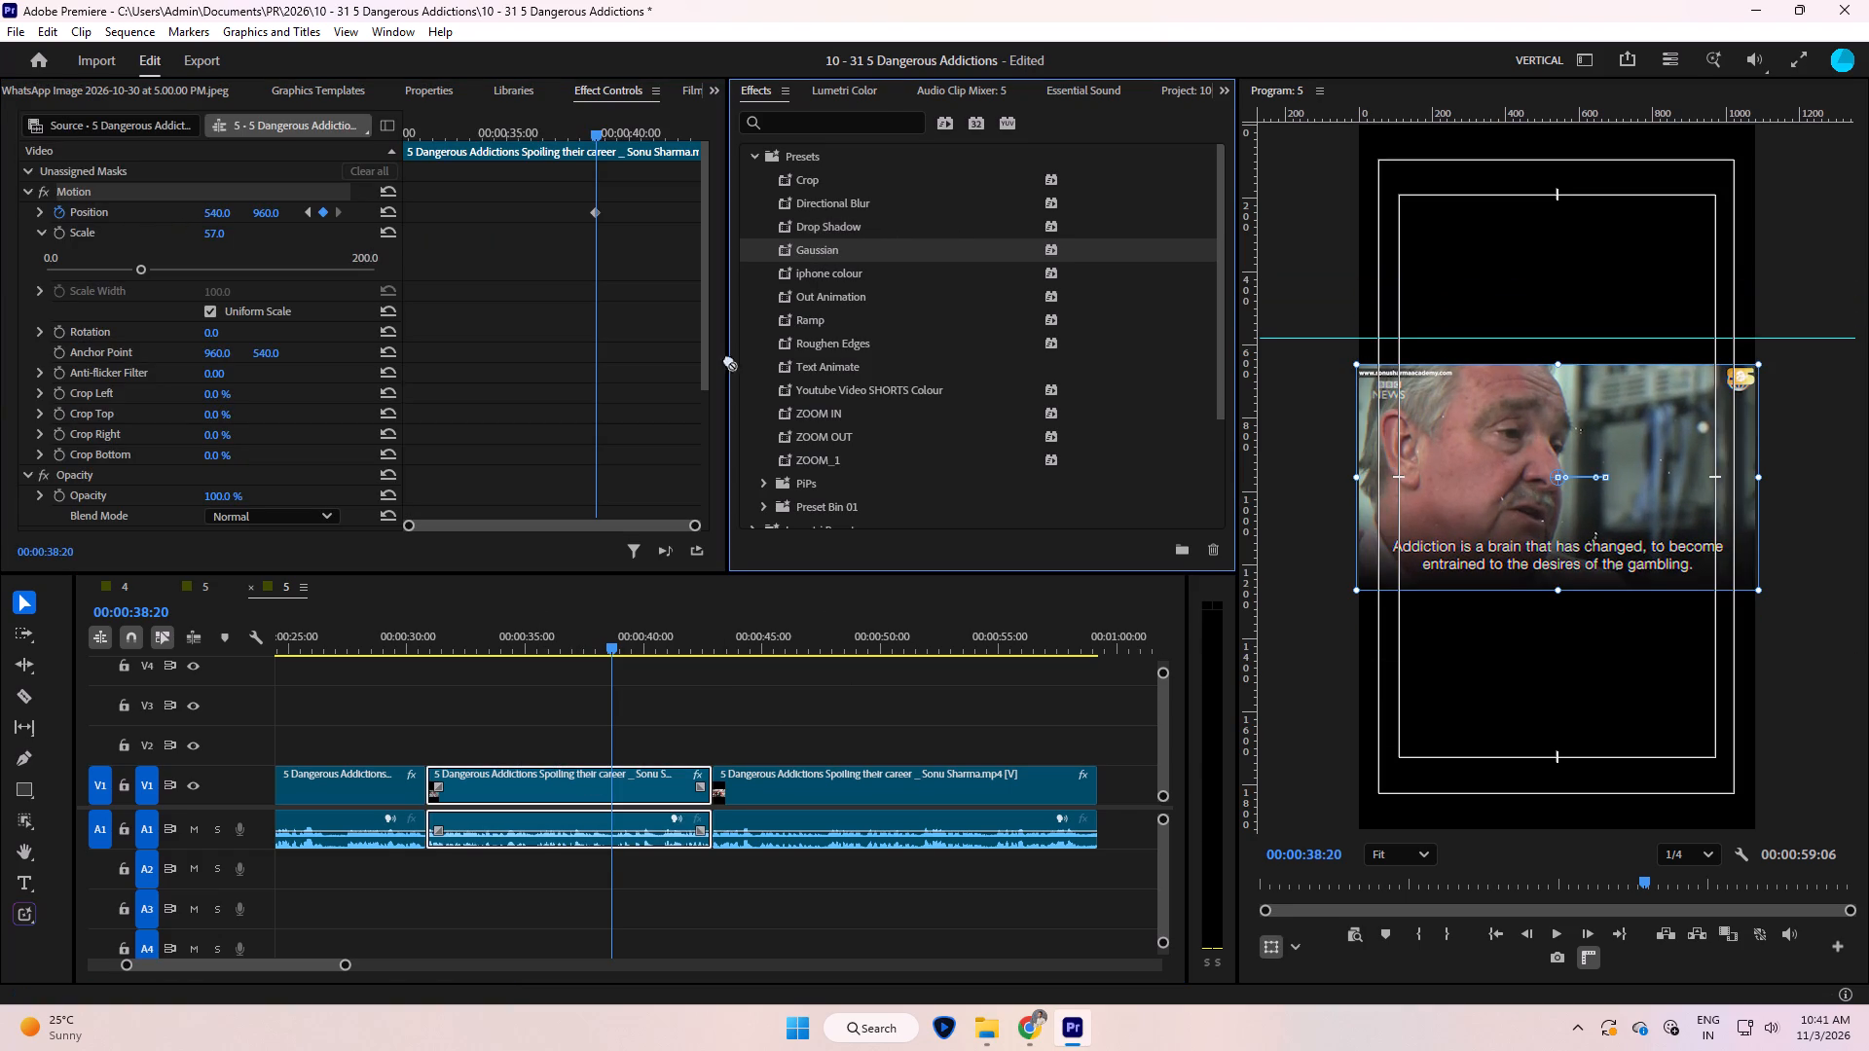
{"action": "left_click_drag", "start_coordinate": [728, 359], "coordinate": [639, 787]}
Draw an ellipse mask for the Gaussian Blur over the BBC News logo in the picture's upper-left corner.
{"action": "scroll", "coordinate": [412, 389], "scroll_direction": "down", "scroll_amount": 18}
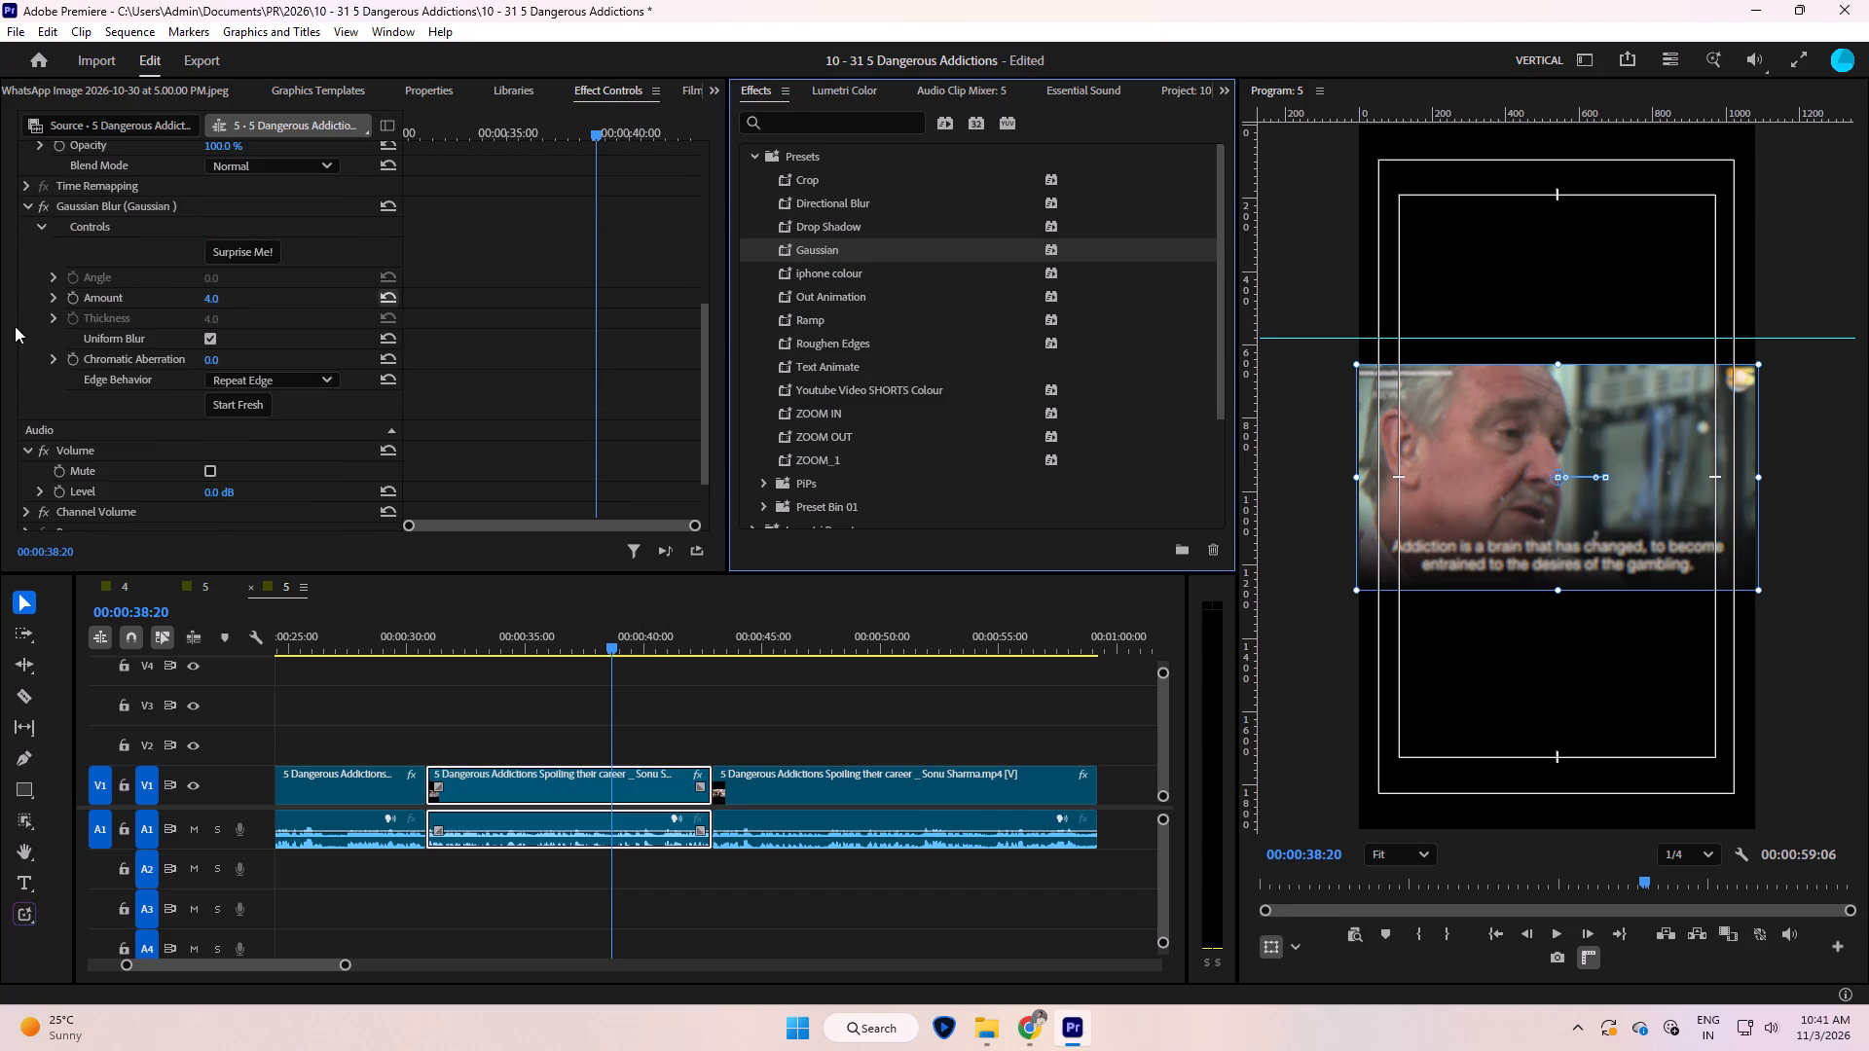
{"action": "left_click", "coordinate": [104, 199]}
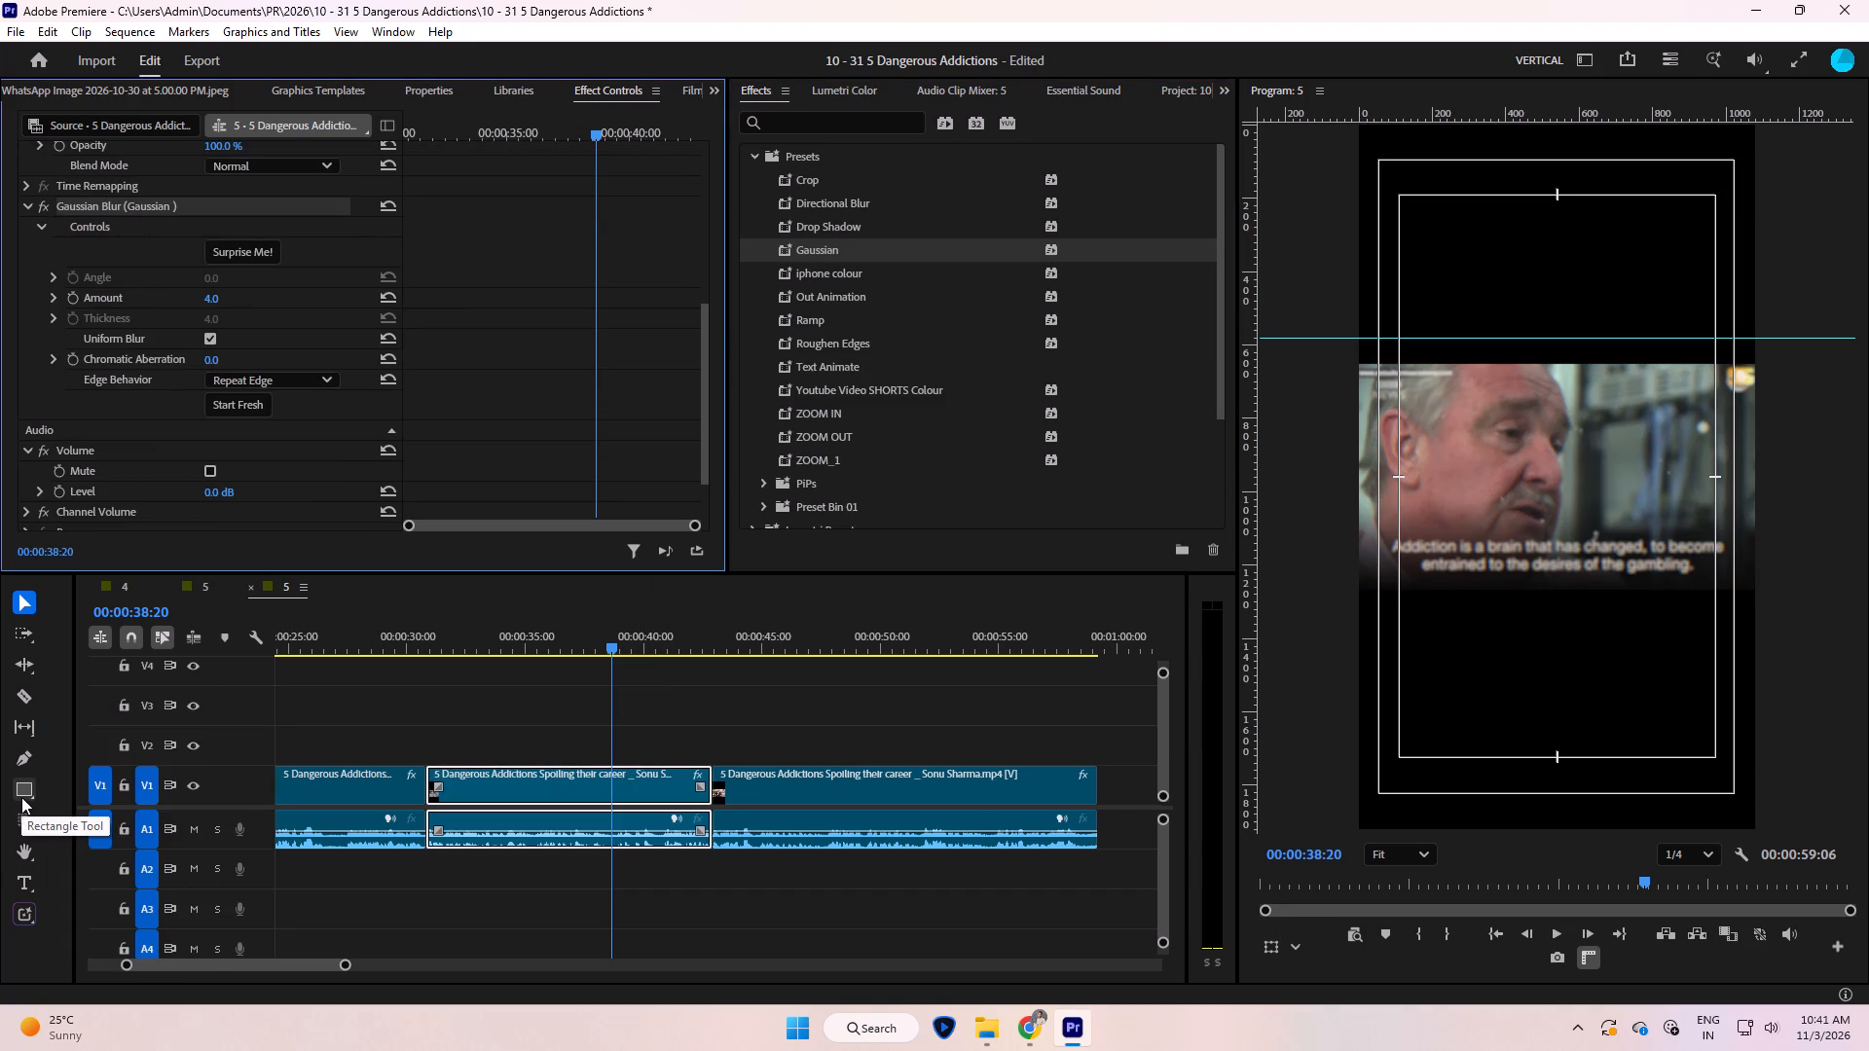
{"action": "left_click", "coordinate": [27, 820]}
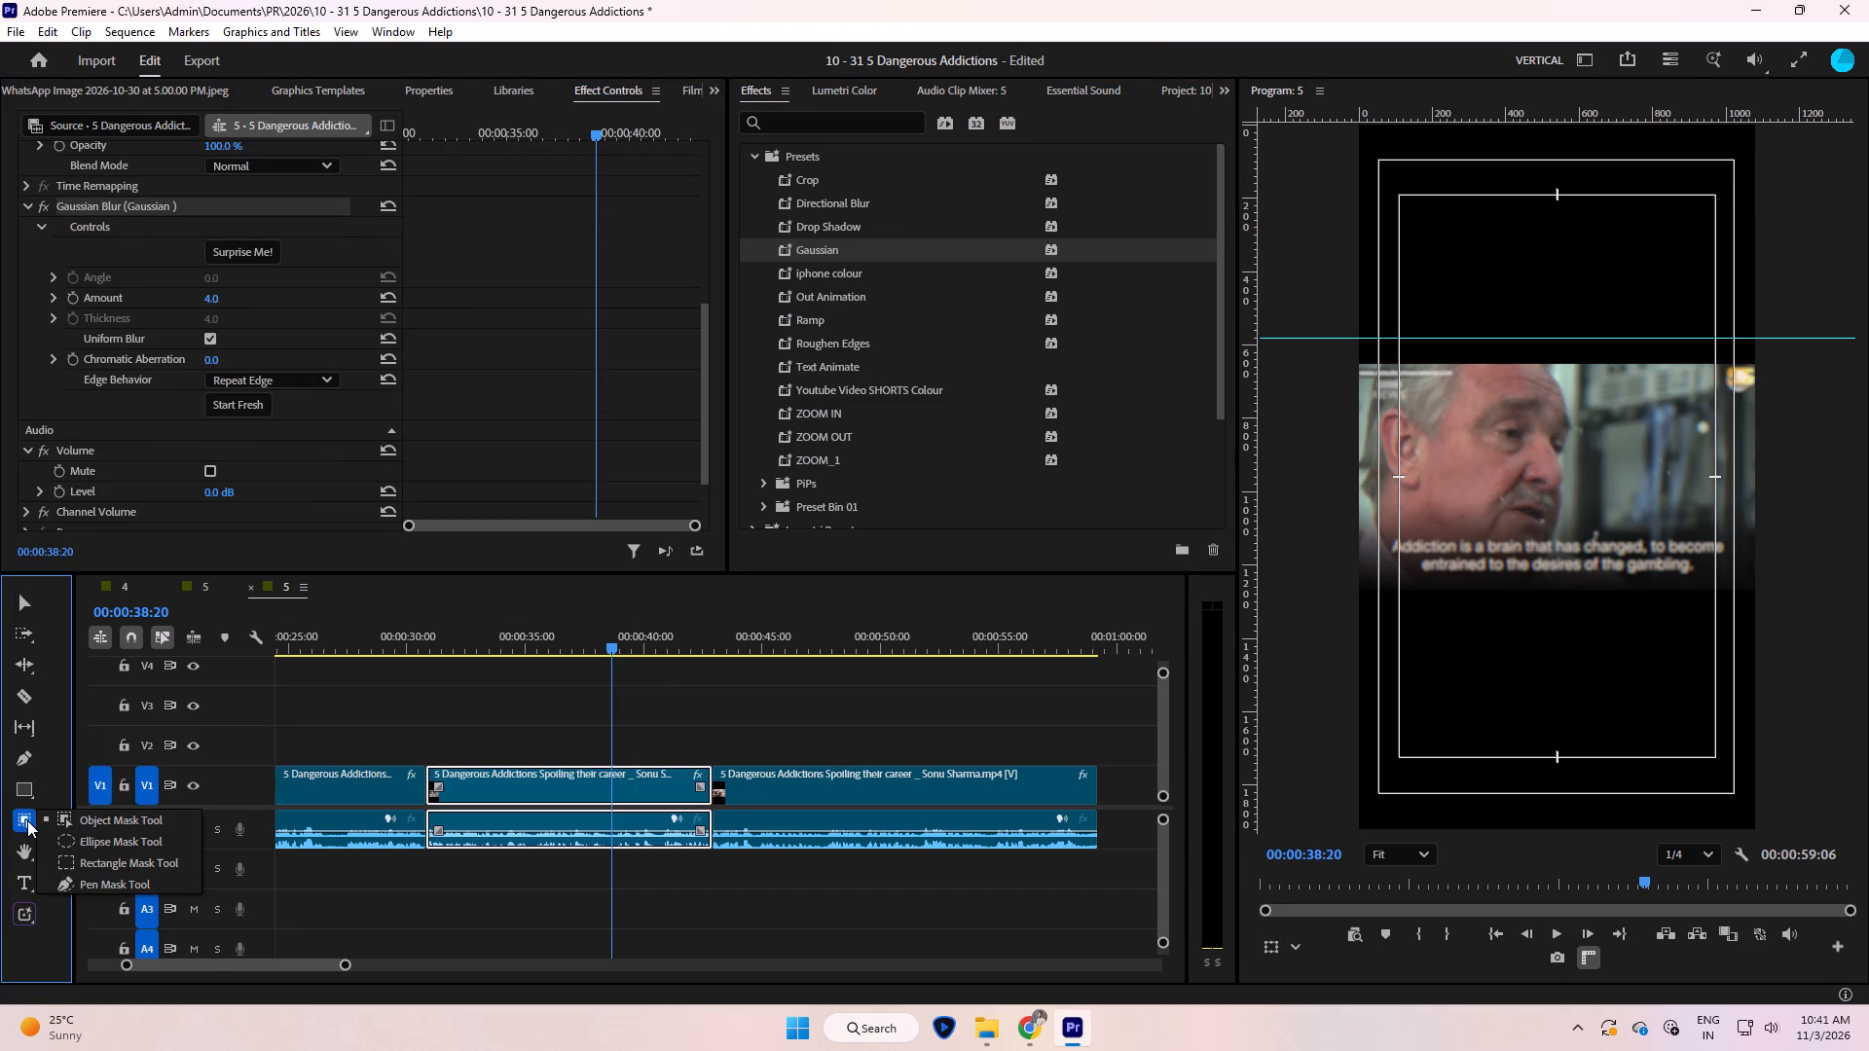
{"action": "left_click", "coordinate": [92, 843]}
{"action": "scroll", "coordinate": [1372, 395], "scroll_direction": "up", "scroll_amount": 6}
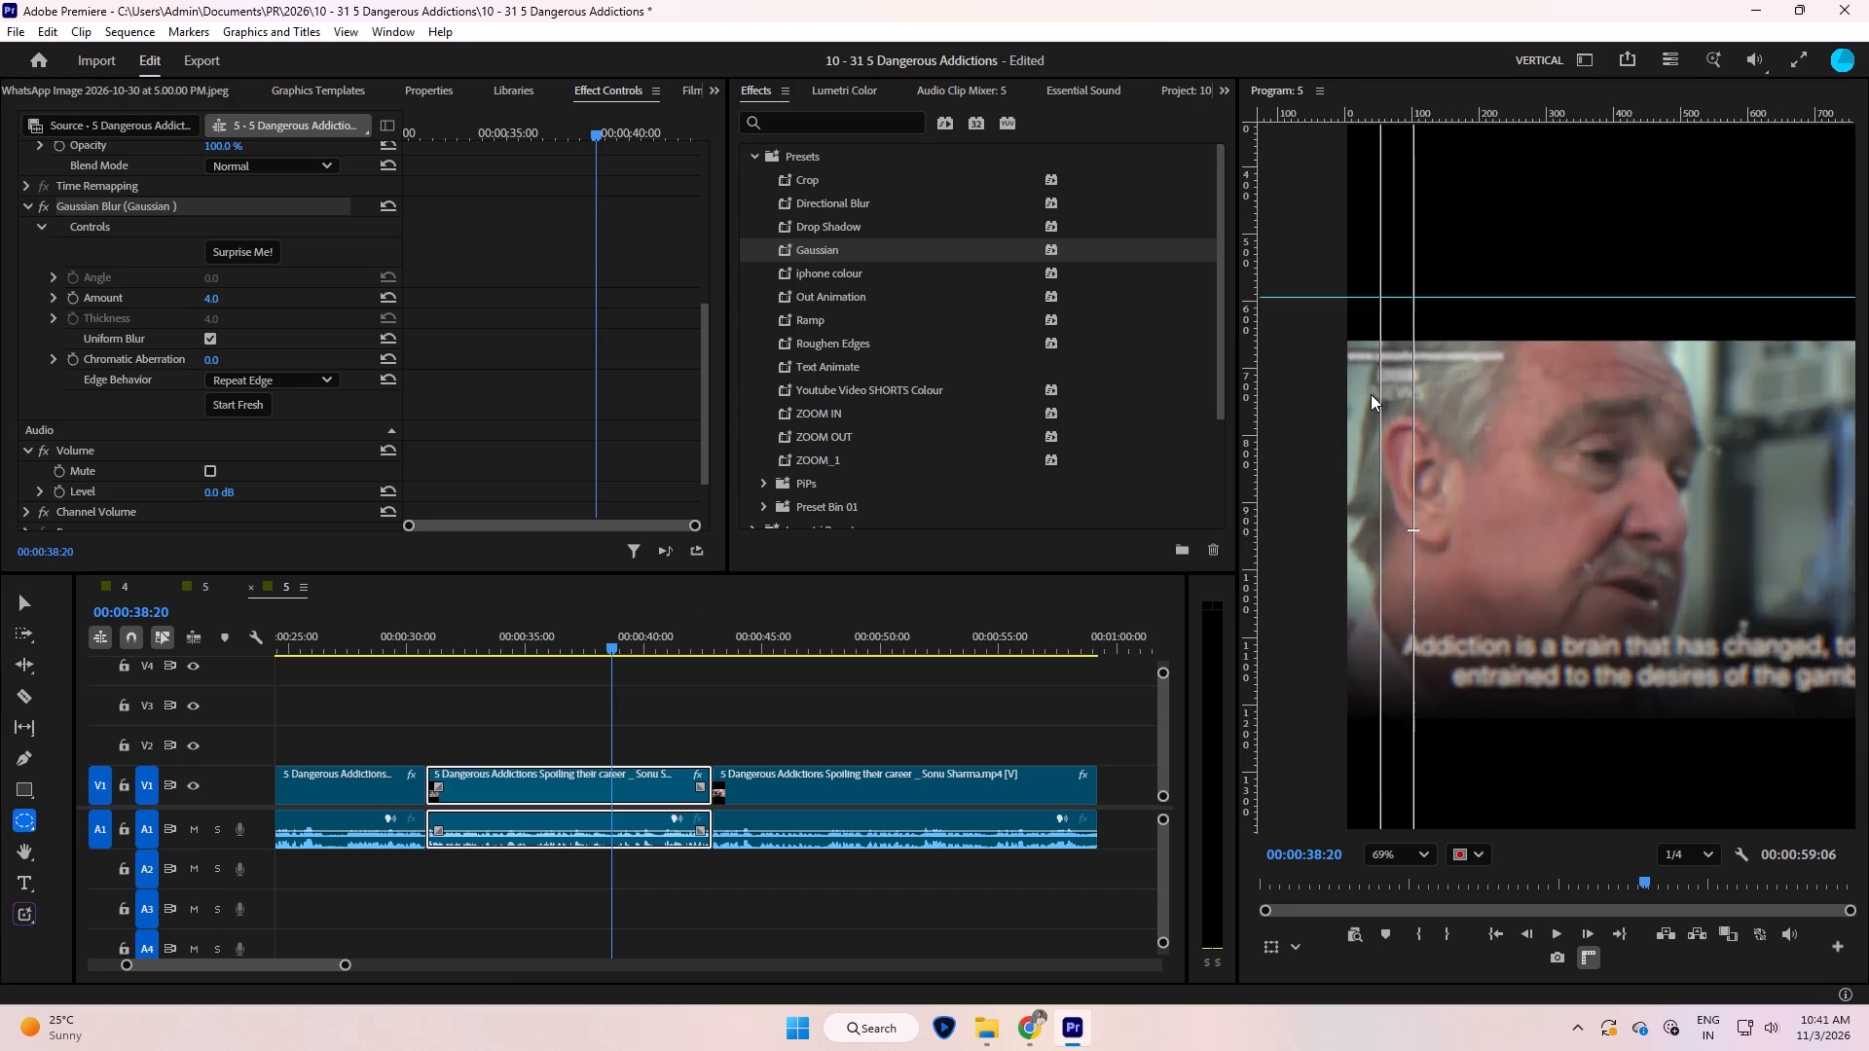
{"action": "scroll", "coordinate": [1371, 394], "scroll_direction": "up", "scroll_amount": 8}
{"action": "left_click_drag", "start_coordinate": [1512, 316], "coordinate": [1470, 375]}
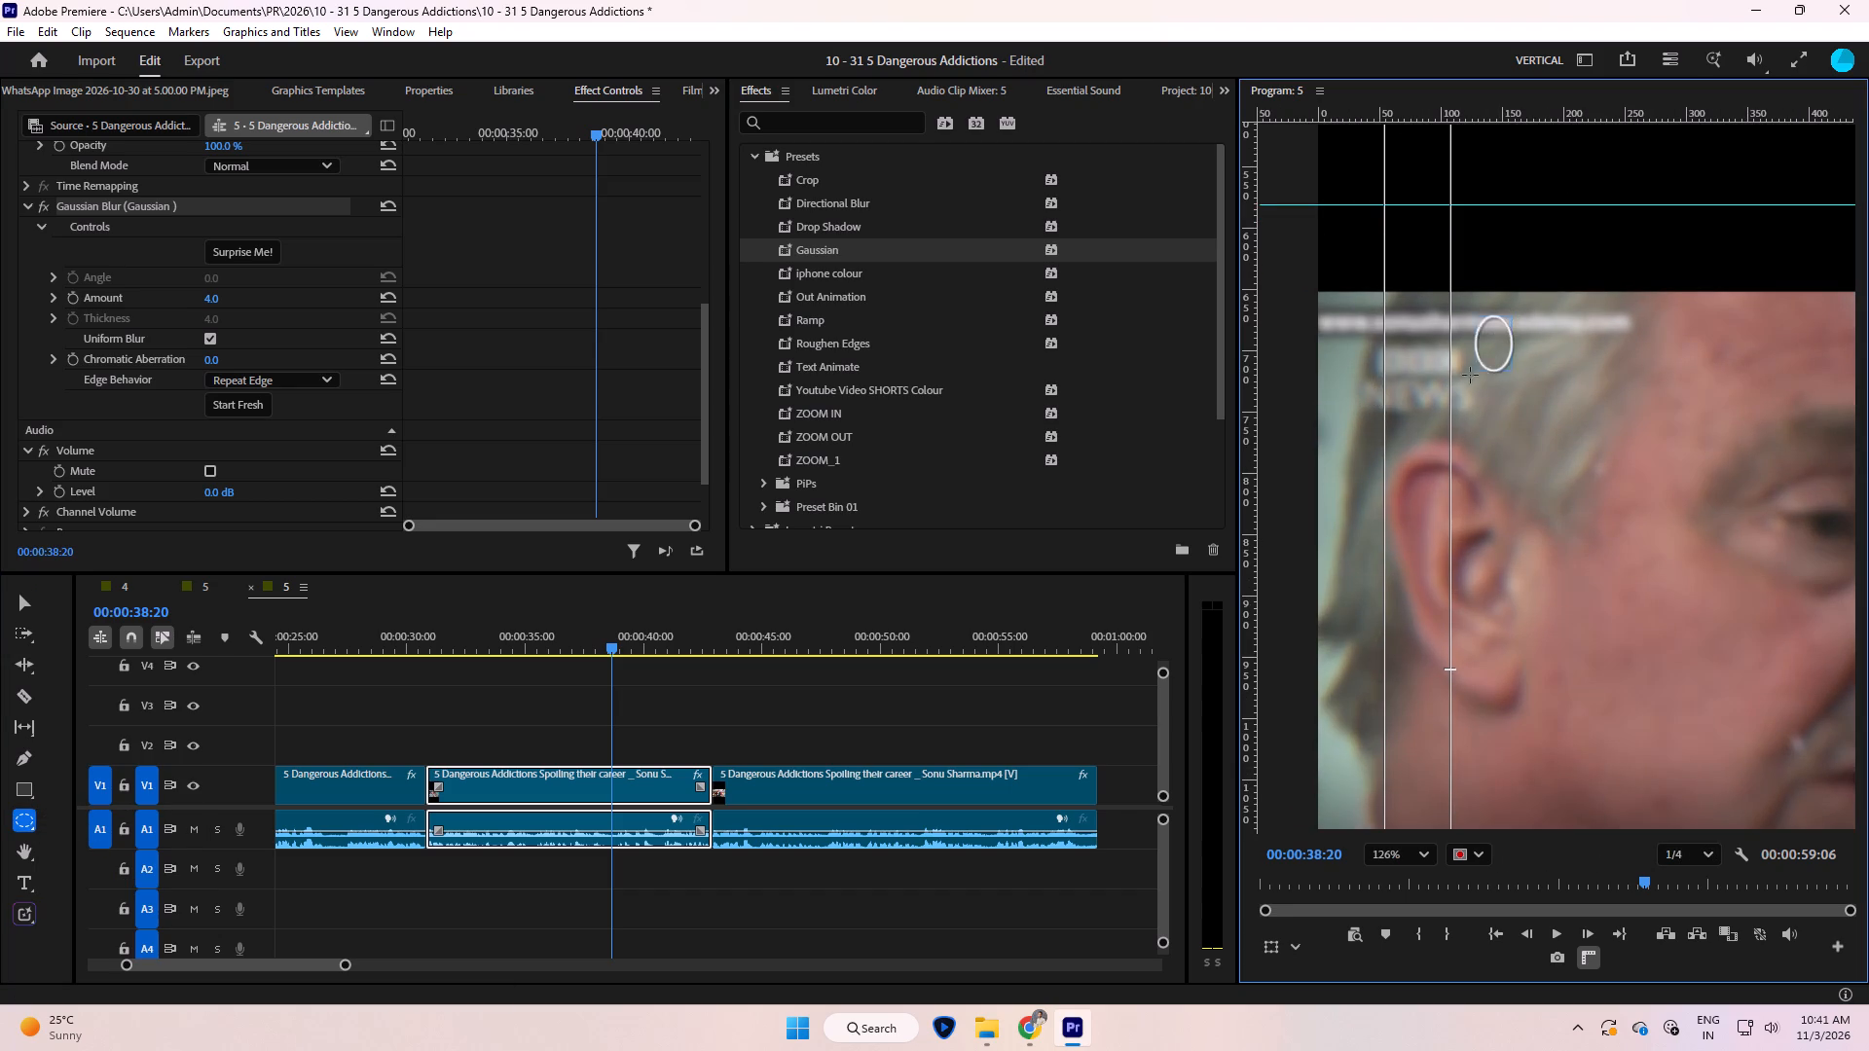
{"action": "left_click_drag", "start_coordinate": [1470, 375], "coordinate": [1339, 442]}
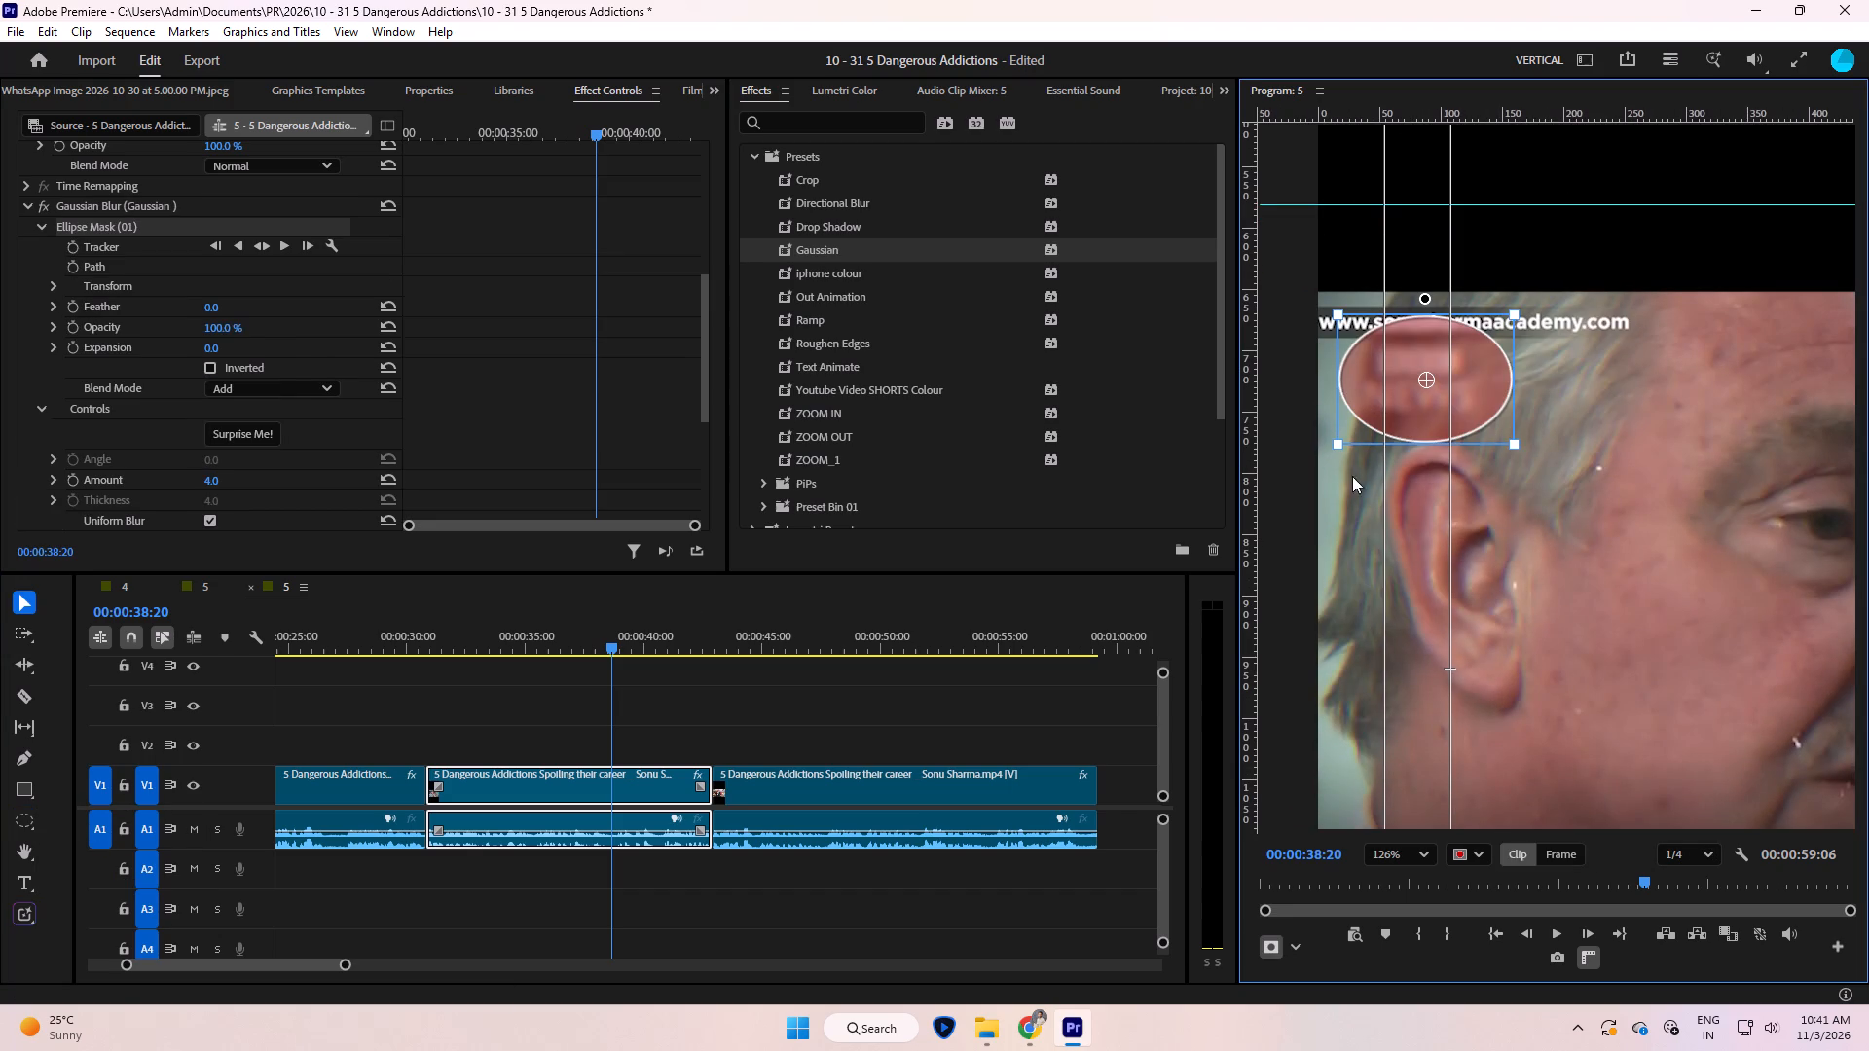
Set the ellipse mask's feather to 62.
{"action": "left_click_drag", "start_coordinate": [210, 308], "coordinate": [235, 308]}
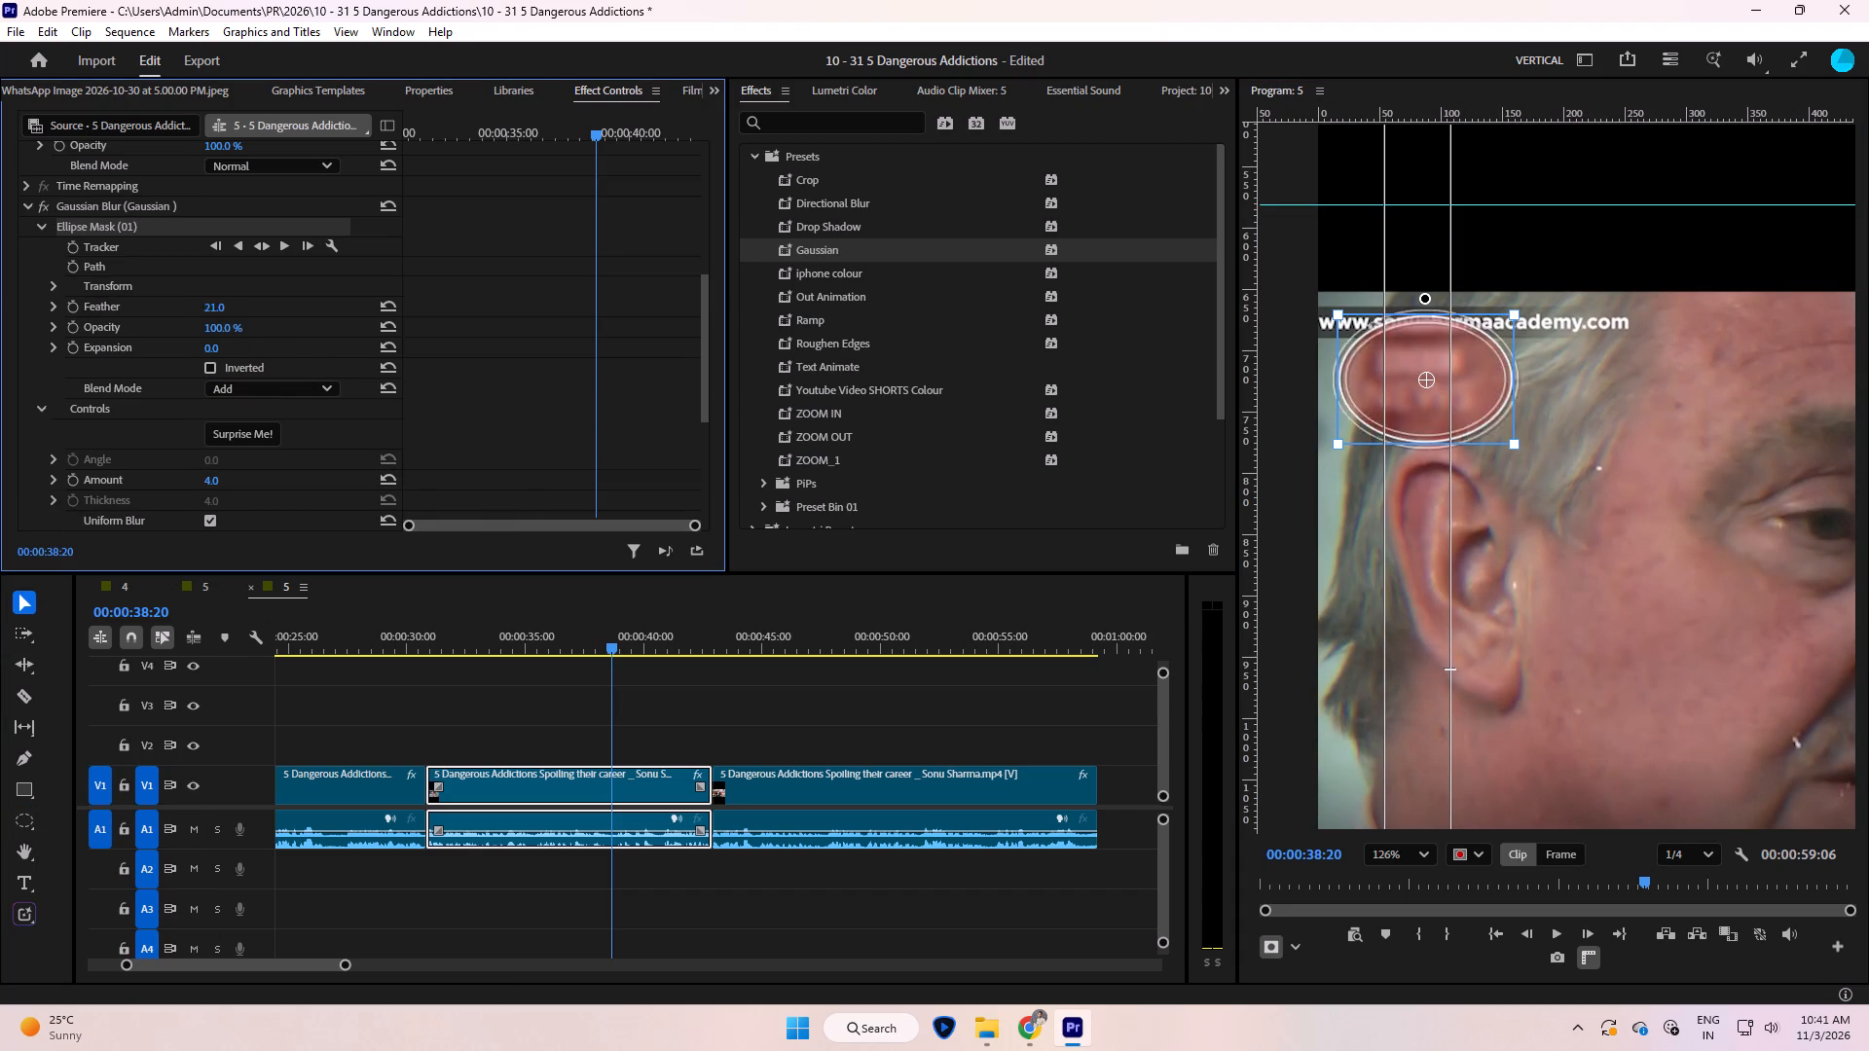
{"action": "left_click_drag", "start_coordinate": [235, 308], "coordinate": [271, 308]}
{"action": "scroll", "coordinate": [1611, 474], "scroll_direction": "down", "scroll_amount": 8}
{"action": "left_click", "coordinate": [659, 741]}
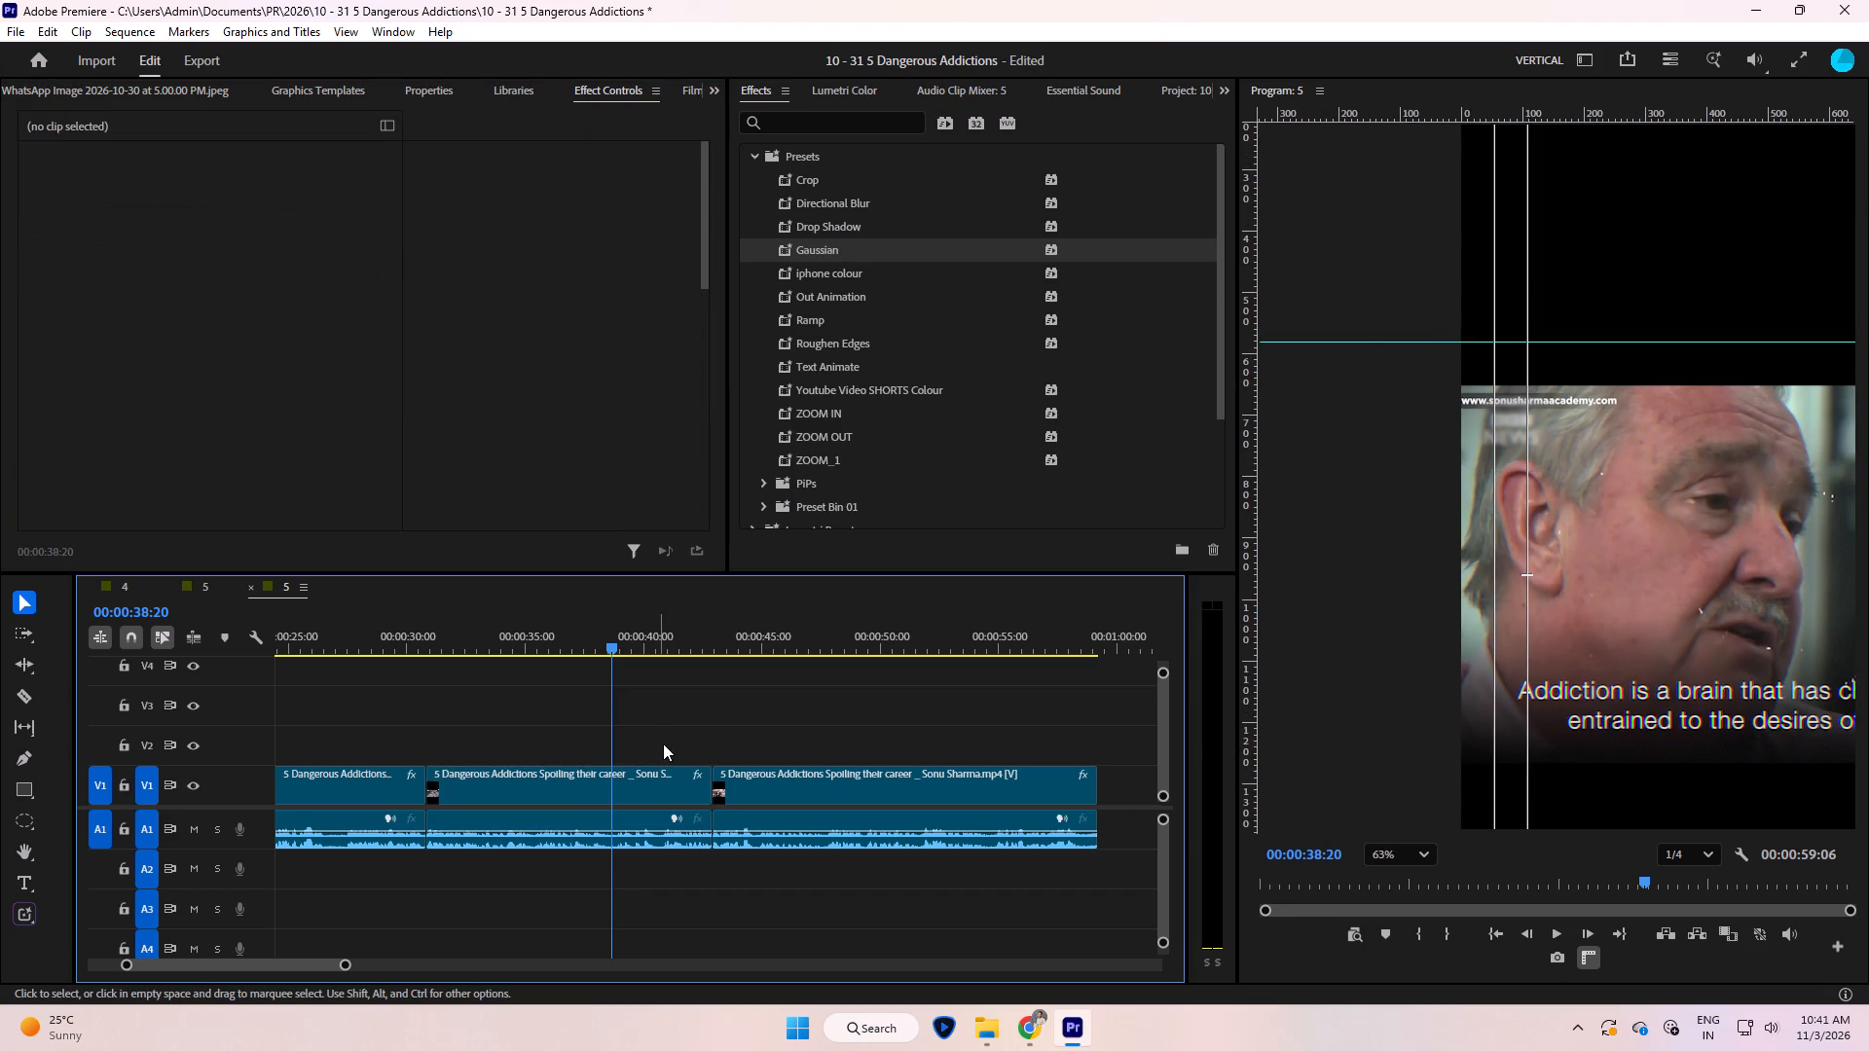
Slightly increase the Gaussian Blur amount masking the channel logo on the interview clip between 00:00:30:24 and 00:00:42:27.
{"action": "left_click", "coordinate": [564, 791]}
{"action": "scroll", "coordinate": [255, 326], "scroll_direction": "down", "scroll_amount": 18}
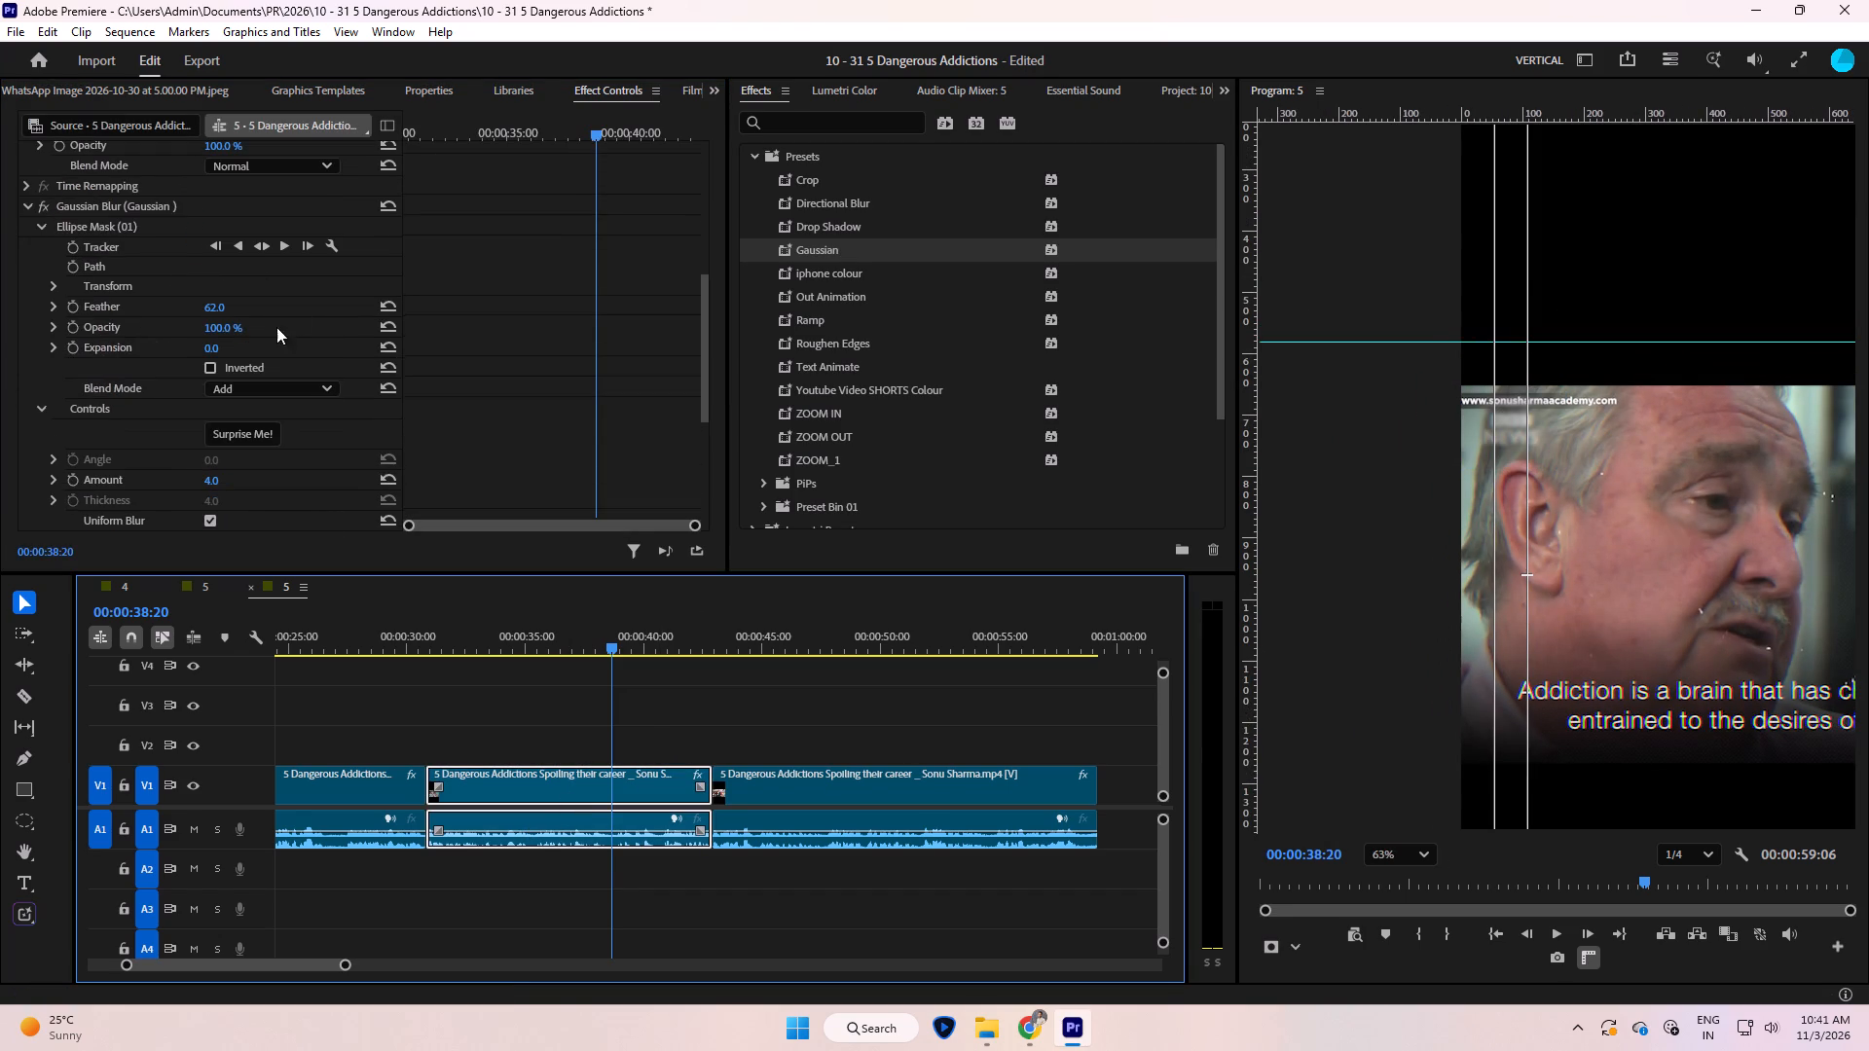
{"action": "left_click", "coordinate": [152, 218]}
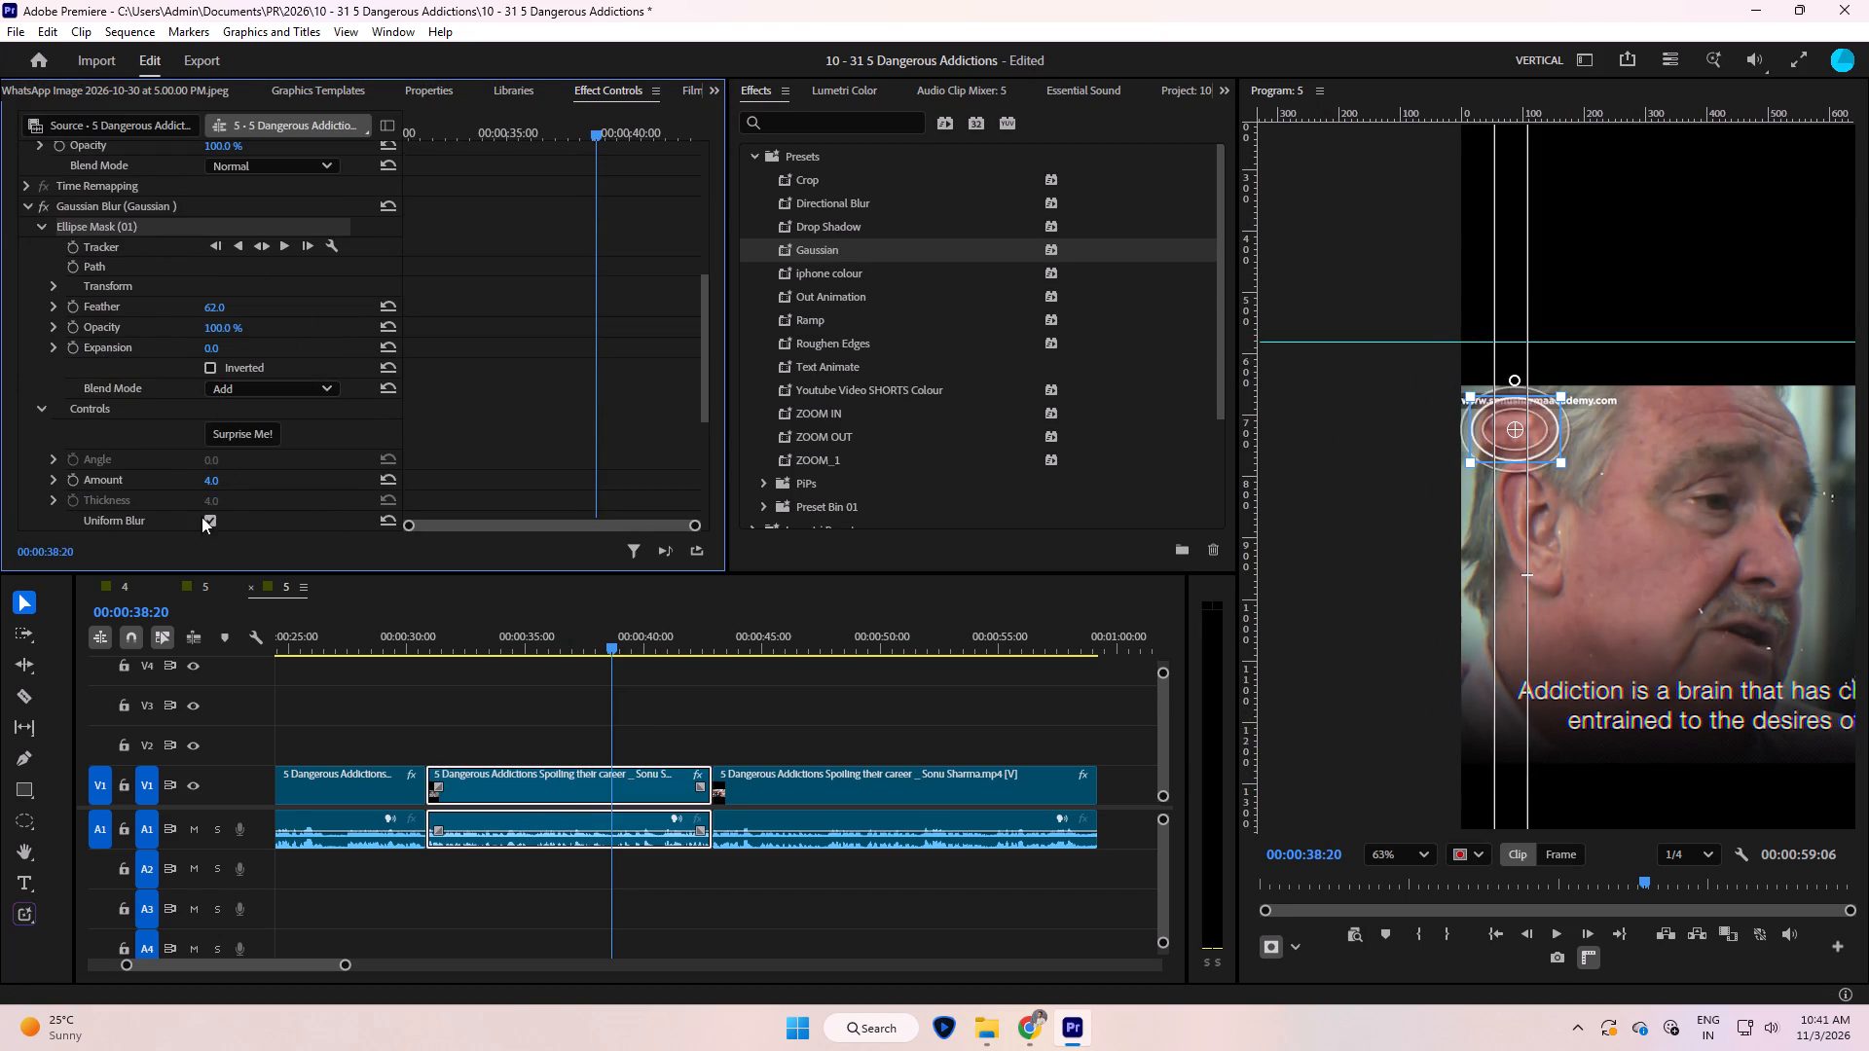
{"action": "left_click_drag", "start_coordinate": [209, 483], "coordinate": [219, 483]}
{"action": "key", "text": "ctrl+grave"}
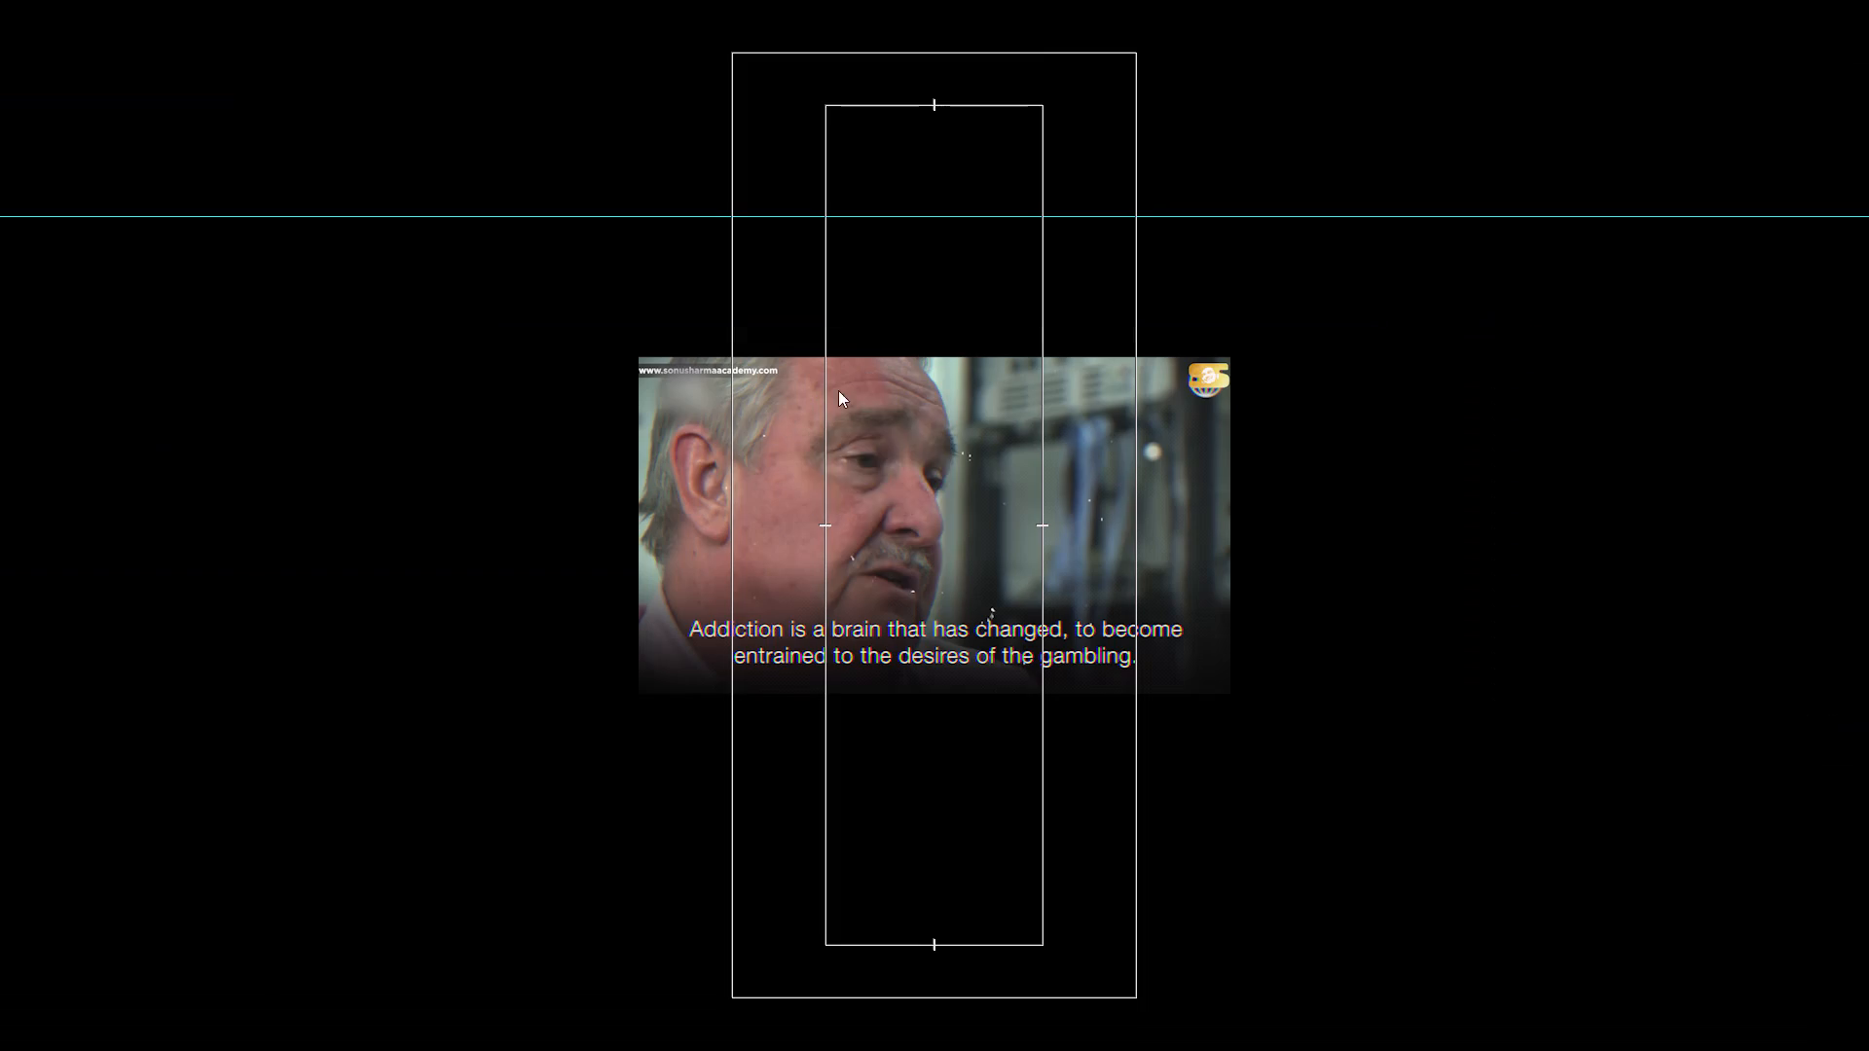
{"action": "key", "text": "ctrl+grave"}
{"action": "left_click", "coordinate": [781, 698]}
{"action": "key", "text": "space"}
{"action": "key", "text": "space"}
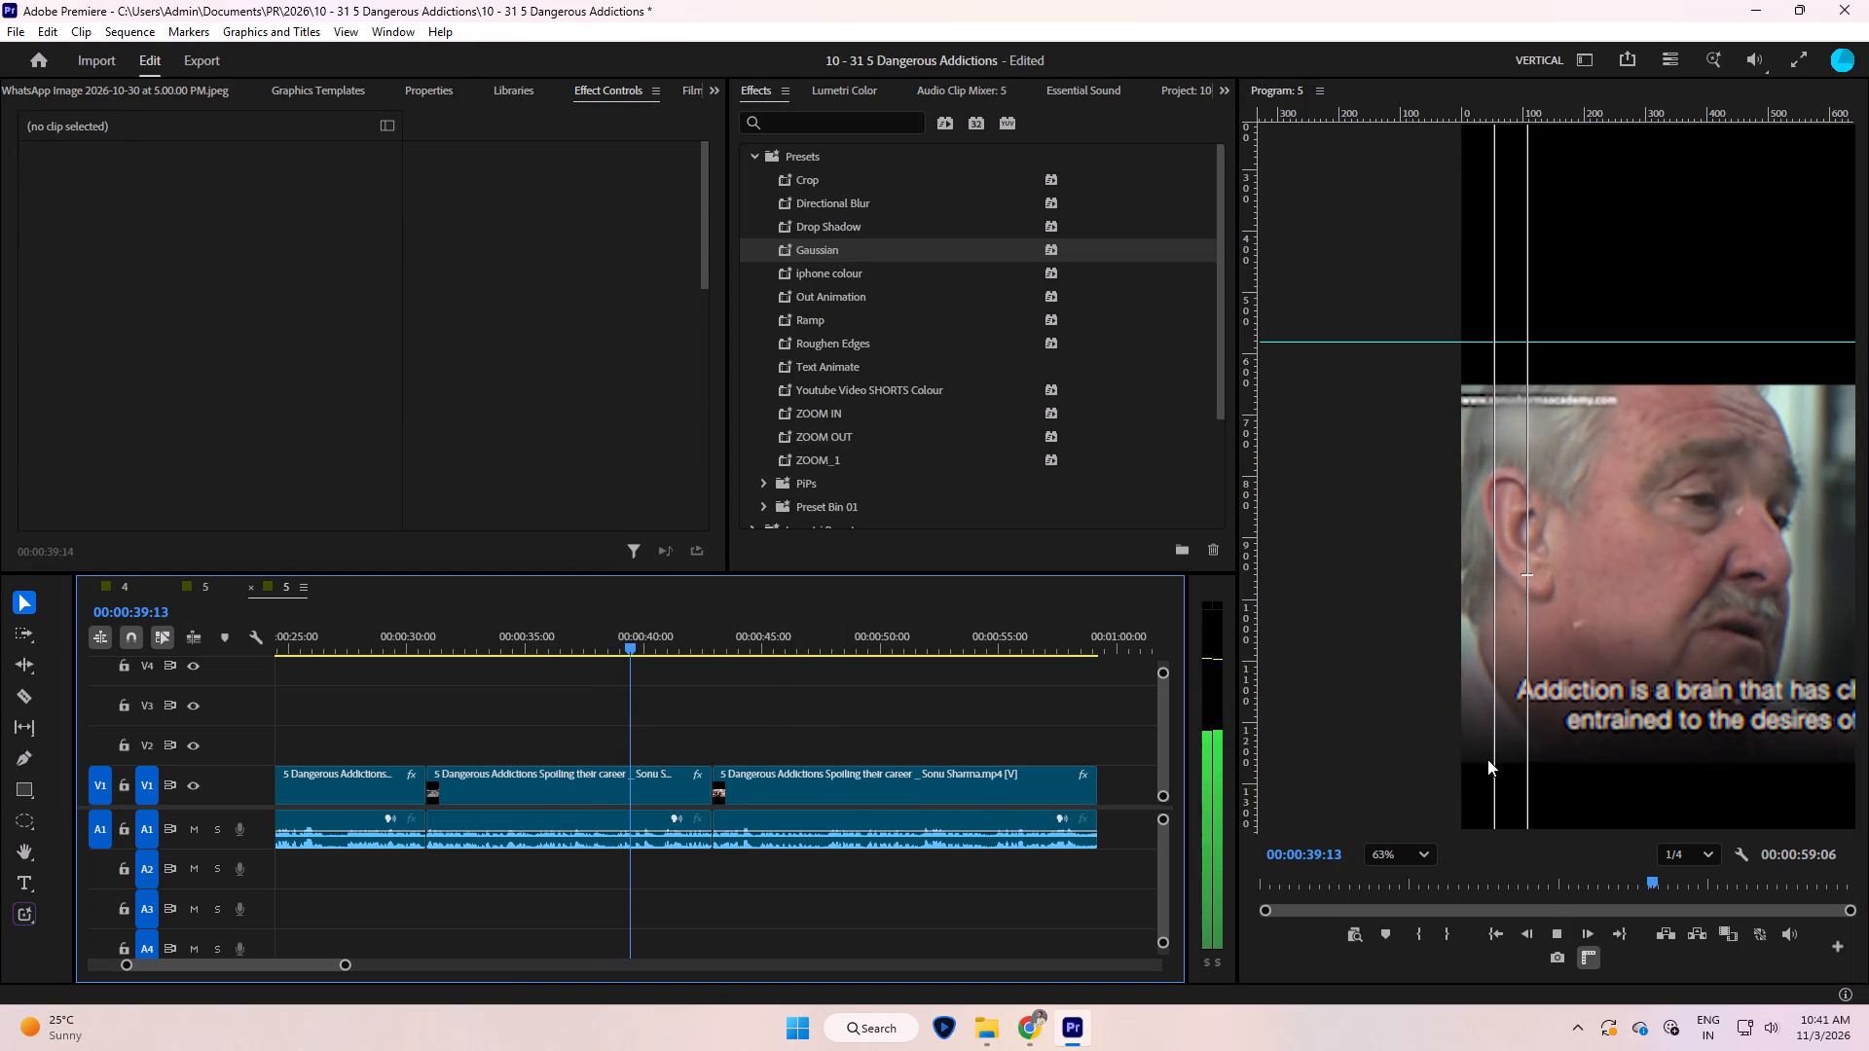
Duplicate the interview clip's video from V1 onto V3 directly above the original.
{"action": "scroll", "coordinate": [1399, 854], "scroll_direction": "up", "scroll_amount": 4}
{"action": "left_click_drag", "start_coordinate": [620, 783], "coordinate": [625, 722], "text": "alt"}
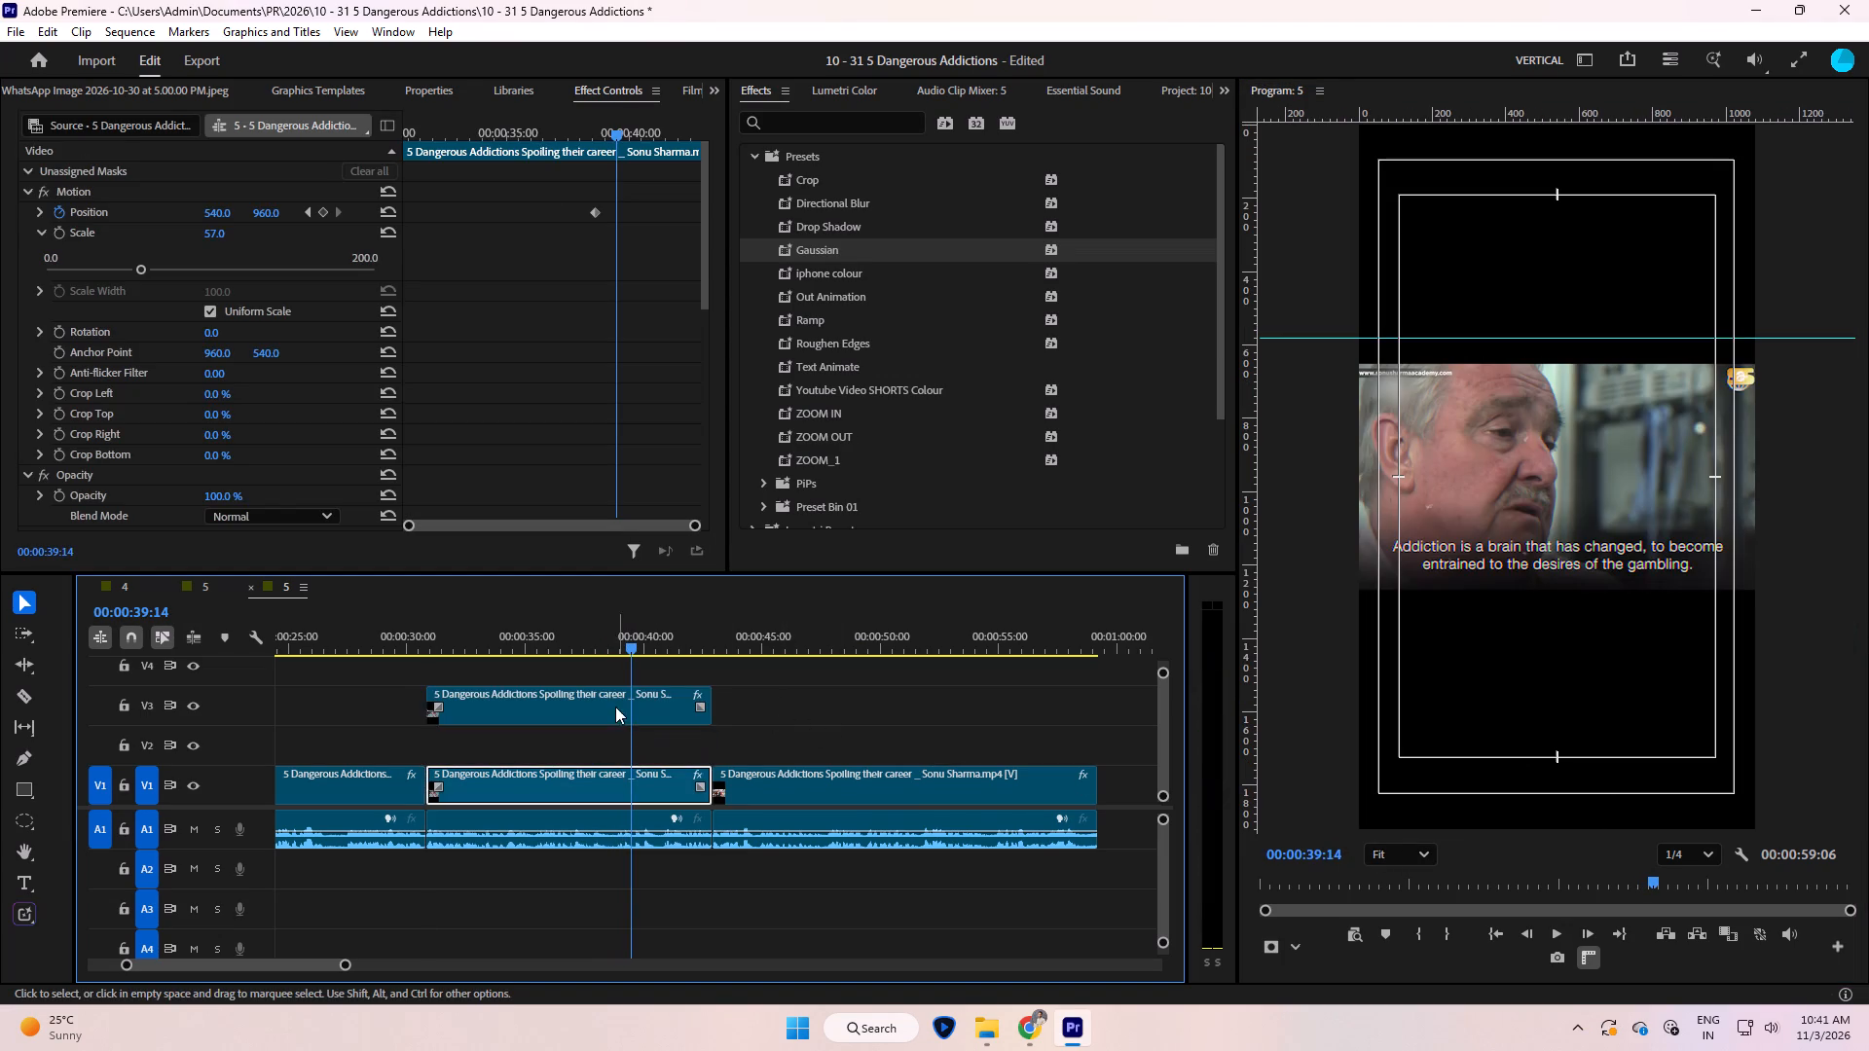
{"action": "left_click", "coordinate": [615, 707]}
{"action": "left_click", "coordinate": [626, 785]}
Copy the V1 nested sequence's attributes and paste them onto the V1 interview clip to make an enlarged, blurred background.
{"action": "key", "text": "minus"}
{"action": "key", "text": "minus"}
{"action": "key", "text": "equal"}
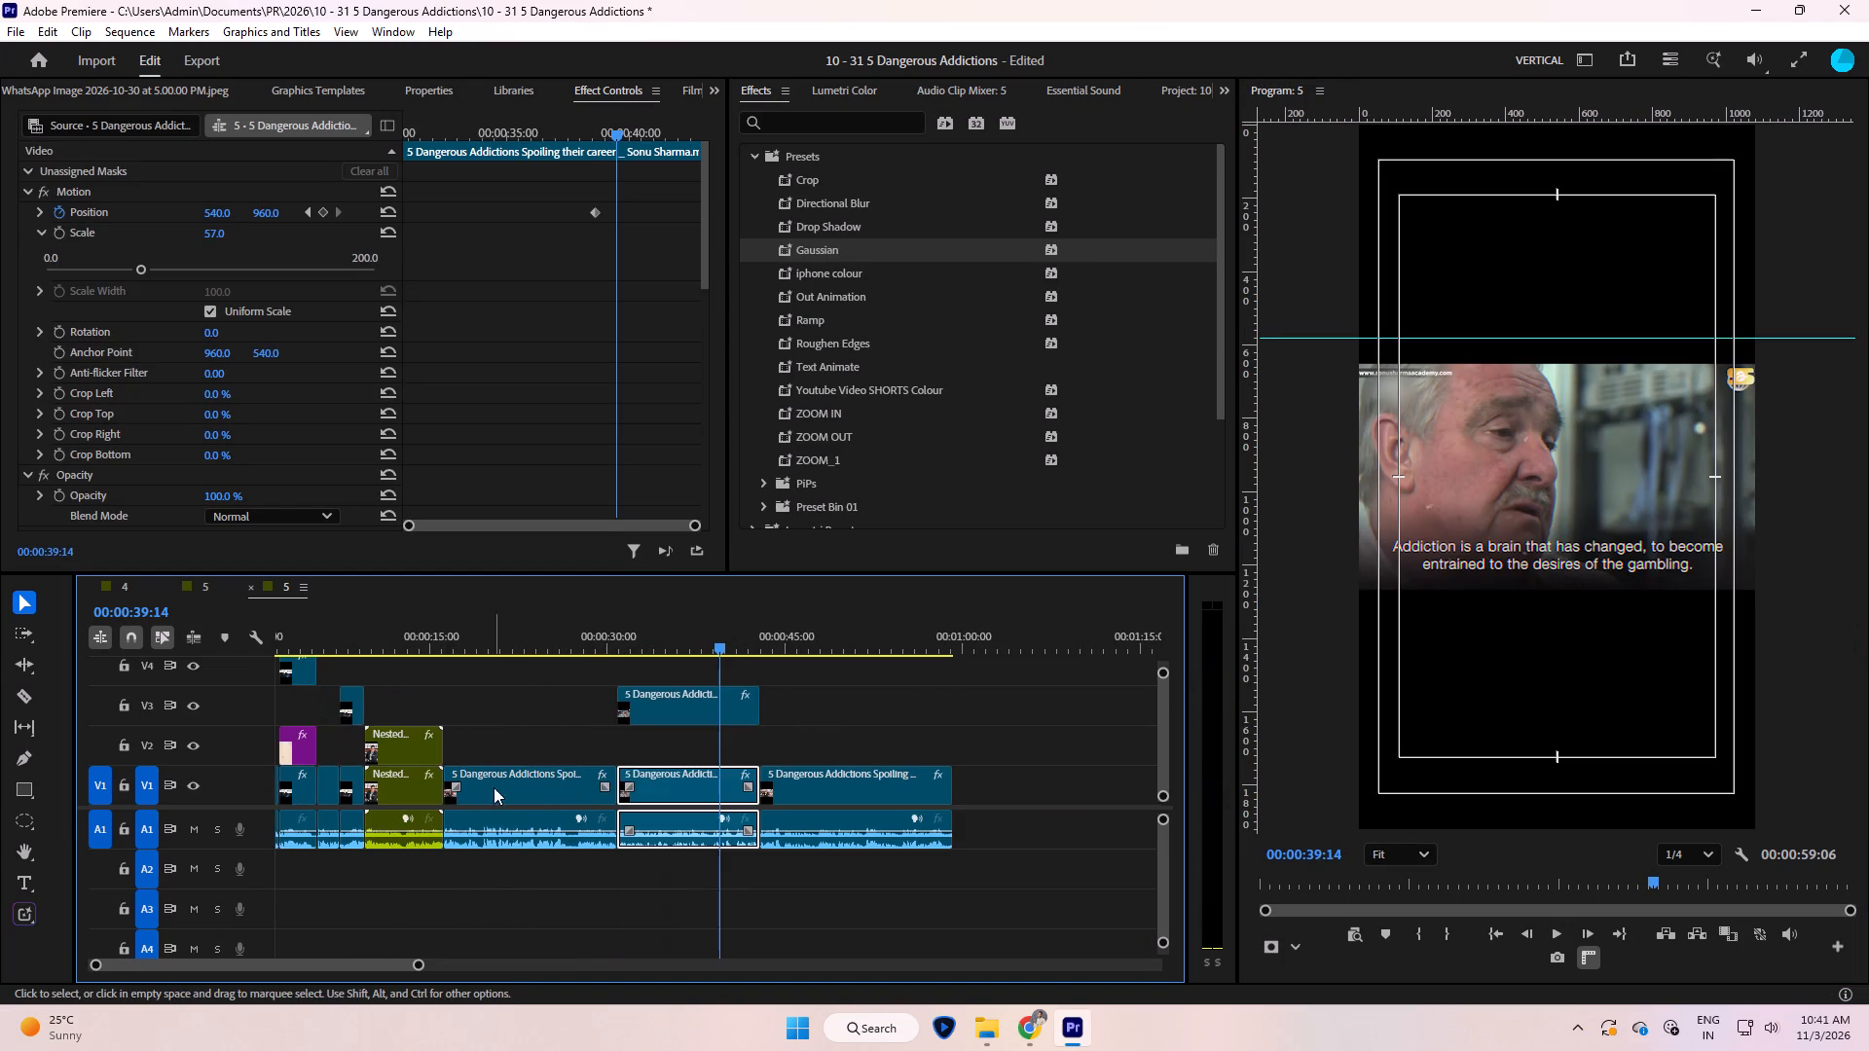
{"action": "right_click", "coordinate": [406, 785]}
{"action": "left_click", "coordinate": [476, 63]}
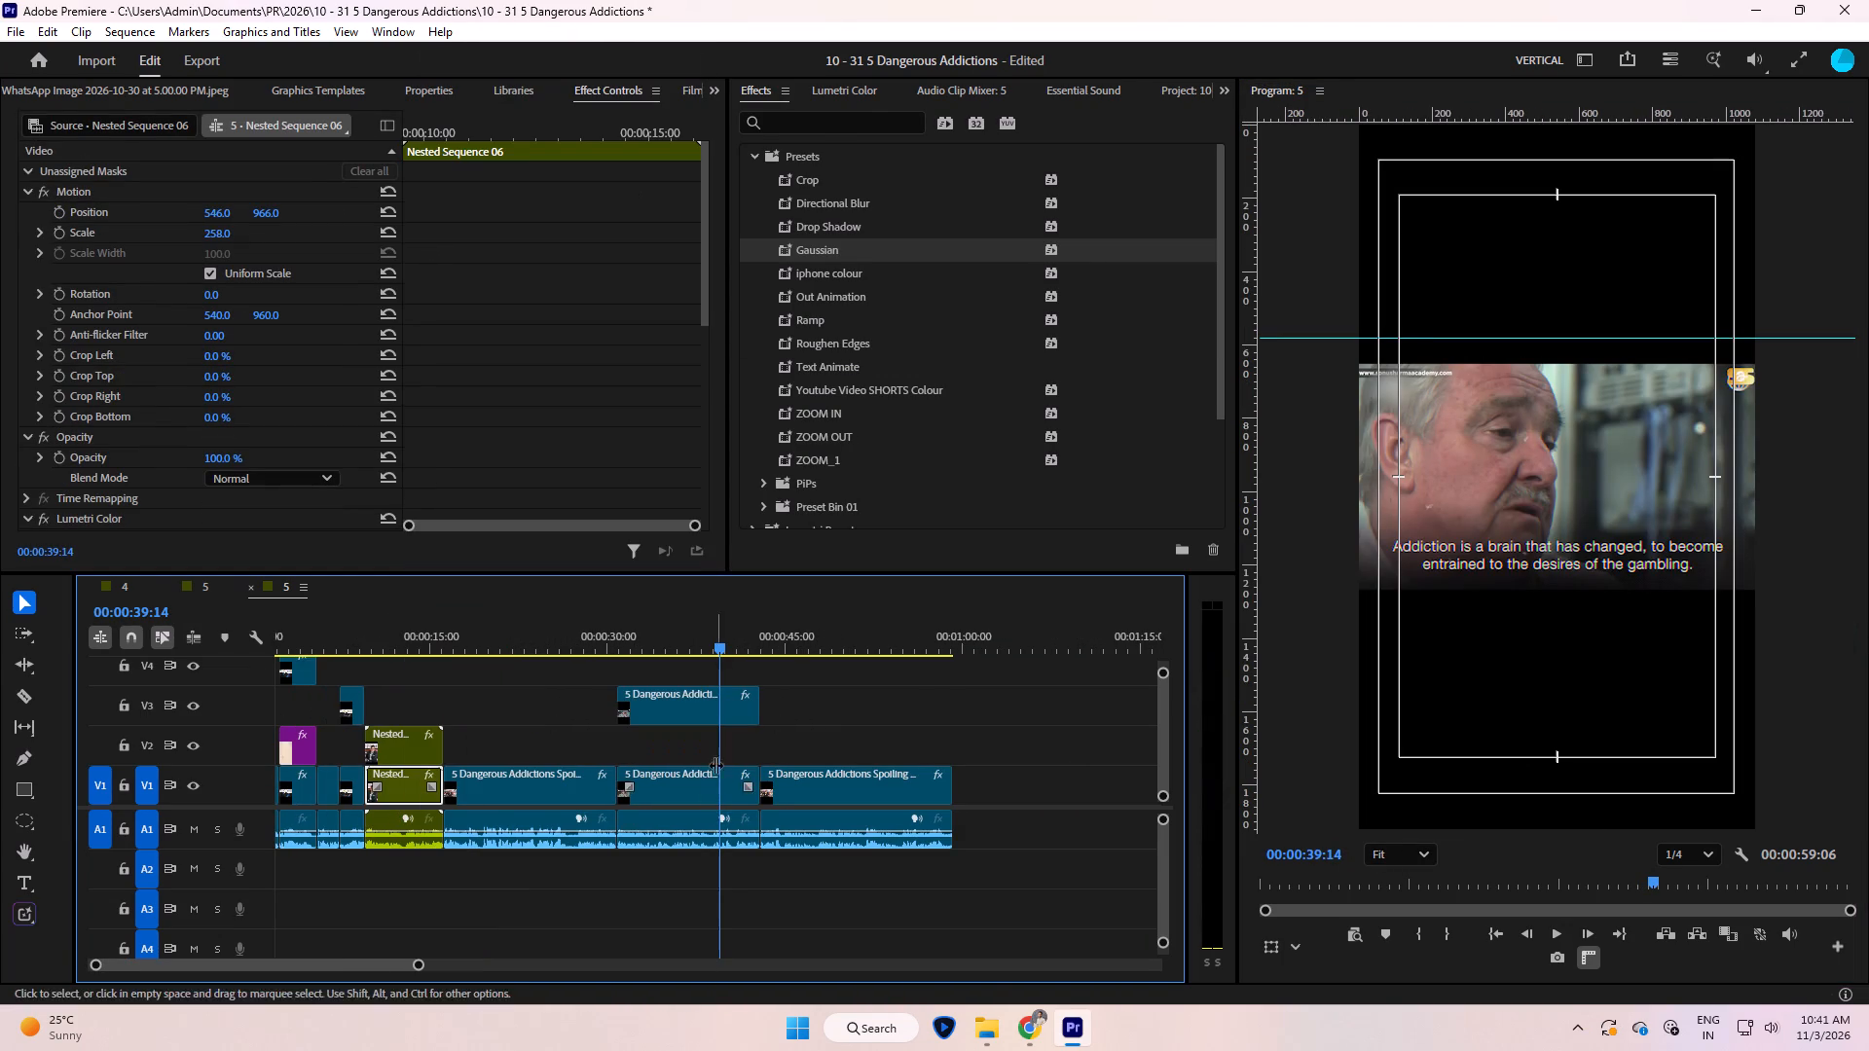
{"action": "right_click", "coordinate": [698, 786]}
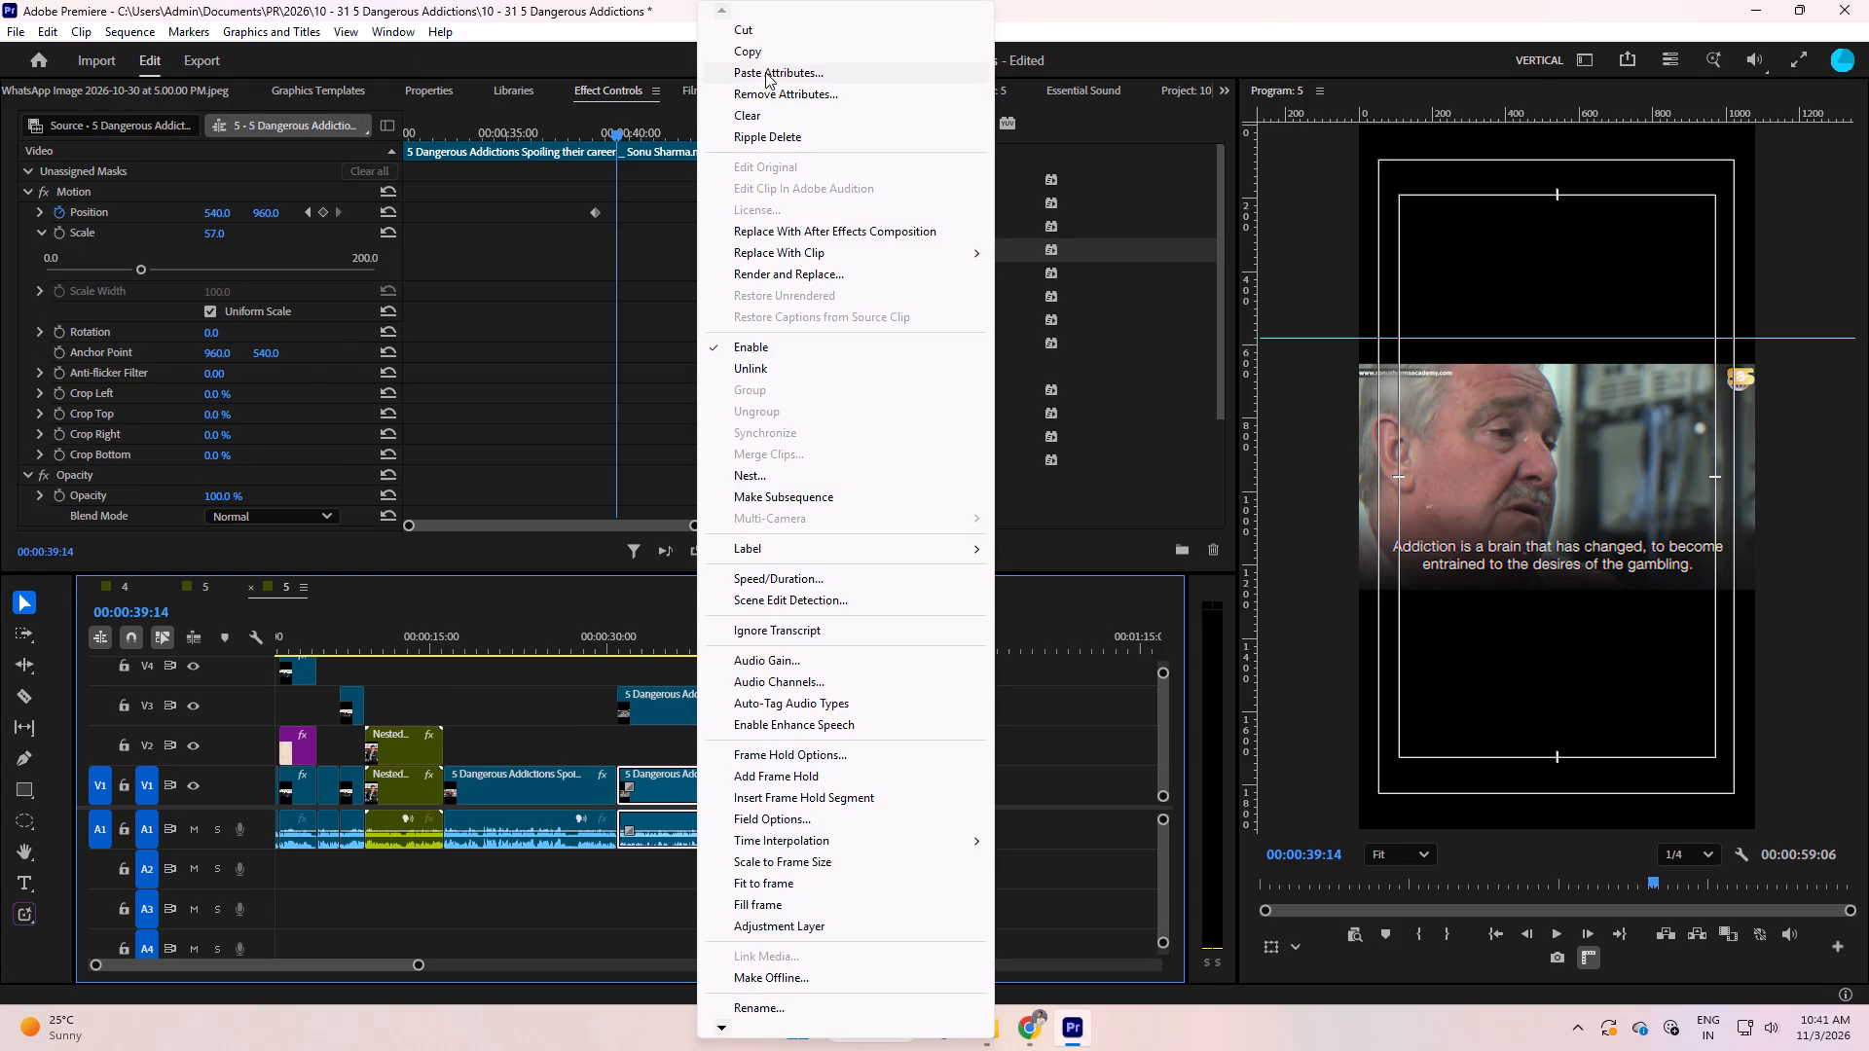
{"action": "left_click", "coordinate": [765, 72]}
{"action": "key", "text": "Return"}
{"action": "key", "text": "space"}
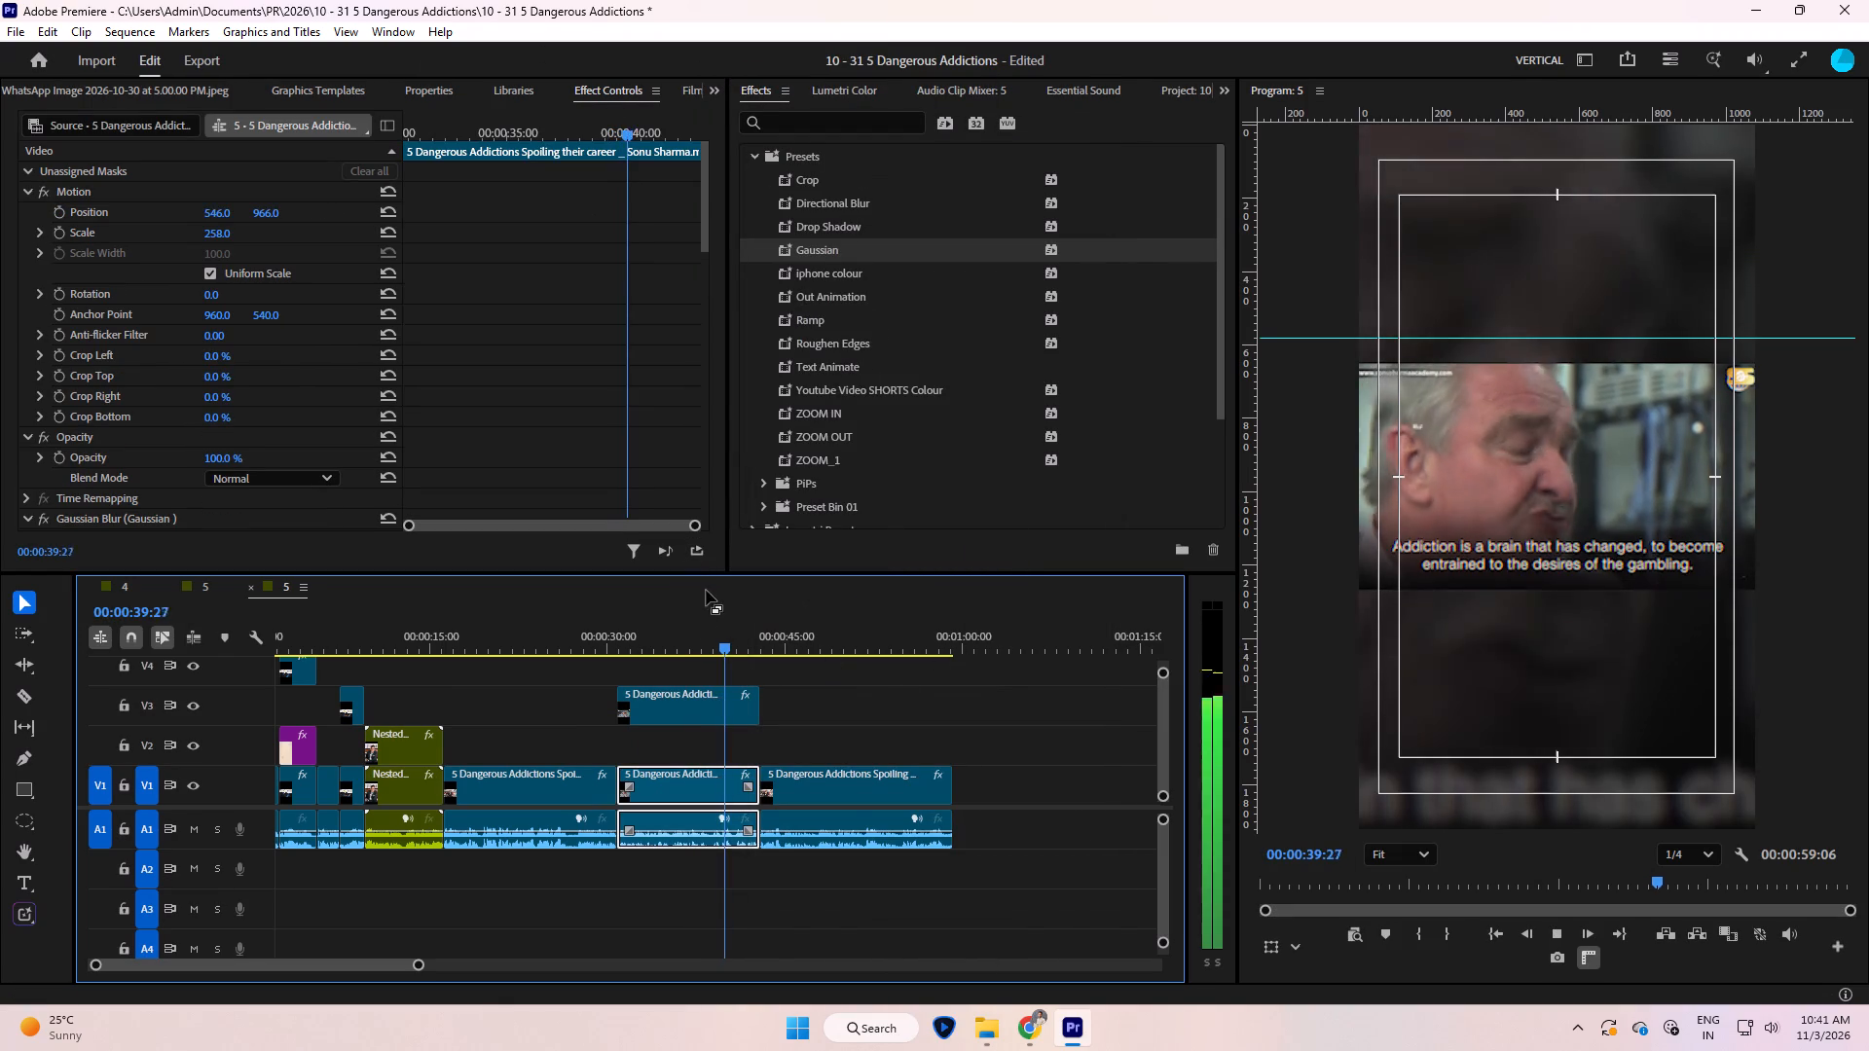
{"action": "left_click", "coordinate": [670, 654]}
{"action": "key", "text": "space"}
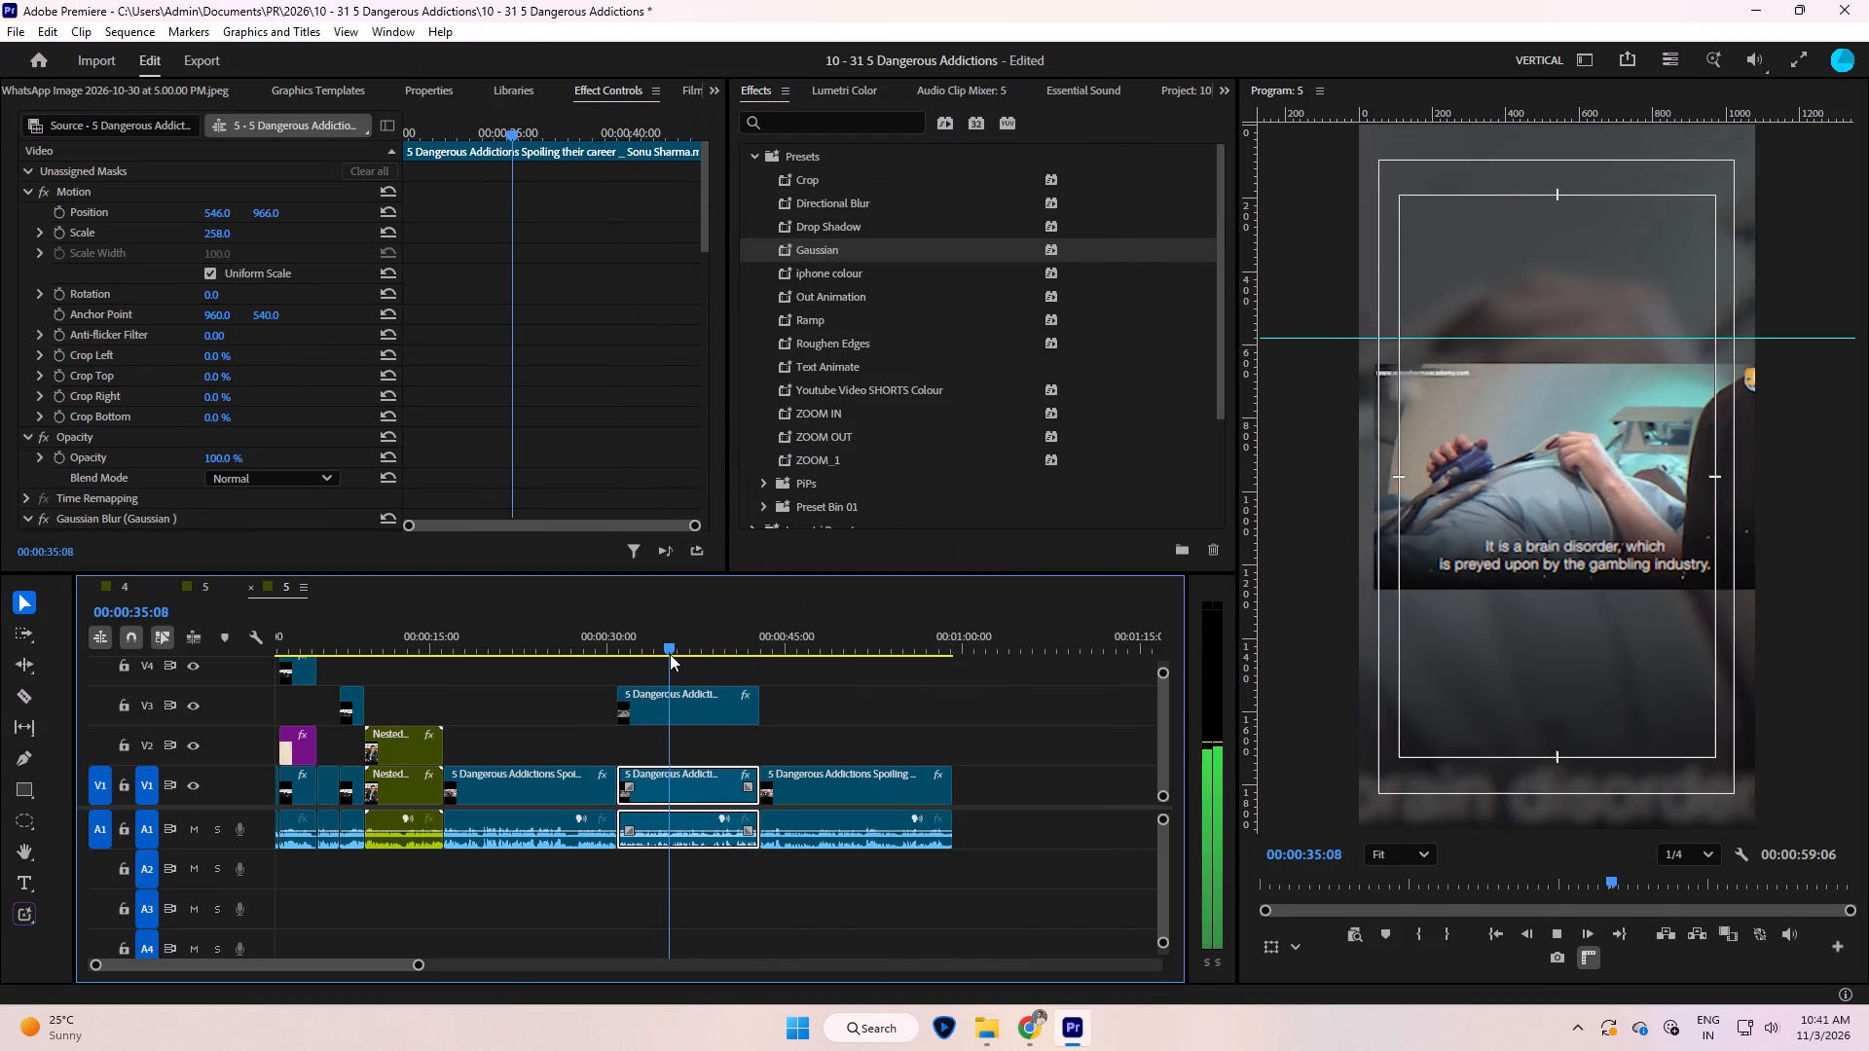
Save the project.
{"action": "key", "text": "ctrl+s"}
Turn off Position keyframing on the V3 interview copy, leaving its position fixed at 540.9, 960.
{"action": "key", "text": "space"}
{"action": "left_click", "coordinate": [709, 799]}
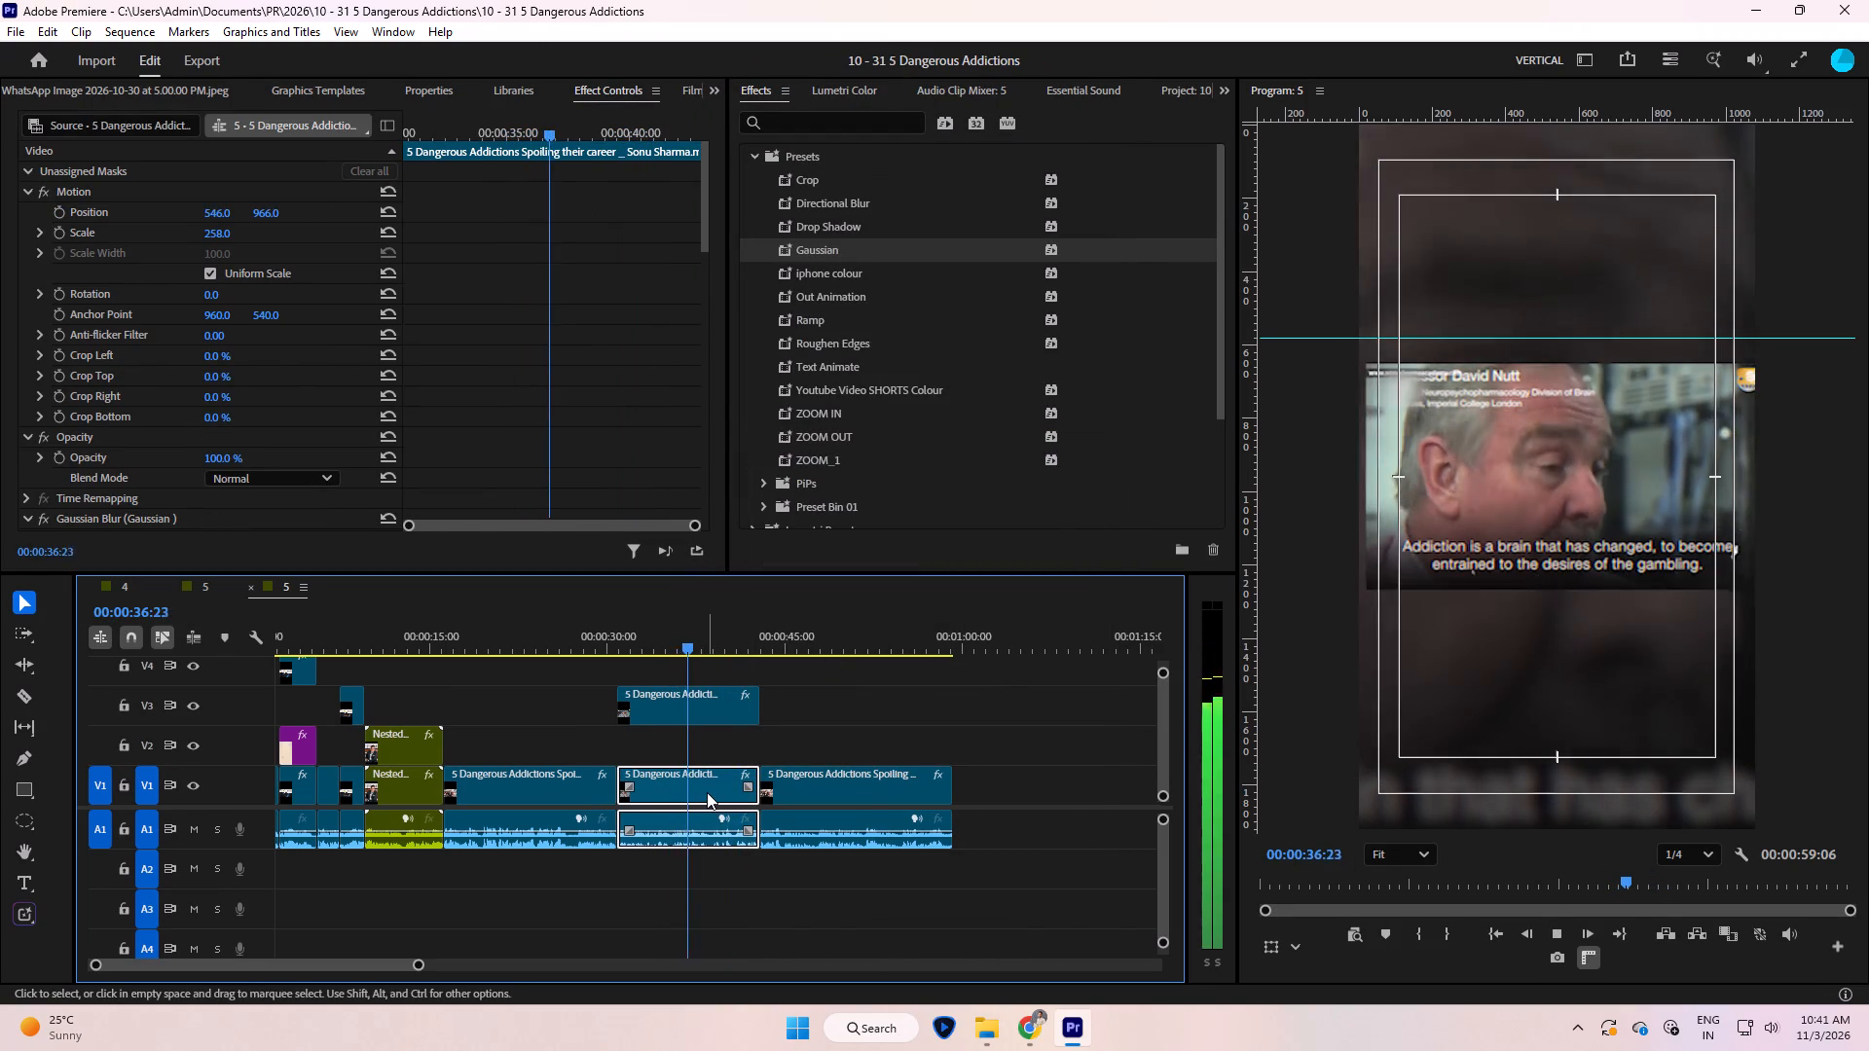
{"action": "key", "text": "space"}
{"action": "key", "text": "space"}
{"action": "key", "text": "space"}
{"action": "left_click", "coordinate": [709, 716]}
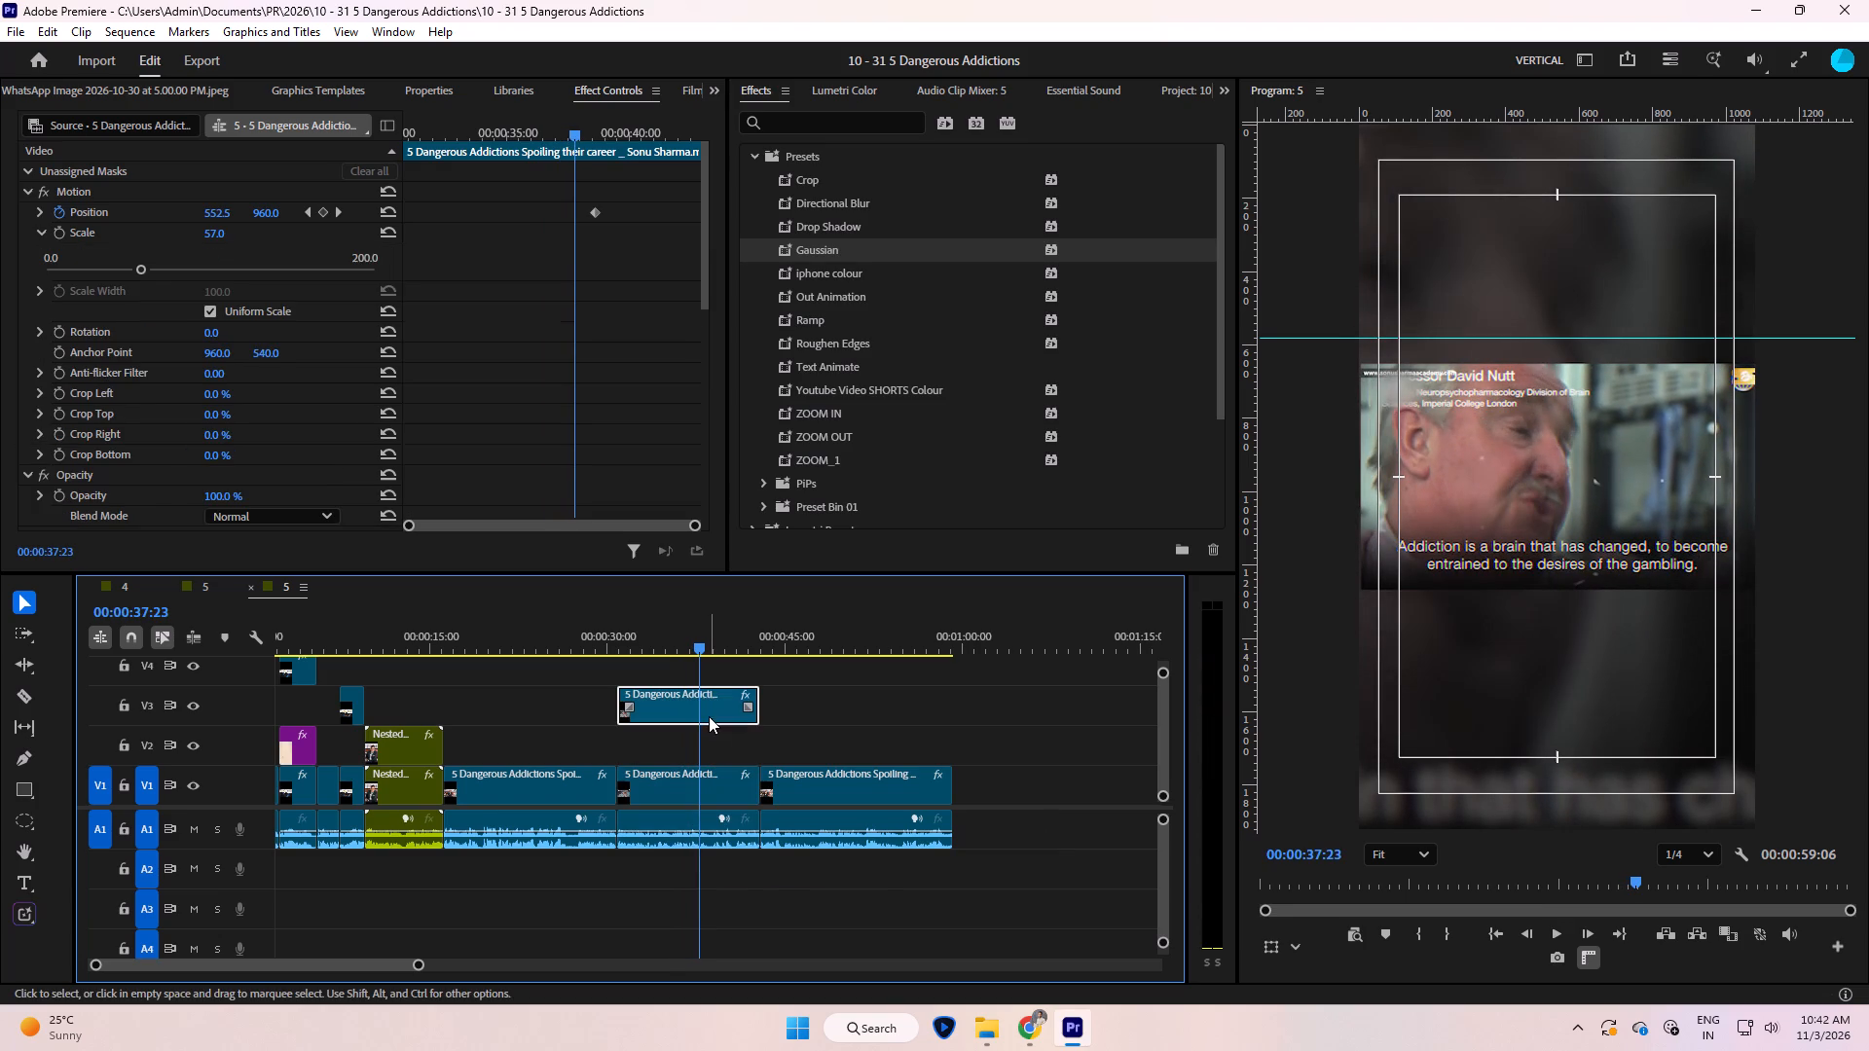
{"action": "key", "text": "space"}
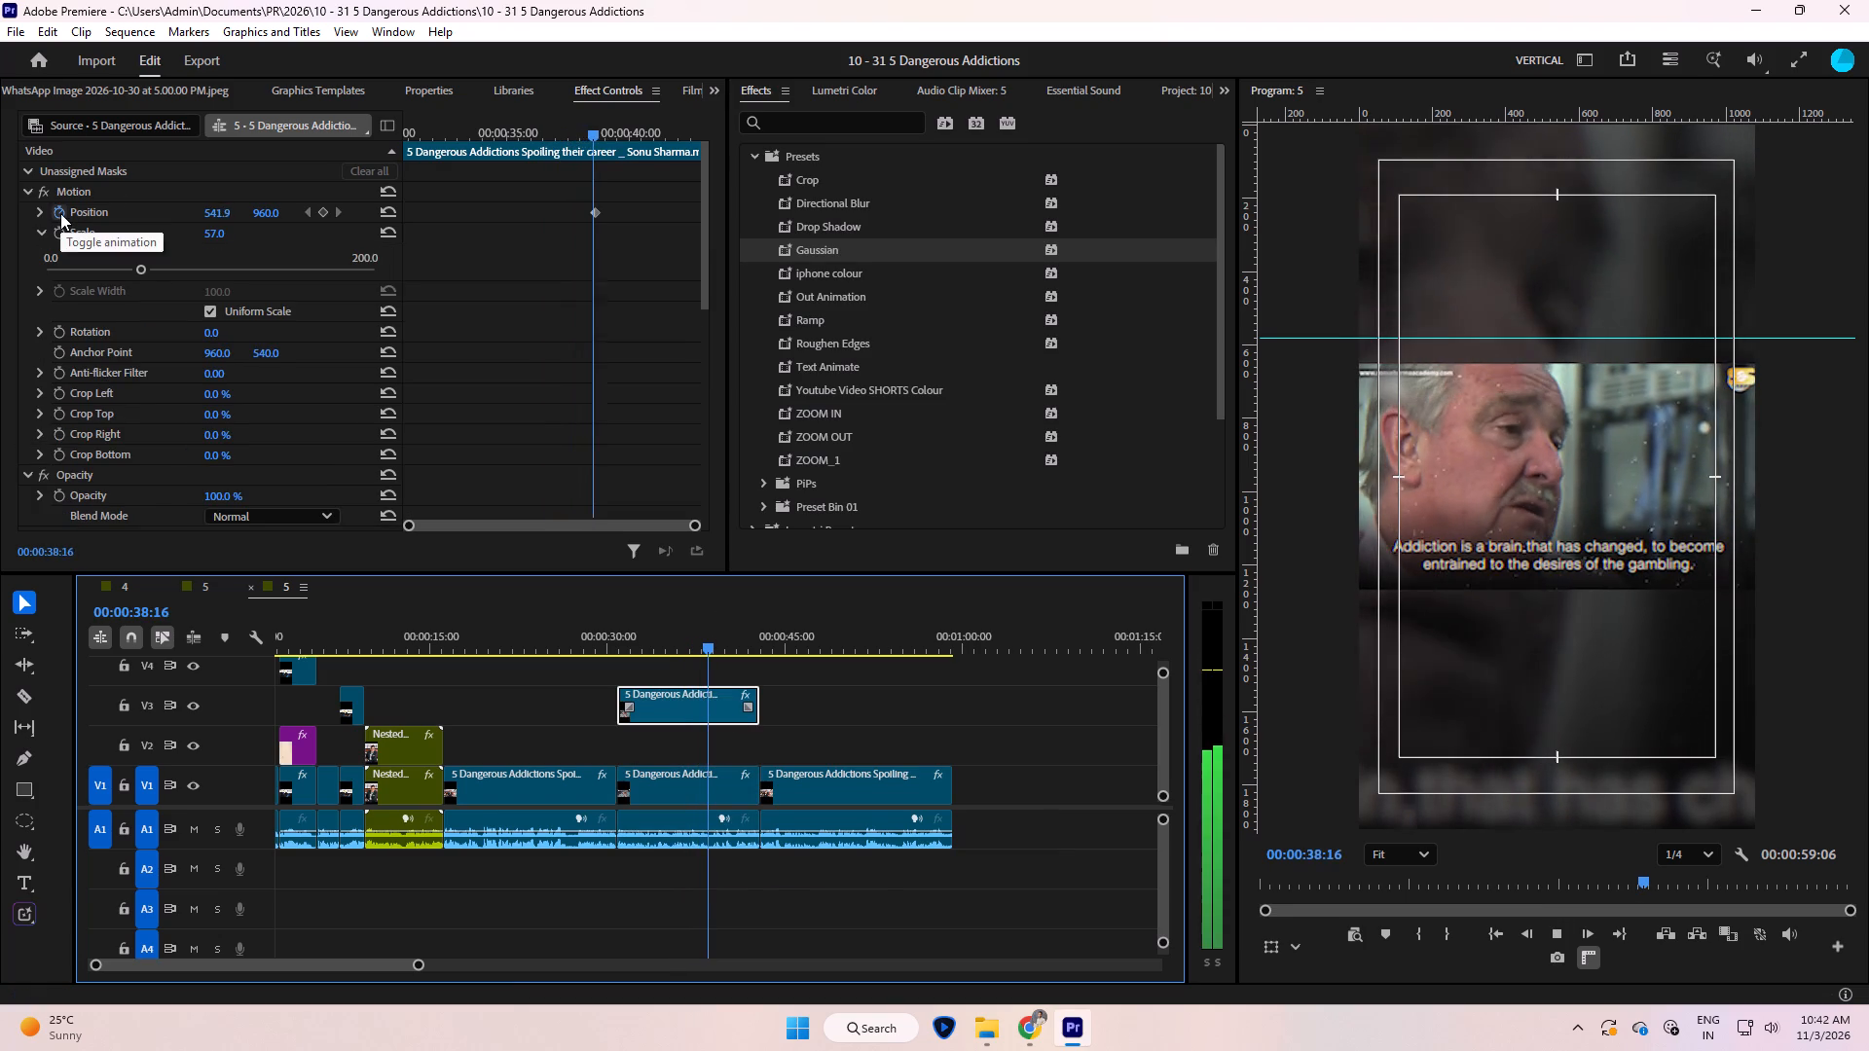
{"action": "key", "text": "space"}
{"action": "left_click", "coordinate": [60, 213]}
{"action": "key", "text": "space"}
{"action": "left_click_drag", "start_coordinate": [601, 135], "coordinate": [268, 231]}
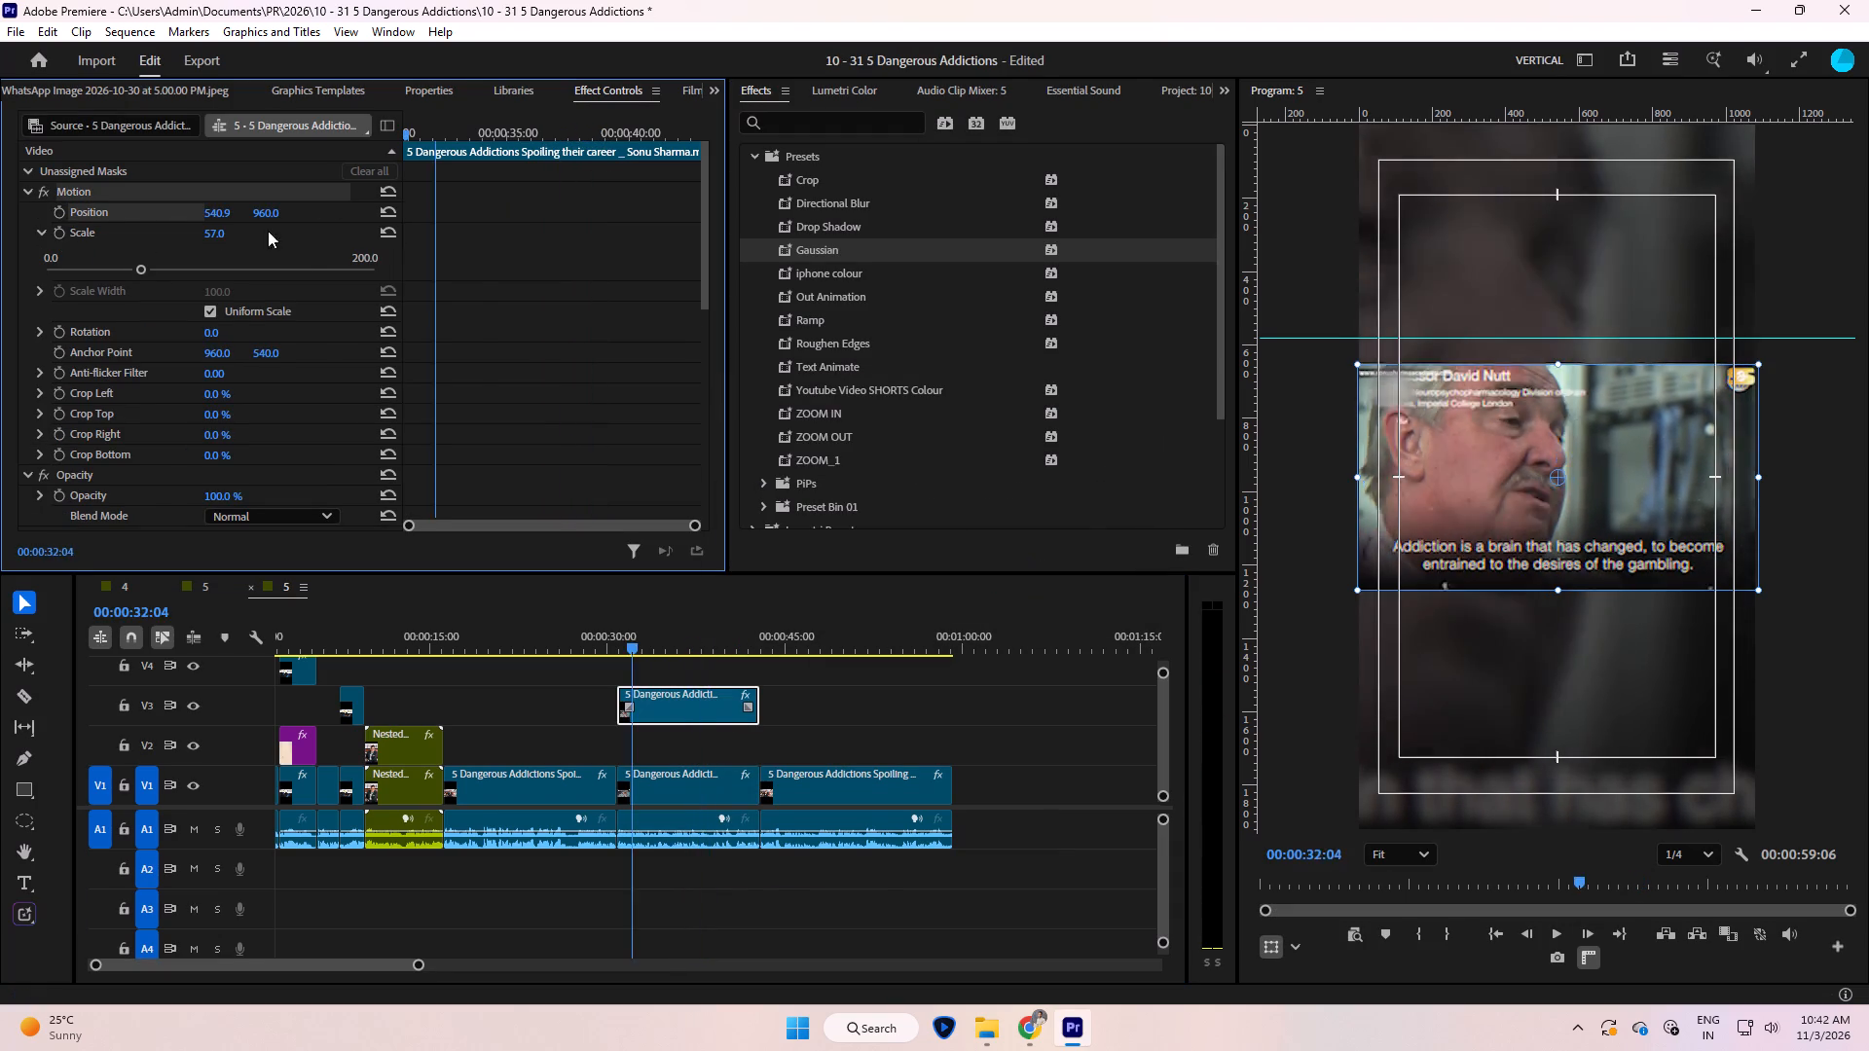
{"action": "left_click_drag", "start_coordinate": [268, 231], "coordinate": [202, 249]}
Play back the interview section, including at full screen, to examine the fixed picture over its blurred background.
{"action": "key", "text": "space"}
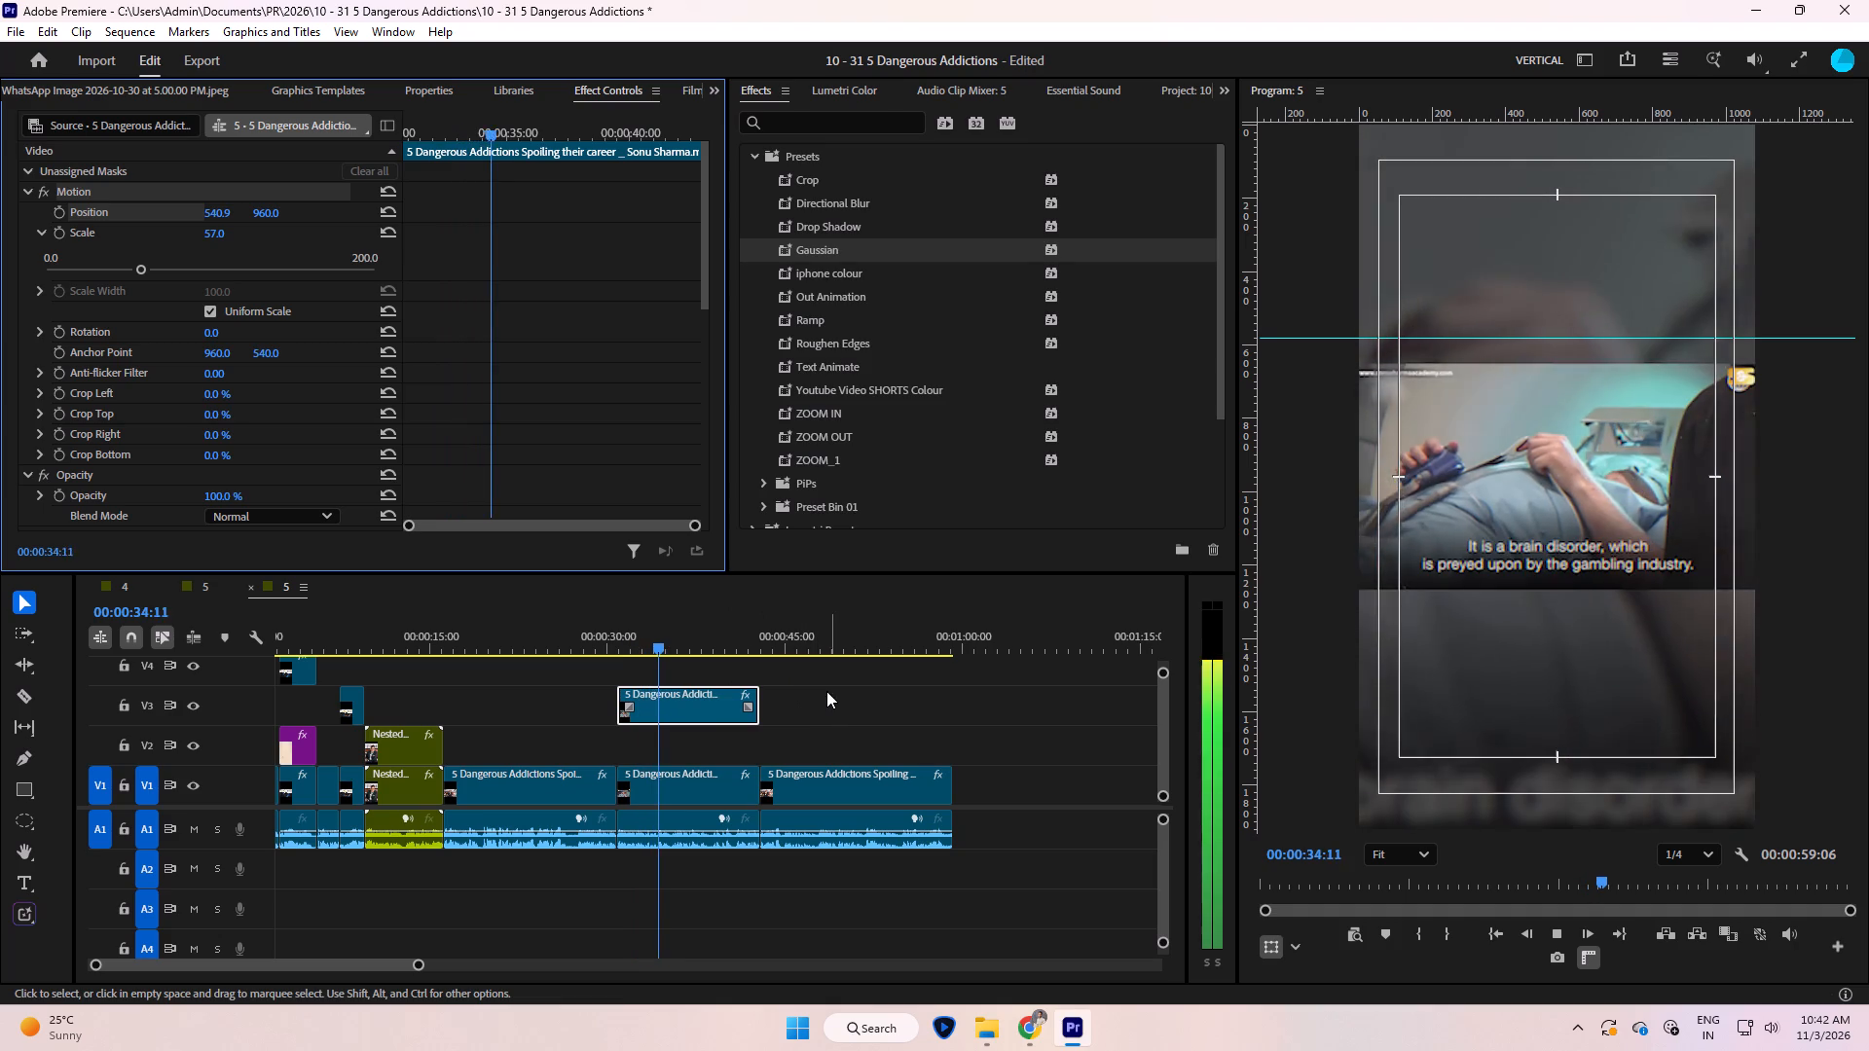
{"action": "key", "text": "ctrl+grave"}
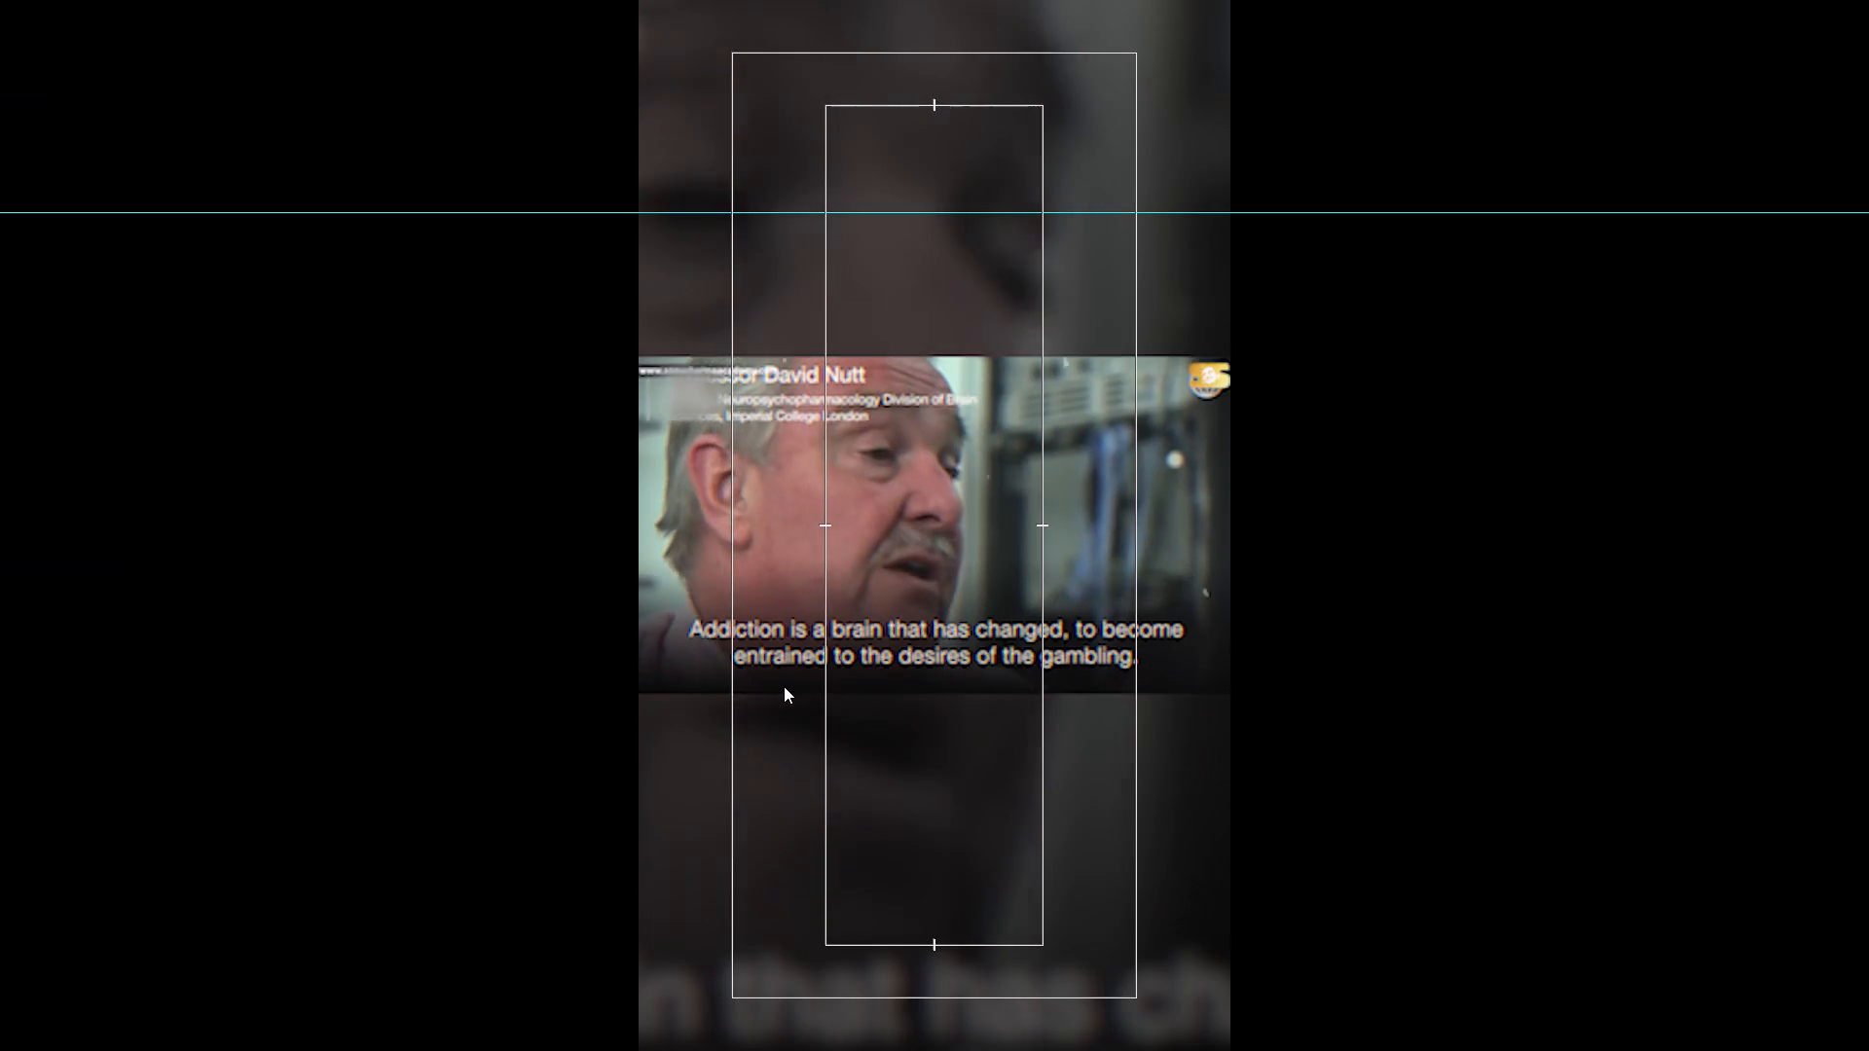
{"action": "key", "text": "space"}
{"action": "key", "text": "ctrl+grave"}
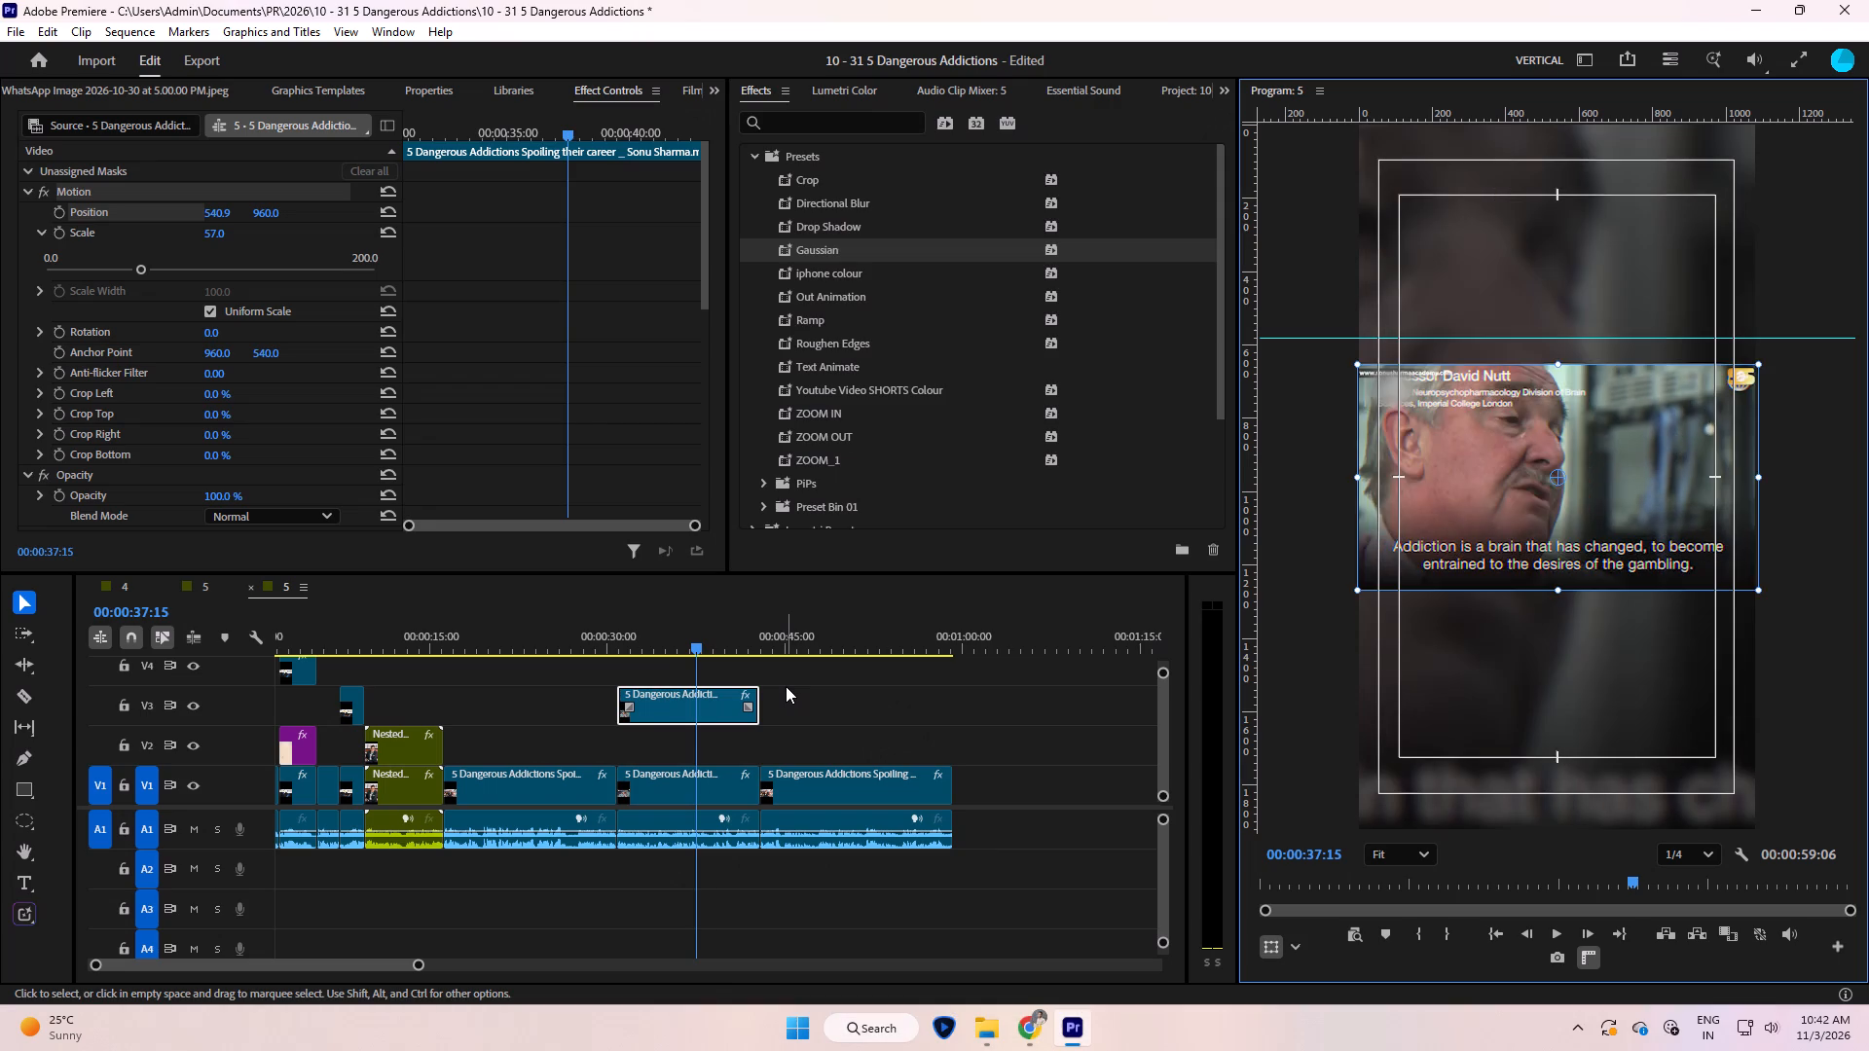
{"action": "key", "text": "space"}
{"action": "key", "text": "space"}
{"action": "key", "text": "space"}
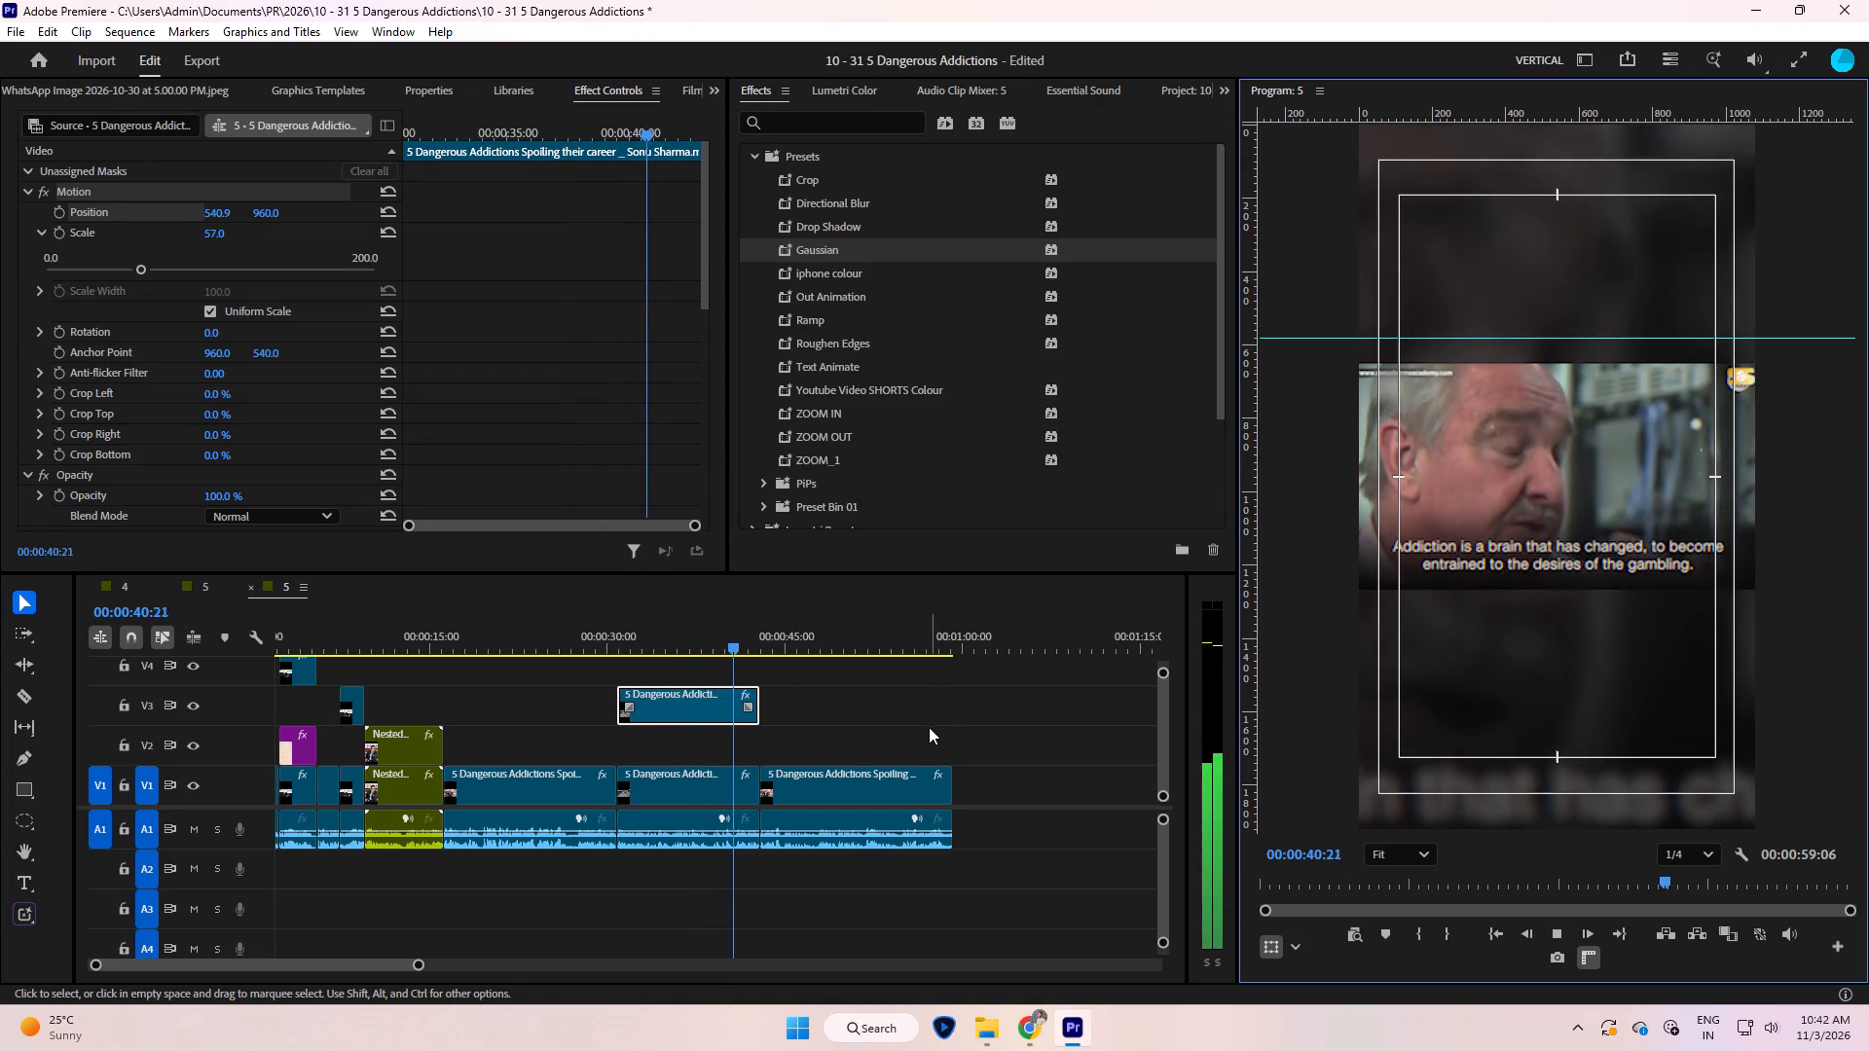
{"action": "key", "text": "space"}
Duplicate the WhatsApp image overlay from the start of V2 under the V3 interview copy and extend it to 00:00:42:27.
{"action": "left_click", "coordinate": [699, 641]}
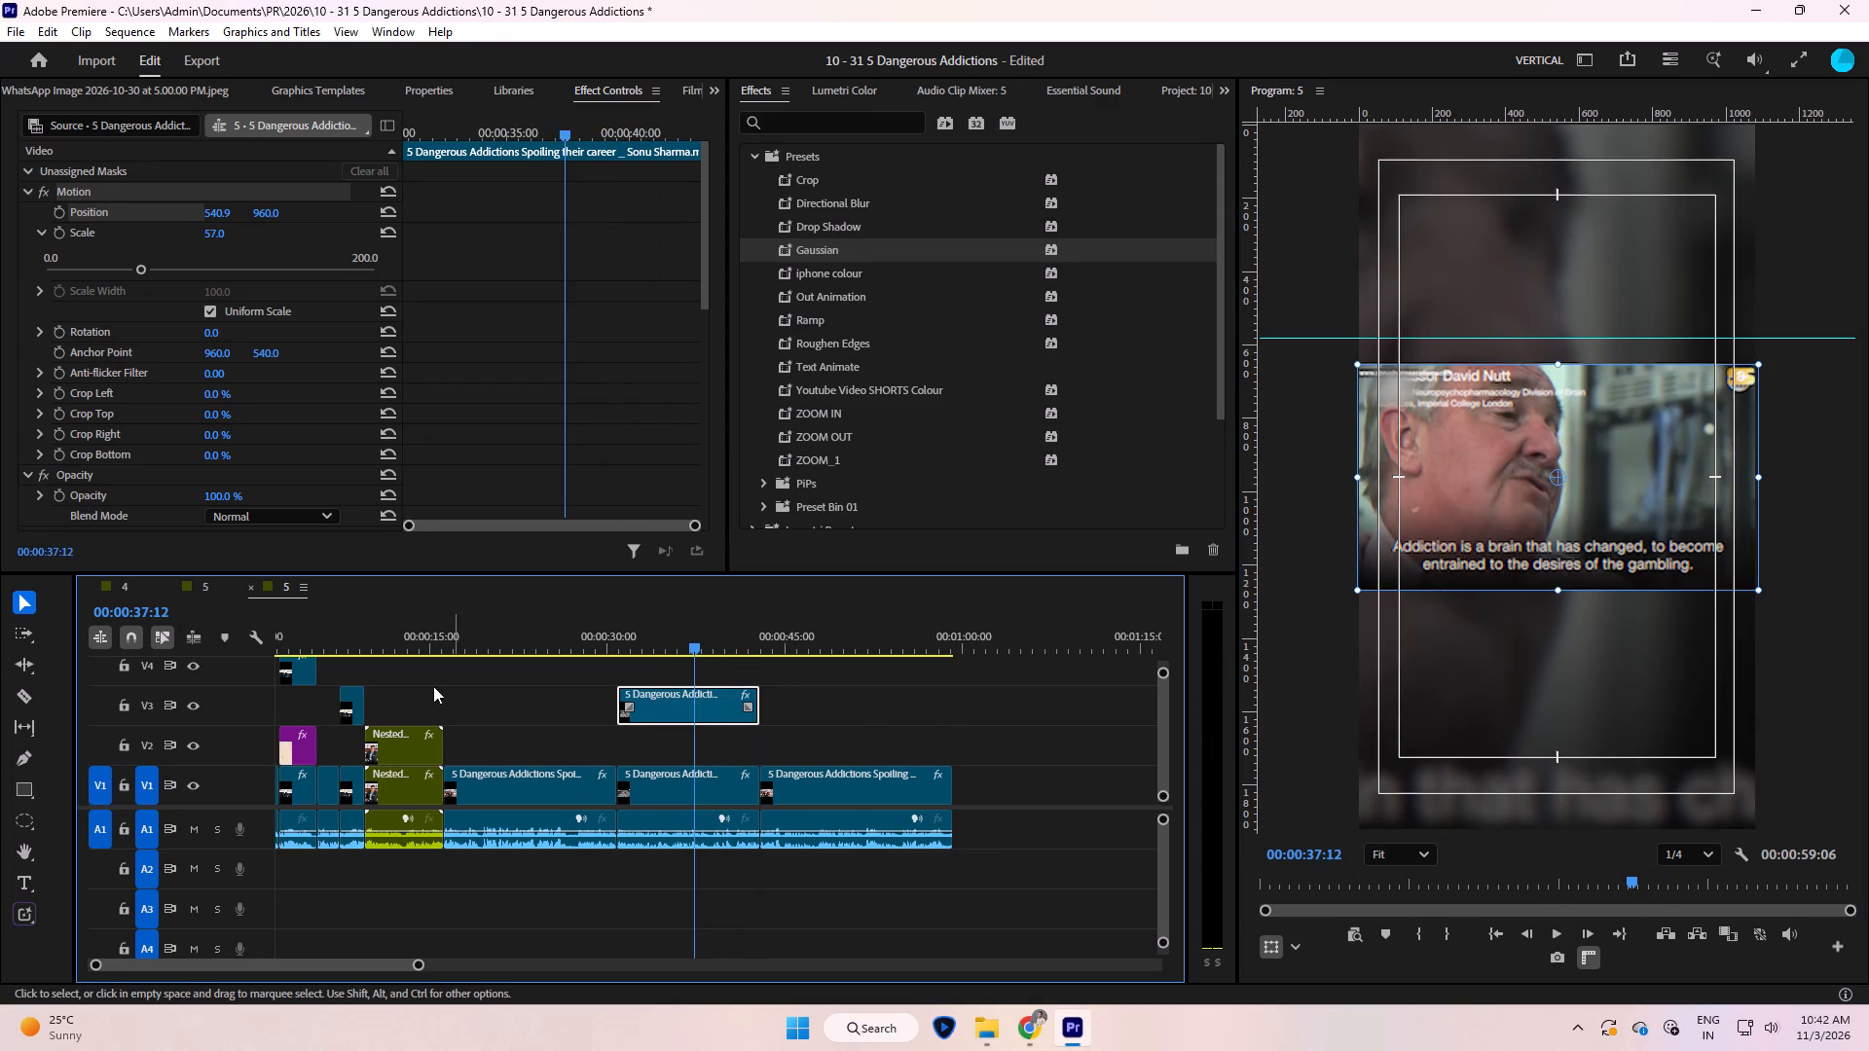
{"action": "left_click_drag", "start_coordinate": [306, 749], "coordinate": [638, 755]}
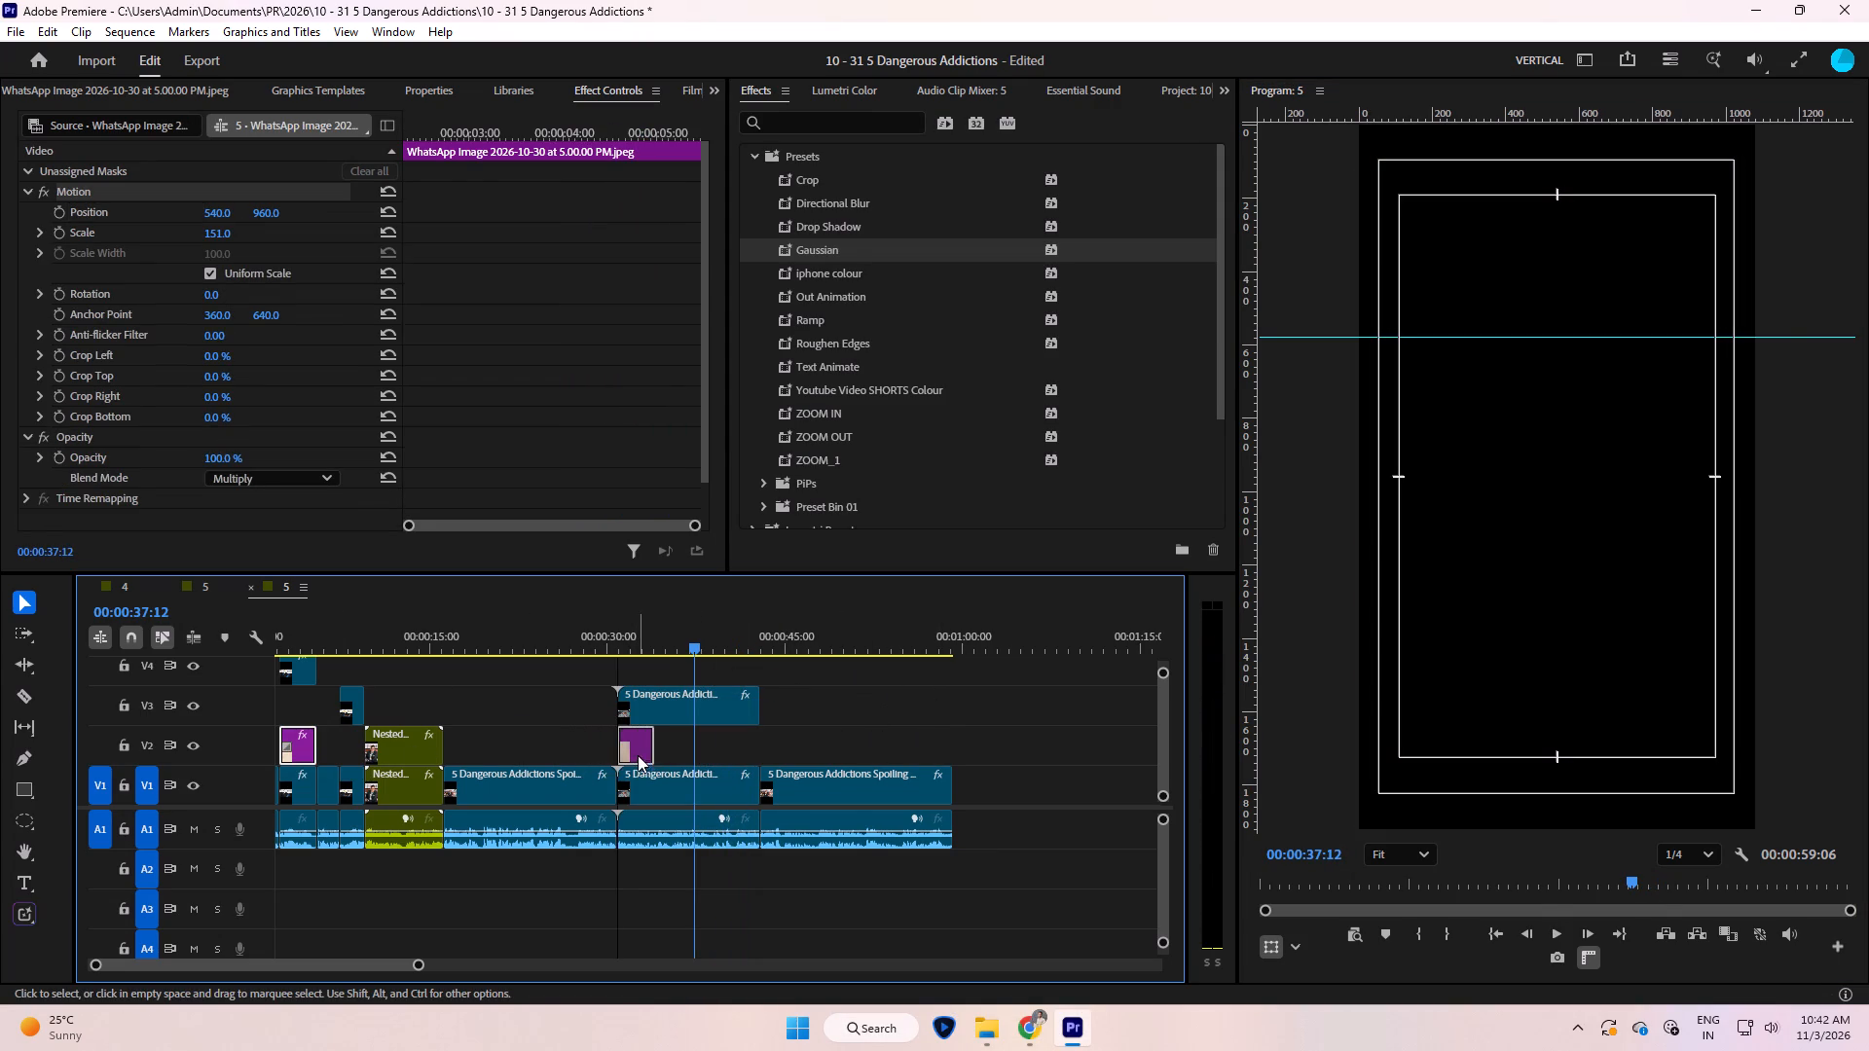
{"action": "left_click_drag", "start_coordinate": [652, 751], "coordinate": [760, 761]}
{"action": "left_click", "coordinate": [872, 719]}
{"action": "key", "text": "space"}
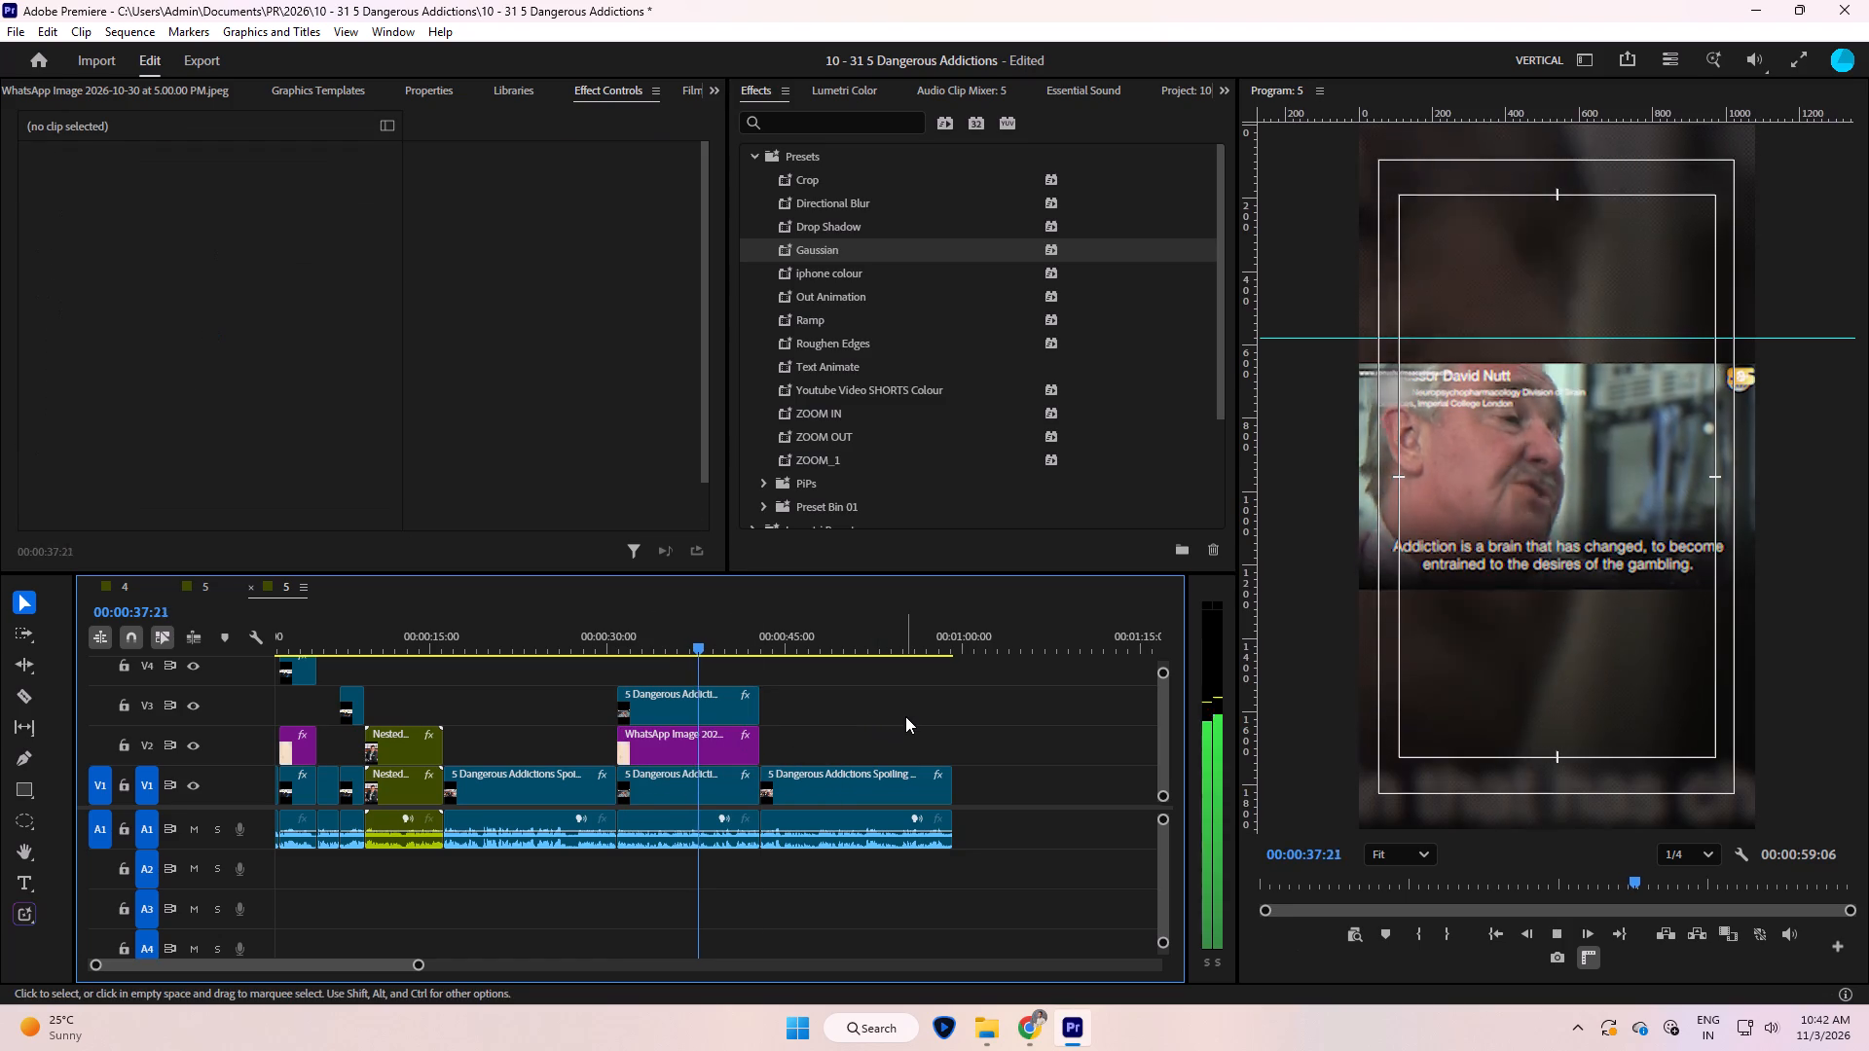
{"action": "key", "text": "space"}
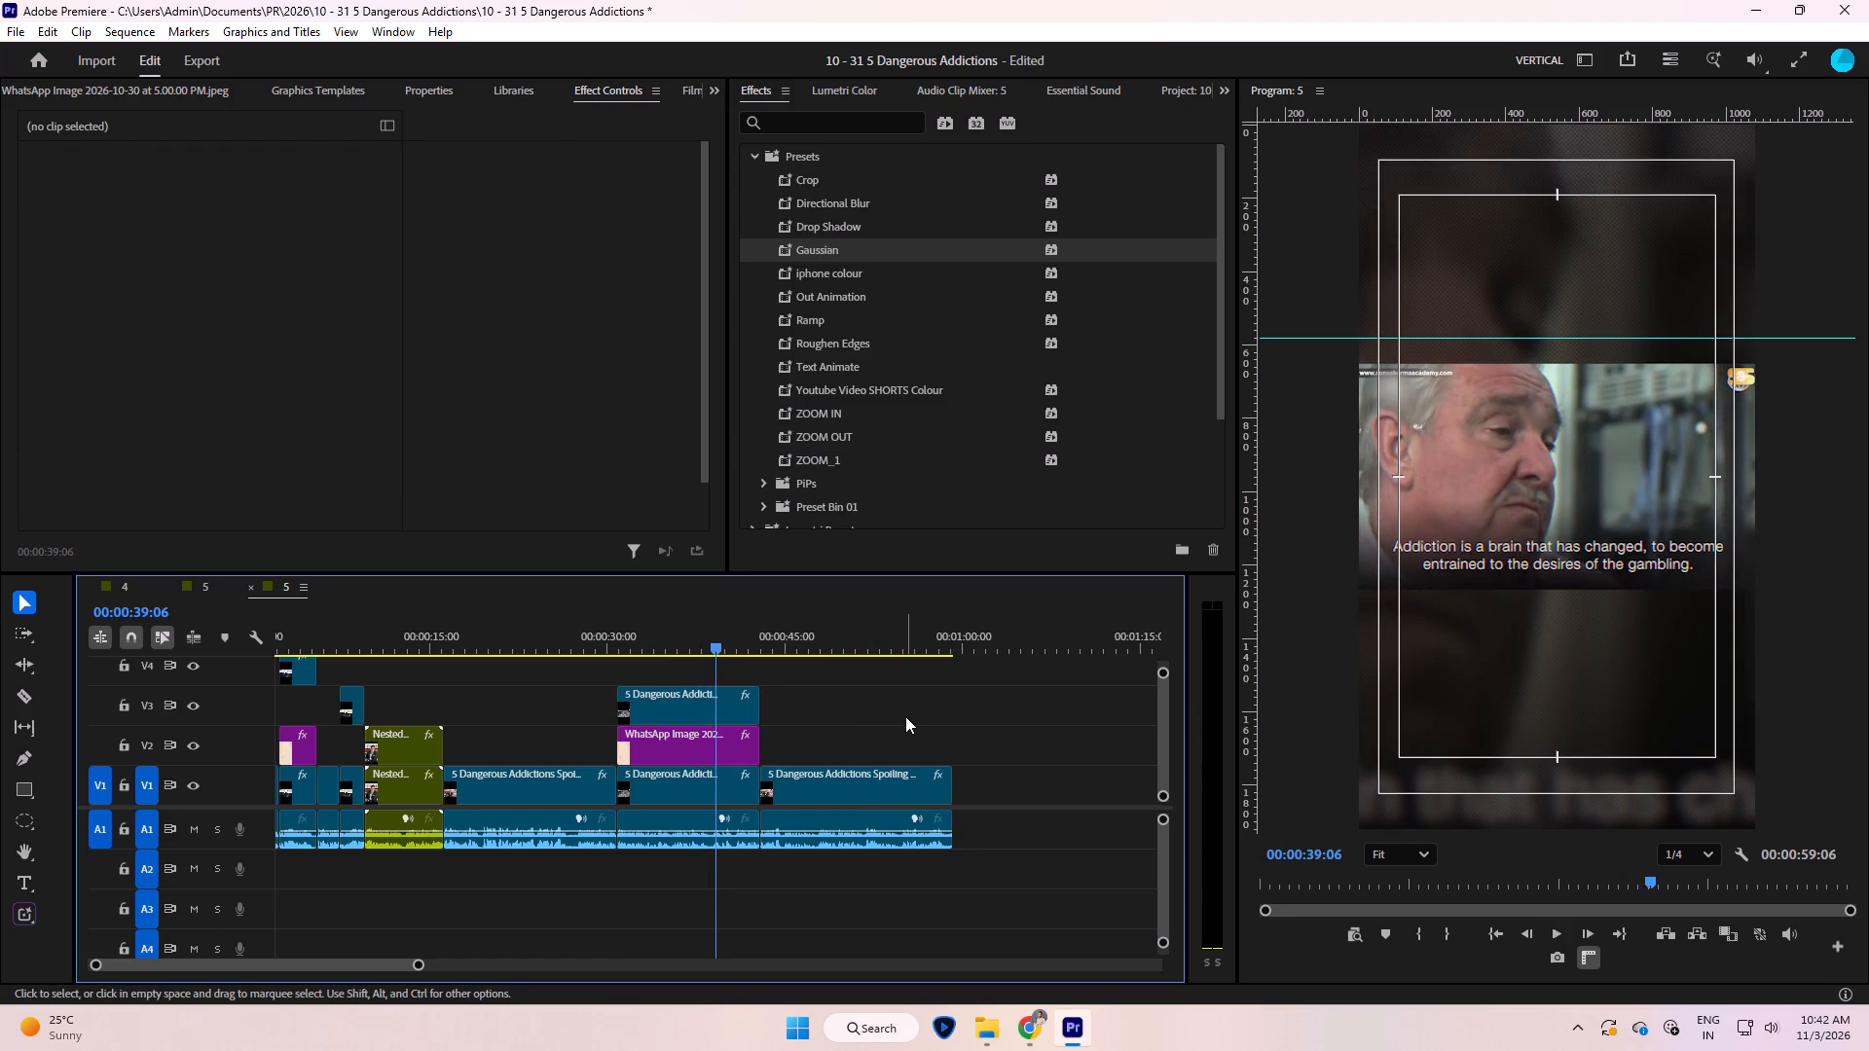
{"action": "key", "text": "ctrl+grave"}
{"action": "key", "text": "ctrl+grave"}
Keyframe a lower horizontal position at 00:00:42:27 on the last V1 clip to bring the speaker nearer the centre.
{"action": "key", "text": "space"}
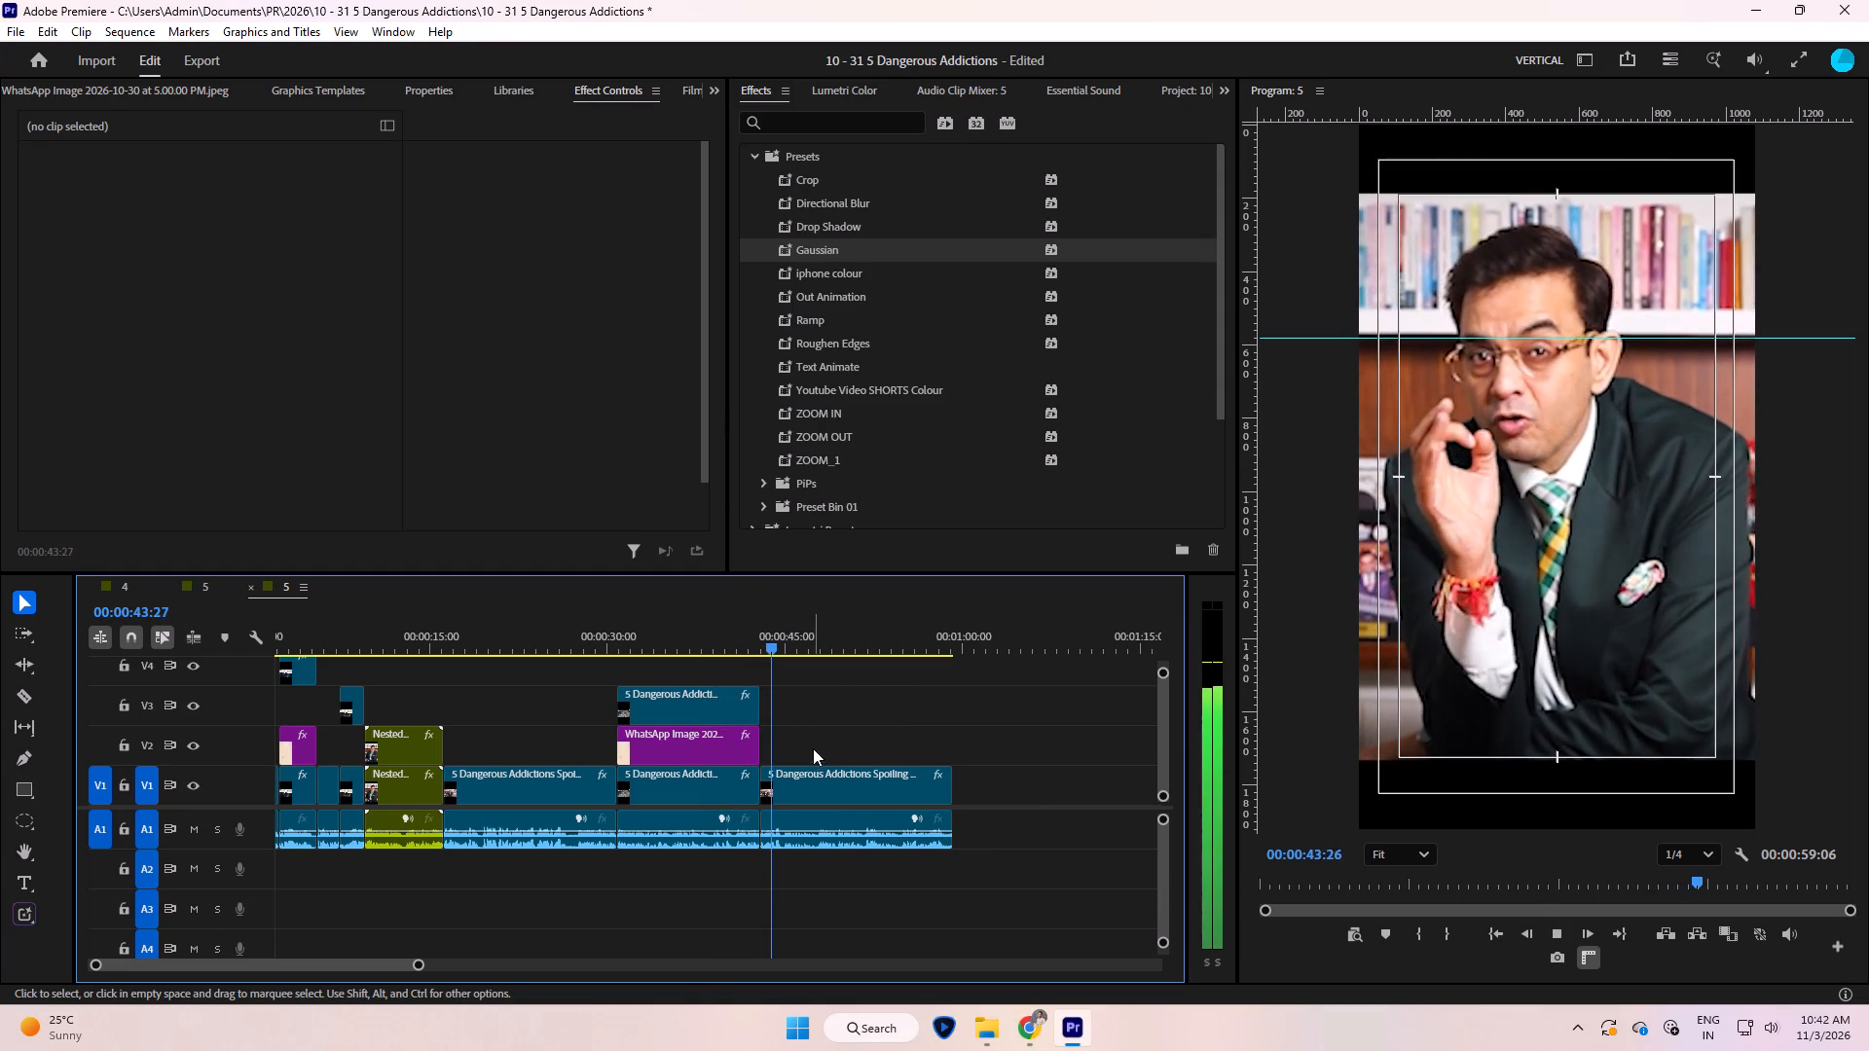
{"action": "key", "text": "space"}
{"action": "key", "text": "Up"}
{"action": "left_click", "coordinate": [852, 772]}
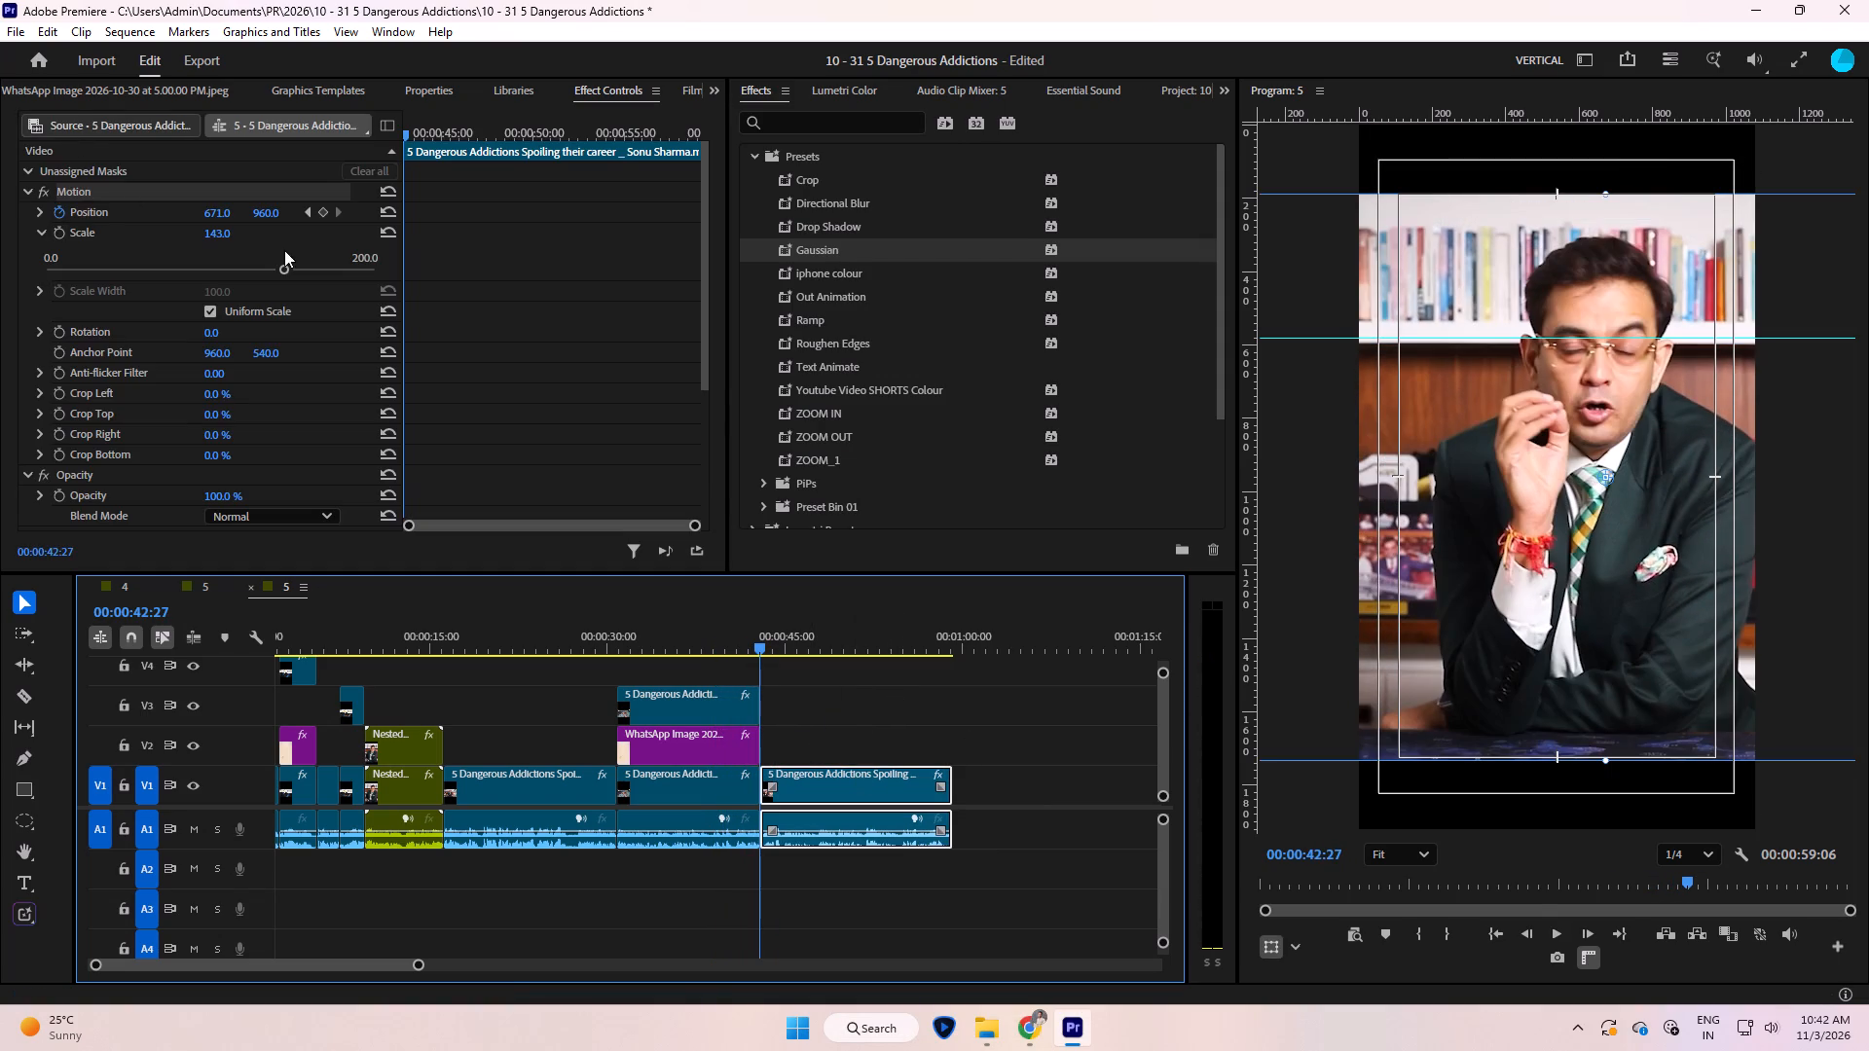
{"action": "left_click_drag", "start_coordinate": [227, 204], "coordinate": [168, 241]}
{"action": "left_click_drag", "start_coordinate": [225, 211], "coordinate": [143, 247]}
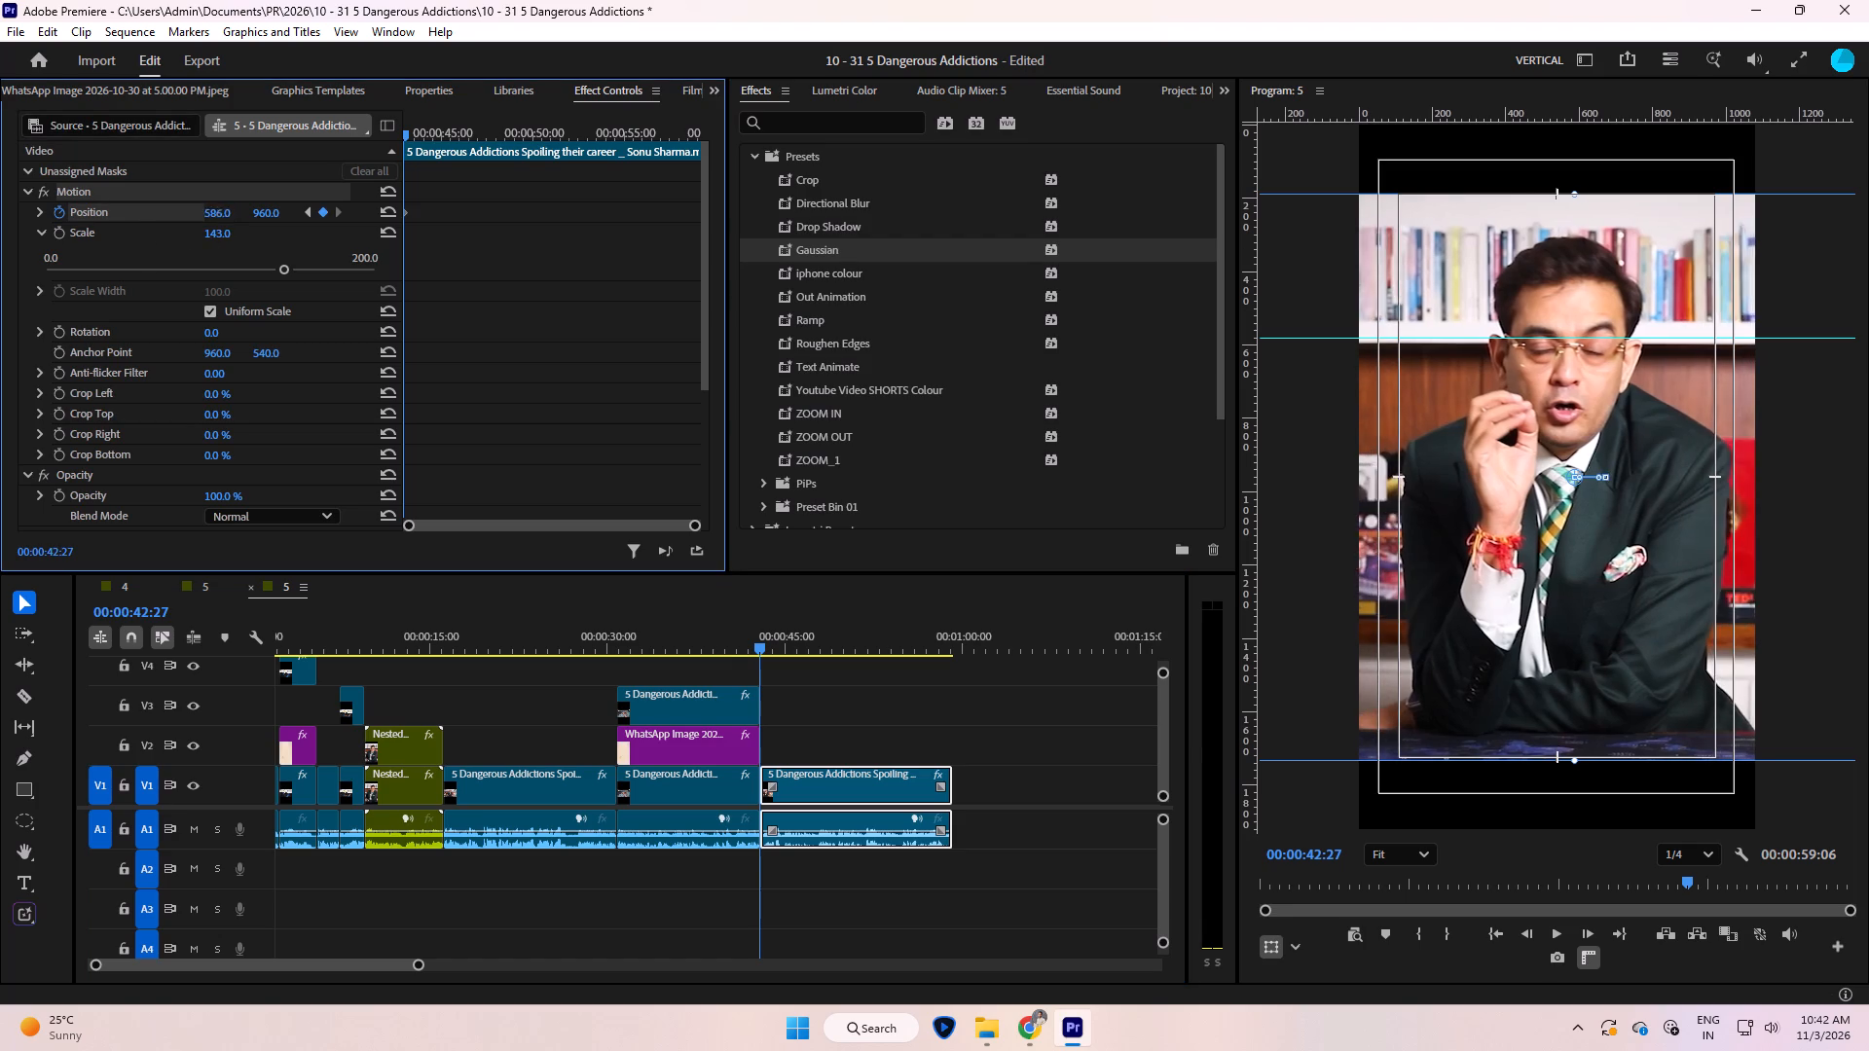
{"action": "left_click_drag", "start_coordinate": [143, 247], "coordinate": [127, 254]}
Keyframe the last clip's horizontal position to 734 at 00:00:43:15 to follow the speaker.
{"action": "key", "text": "space"}
{"action": "key", "text": "space"}
{"action": "left_click_drag", "start_coordinate": [226, 209], "coordinate": [308, 216]}
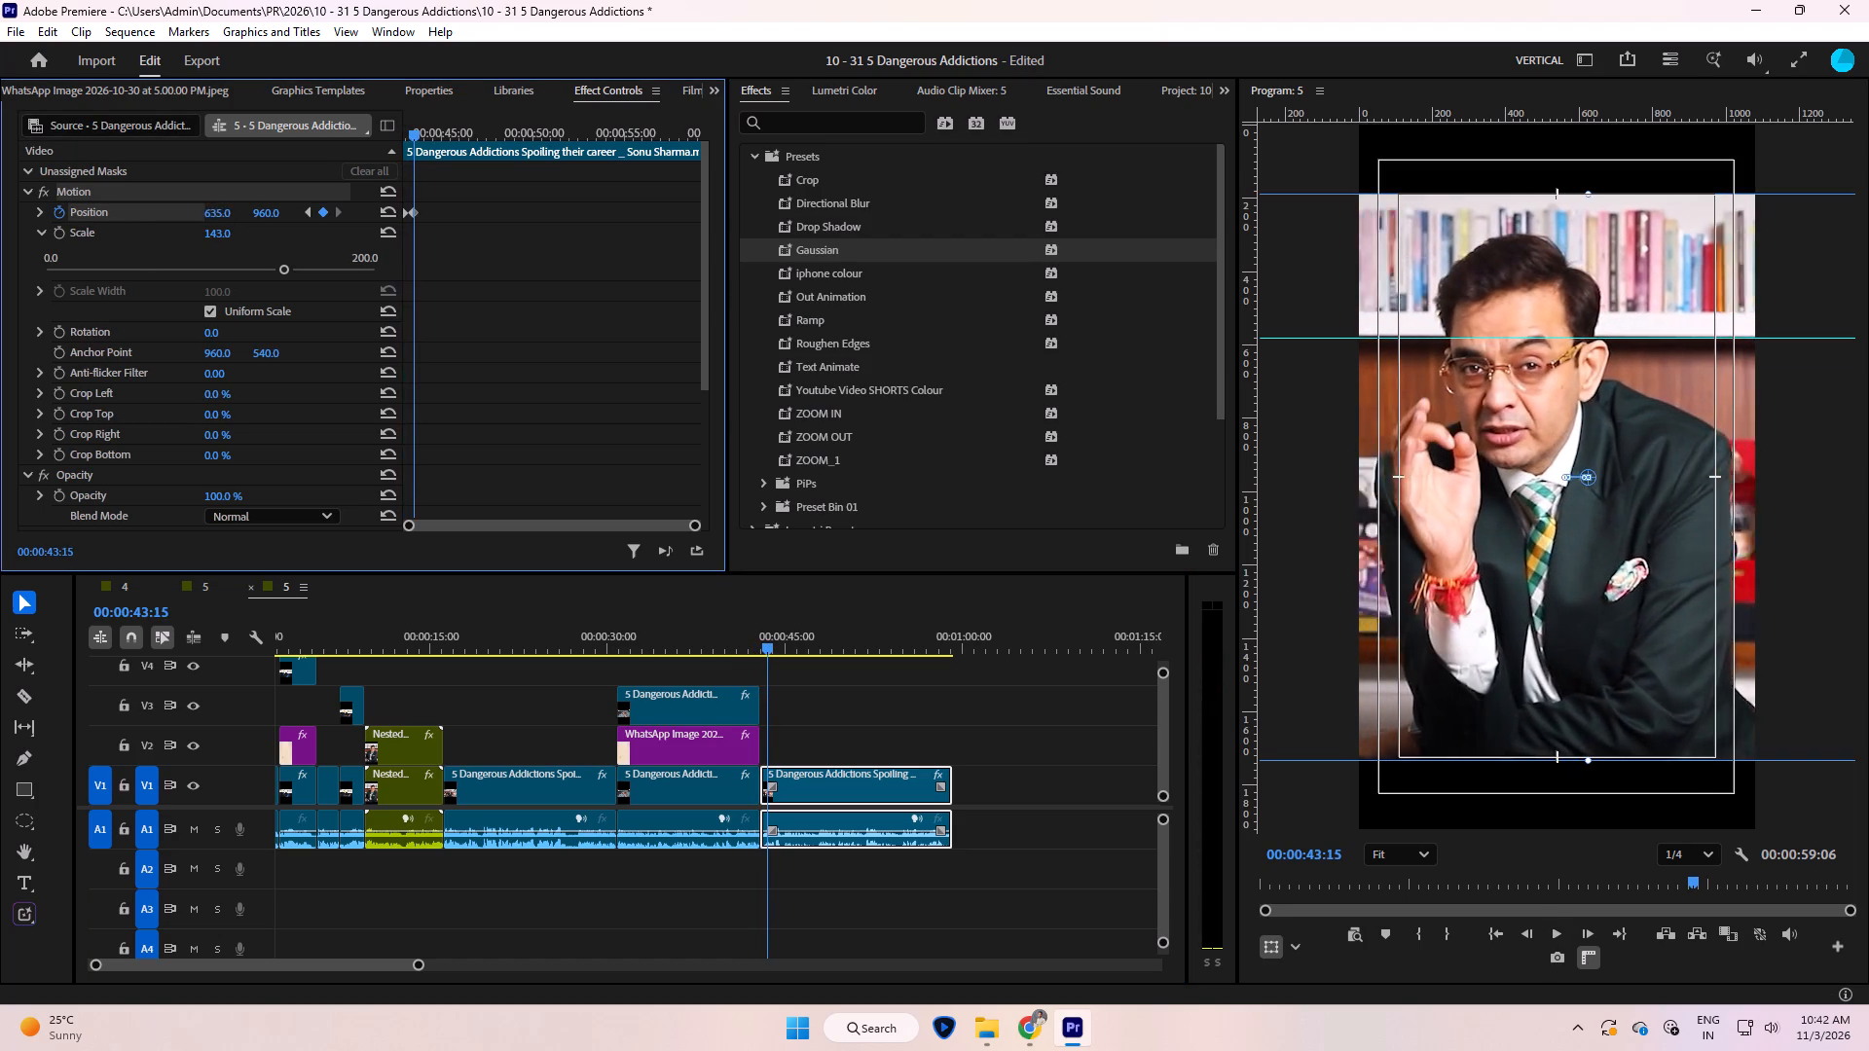
{"action": "left_click_drag", "start_coordinate": [308, 216], "coordinate": [393, 219]}
{"action": "key", "text": "space"}
{"action": "key", "text": "space"}
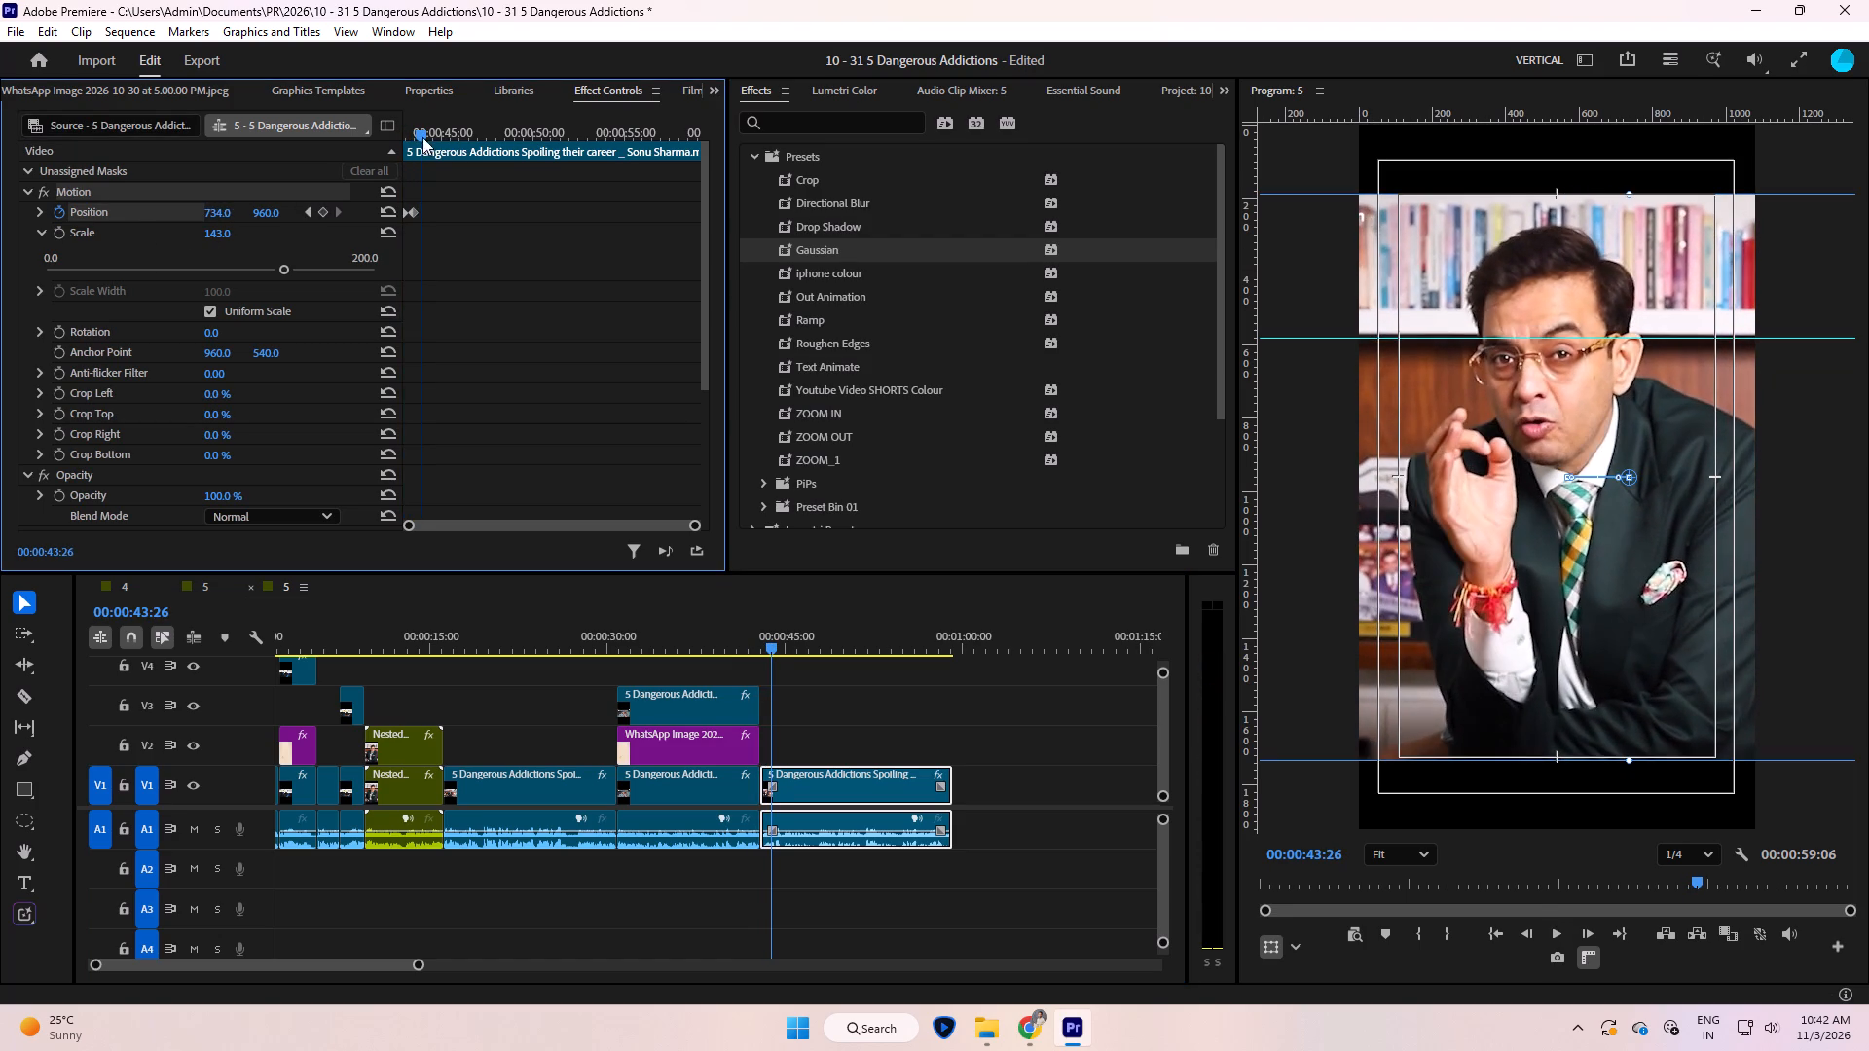
{"action": "left_click_drag", "start_coordinate": [421, 136], "coordinate": [351, 160]}
{"action": "key", "text": "space"}
{"action": "key", "text": "space"}
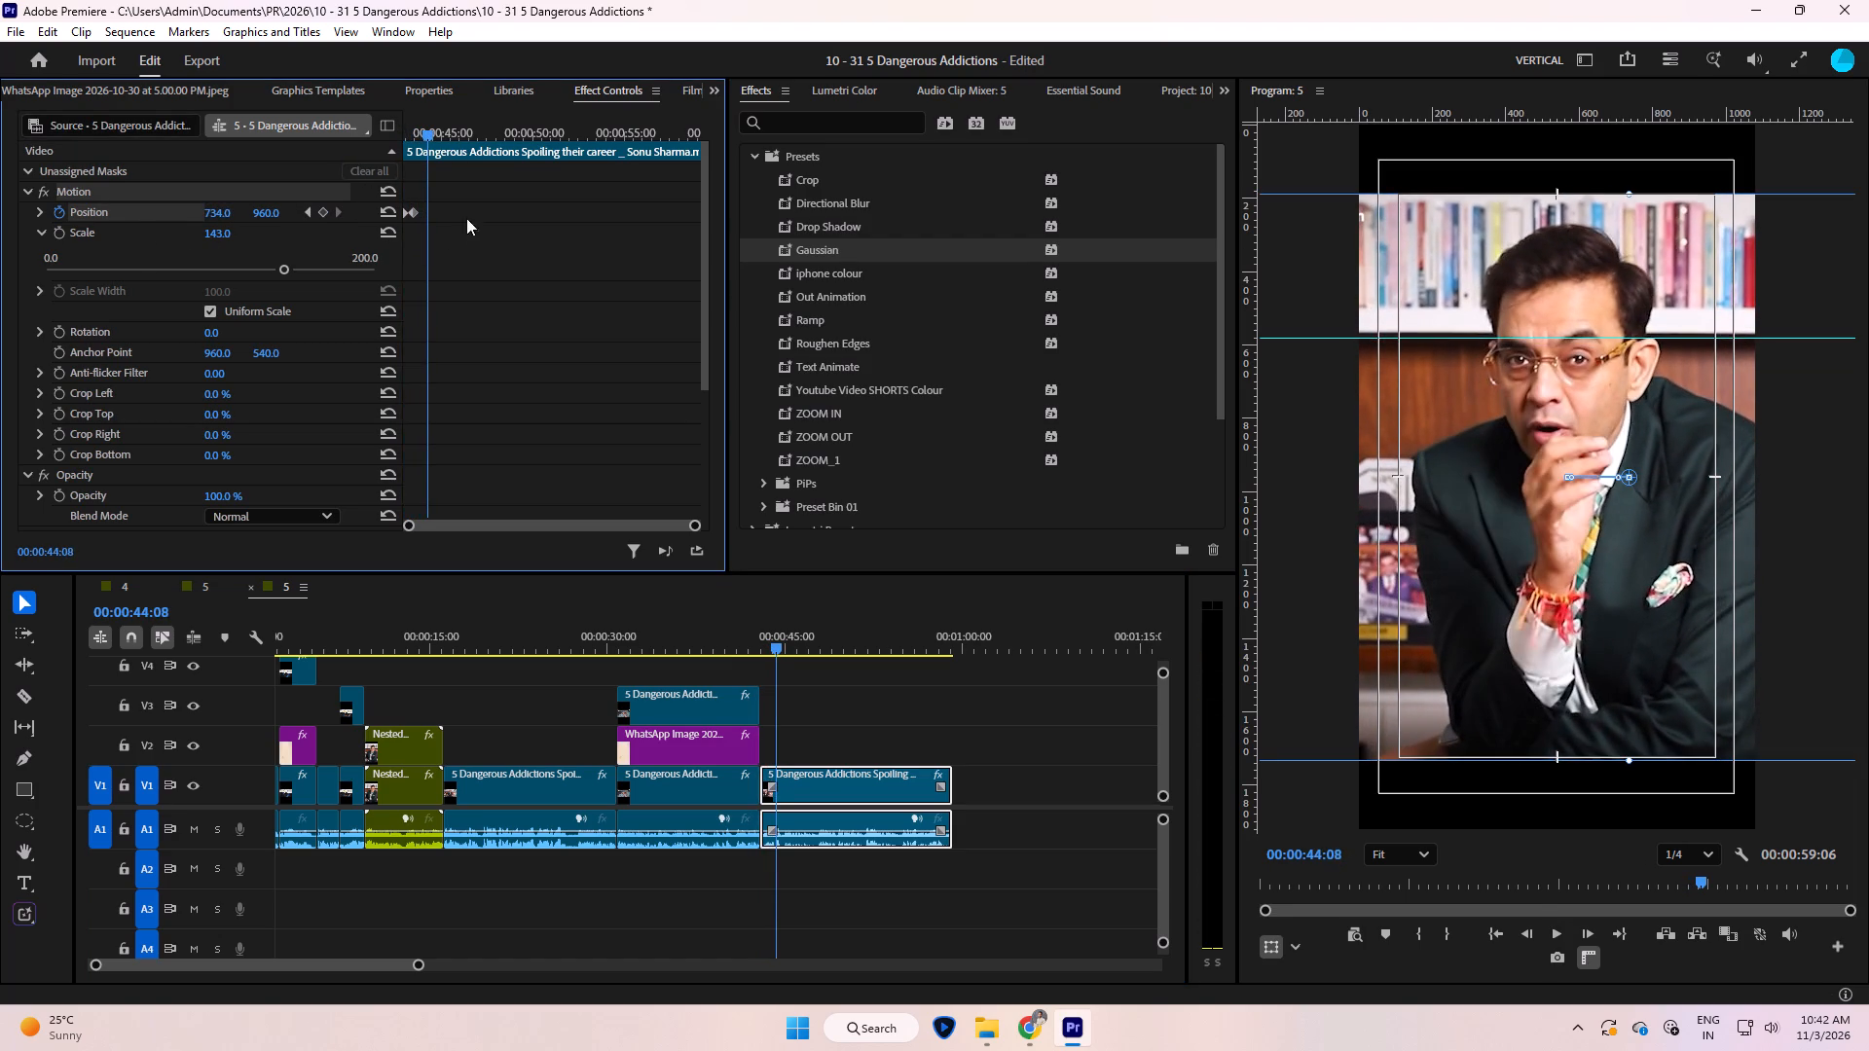
Keyframe a slightly lower horizontal position at 00:00:44:08, and set it to 659 a few frames further on to recentre the speaker.
{"action": "left_click_drag", "start_coordinate": [225, 209], "coordinate": [211, 216]}
{"action": "key", "text": "space"}
{"action": "key", "text": "space"}
{"action": "left_click_drag", "start_coordinate": [226, 209], "coordinate": [169, 236]}
Play back the last V1 clip to check how its subjects are framed.
{"action": "key", "text": "space"}
{"action": "key", "text": "space"}
{"action": "key", "text": "space"}
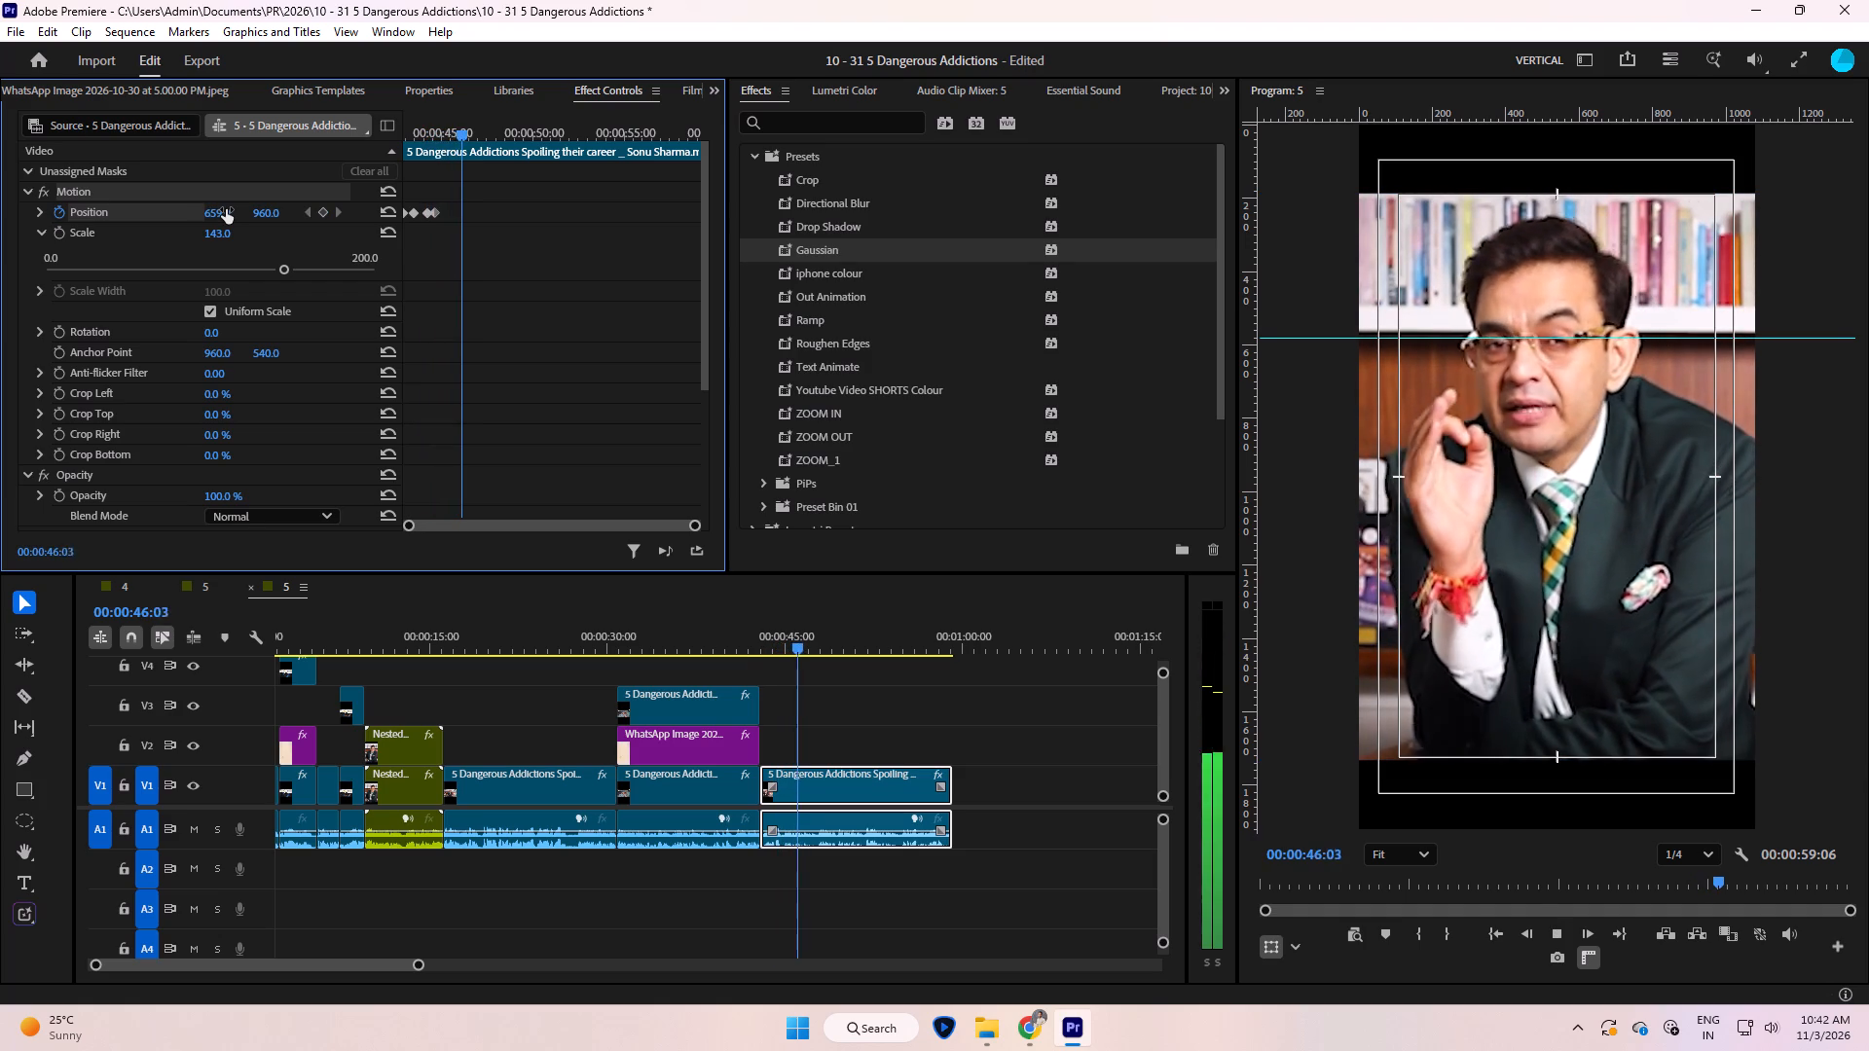
{"action": "key", "text": "space"}
{"action": "key", "text": "space"}
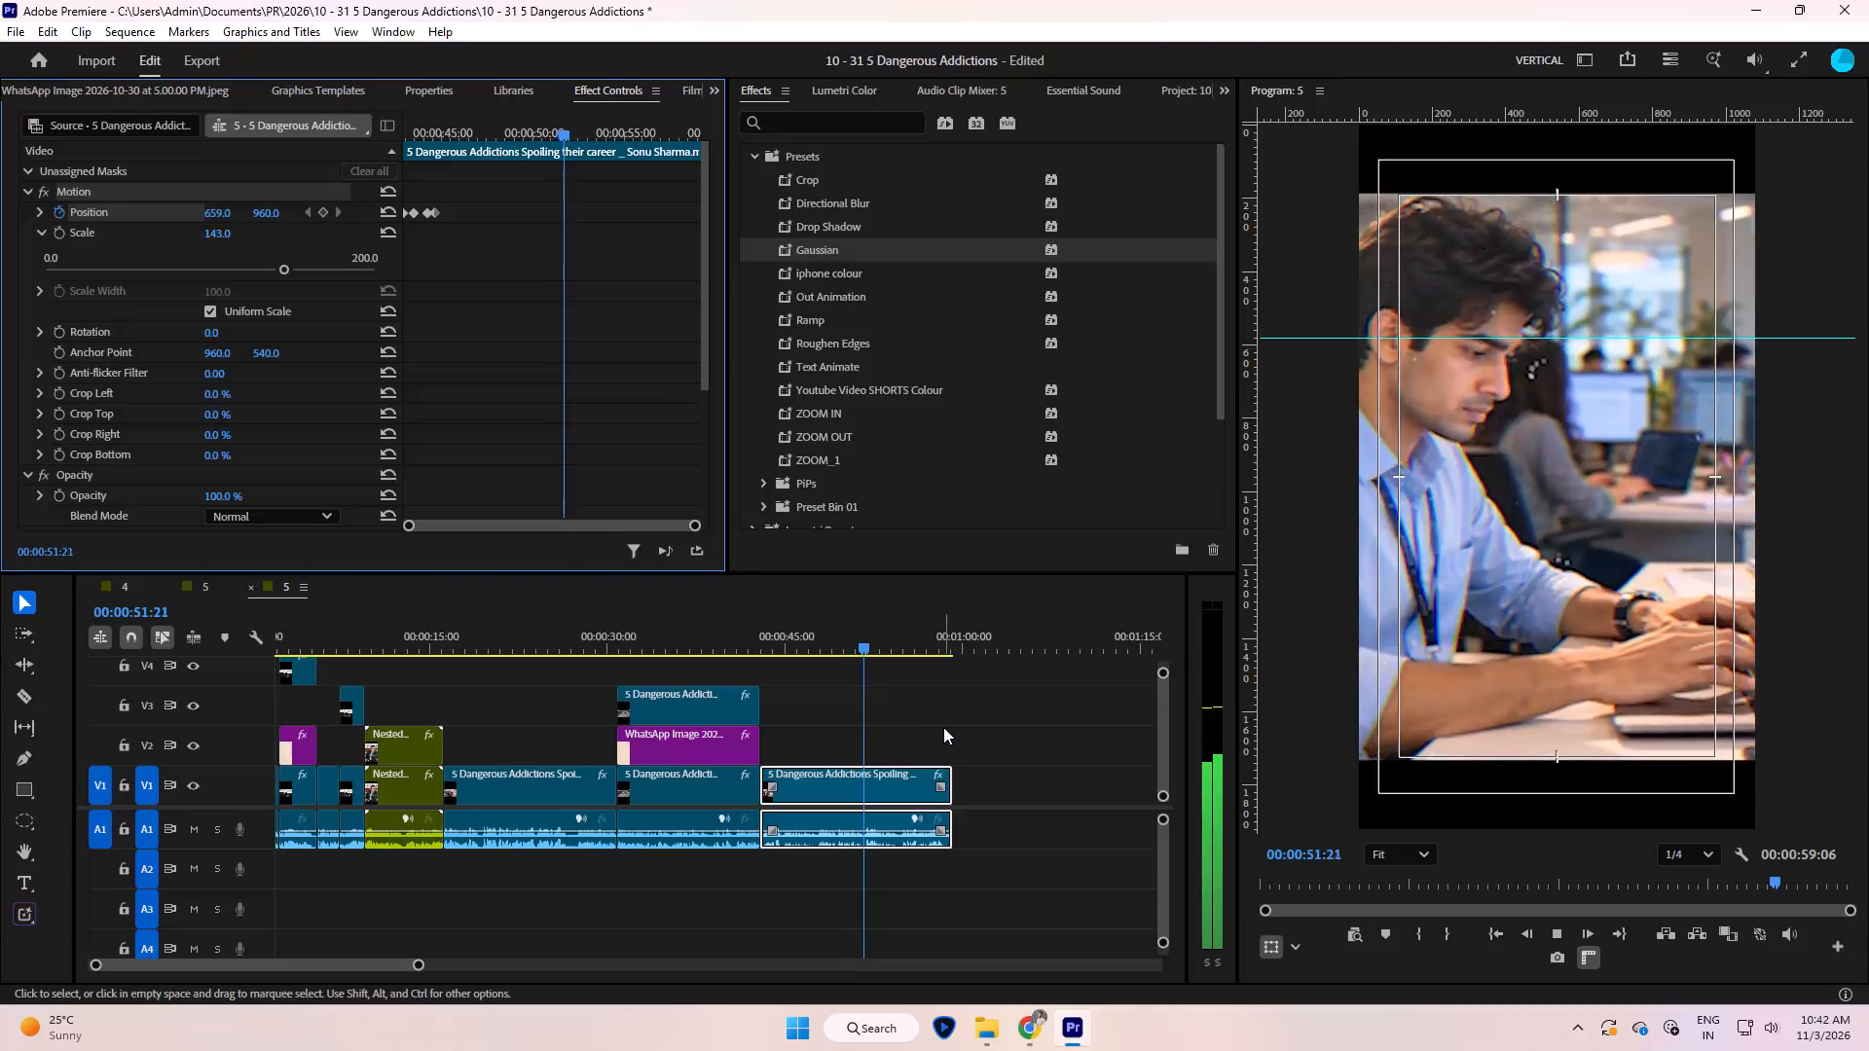
{"action": "left_click", "coordinate": [943, 727]}
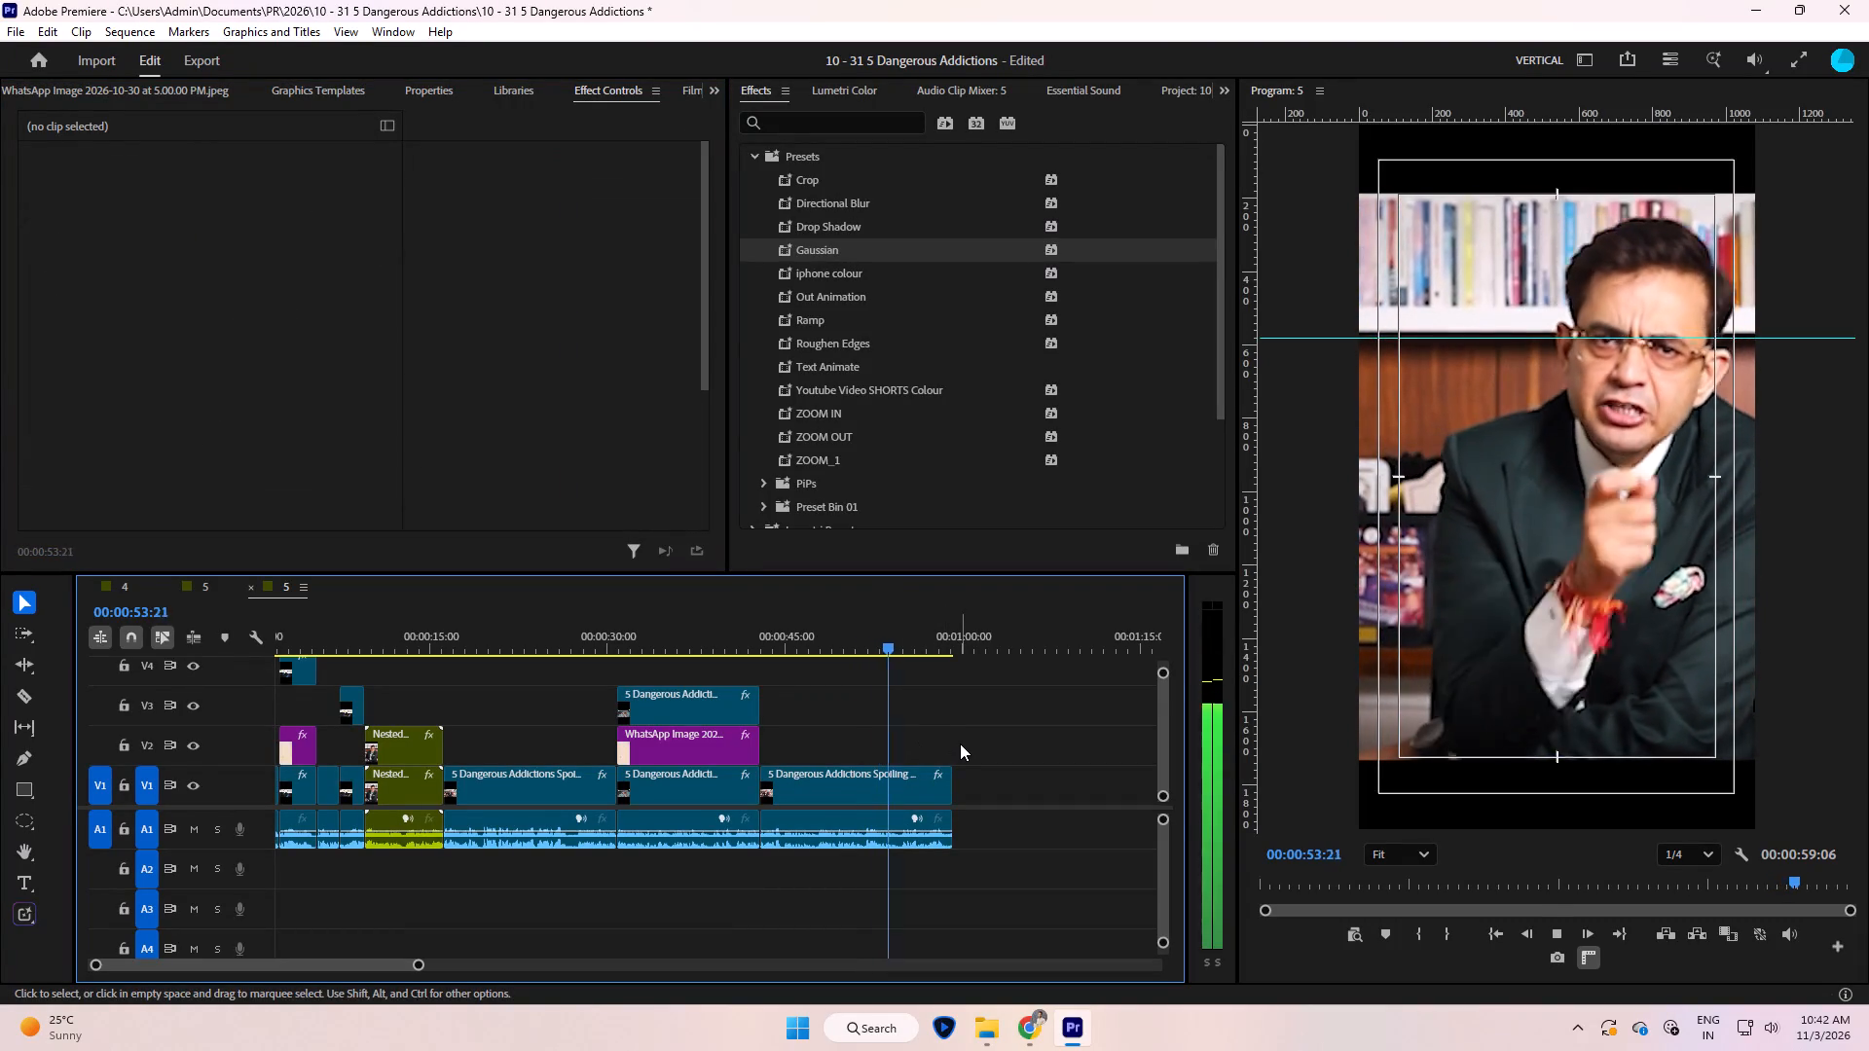
{"action": "key", "text": "space"}
{"action": "left_click_drag", "start_coordinate": [887, 642], "coordinate": [764, 740]}
{"action": "key", "text": "space"}
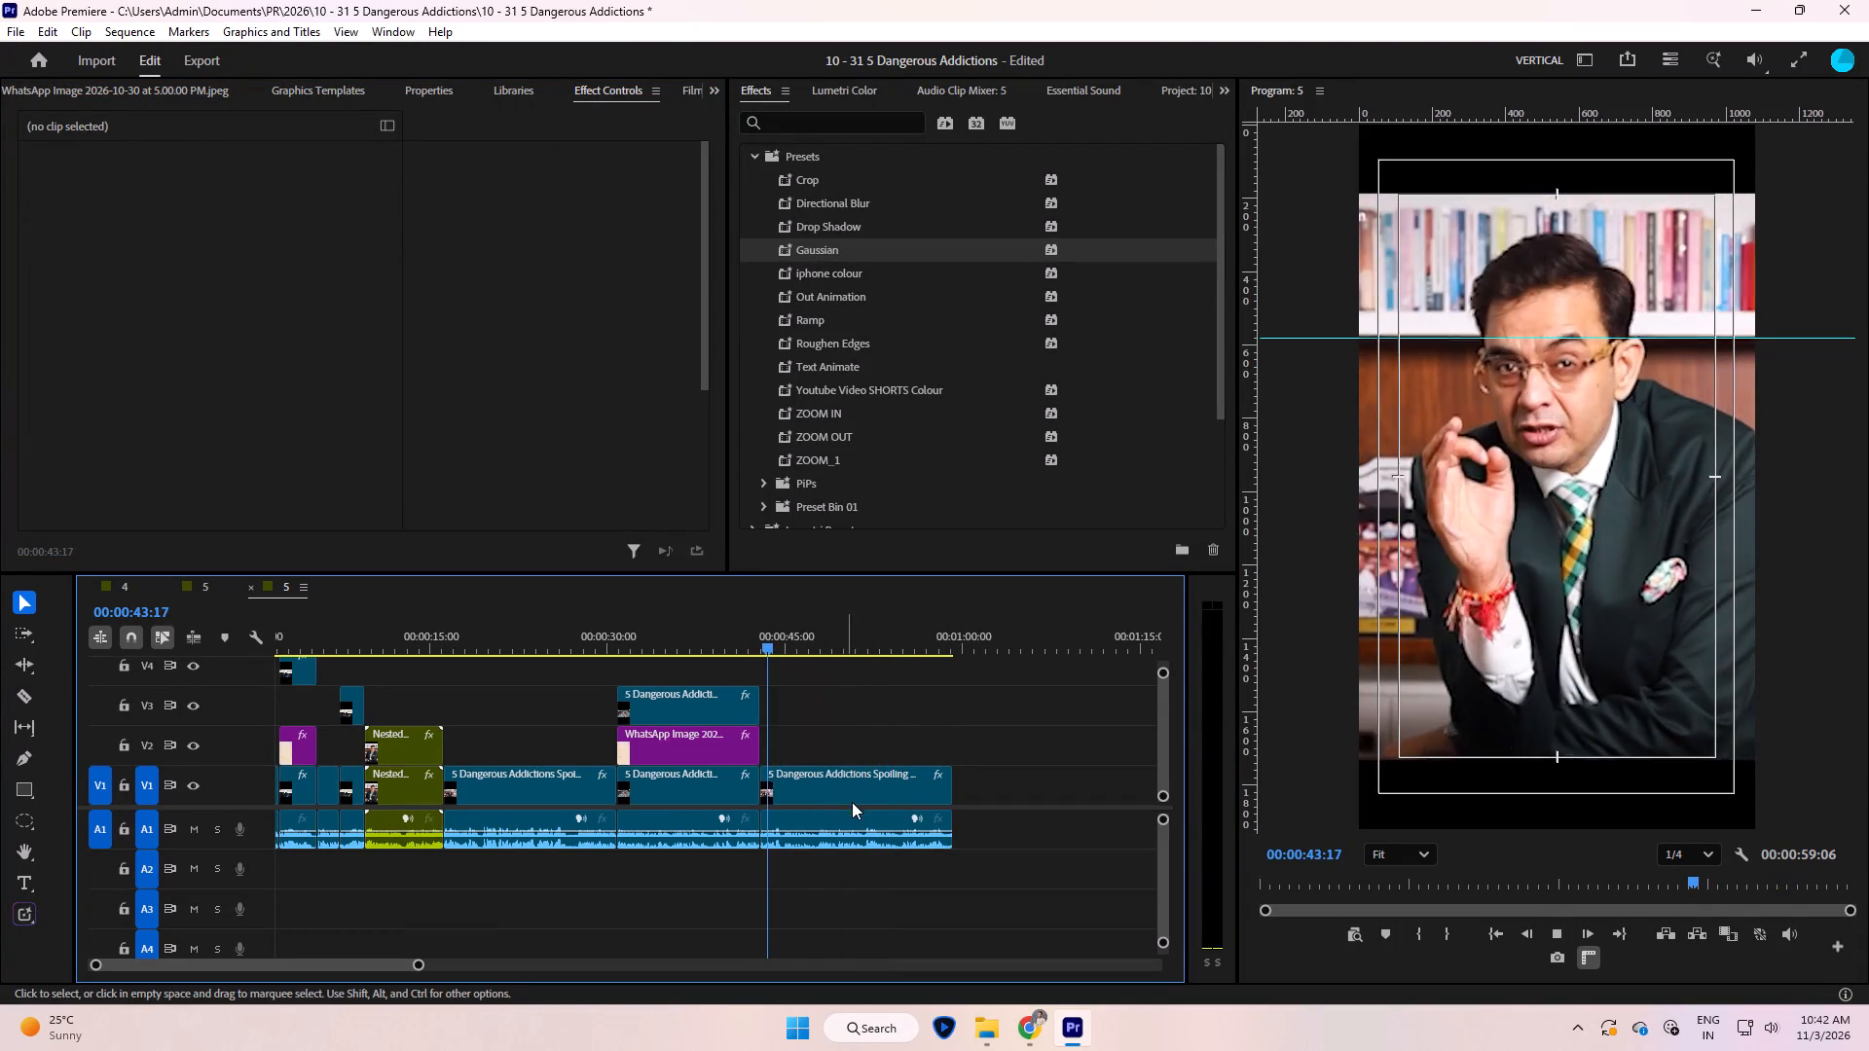
Add a Position keyframe holding 659, 960 on the last clip at 00:00:47:25, where the walking students appear.
{"action": "left_click", "coordinate": [861, 792]}
{"action": "key", "text": "space"}
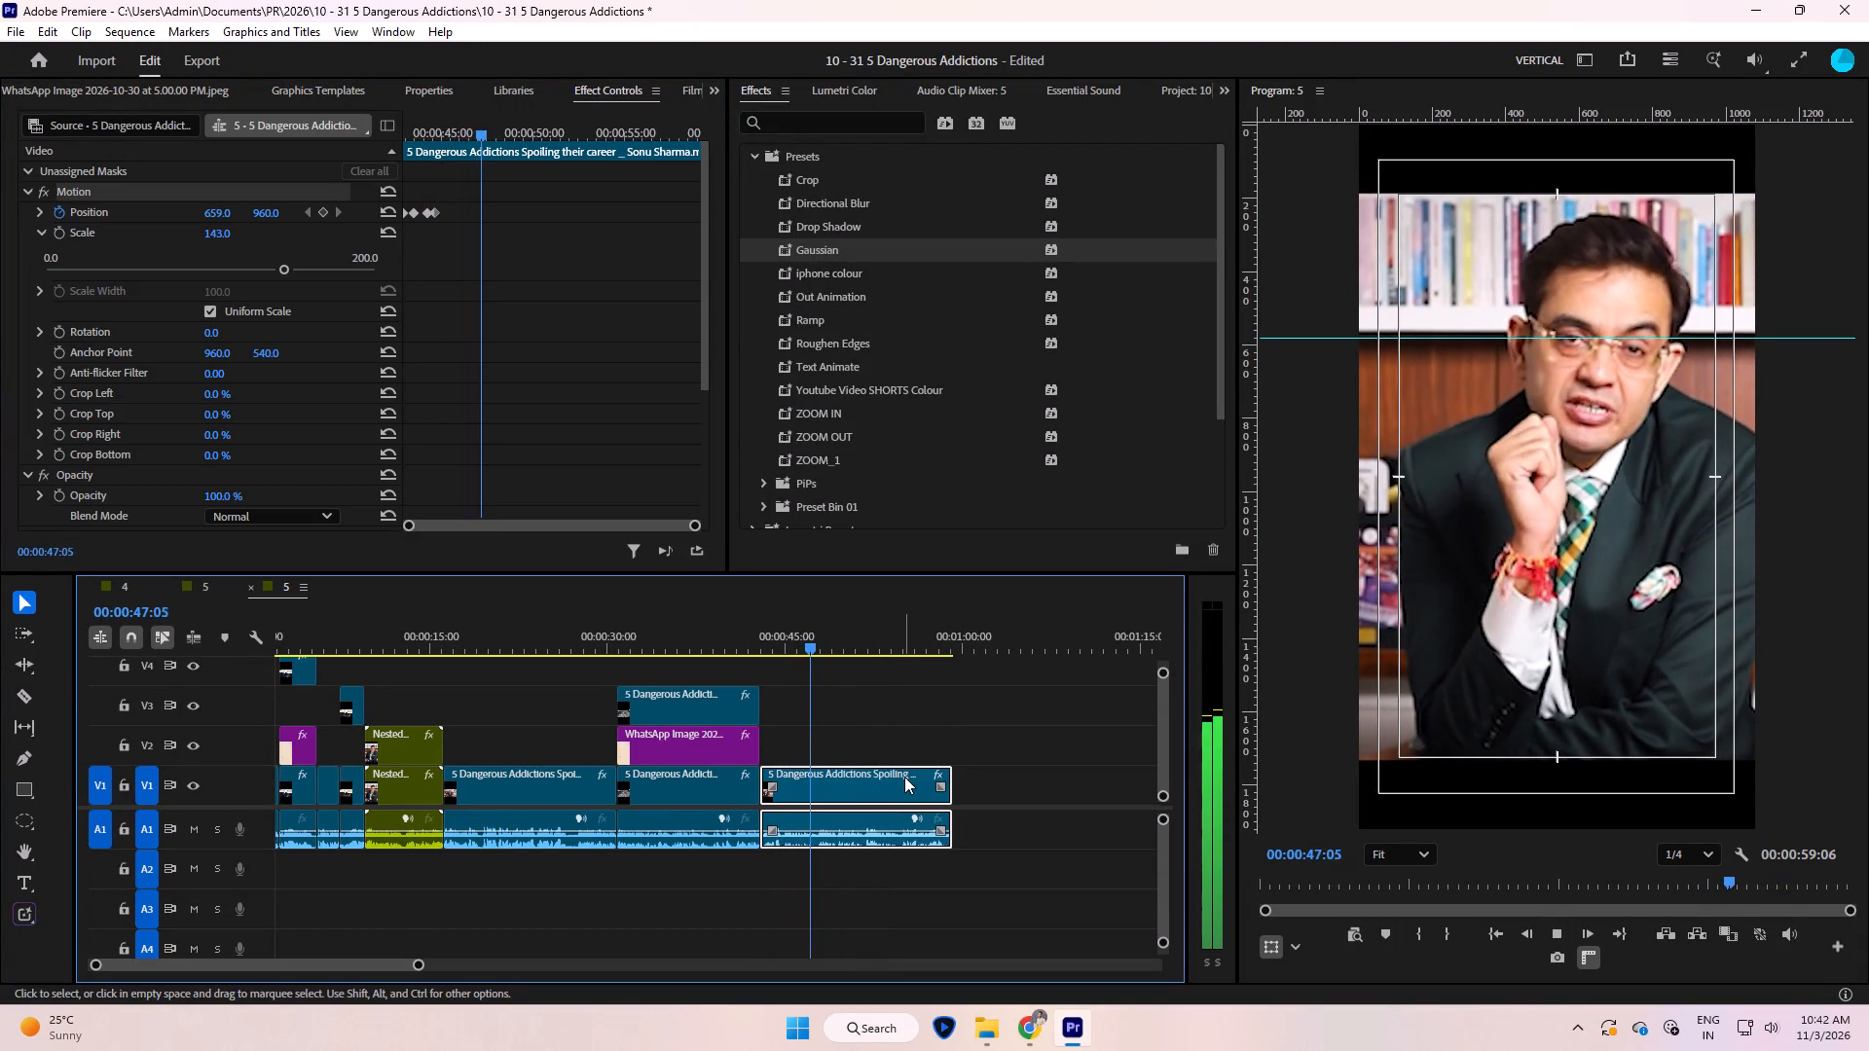
{"action": "key", "text": "space"}
{"action": "key", "text": "space"}
{"action": "key", "text": "space"}
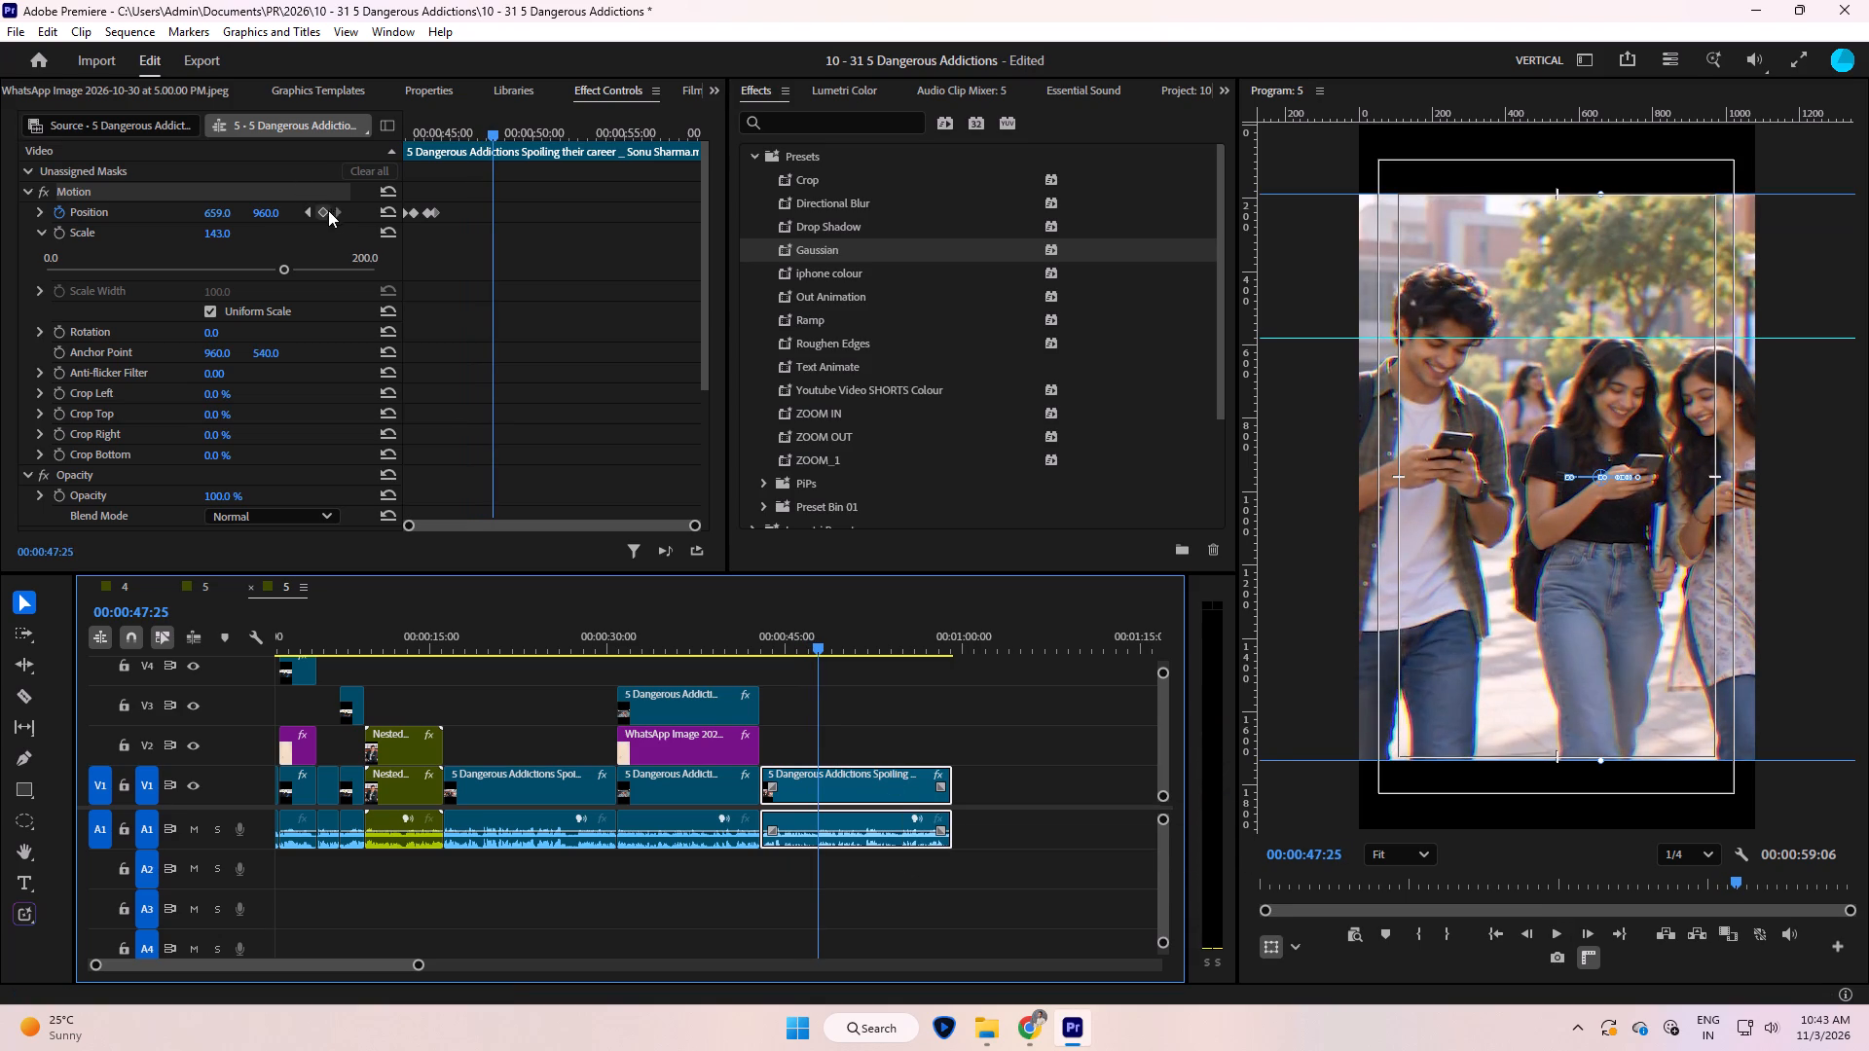
{"action": "left_click", "coordinate": [325, 213]}
{"action": "key", "text": "space"}
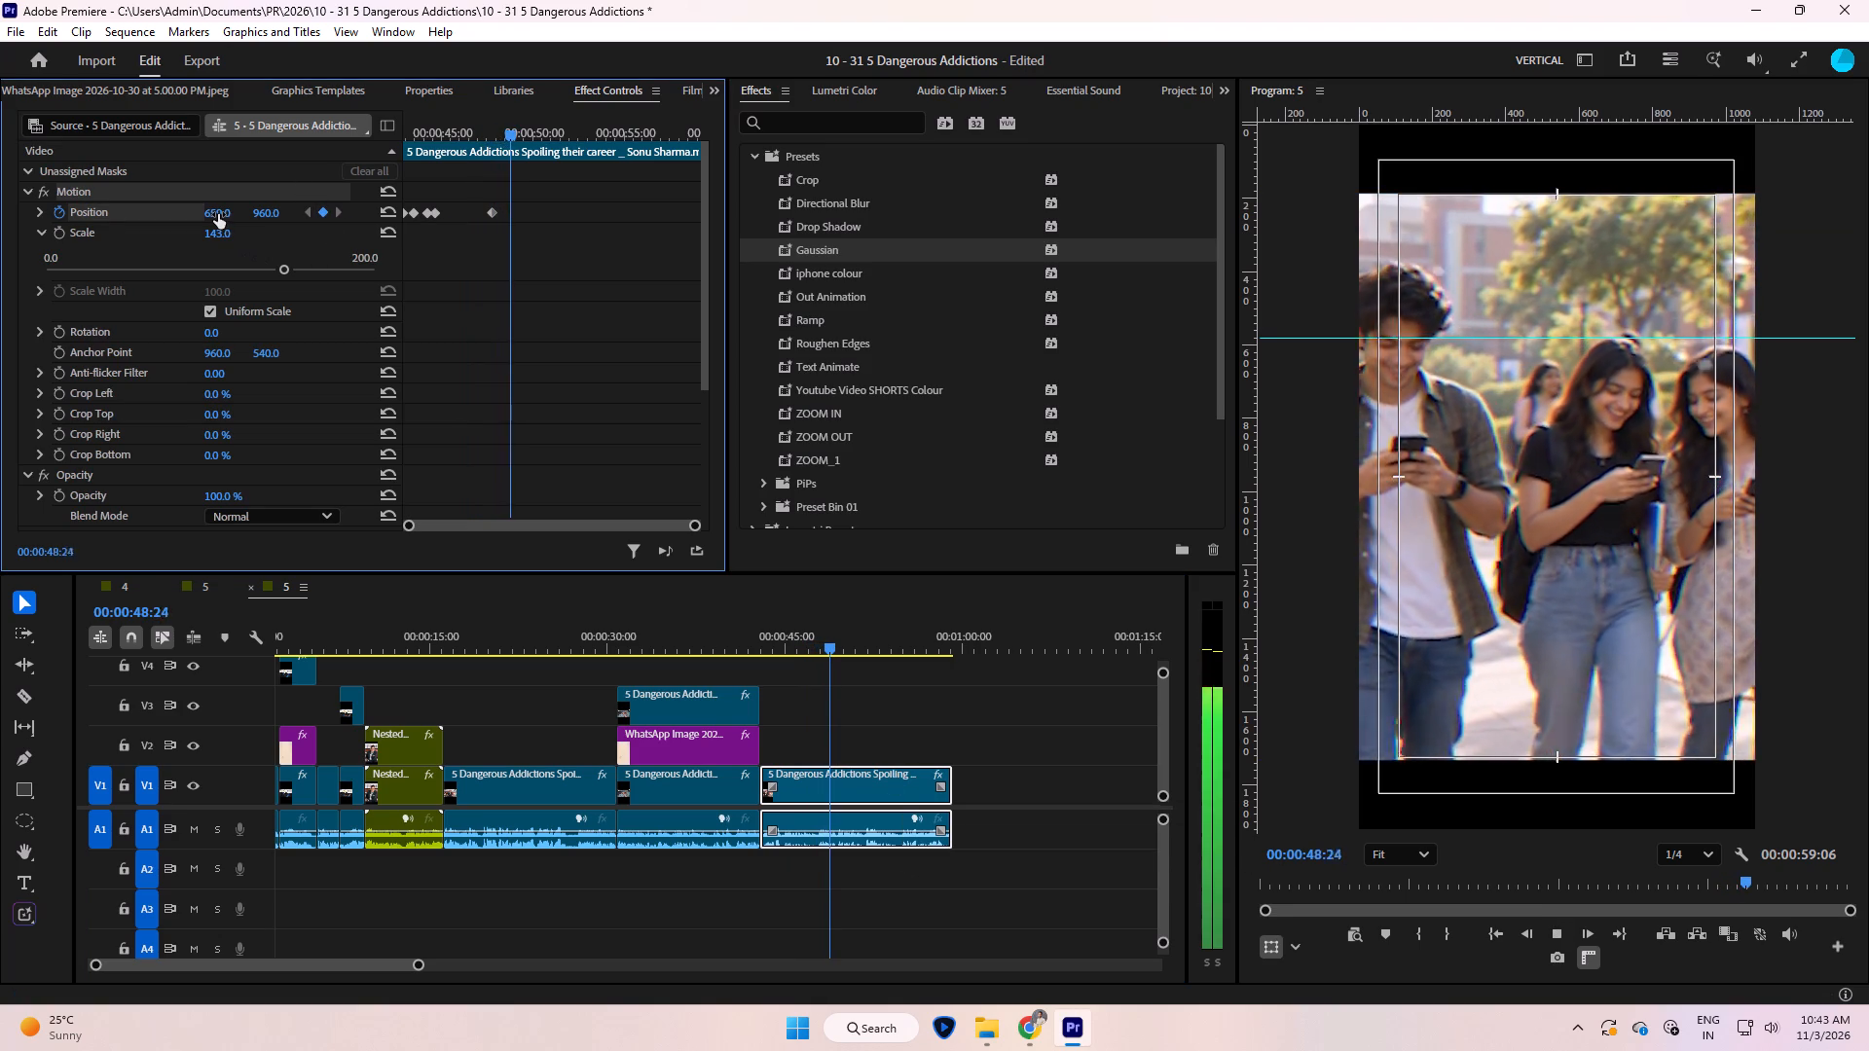
Keyframe the last V1 clip's horizontal position to 1270 at 00:00:49:09 to follow the walking student.
{"action": "key", "text": "space"}
{"action": "left_click_drag", "start_coordinate": [218, 214], "coordinate": [562, 221]}
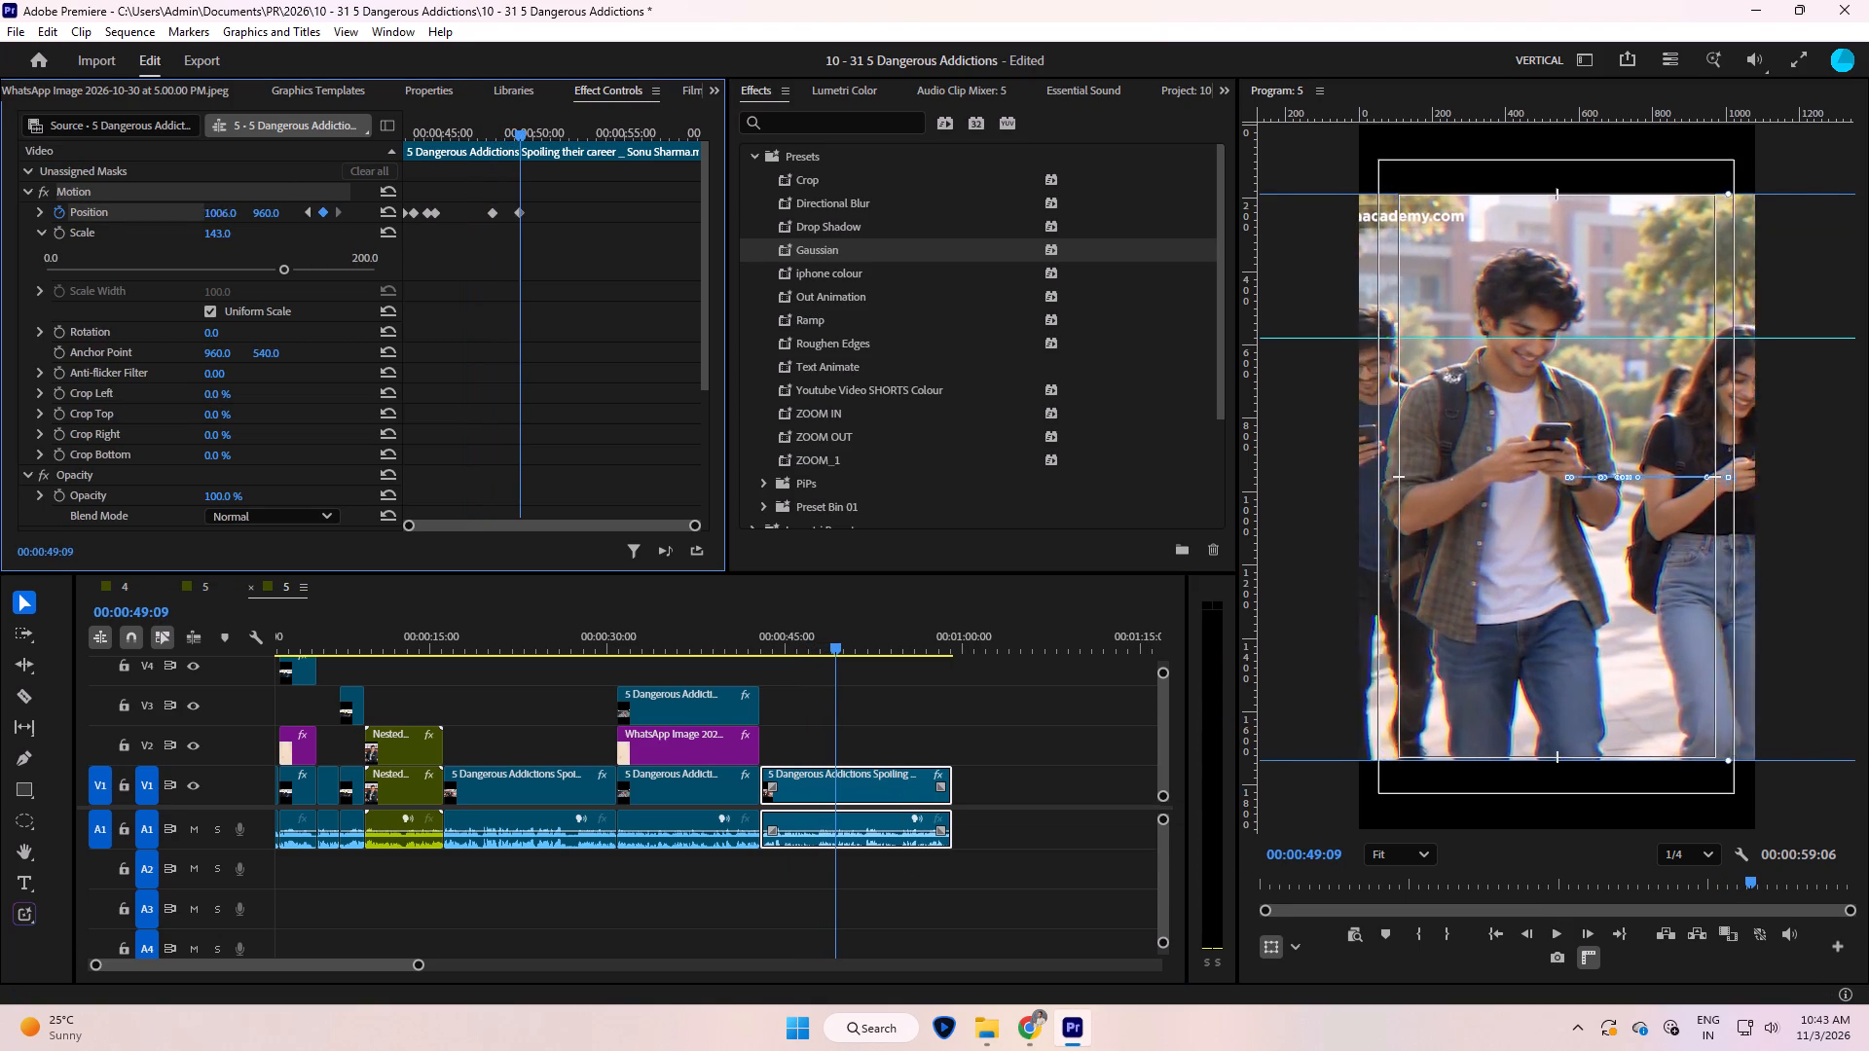
{"action": "left_click_drag", "start_coordinate": [562, 221], "coordinate": [813, 211]}
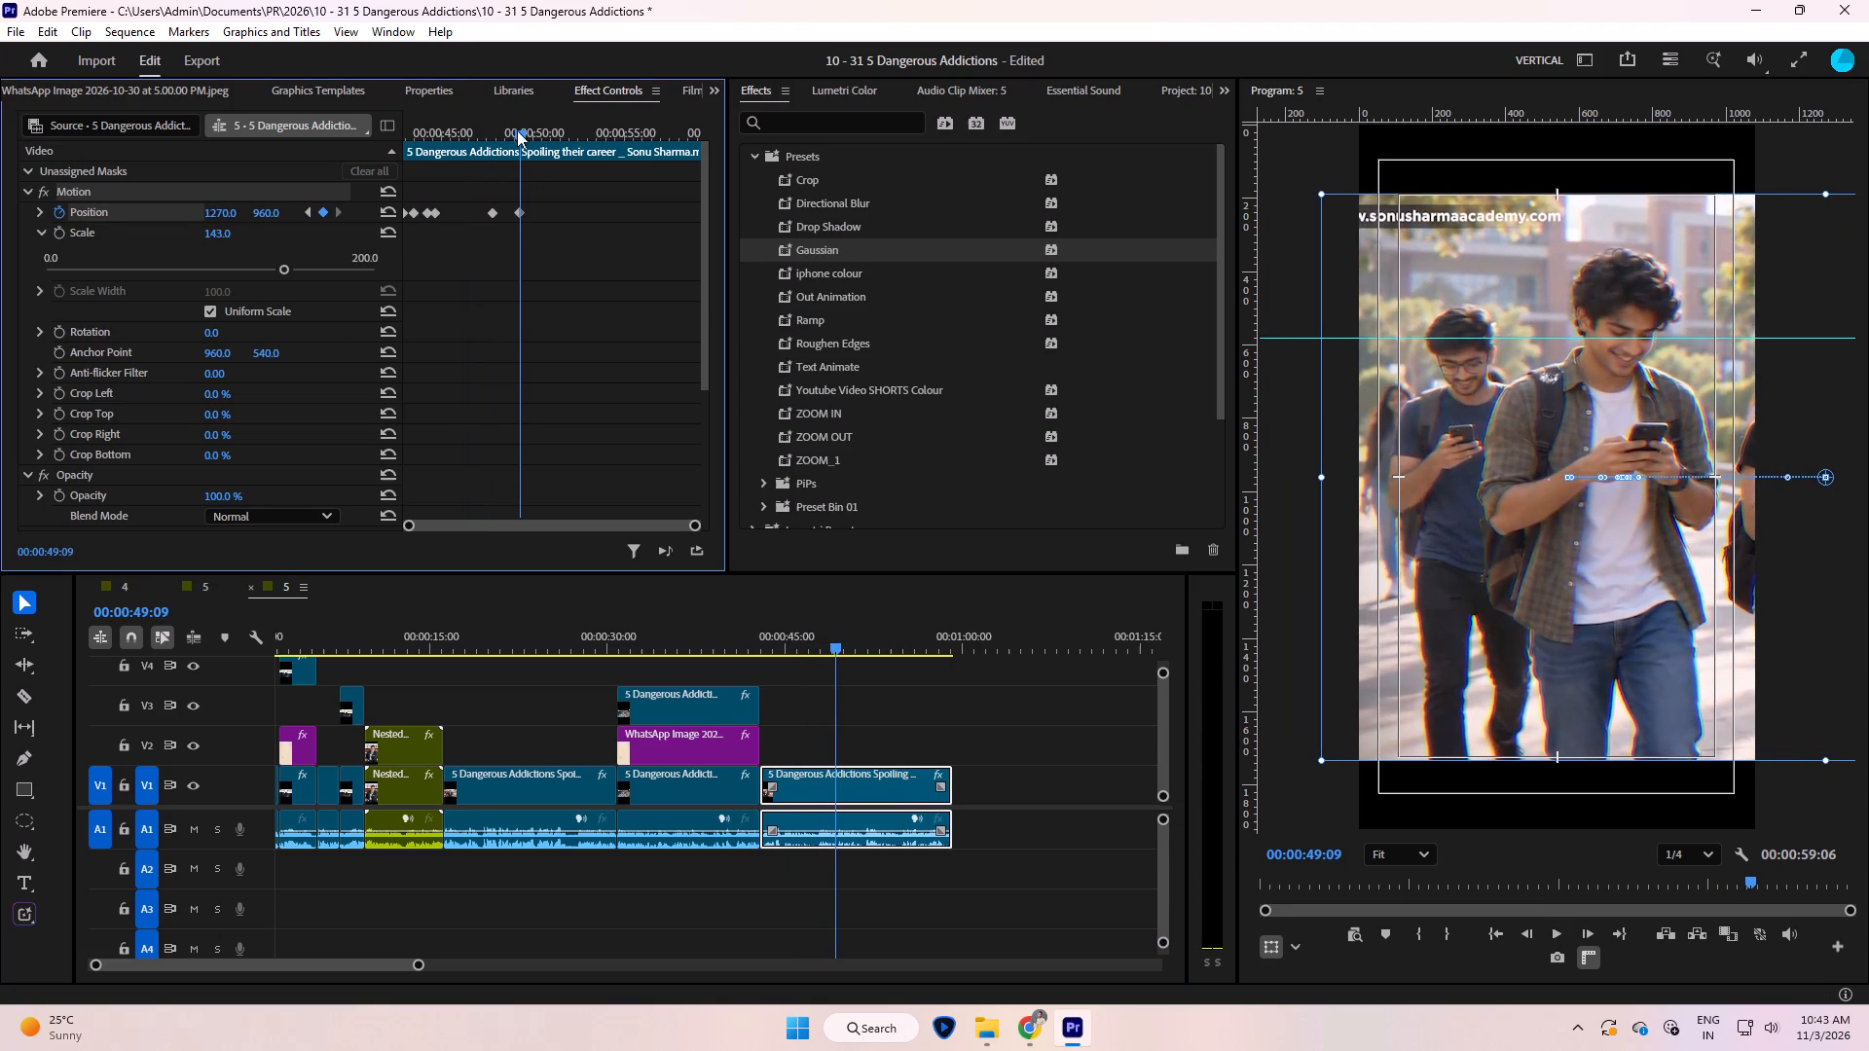
Move the 1270 Position keyframe to about 00:00:49:25, at the end of the walking students shot.
{"action": "left_click", "coordinate": [498, 129]}
{"action": "key", "text": "space"}
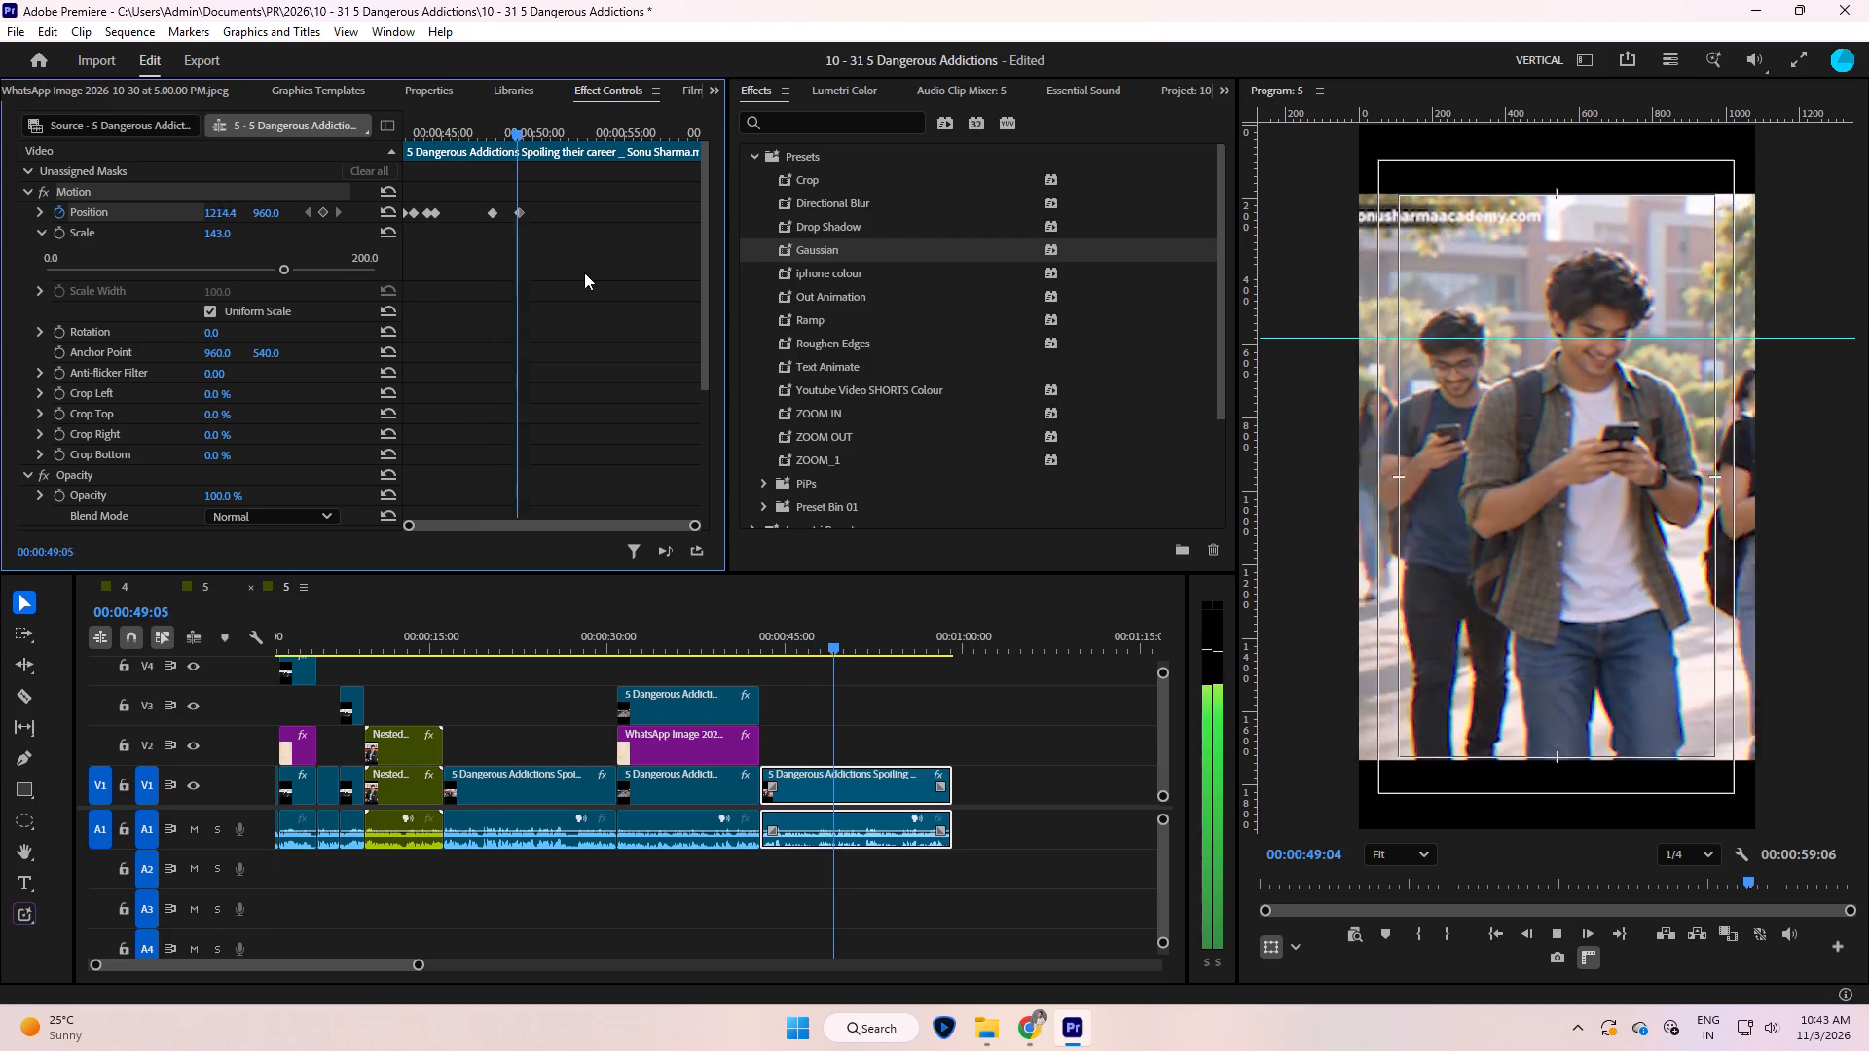
{"action": "key", "text": "space"}
{"action": "key", "text": "space"}
{"action": "key", "text": "space"}
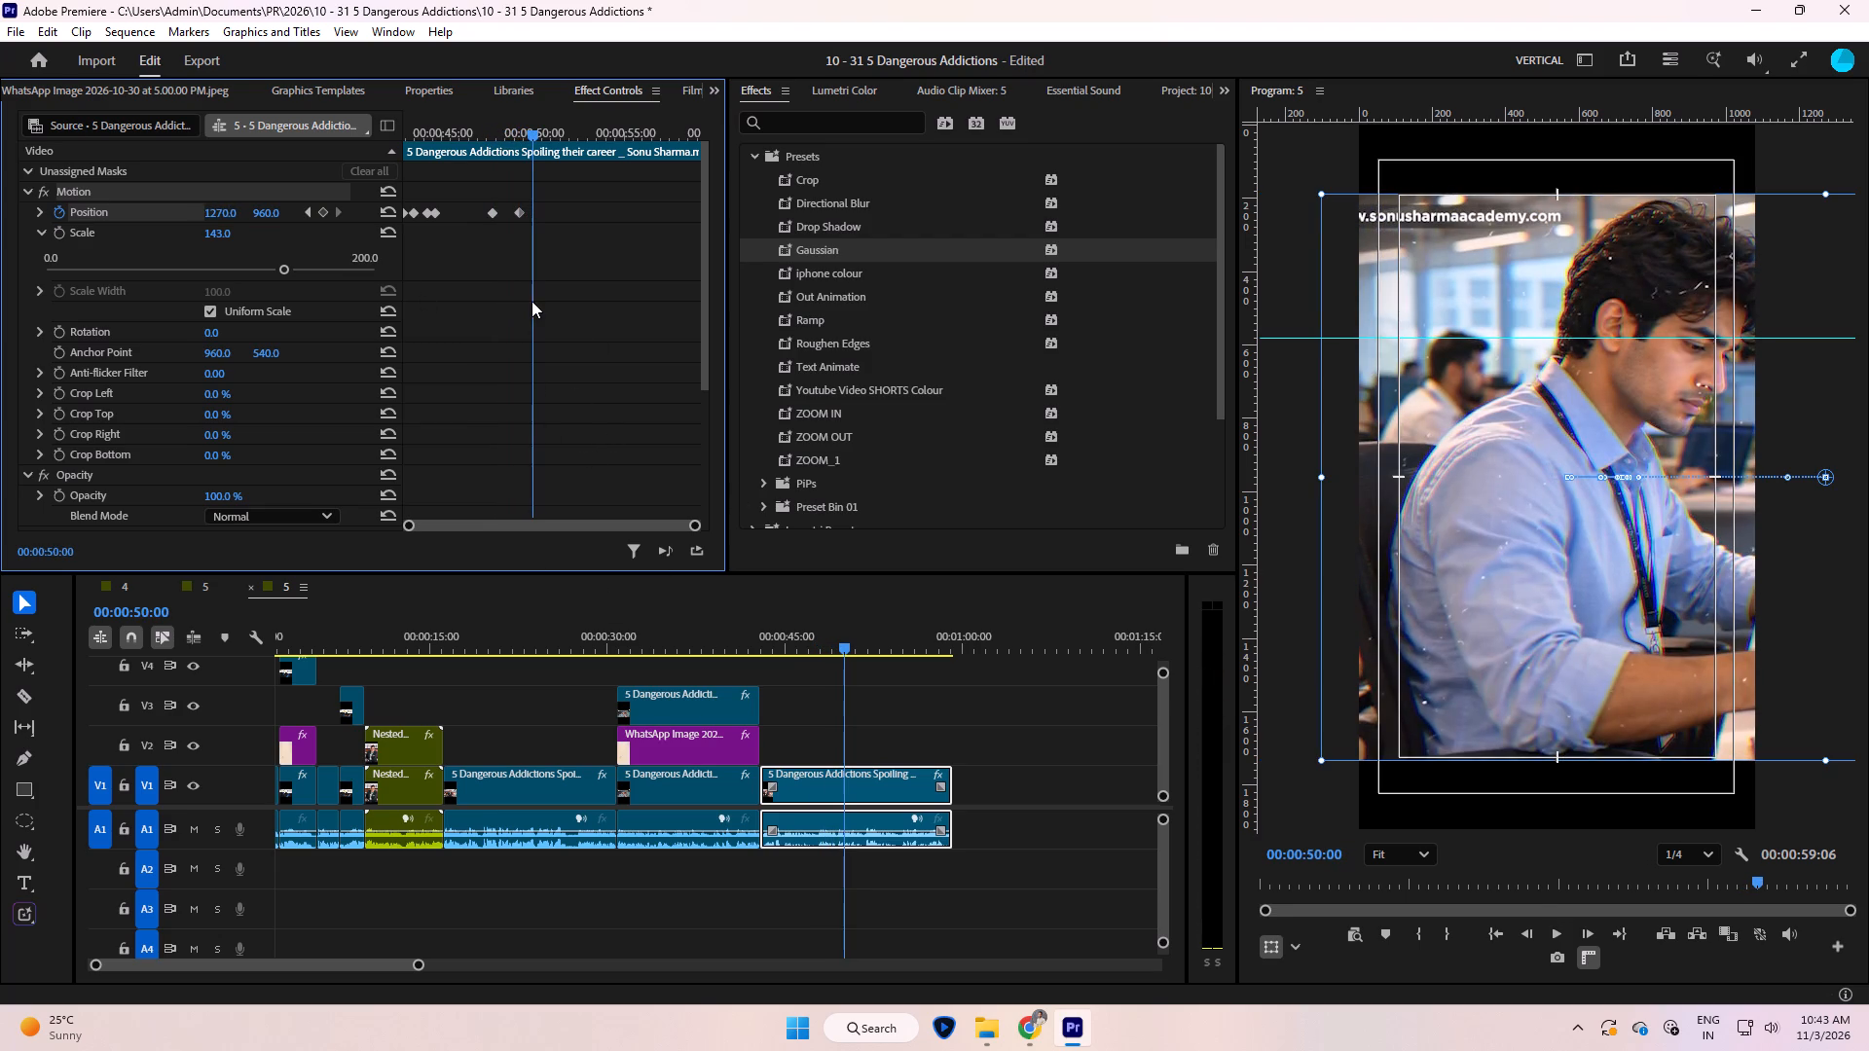
{"action": "key", "text": "Left"}
{"action": "key", "text": "Left"}
{"action": "key", "text": "Left"}
{"action": "key", "text": "Left"}
{"action": "key", "text": "Left"}
{"action": "key", "text": "Left"}
{"action": "key", "text": "Right"}
{"action": "key", "text": "Right"}
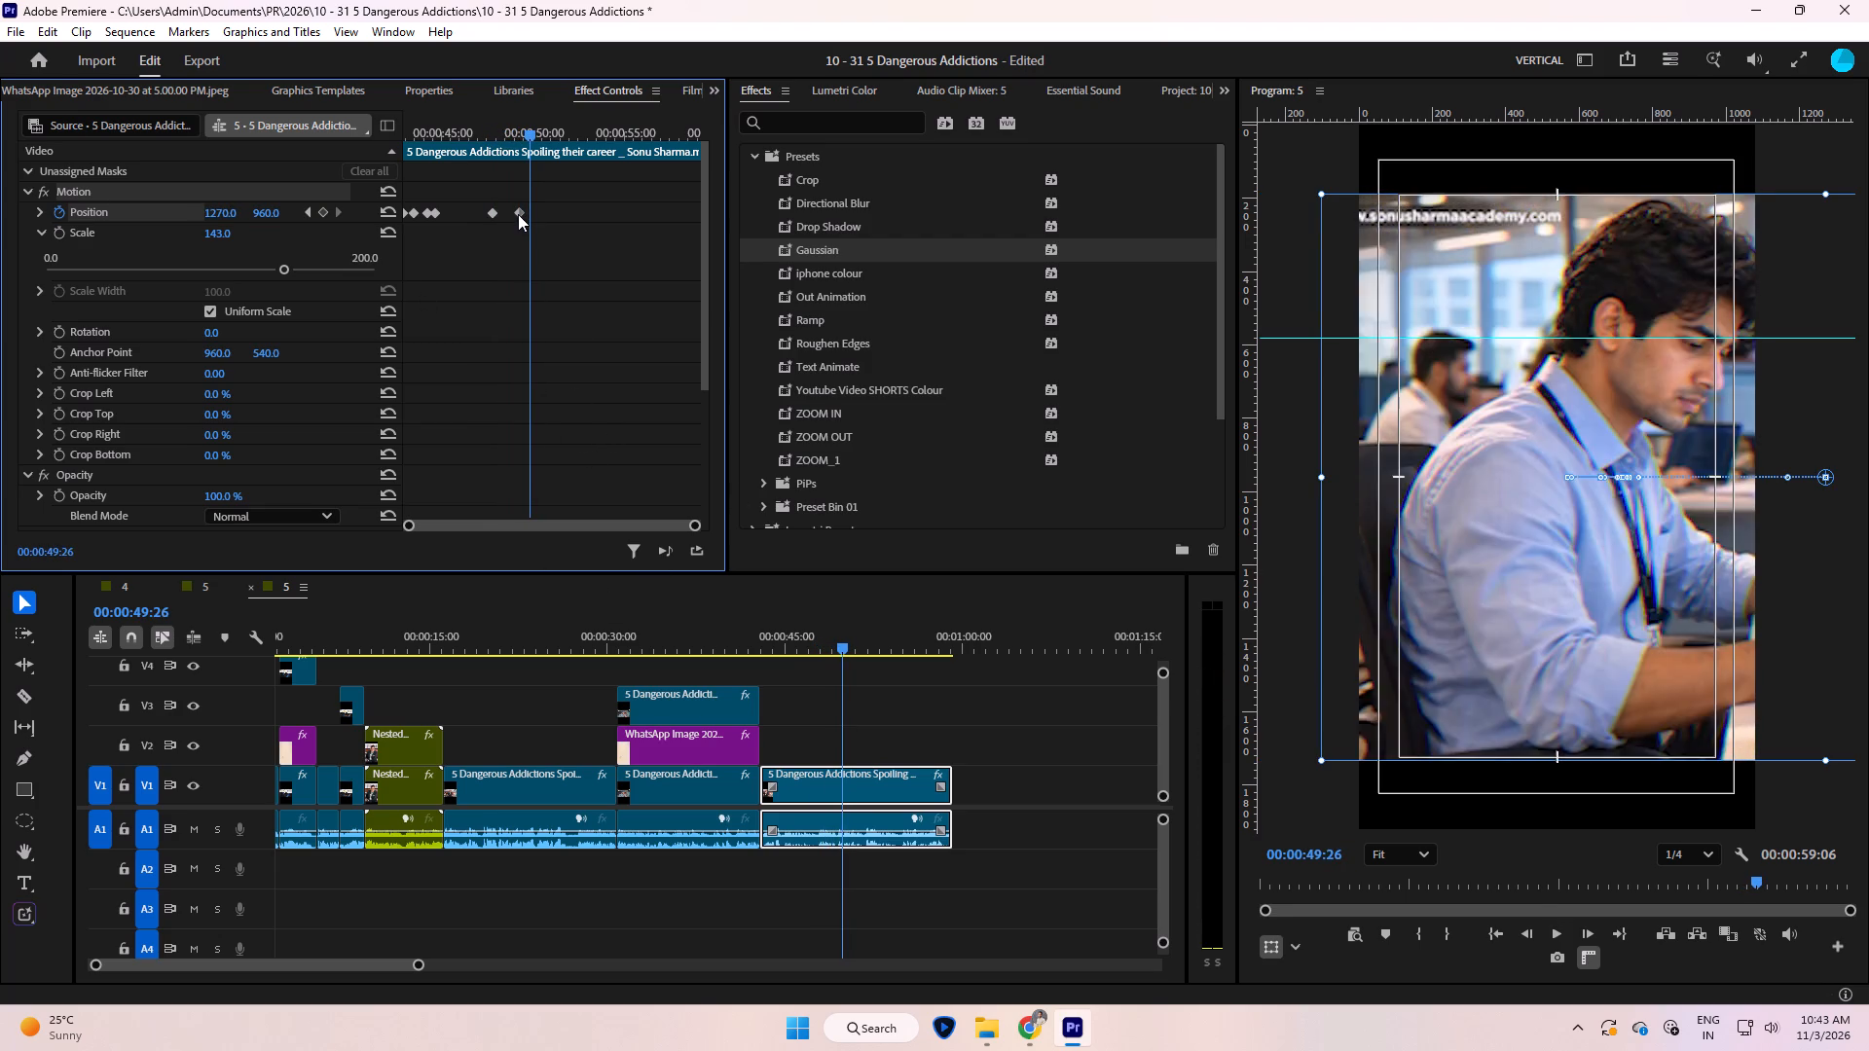
{"action": "key", "text": "Left"}
{"action": "left_click_drag", "start_coordinate": [518, 214], "coordinate": [529, 216]}
{"action": "key", "text": "Right"}
Keyframe the horizontal position to 979 at 00:00:49:26 to bring the office worker into frame.
{"action": "left_click_drag", "start_coordinate": [220, 211], "coordinate": [359, 409]}
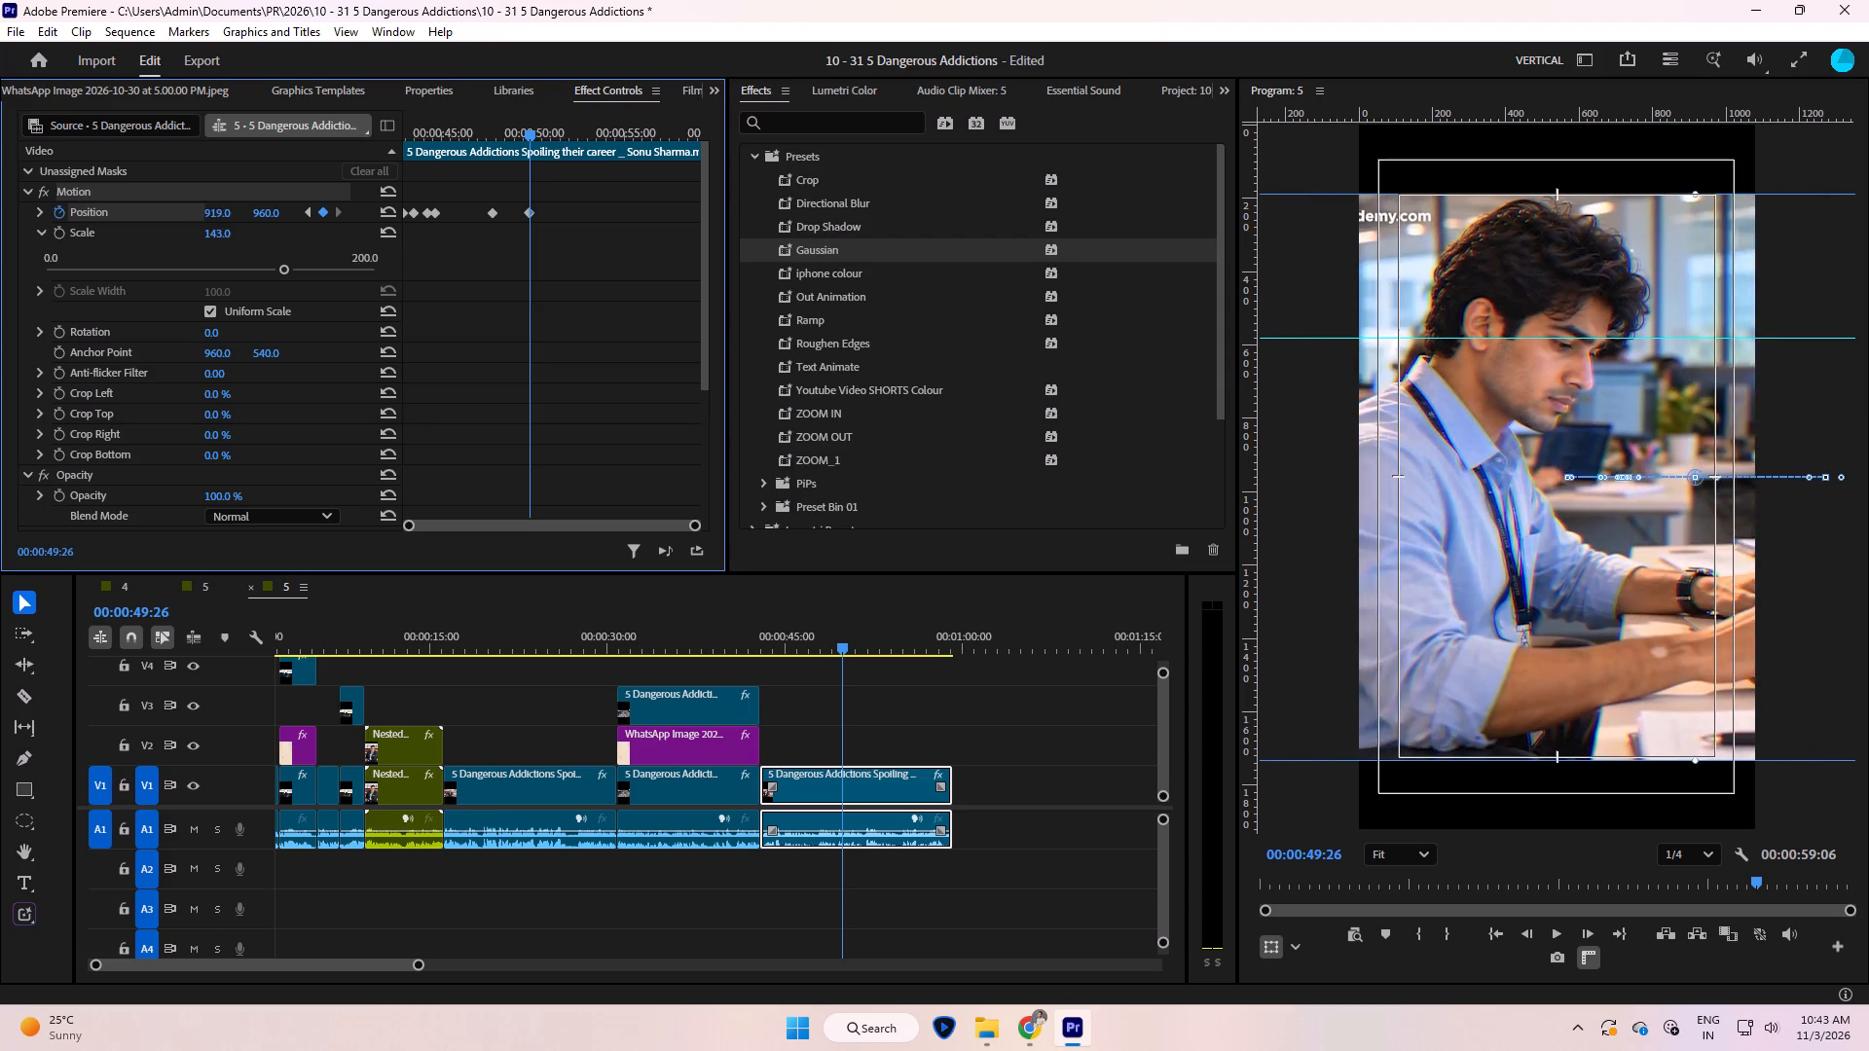
{"action": "left_click_drag", "start_coordinate": [359, 409], "coordinate": [396, 399]}
Add a Position keyframe holding 979, 960 at 00:00:51:23, the last frame of the office worker shot.
{"action": "key", "text": "space"}
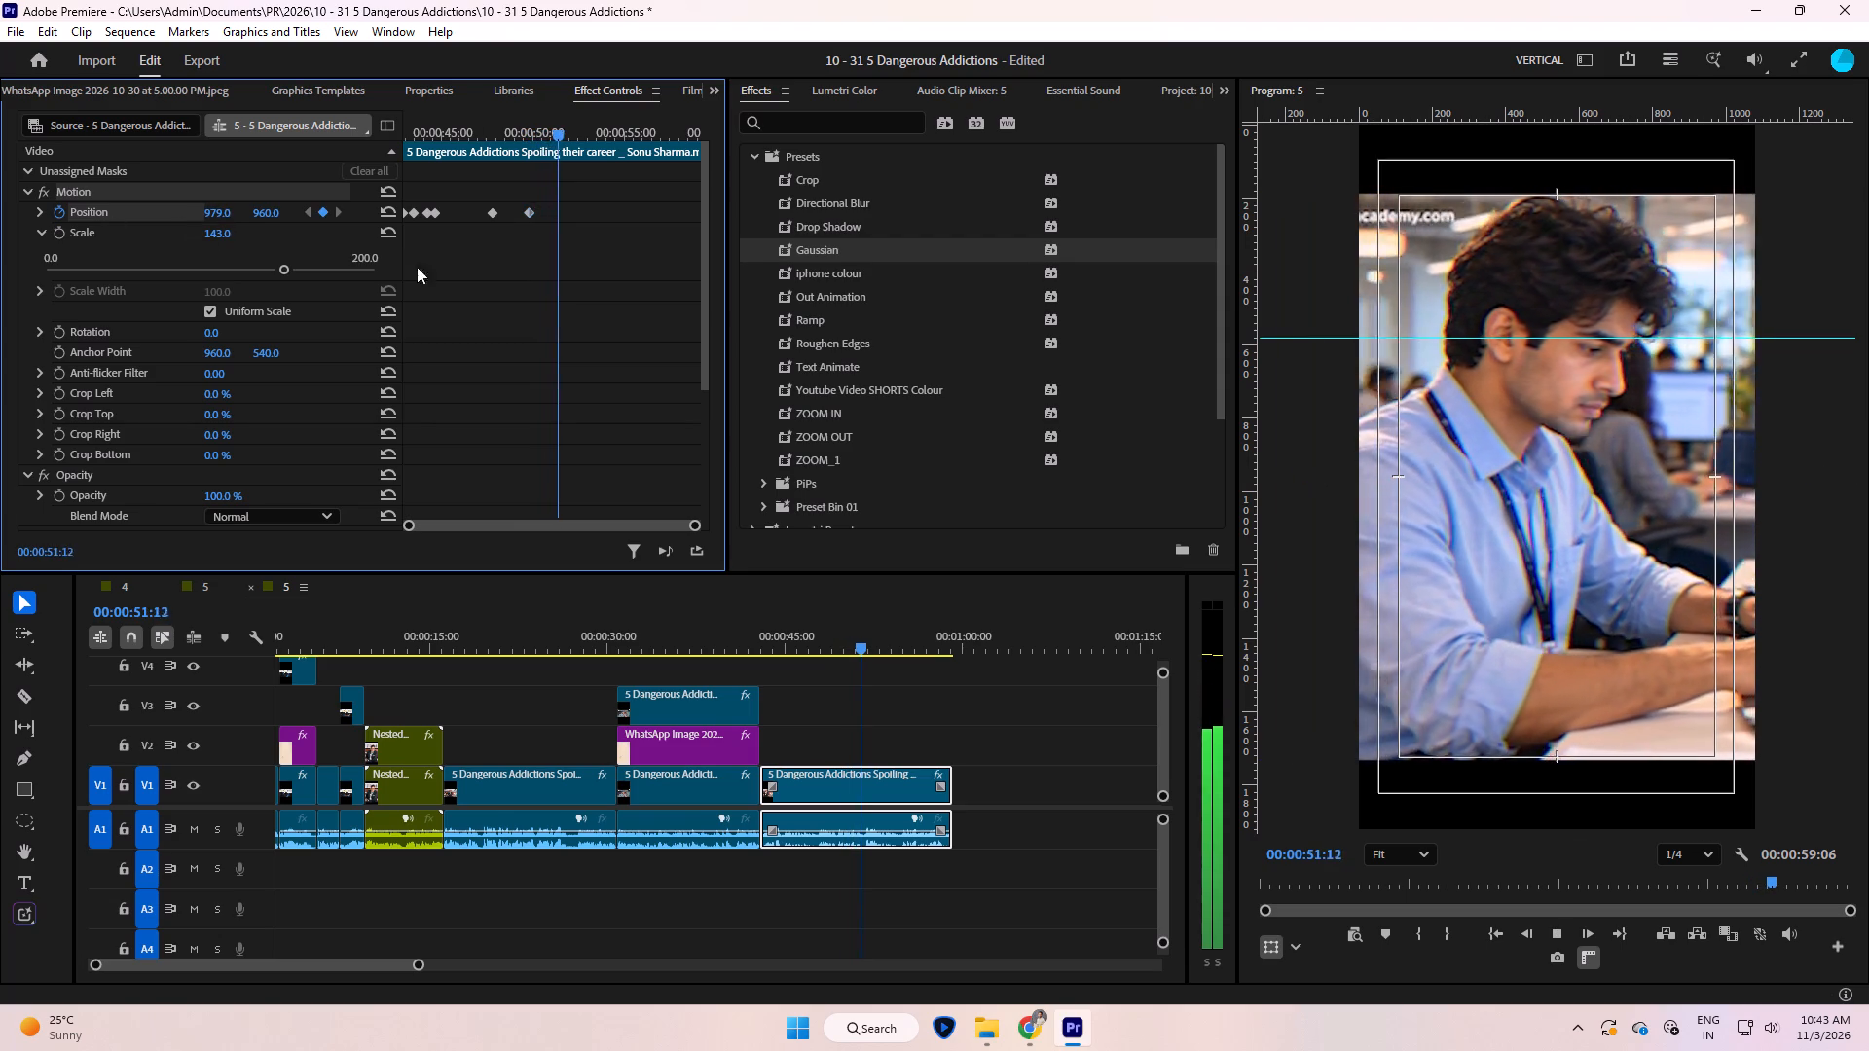
{"action": "key", "text": "space"}
{"action": "key", "text": "Left"}
{"action": "key", "text": "Left"}
{"action": "key", "text": "Left"}
{"action": "key", "text": "Left"}
{"action": "key", "text": "Left"}
{"action": "key", "text": "Left"}
{"action": "key", "text": "Left"}
{"action": "key", "text": "Left"}
{"action": "key", "text": "Left"}
{"action": "key", "text": "Left"}
{"action": "key", "text": "Left"}
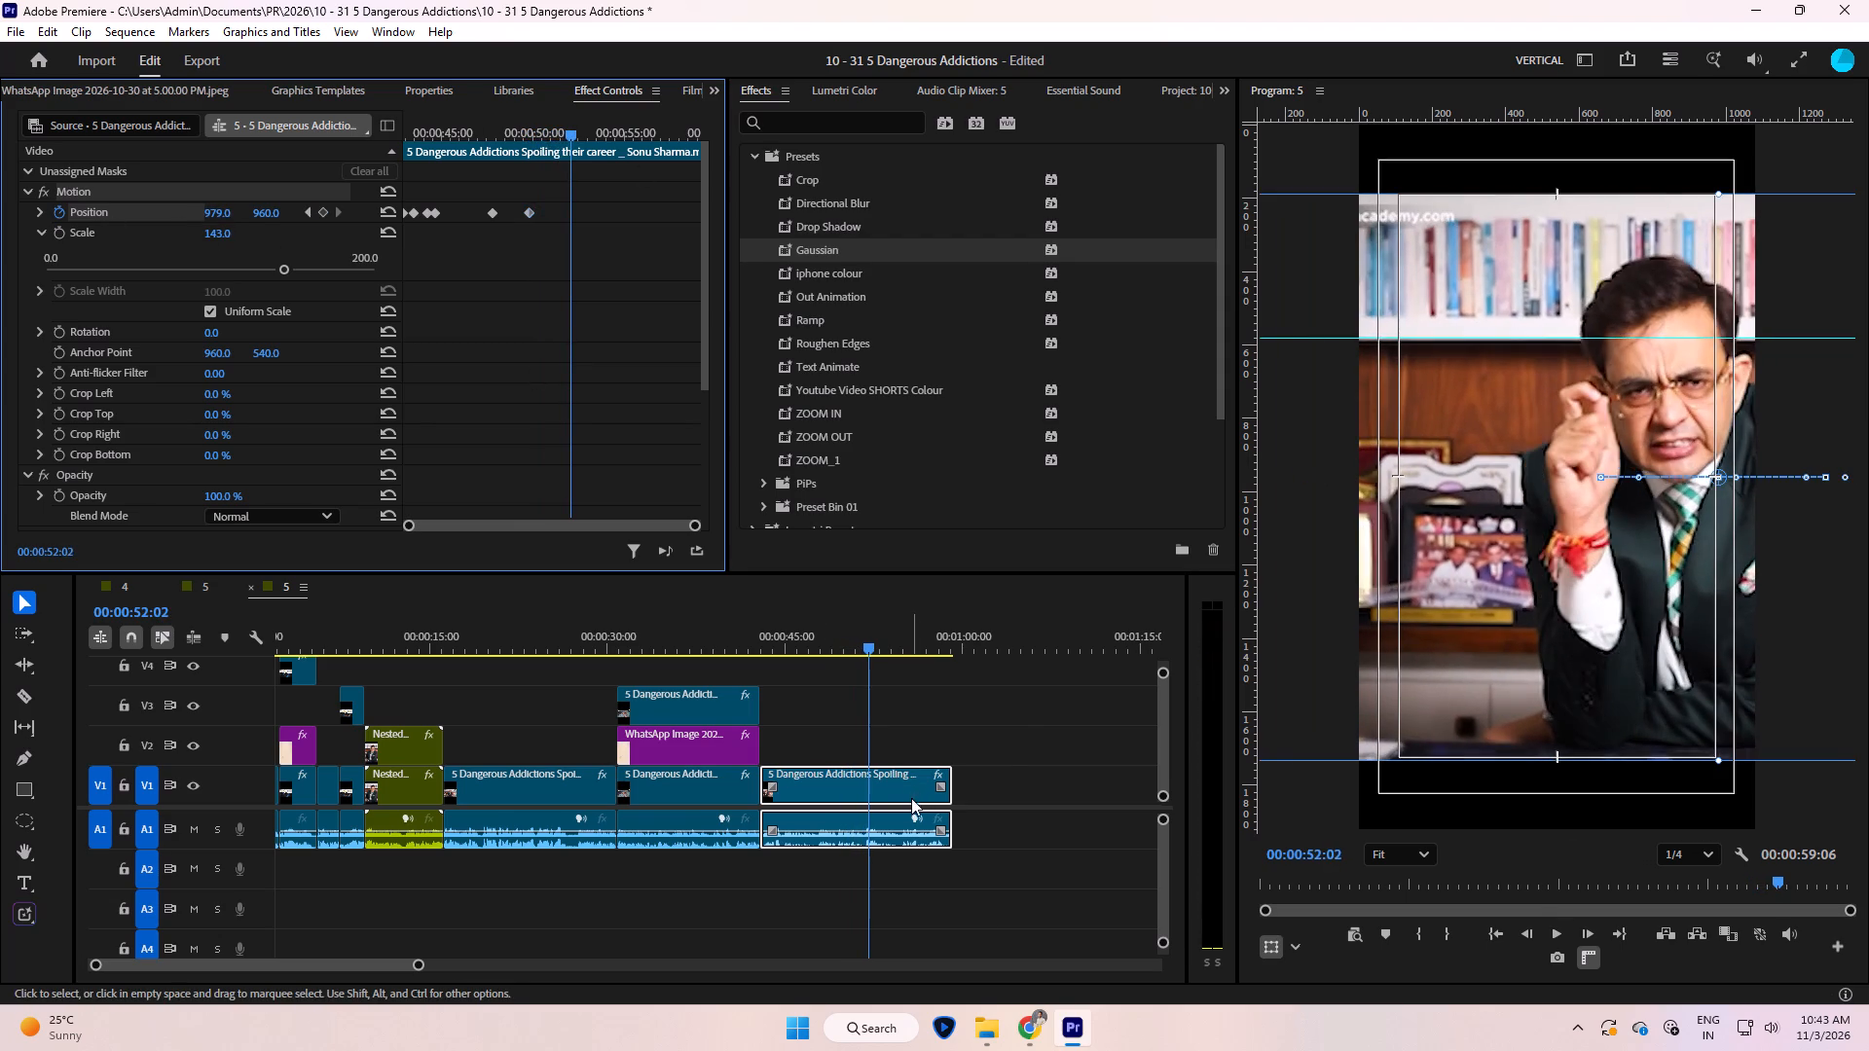
{"action": "key", "text": "Right"}
{"action": "key", "text": "Right"}
{"action": "key", "text": "Left"}
{"action": "left_click", "coordinate": [322, 211]}
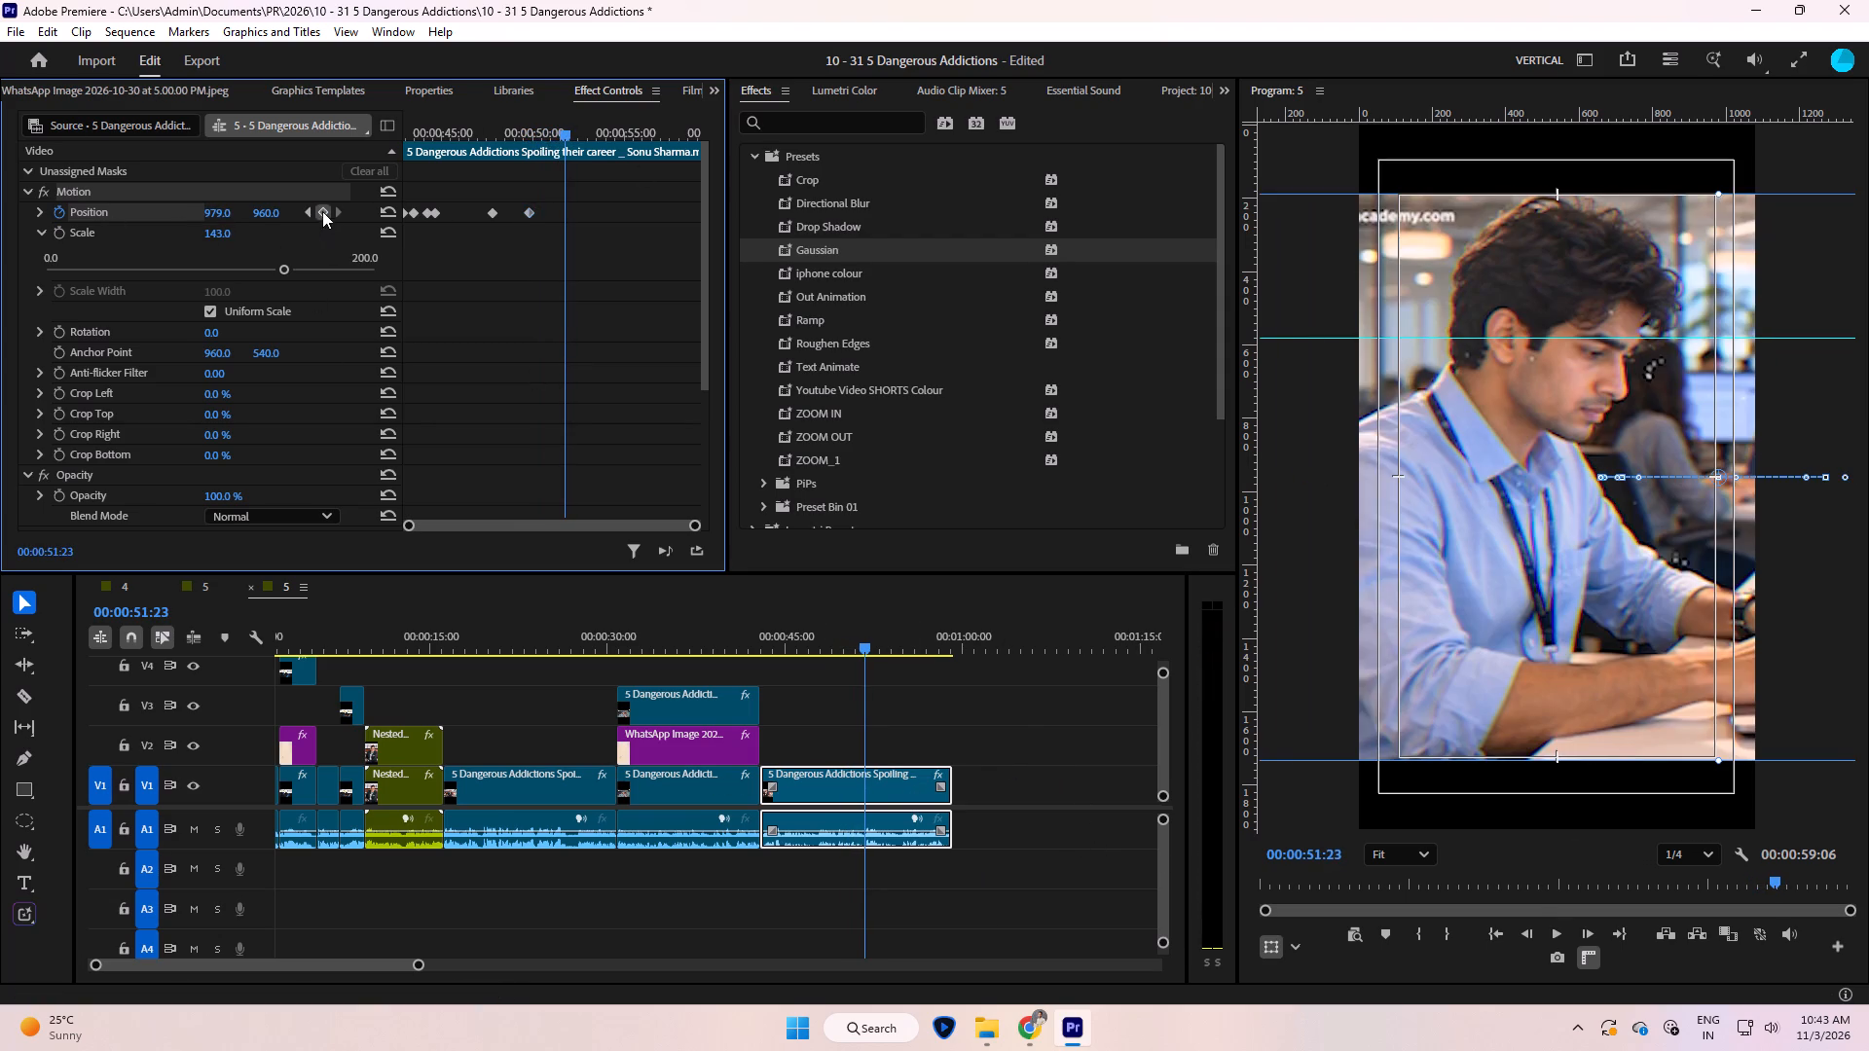
Keyframe the horizontal position to about 595 at 00:00:51:24 to centre the speaker.
{"action": "key", "text": "Right"}
{"action": "left_click_drag", "start_coordinate": [222, 213], "coordinate": [362, 565]}
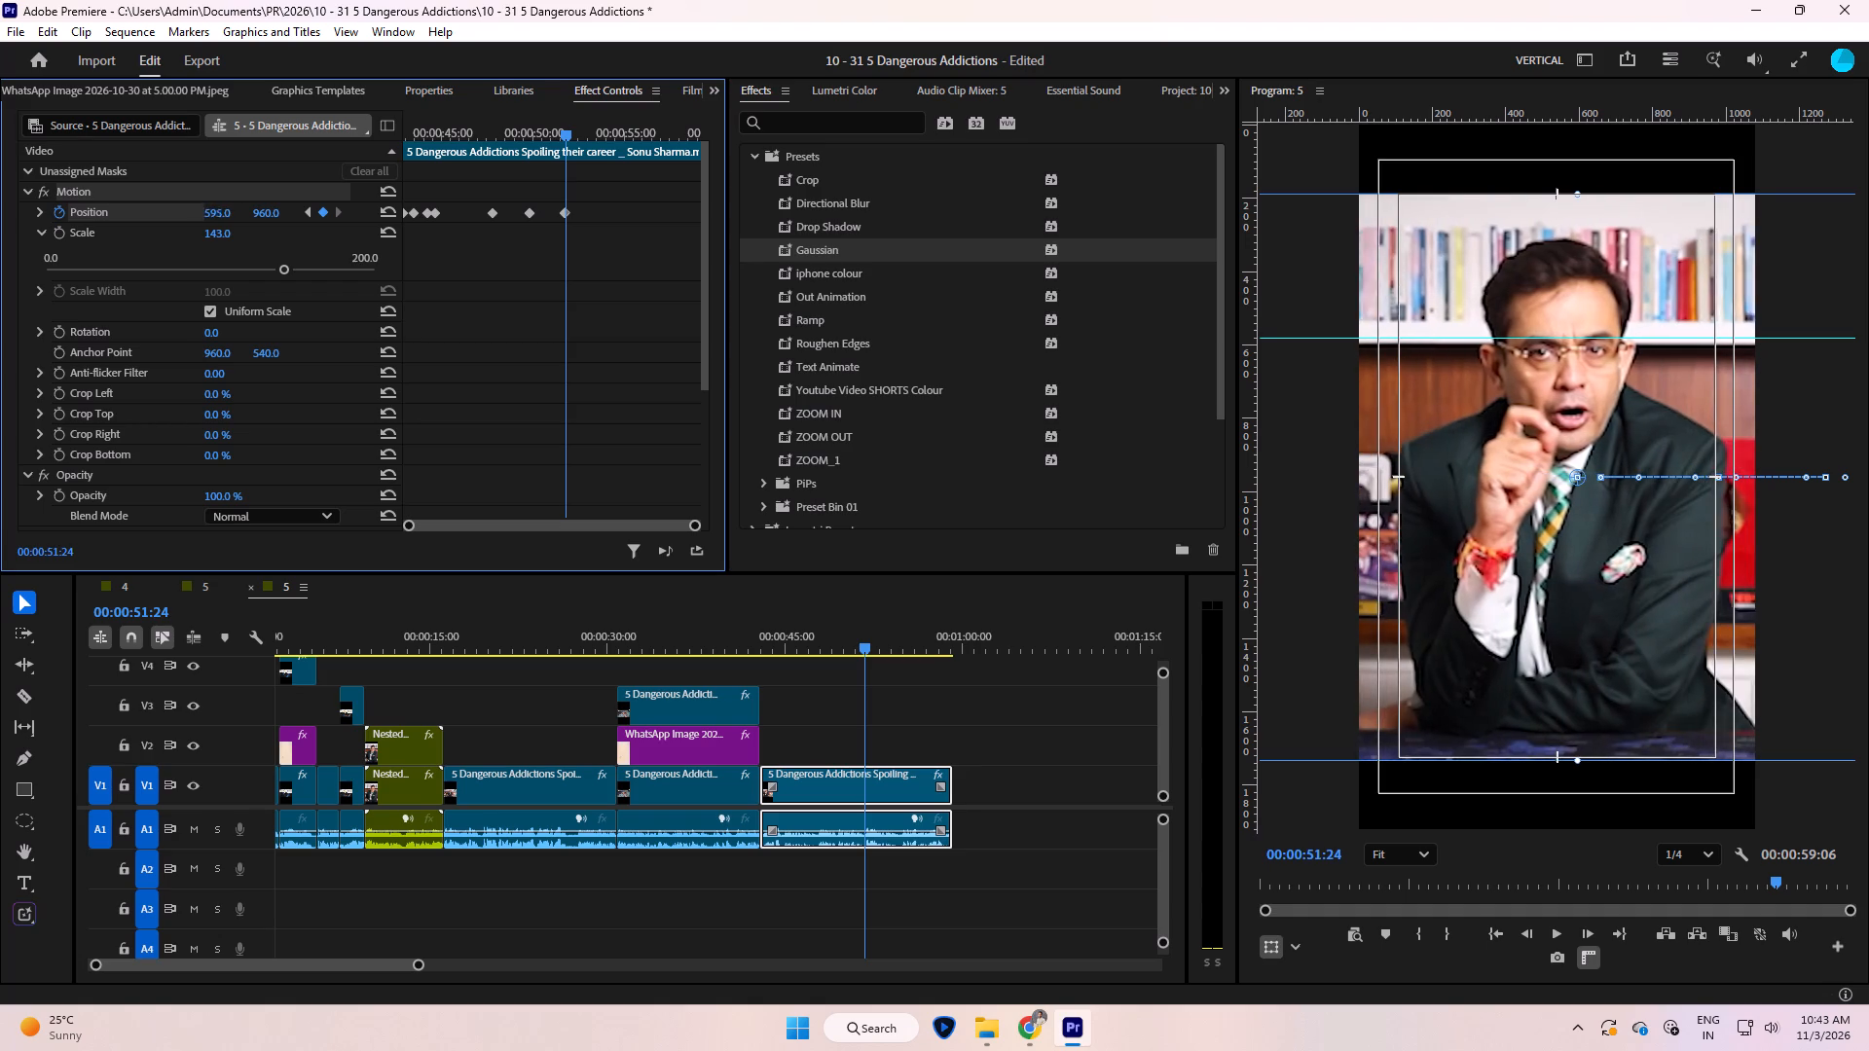
{"action": "left_click_drag", "start_coordinate": [362, 565], "coordinate": [355, 568]}
Keyframe the horizontal position at short intervals to follow the speaker, reaching just under 491 at 00:00:53:26.
{"action": "key", "text": "space"}
{"action": "key", "text": "space"}
{"action": "left_click_drag", "start_coordinate": [226, 209], "coordinate": [327, 210]}
{"action": "key", "text": "space"}
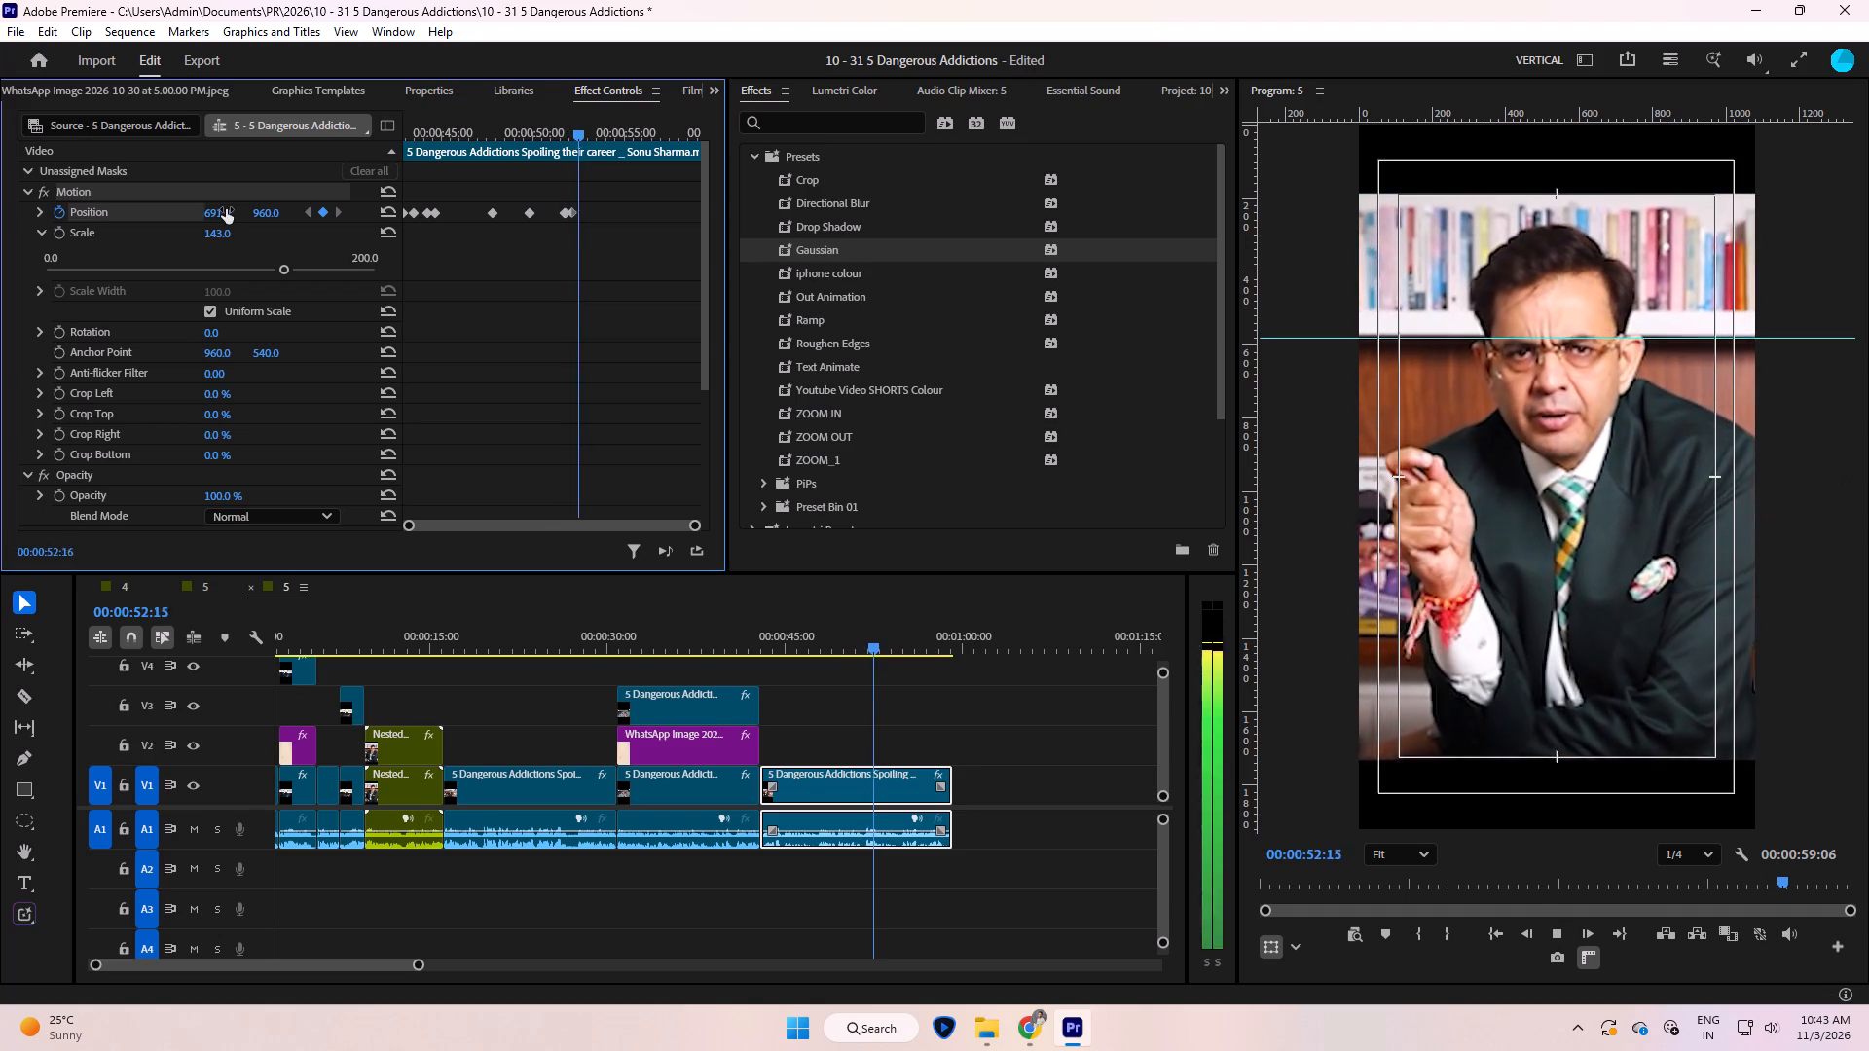
{"action": "left_click_drag", "start_coordinate": [226, 209], "coordinate": [210, 219]}
{"action": "key", "text": "space"}
{"action": "key", "text": "space"}
{"action": "left_click_drag", "start_coordinate": [226, 209], "coordinate": [178, 231]}
{"action": "key", "text": "space"}
{"action": "key", "text": "space"}
{"action": "left_click_drag", "start_coordinate": [226, 209], "coordinate": [175, 234]}
{"action": "key", "text": "space"}
{"action": "key", "text": "space"}
{"action": "key", "text": "space"}
{"action": "left_click_drag", "start_coordinate": [226, 209], "coordinate": [182, 247]}
{"action": "key", "text": "space"}
{"action": "left_click_drag", "start_coordinate": [226, 209], "coordinate": [217, 227]}
{"action": "key", "text": "space"}
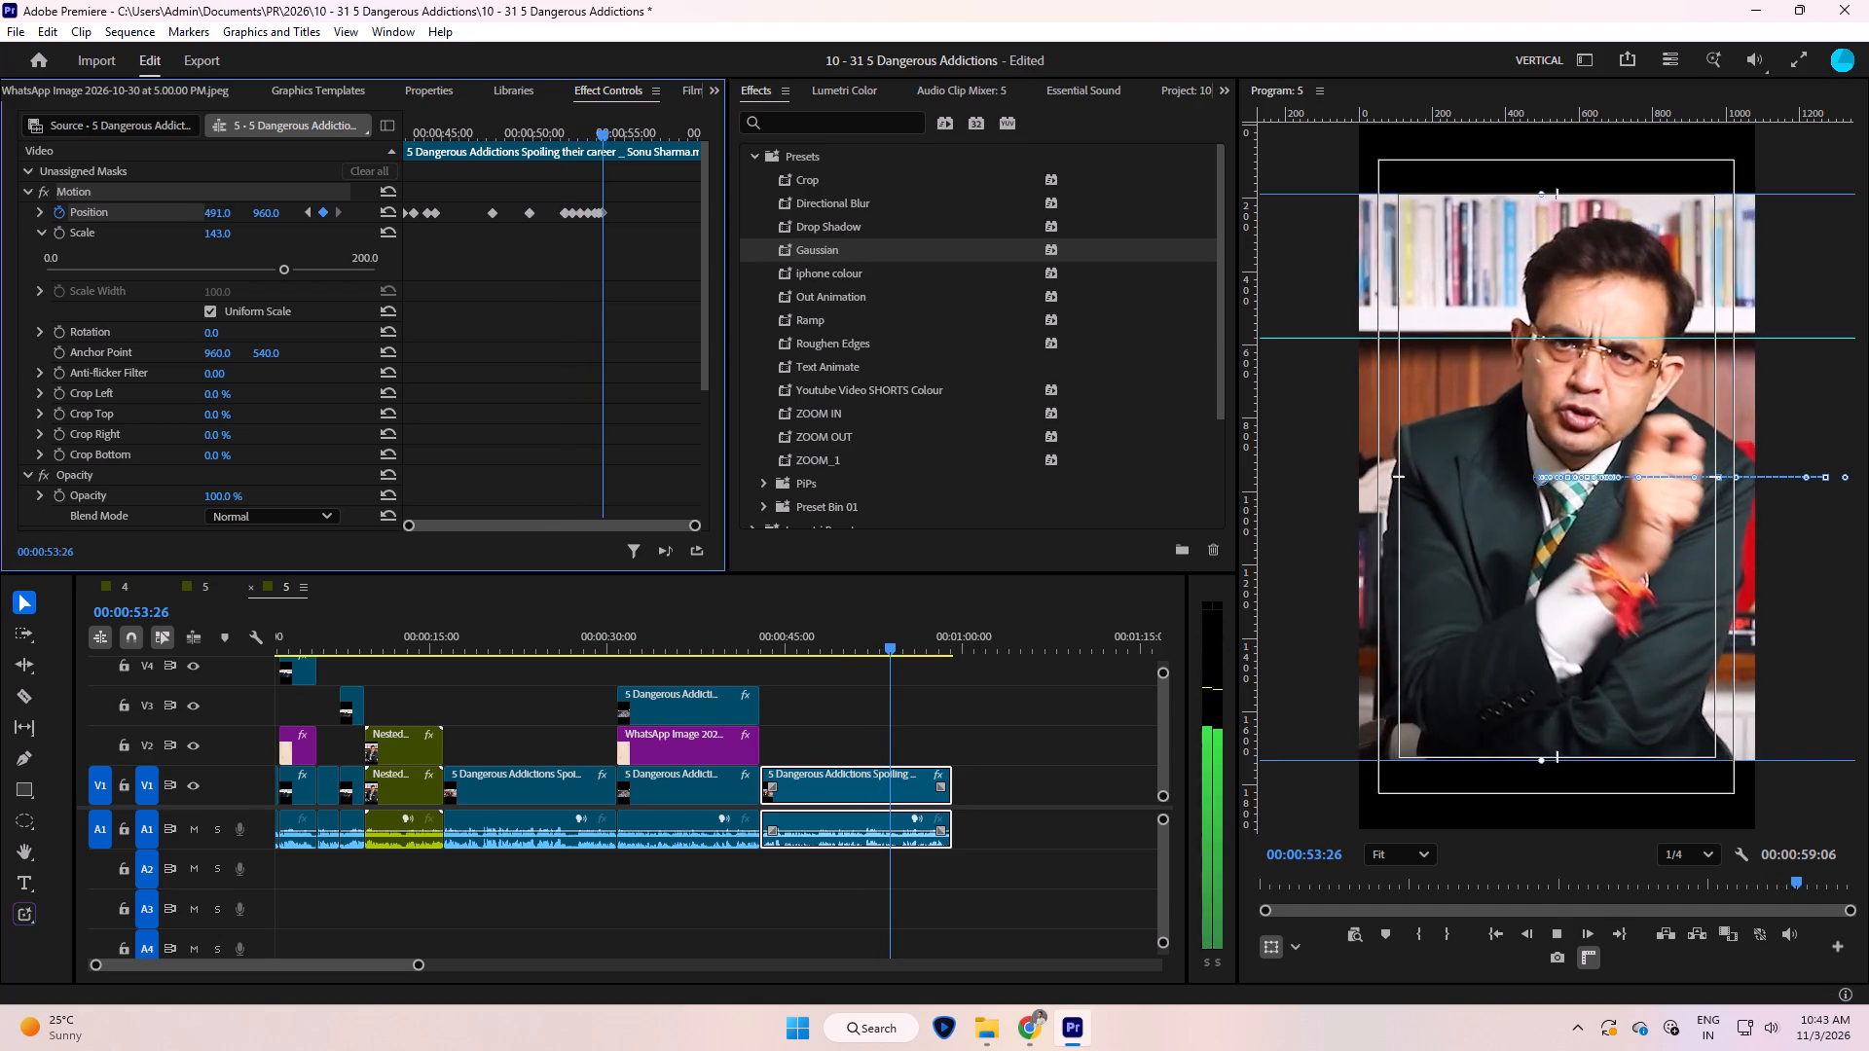
{"action": "left_click_drag", "start_coordinate": [217, 227], "coordinate": [202, 247]}
Keep tracking the speaker with lower horizontal Position keyframes, reaching just under 393 at 00:00:54:11.
{"action": "key", "text": "space"}
{"action": "key", "text": "space"}
{"action": "left_click_drag", "start_coordinate": [226, 210], "coordinate": [202, 270]}
{"action": "key", "text": "space"}
{"action": "key", "text": "space"}
{"action": "left_click_drag", "start_coordinate": [226, 209], "coordinate": [222, 221]}
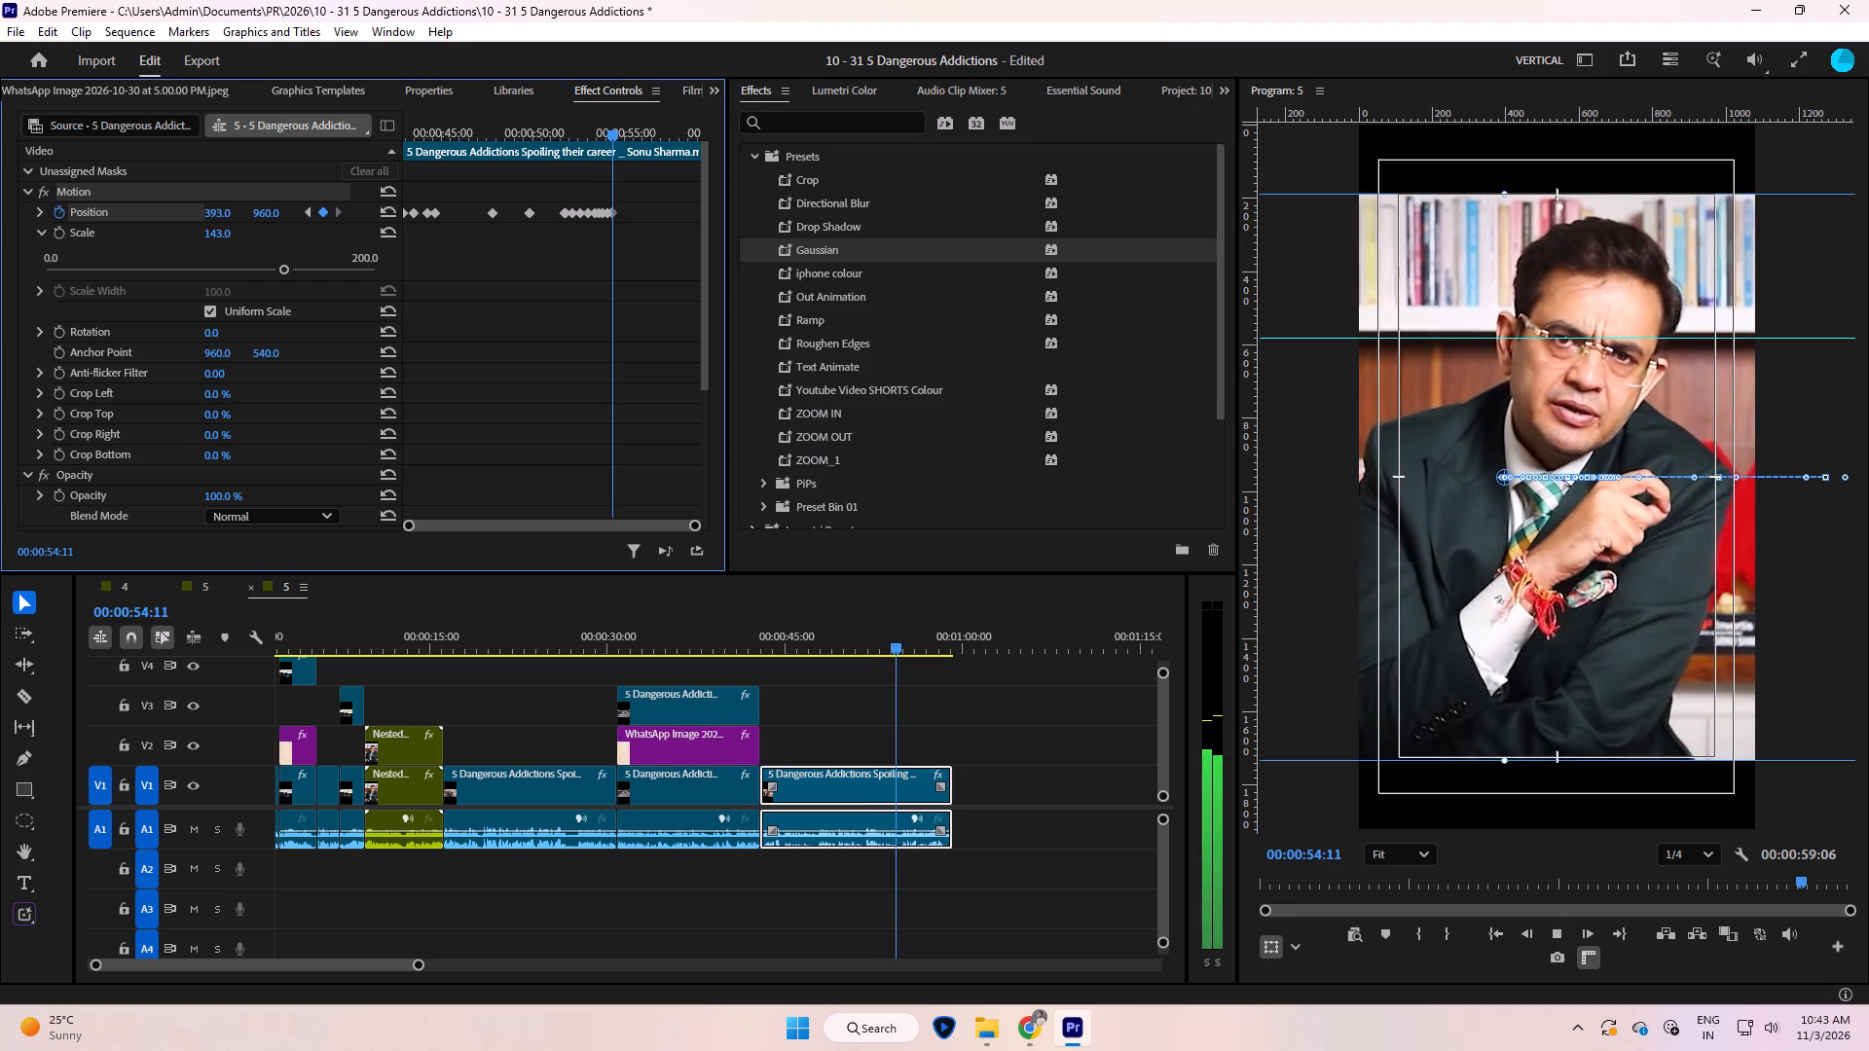
{"action": "left_click_drag", "start_coordinate": [222, 221], "coordinate": [217, 240]}
{"action": "key", "text": "space"}
Keyframe the horizontal position back up as the speaker moves, passing 464 at 00:00:54:29.
{"action": "left_click_drag", "start_coordinate": [227, 211], "coordinate": [260, 217]}
{"action": "key", "text": "space"}
{"action": "key", "text": "space"}
{"action": "left_click_drag", "start_coordinate": [227, 209], "coordinate": [304, 214]}
{"action": "key", "text": "space"}
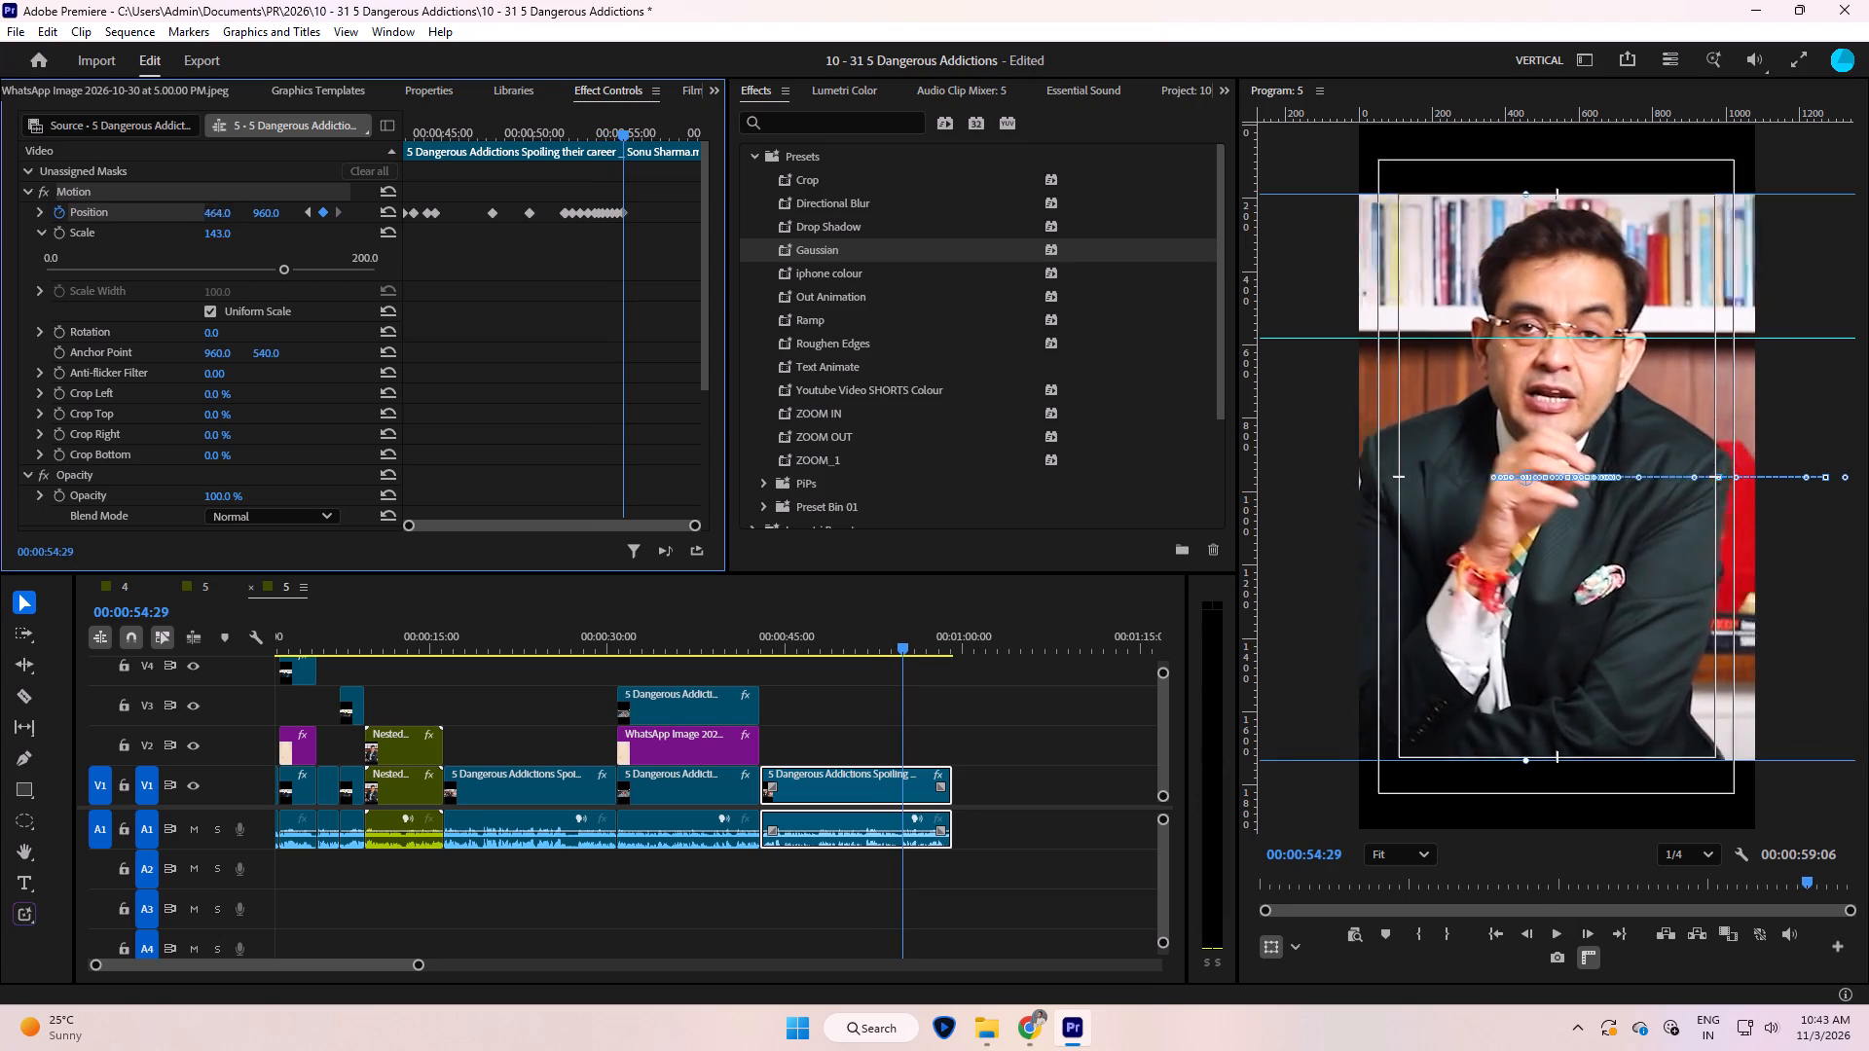
{"action": "left_click_drag", "start_coordinate": [304, 214], "coordinate": [348, 215]}
{"action": "key", "text": "space"}
Keyframe the horizontal position through the speaker's remaining movement, ending on 731 at 00:00:55:23.
{"action": "left_click_drag", "start_coordinate": [223, 209], "coordinate": [384, 188]}
{"action": "key", "text": "space"}
{"action": "key", "text": "space"}
{"action": "left_click_drag", "start_coordinate": [226, 209], "coordinate": [304, 208]}
{"action": "key", "text": "space"}
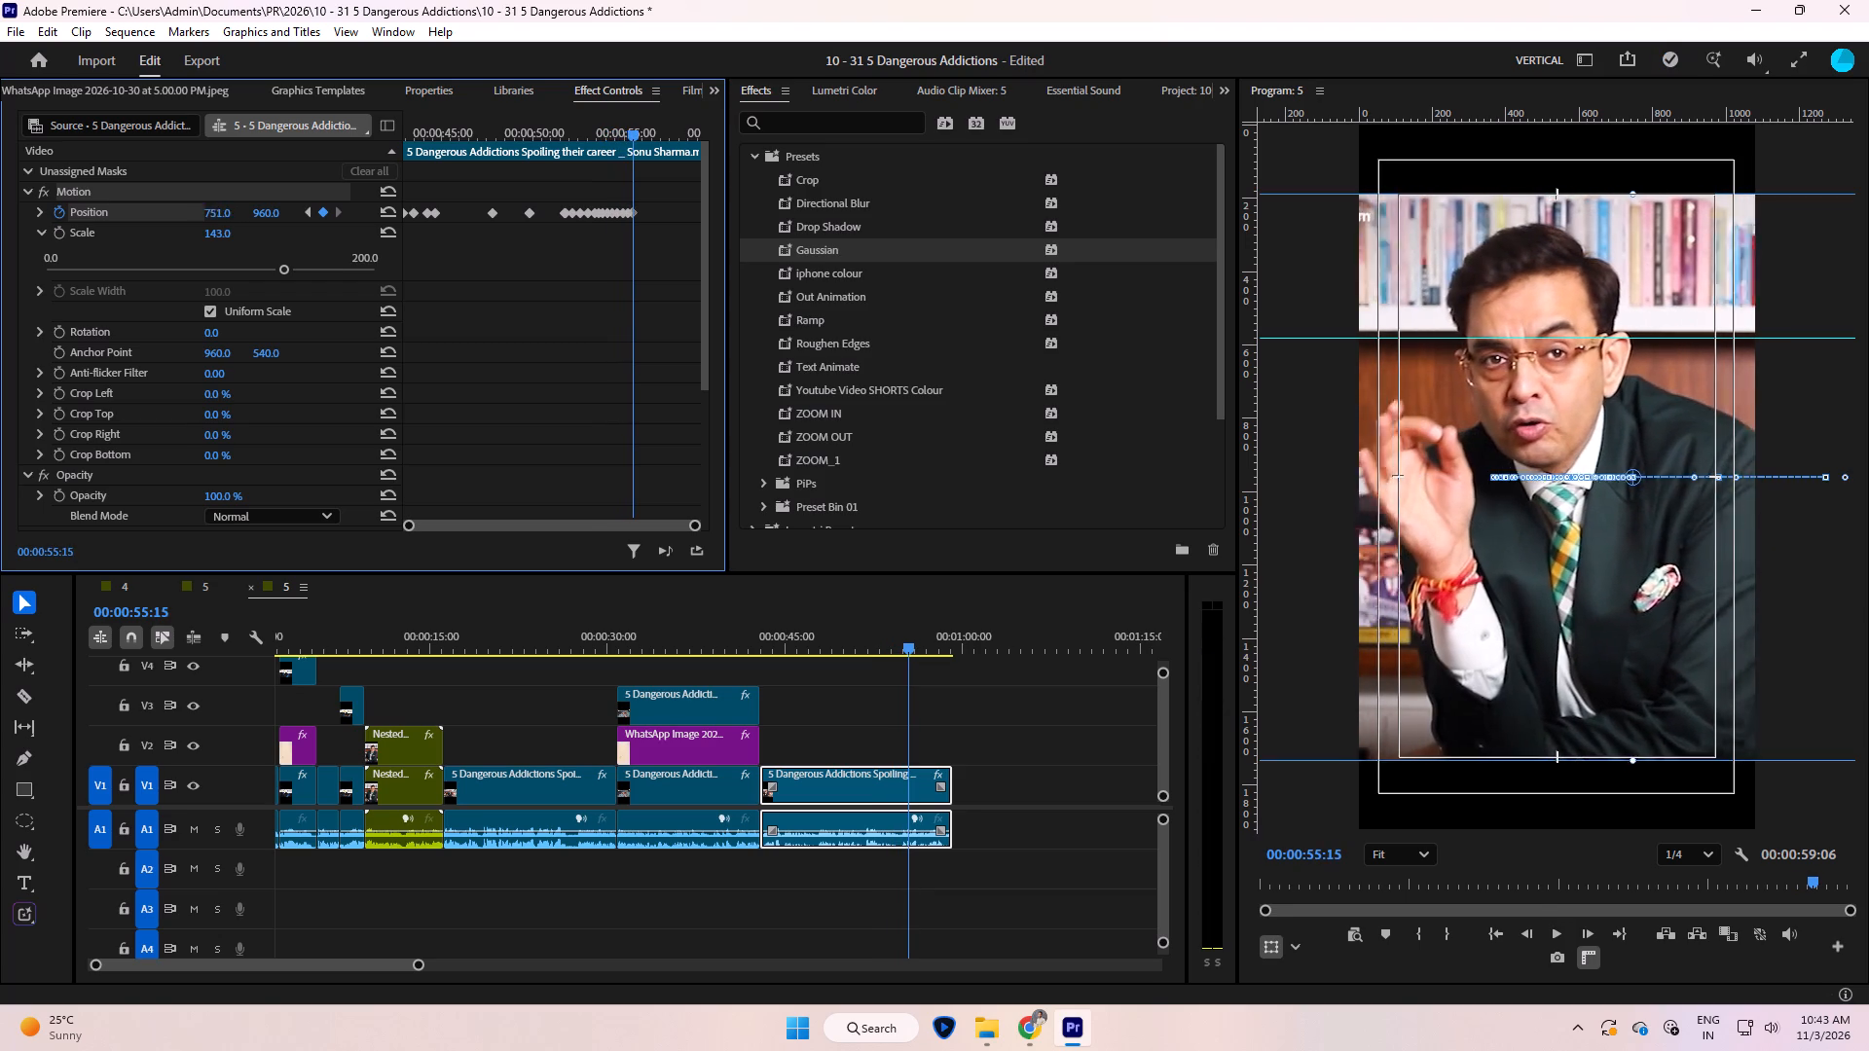
{"action": "left_click_drag", "start_coordinate": [304, 208], "coordinate": [257, 265]}
{"action": "key", "text": "space"}
{"action": "key", "text": "space"}
{"action": "left_click_drag", "start_coordinate": [226, 209], "coordinate": [244, 207]}
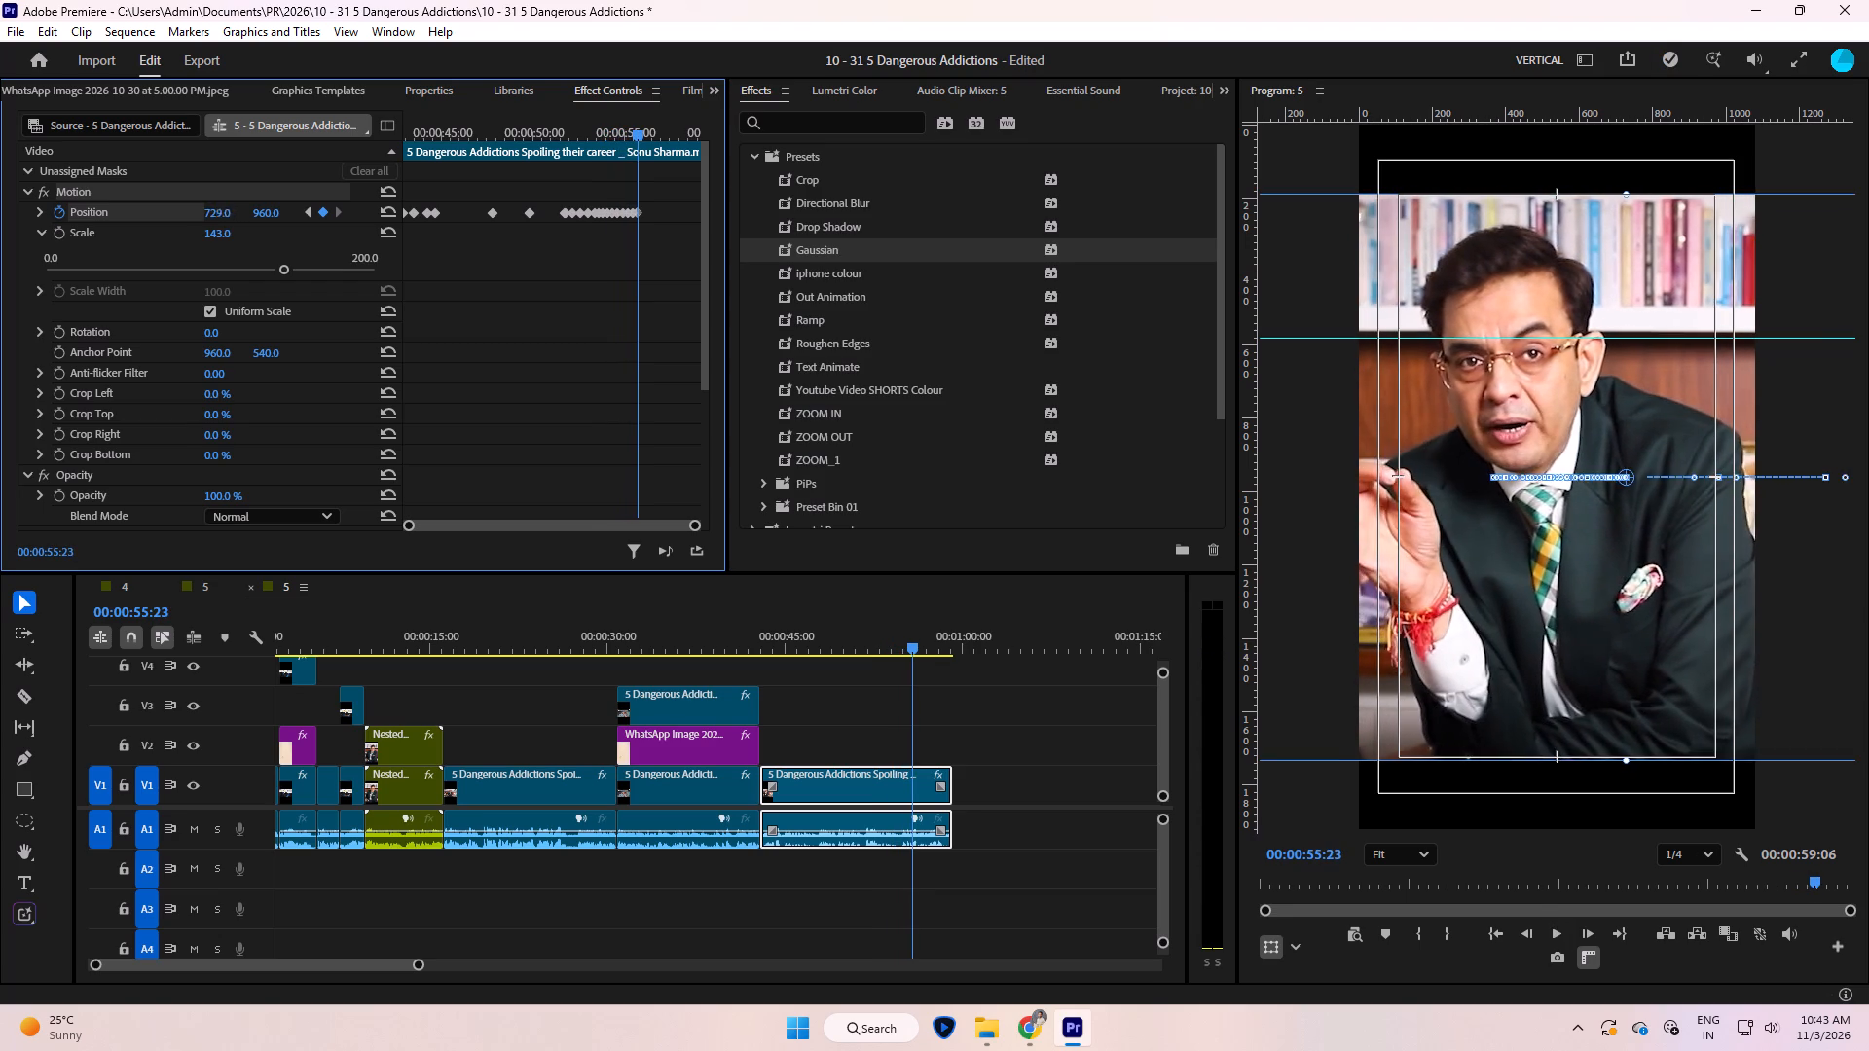
{"action": "left_click_drag", "start_coordinate": [244, 207], "coordinate": [245, 207]}
Play back the last V1 clip to check the speaker tracking and the framing of the following interview shots.
{"action": "key", "text": "space"}
{"action": "key", "text": "space"}
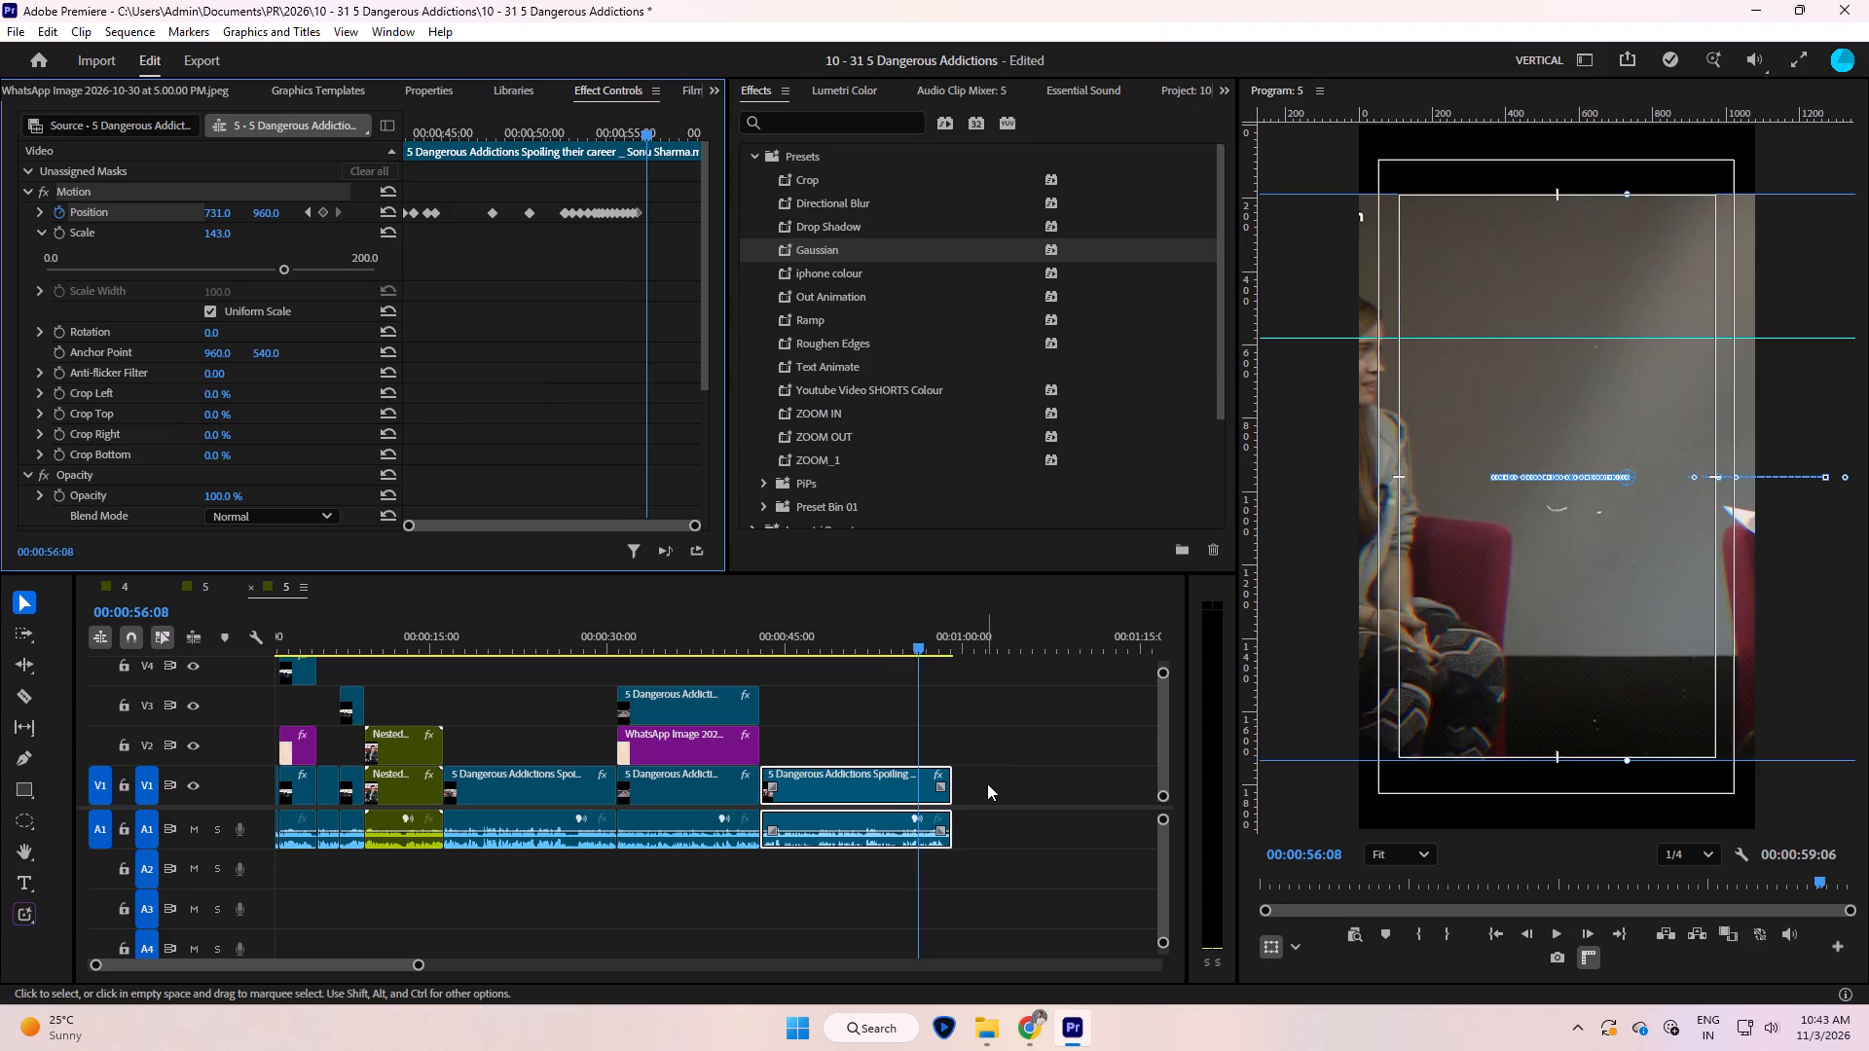
{"action": "key", "text": "space"}
{"action": "left_click", "coordinate": [1056, 760]}
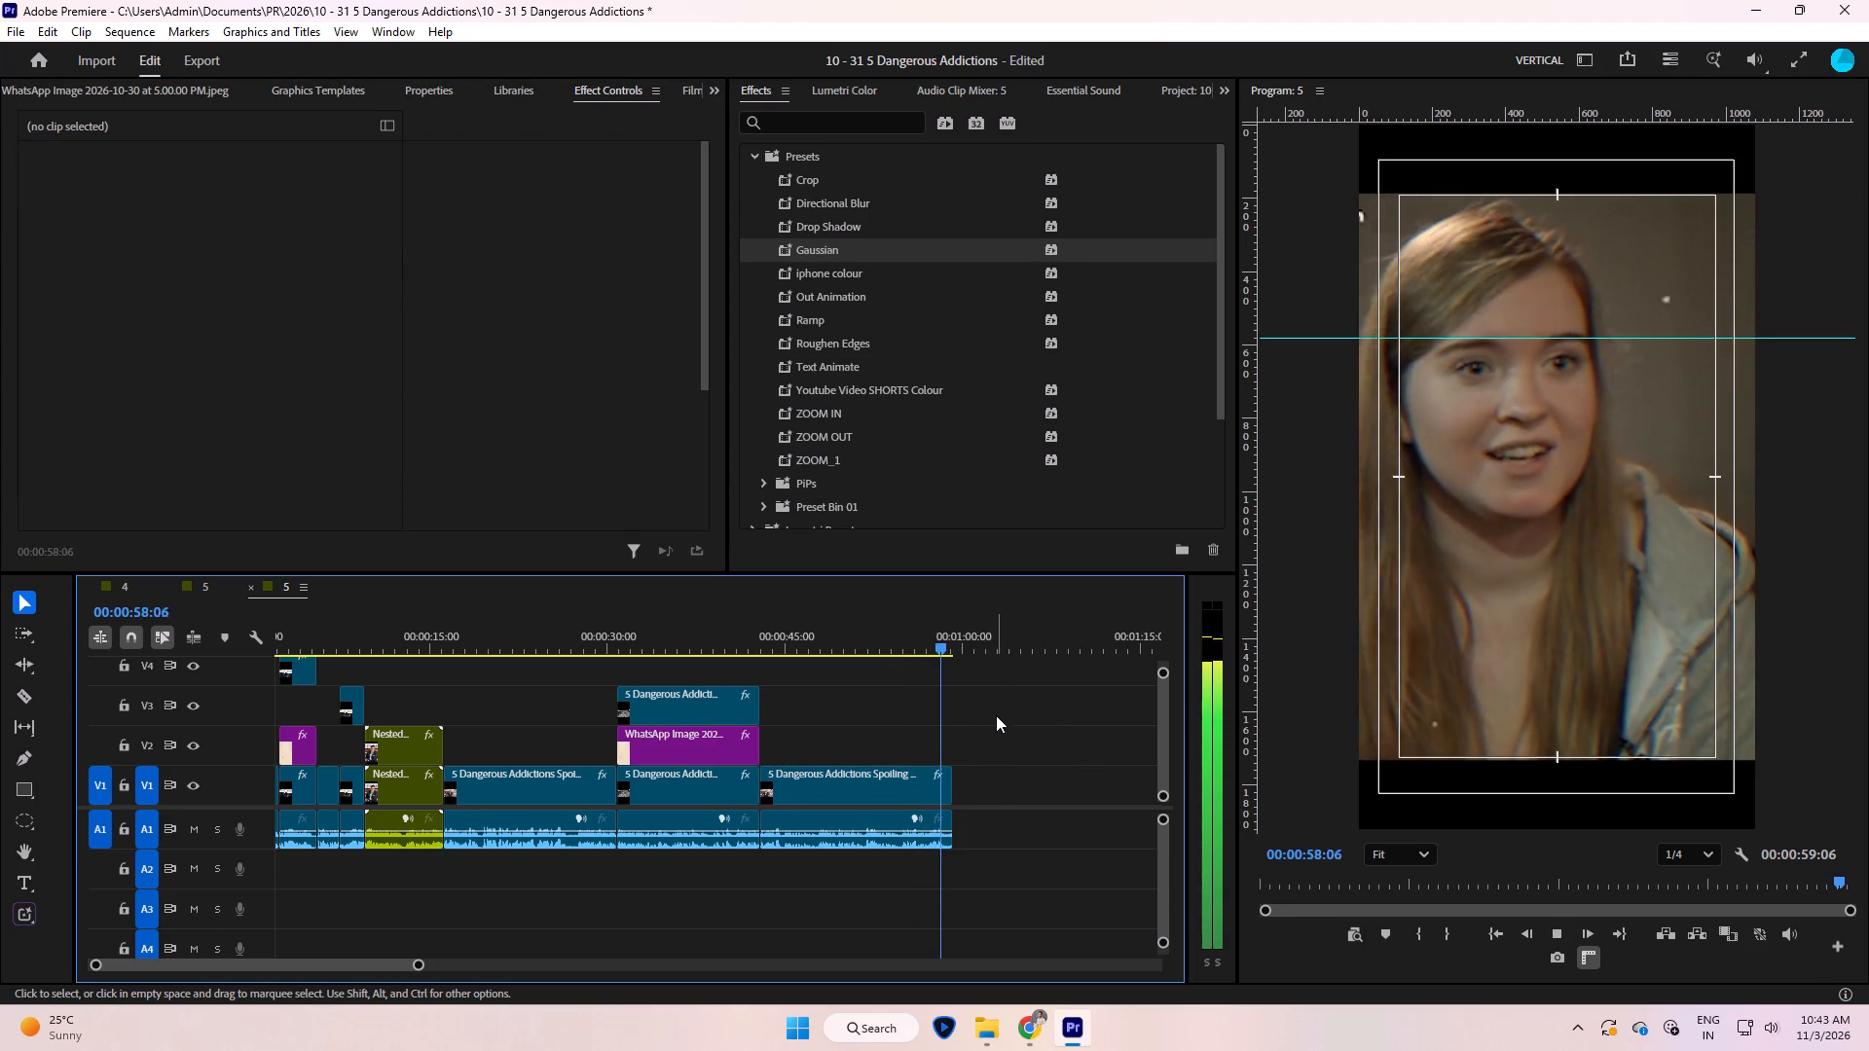
{"action": "left_click", "coordinate": [907, 636]}
{"action": "key", "text": "space"}
{"action": "left_click", "coordinate": [923, 796]}
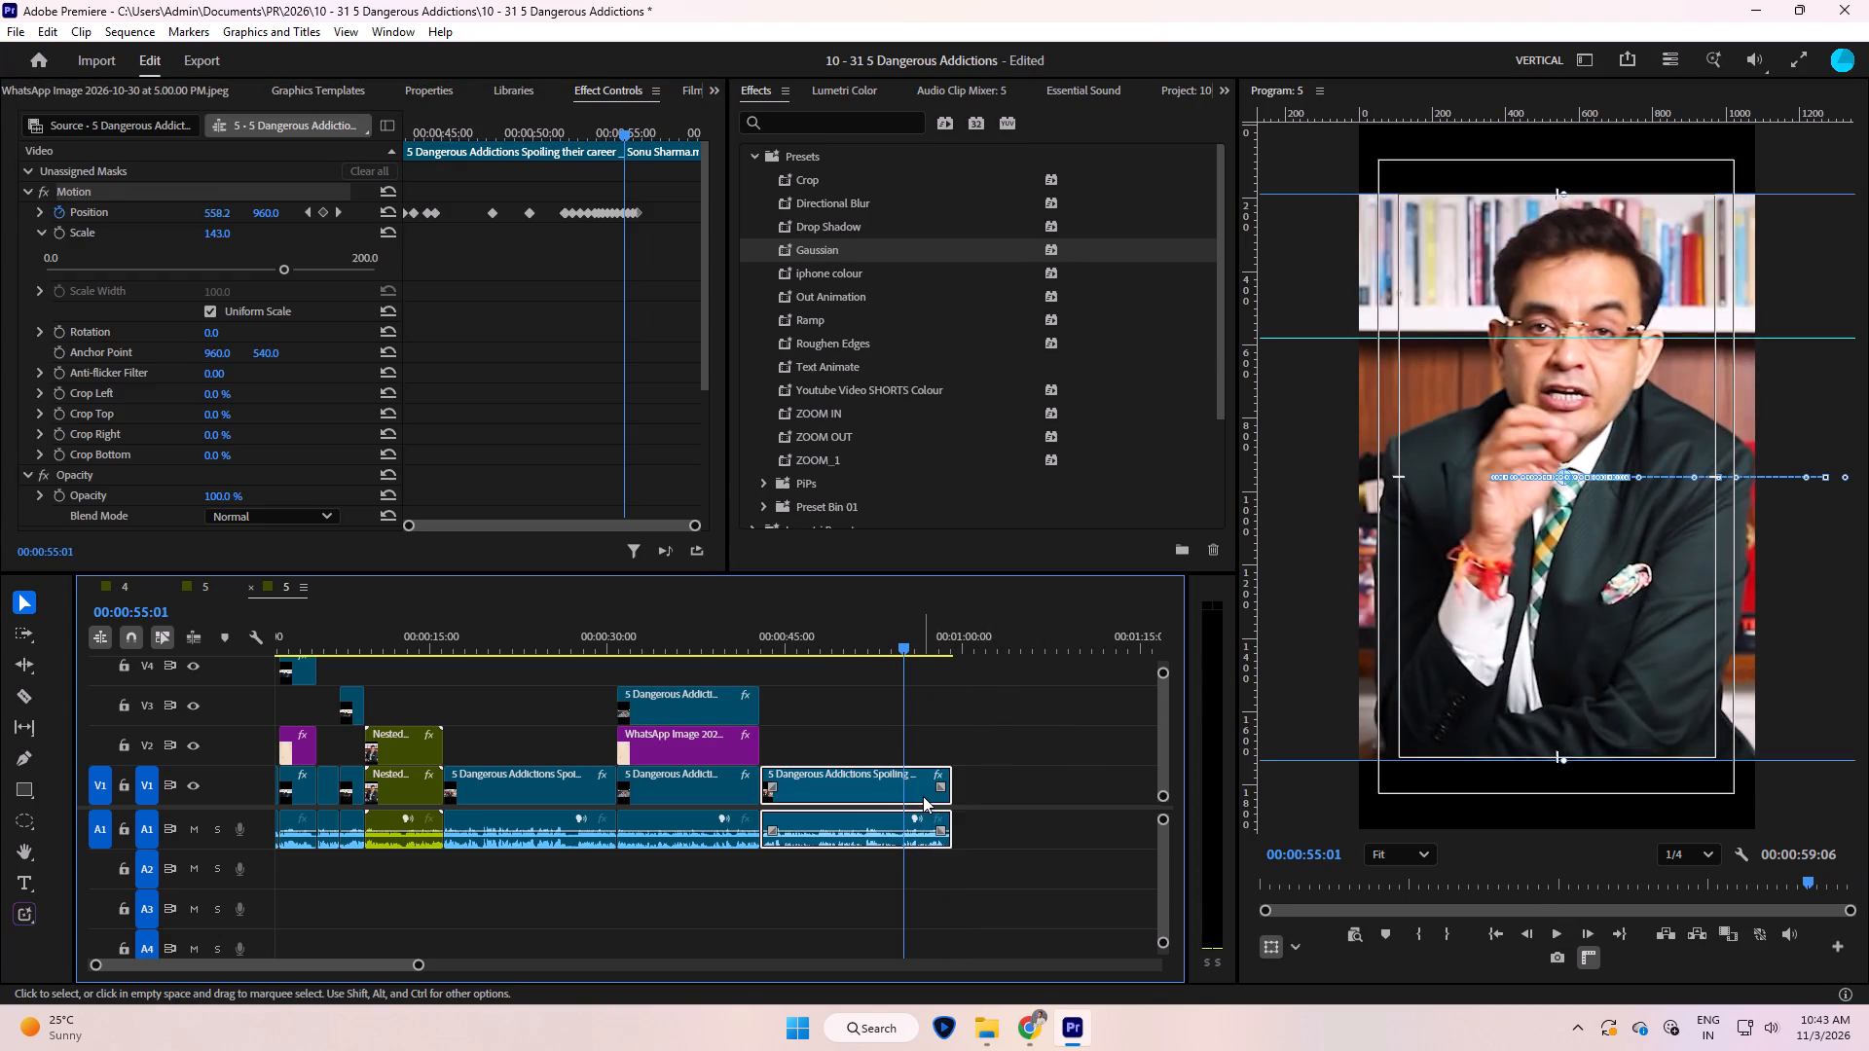
{"action": "key", "text": "space"}
{"action": "key", "text": "space"}
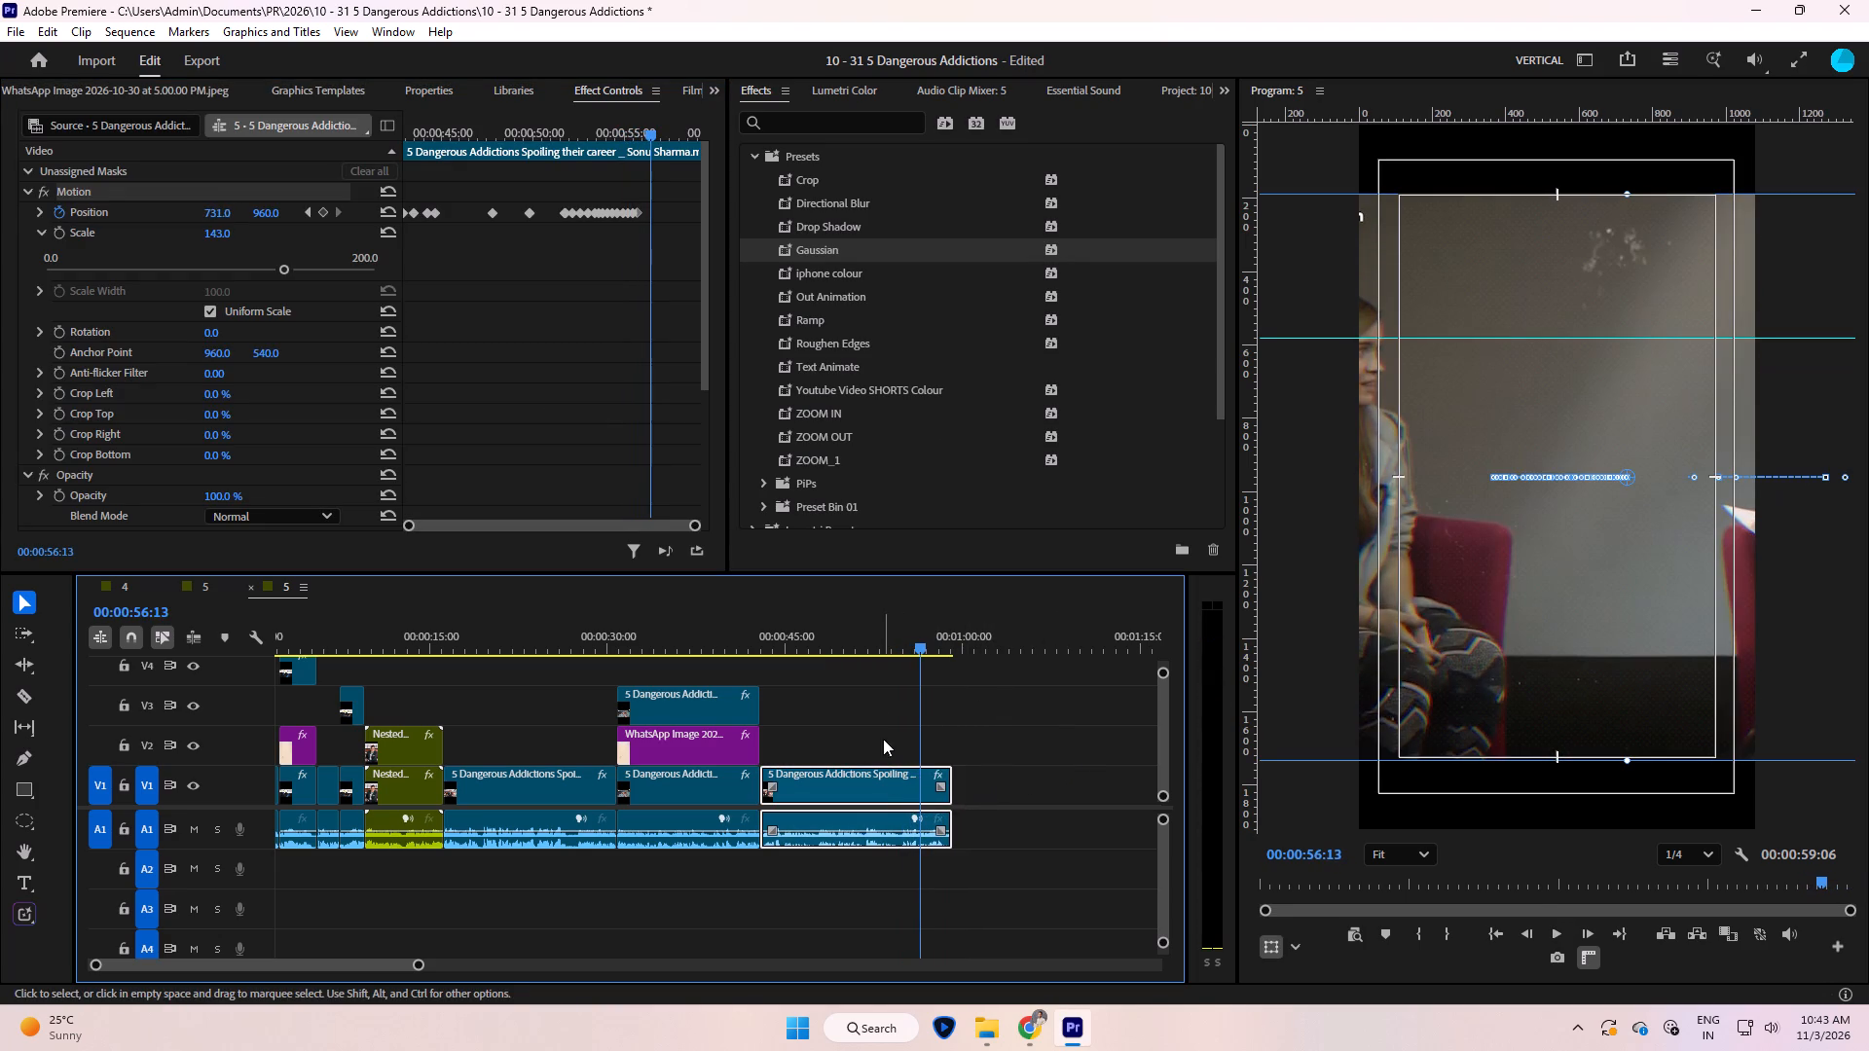
{"action": "left_click", "coordinate": [578, 141]}
{"action": "left_click", "coordinate": [559, 124]}
{"action": "key", "text": "space"}
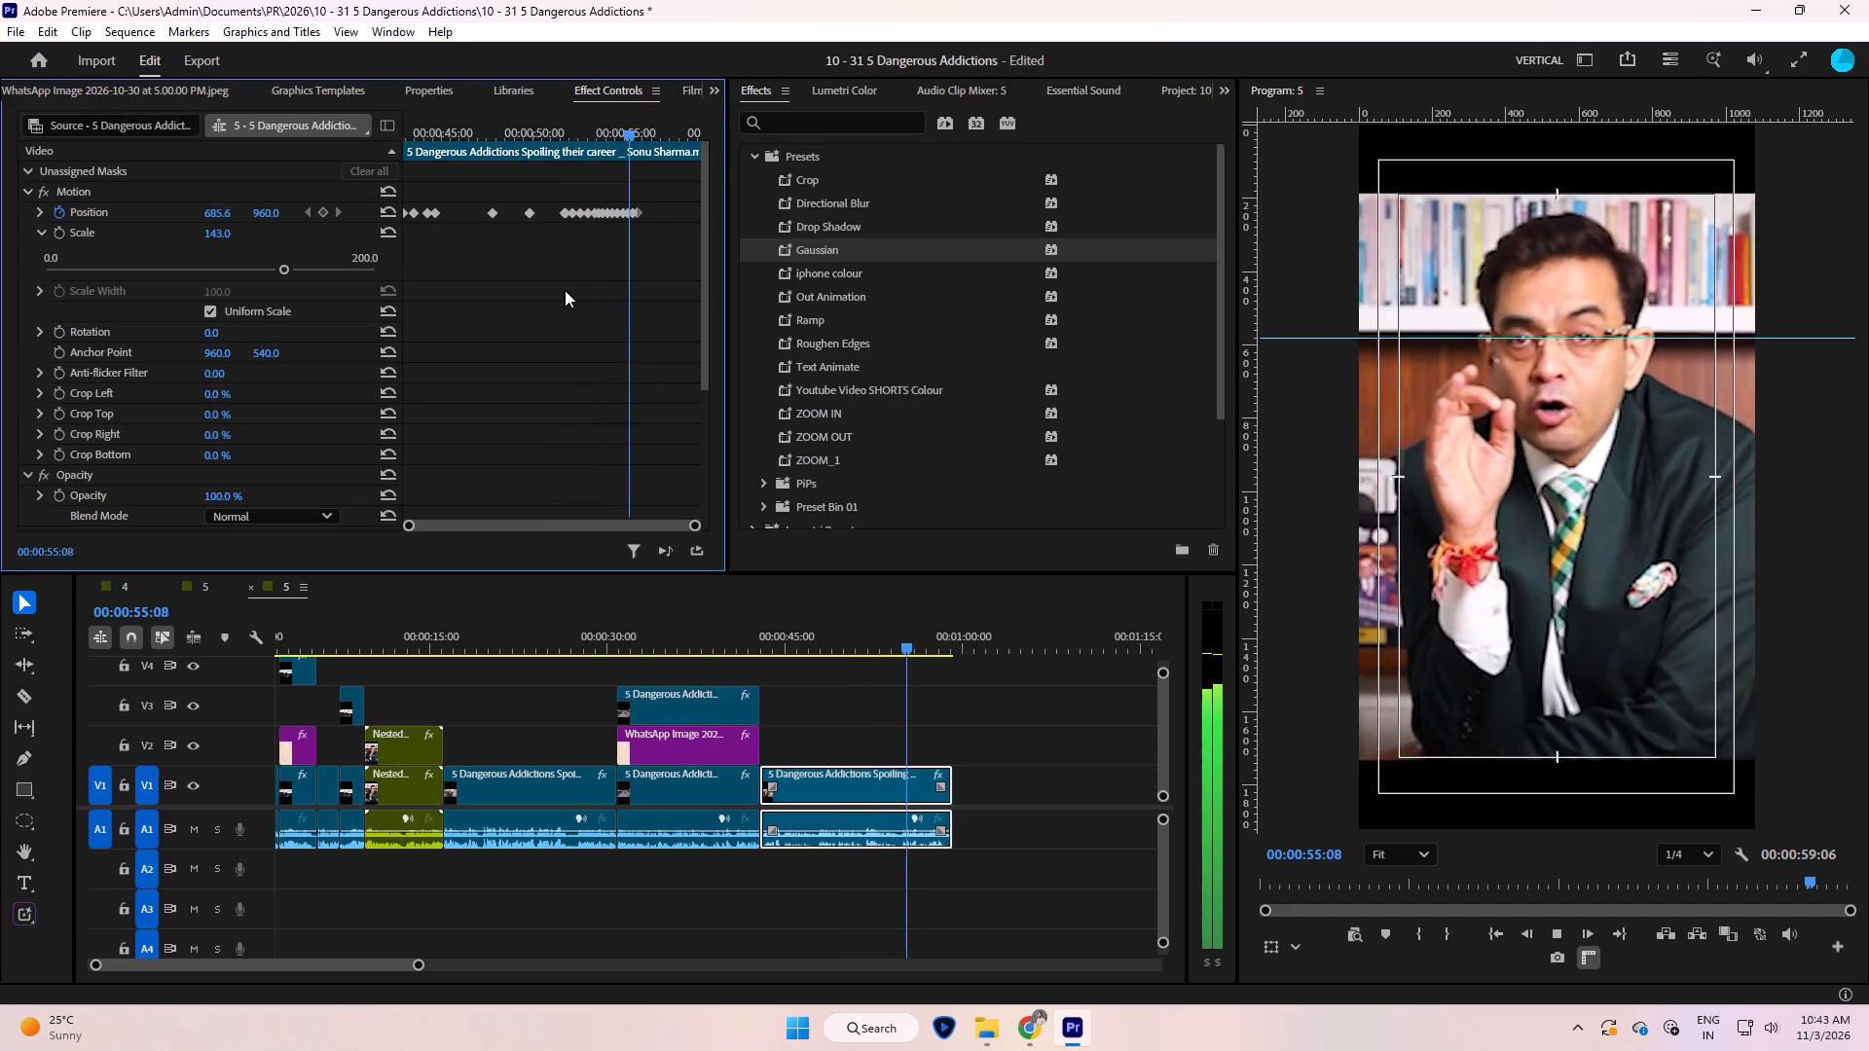
{"action": "key", "text": "space"}
{"action": "key", "text": "Left"}
{"action": "key", "text": "Left"}
{"action": "key", "text": "Left"}
{"action": "key", "text": "Left"}
{"action": "key", "text": "Left"}
{"action": "key", "text": "Left"}
{"action": "key", "text": "Left"}
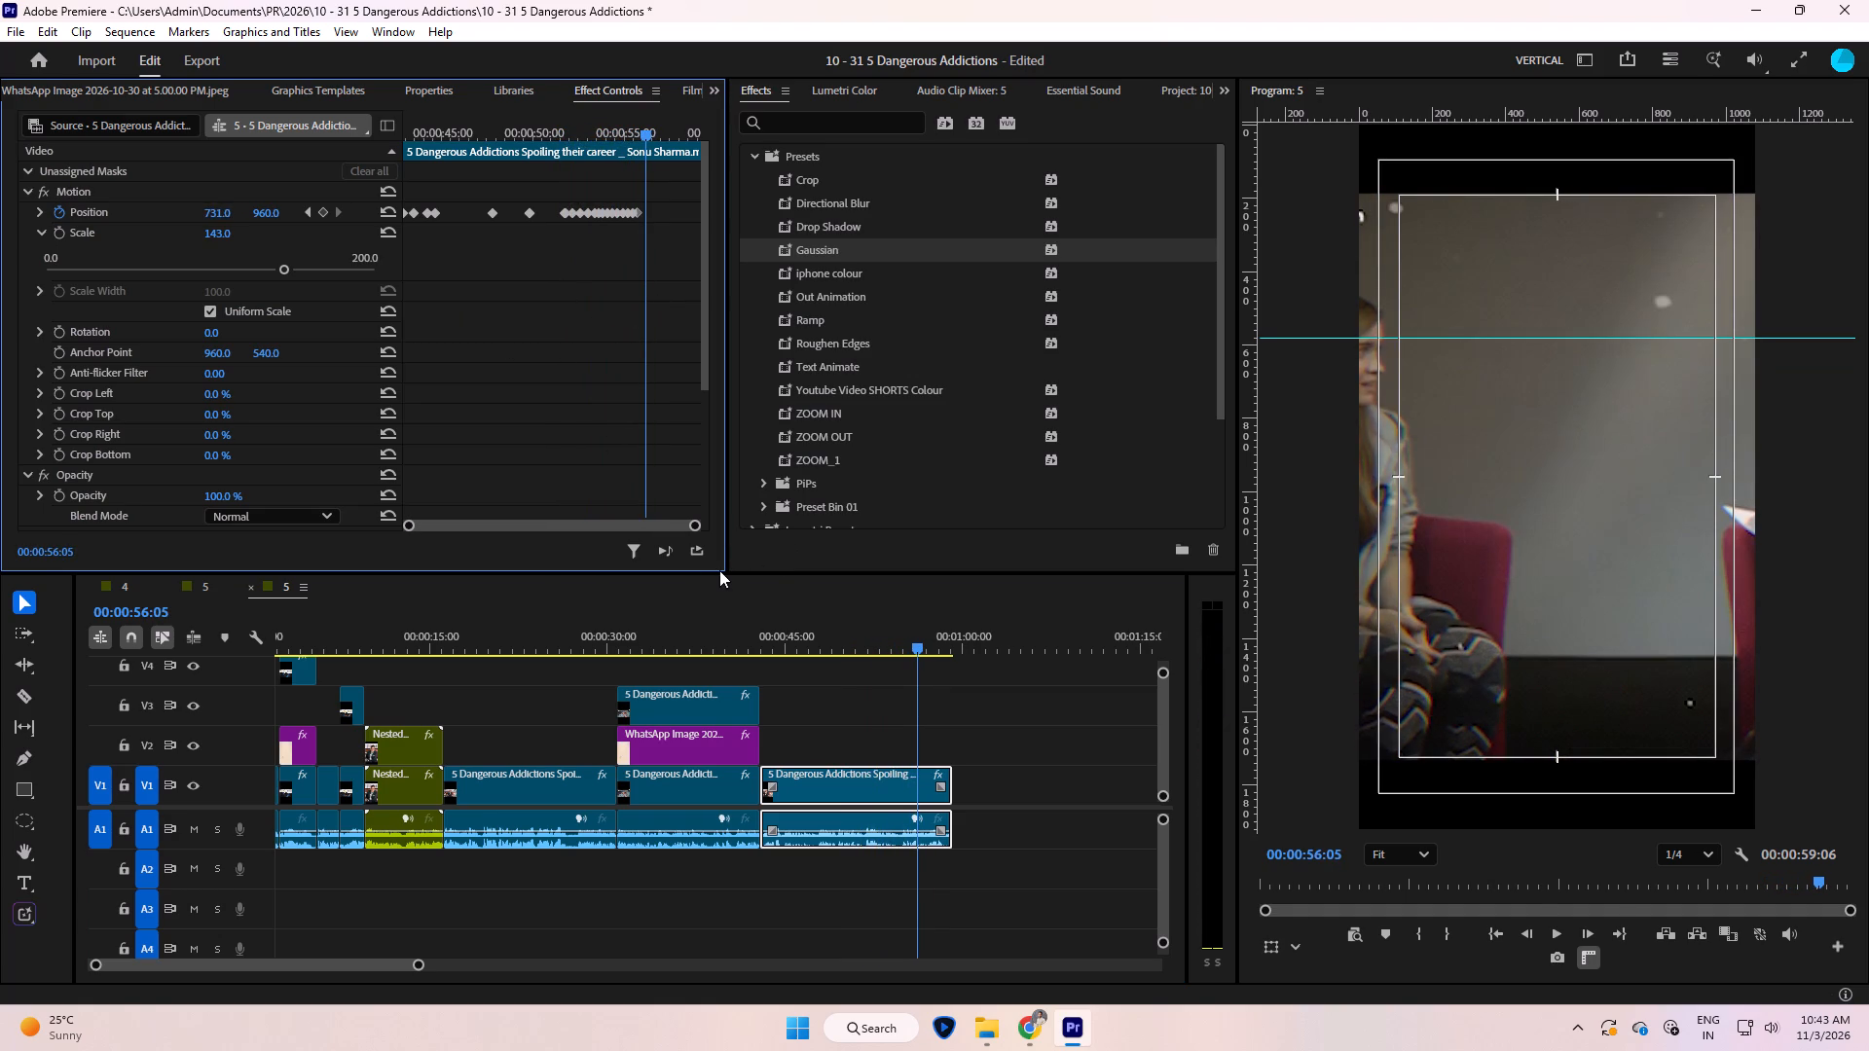
{"action": "key", "text": "space"}
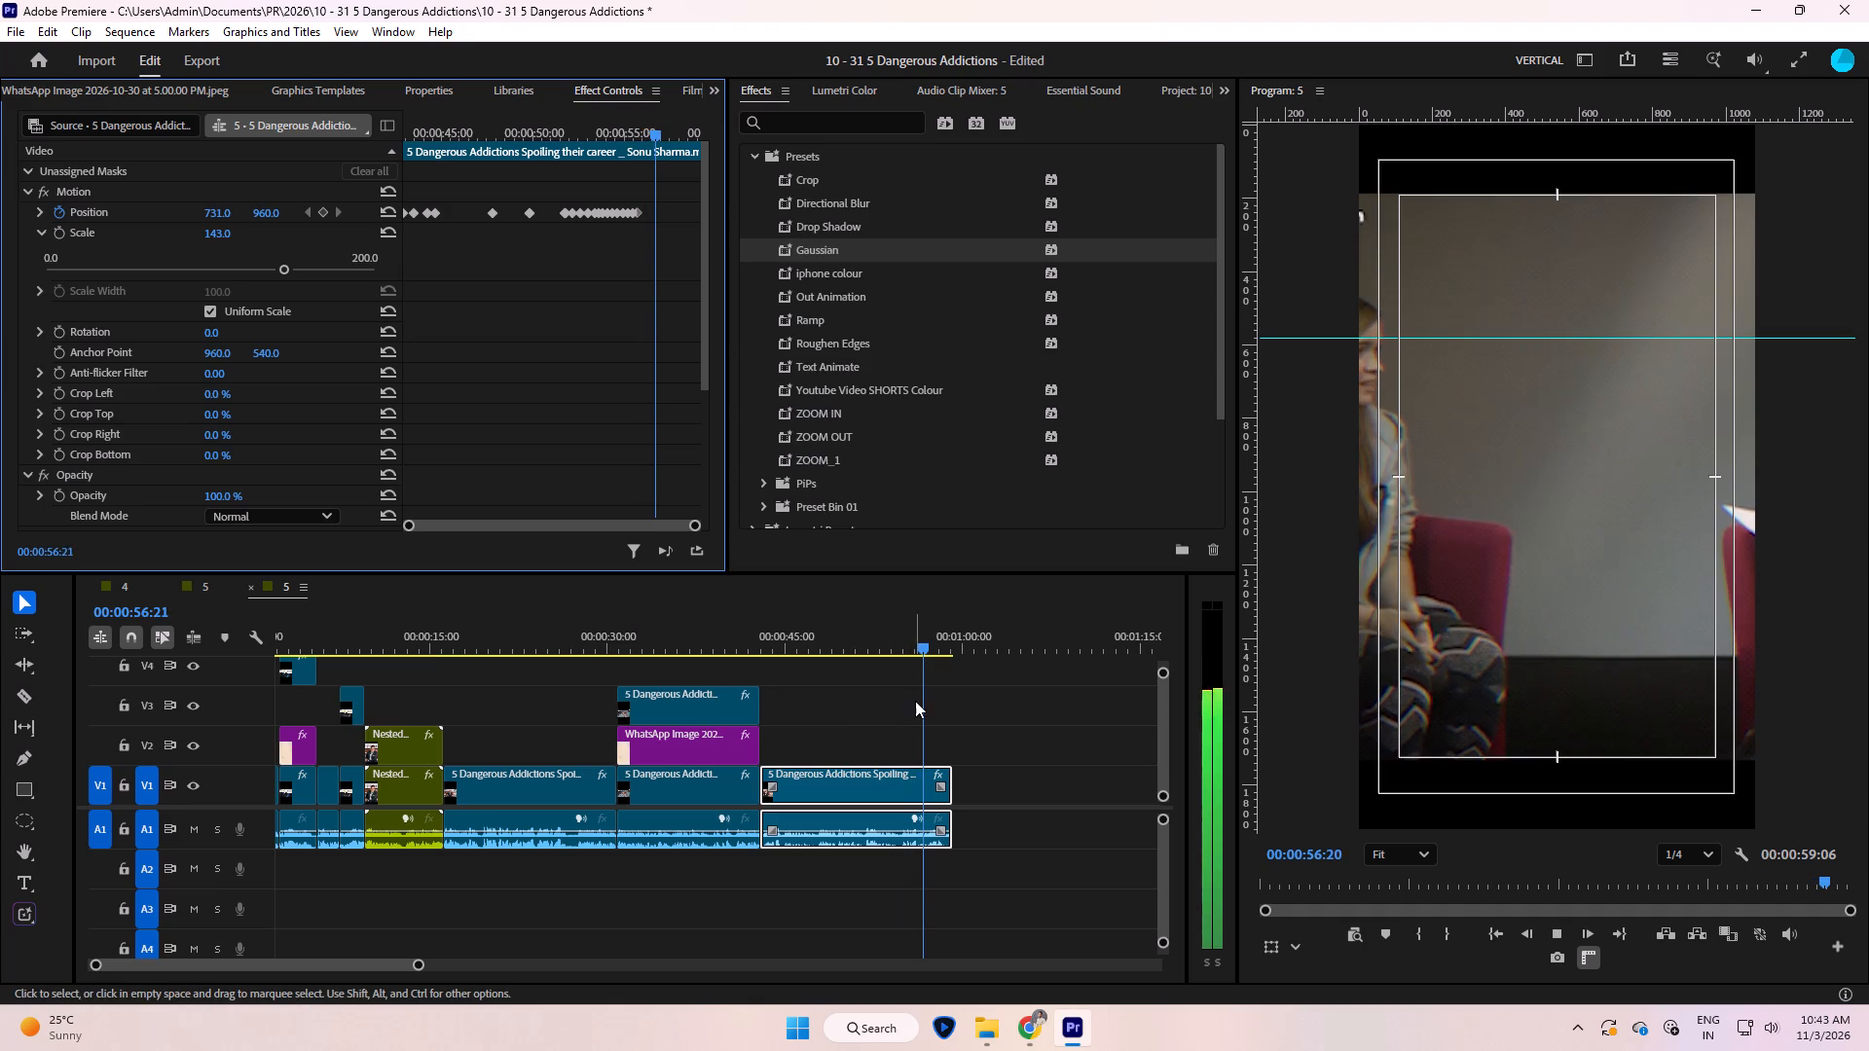
{"action": "key", "text": "space"}
Add a Position keyframe holding 731, 960 at 00:00:56:02, the last frame of the speaker shot.
{"action": "left_click_drag", "start_coordinate": [914, 629], "coordinate": [923, 636]}
{"action": "key", "text": "Left"}
{"action": "key", "text": "Left"}
{"action": "key", "text": "Left"}
{"action": "key", "text": "Left"}
{"action": "key", "text": "Left"}
{"action": "key", "text": "Left"}
{"action": "key", "text": "Left"}
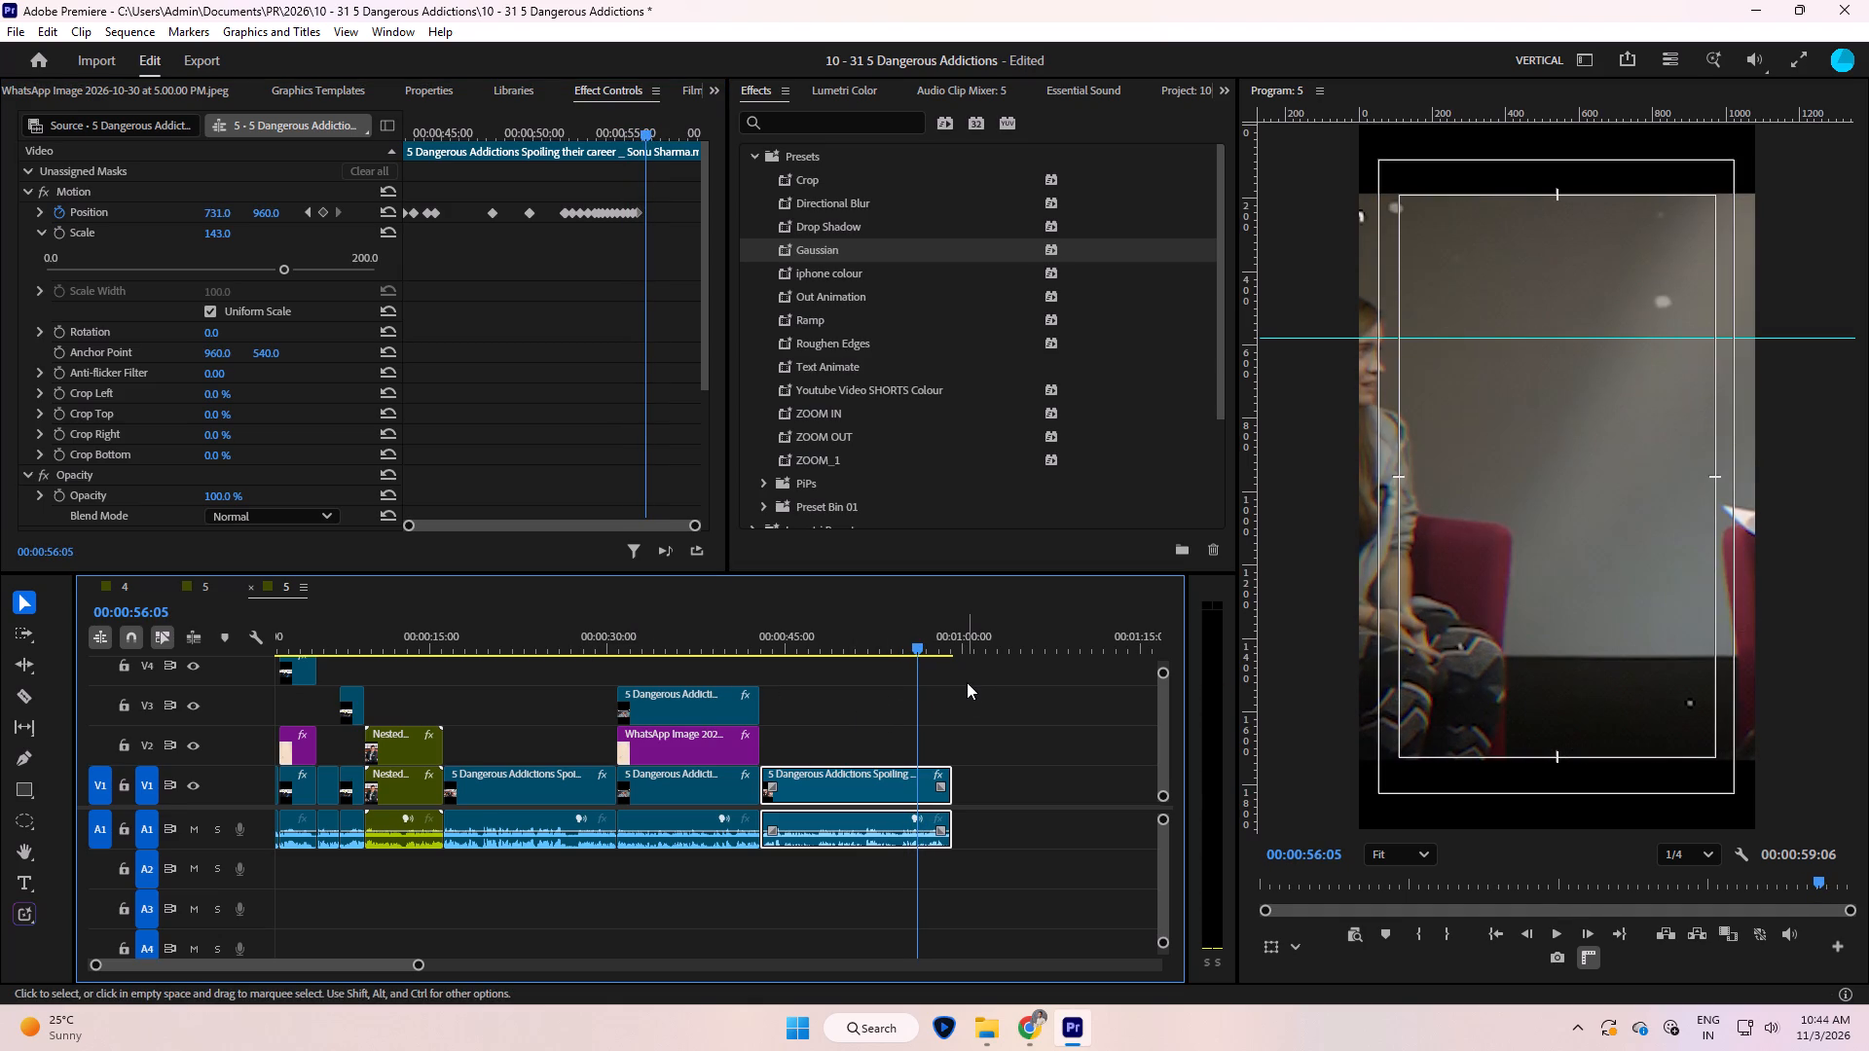
{"action": "key", "text": "Left"}
{"action": "key", "text": "Left"}
{"action": "key", "text": "Left"}
{"action": "key", "text": "Left"}
{"action": "key", "text": "Right"}
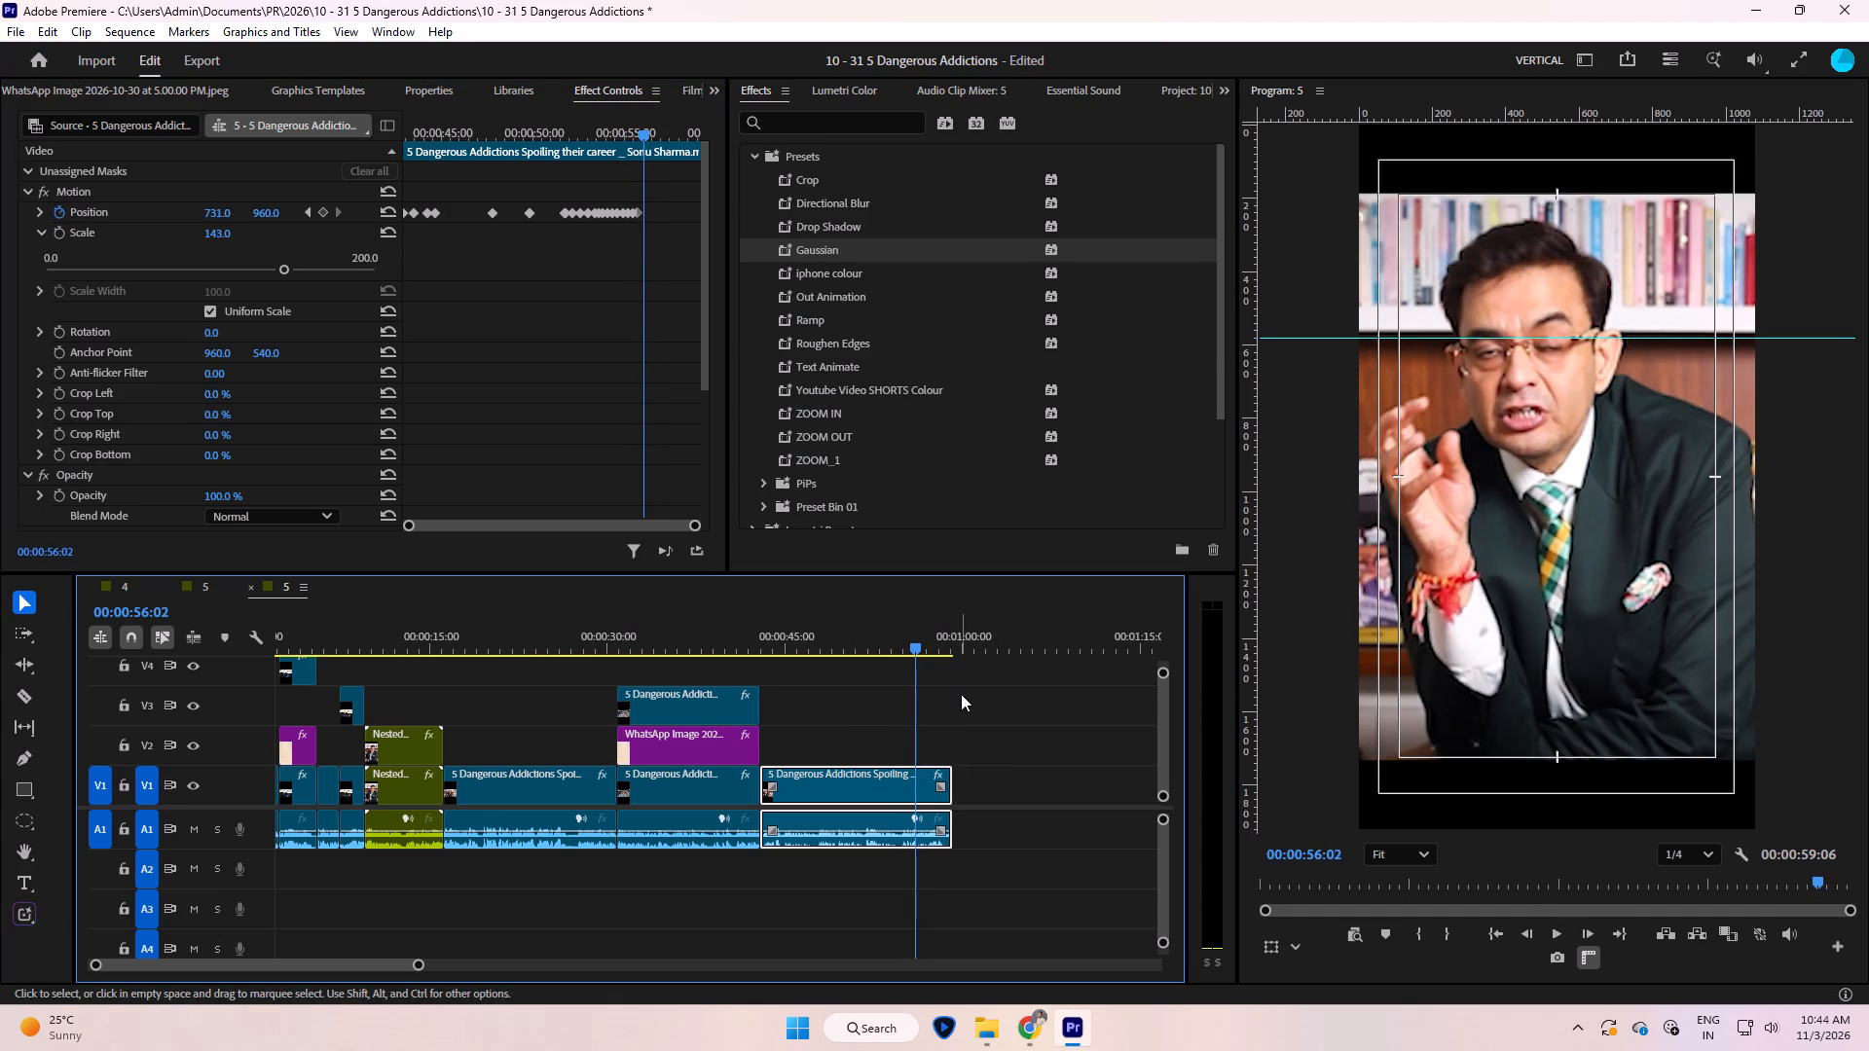
{"action": "key", "text": "Right"}
{"action": "key", "text": "Left"}
{"action": "left_click", "coordinate": [321, 208]}
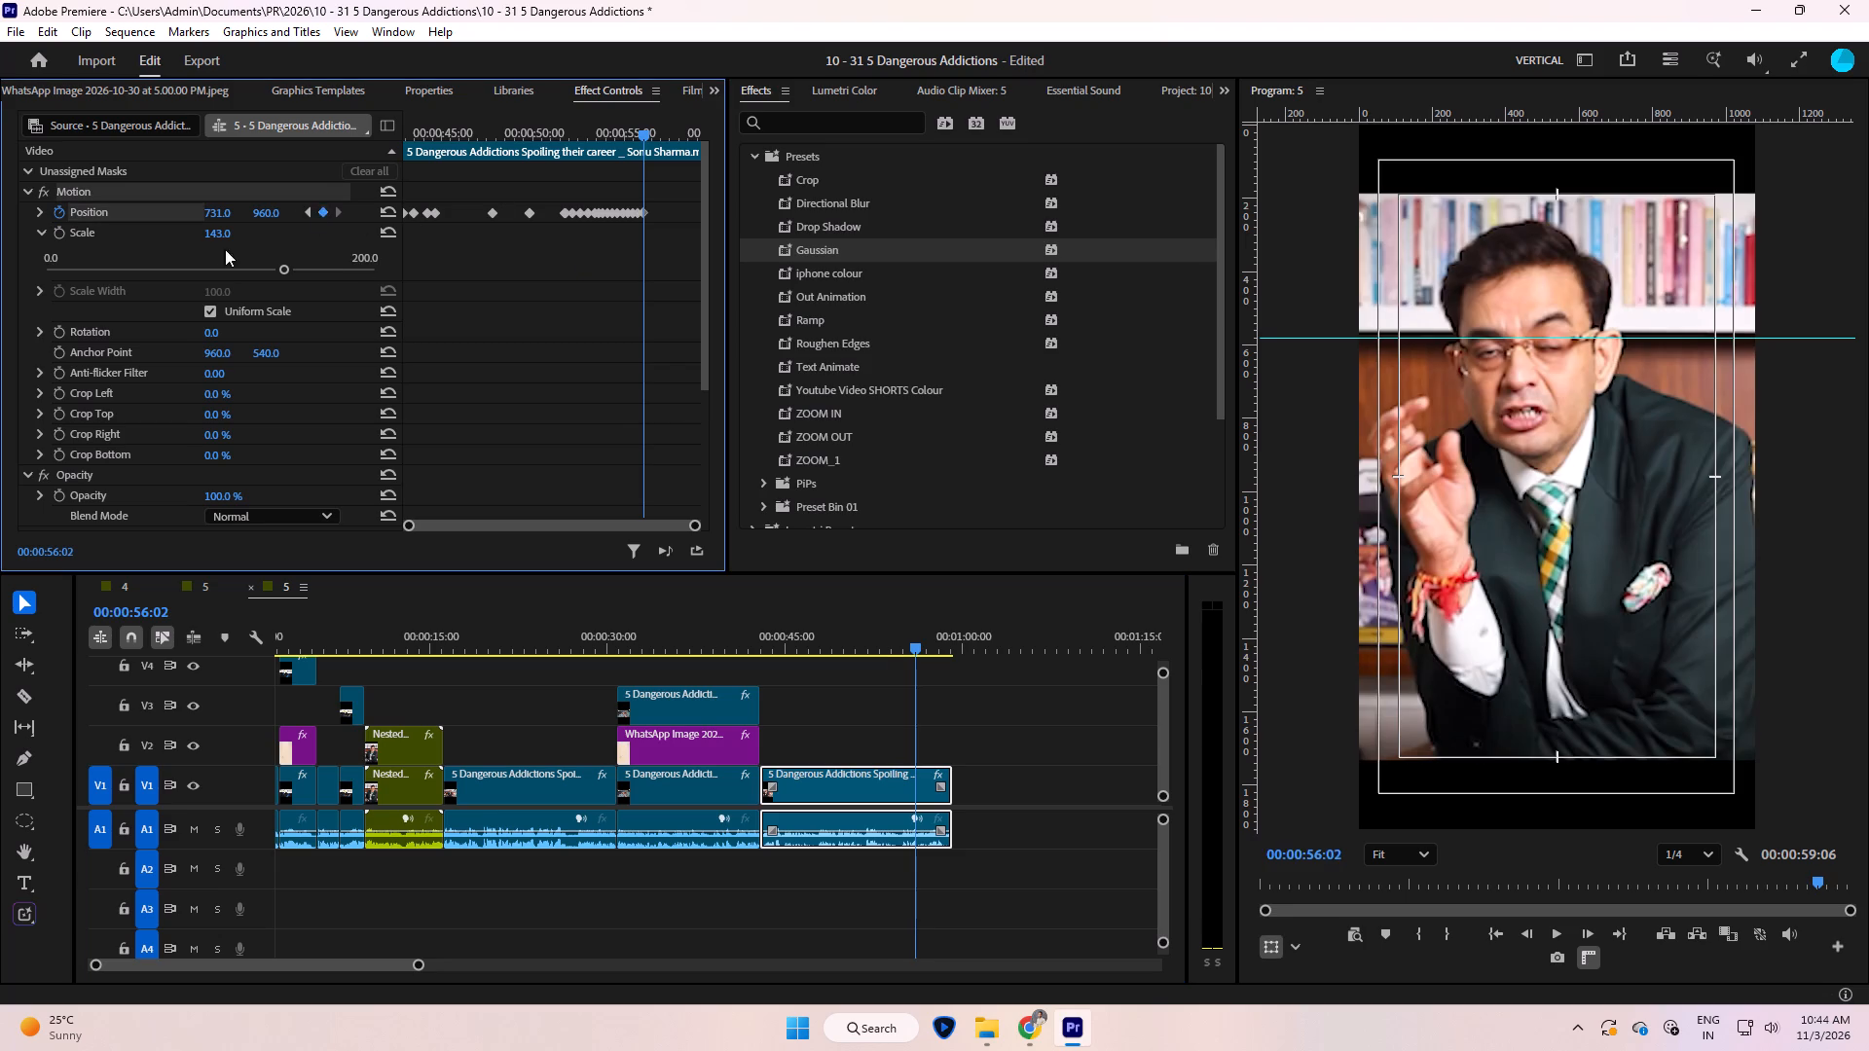
Keyframe the horizontal position to -269 at 00:00:56:03 to frame the seated woman with the papers.
{"action": "key", "text": "Right"}
{"action": "left_click_drag", "start_coordinate": [231, 218], "coordinate": [882, 70]}
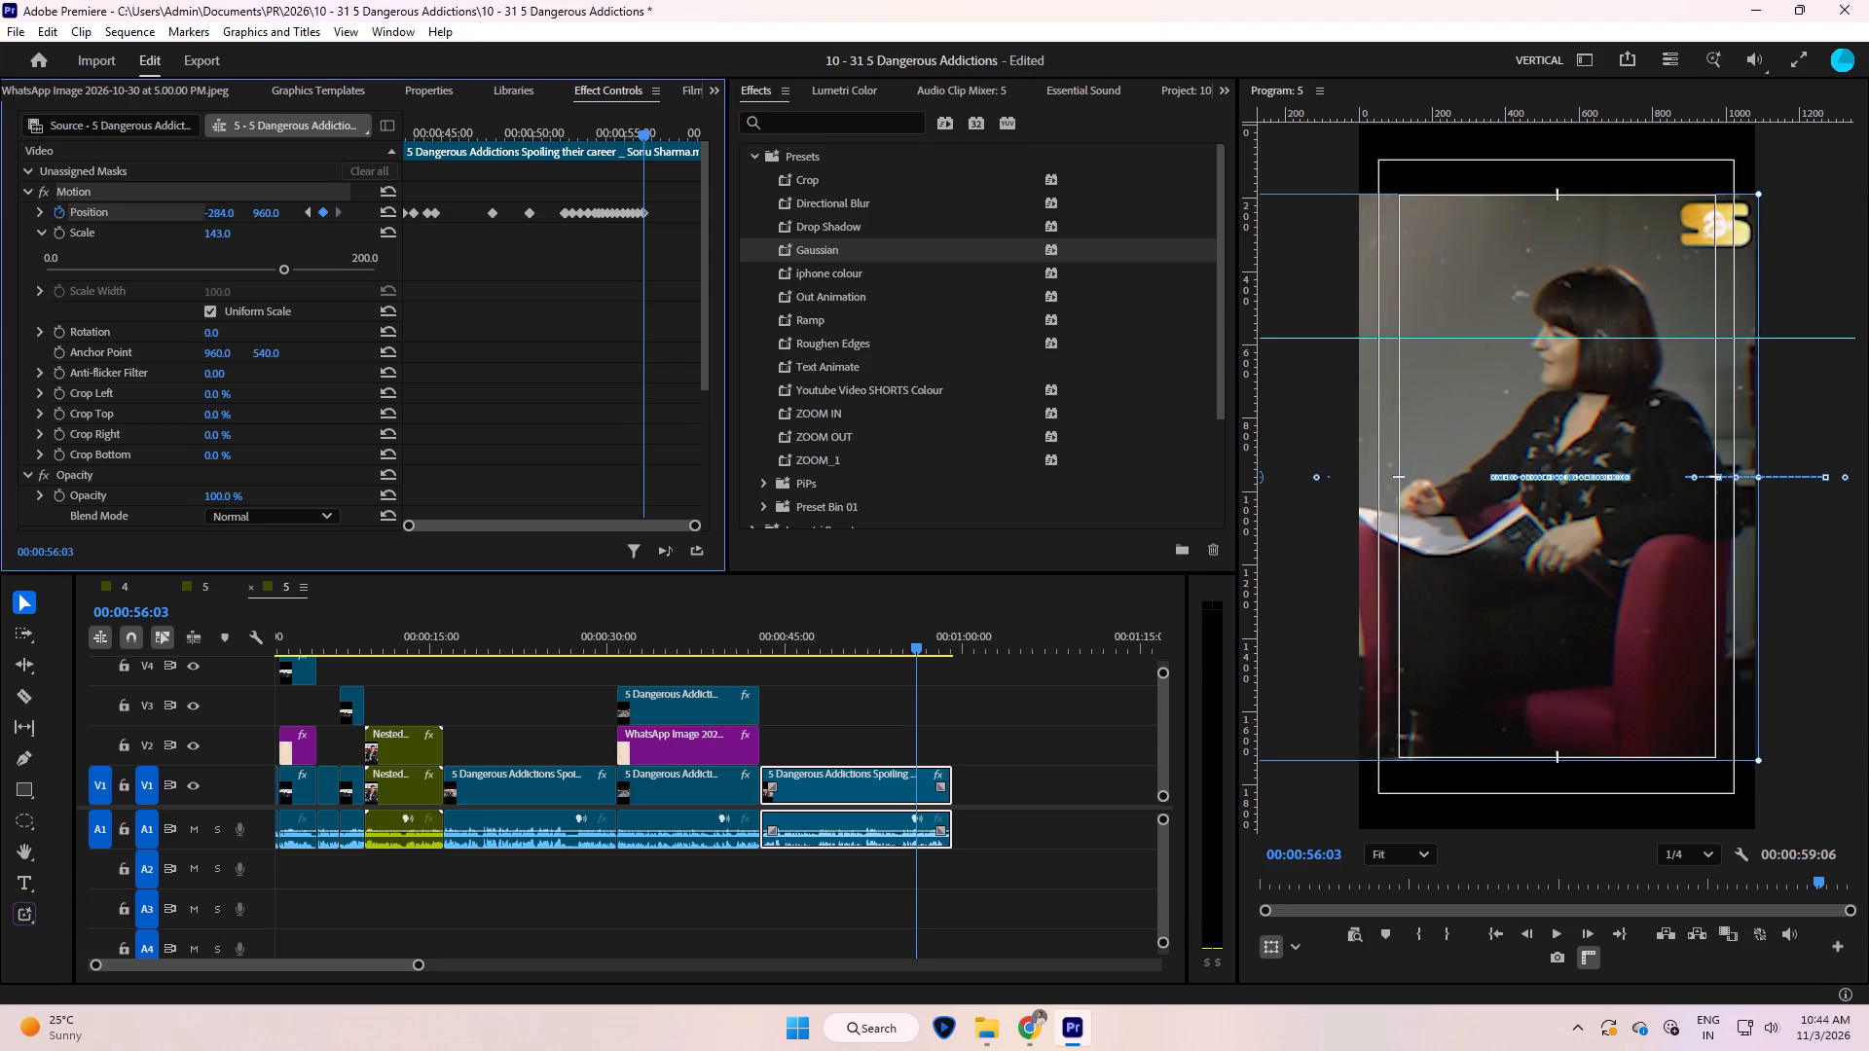
{"action": "left_click_drag", "start_coordinate": [882, 70], "coordinate": [897, 67]}
Add a Position keyframe holding -269, 960 at 00:00:57:02, the last frame of the seated woman shot.
{"action": "key", "text": "space"}
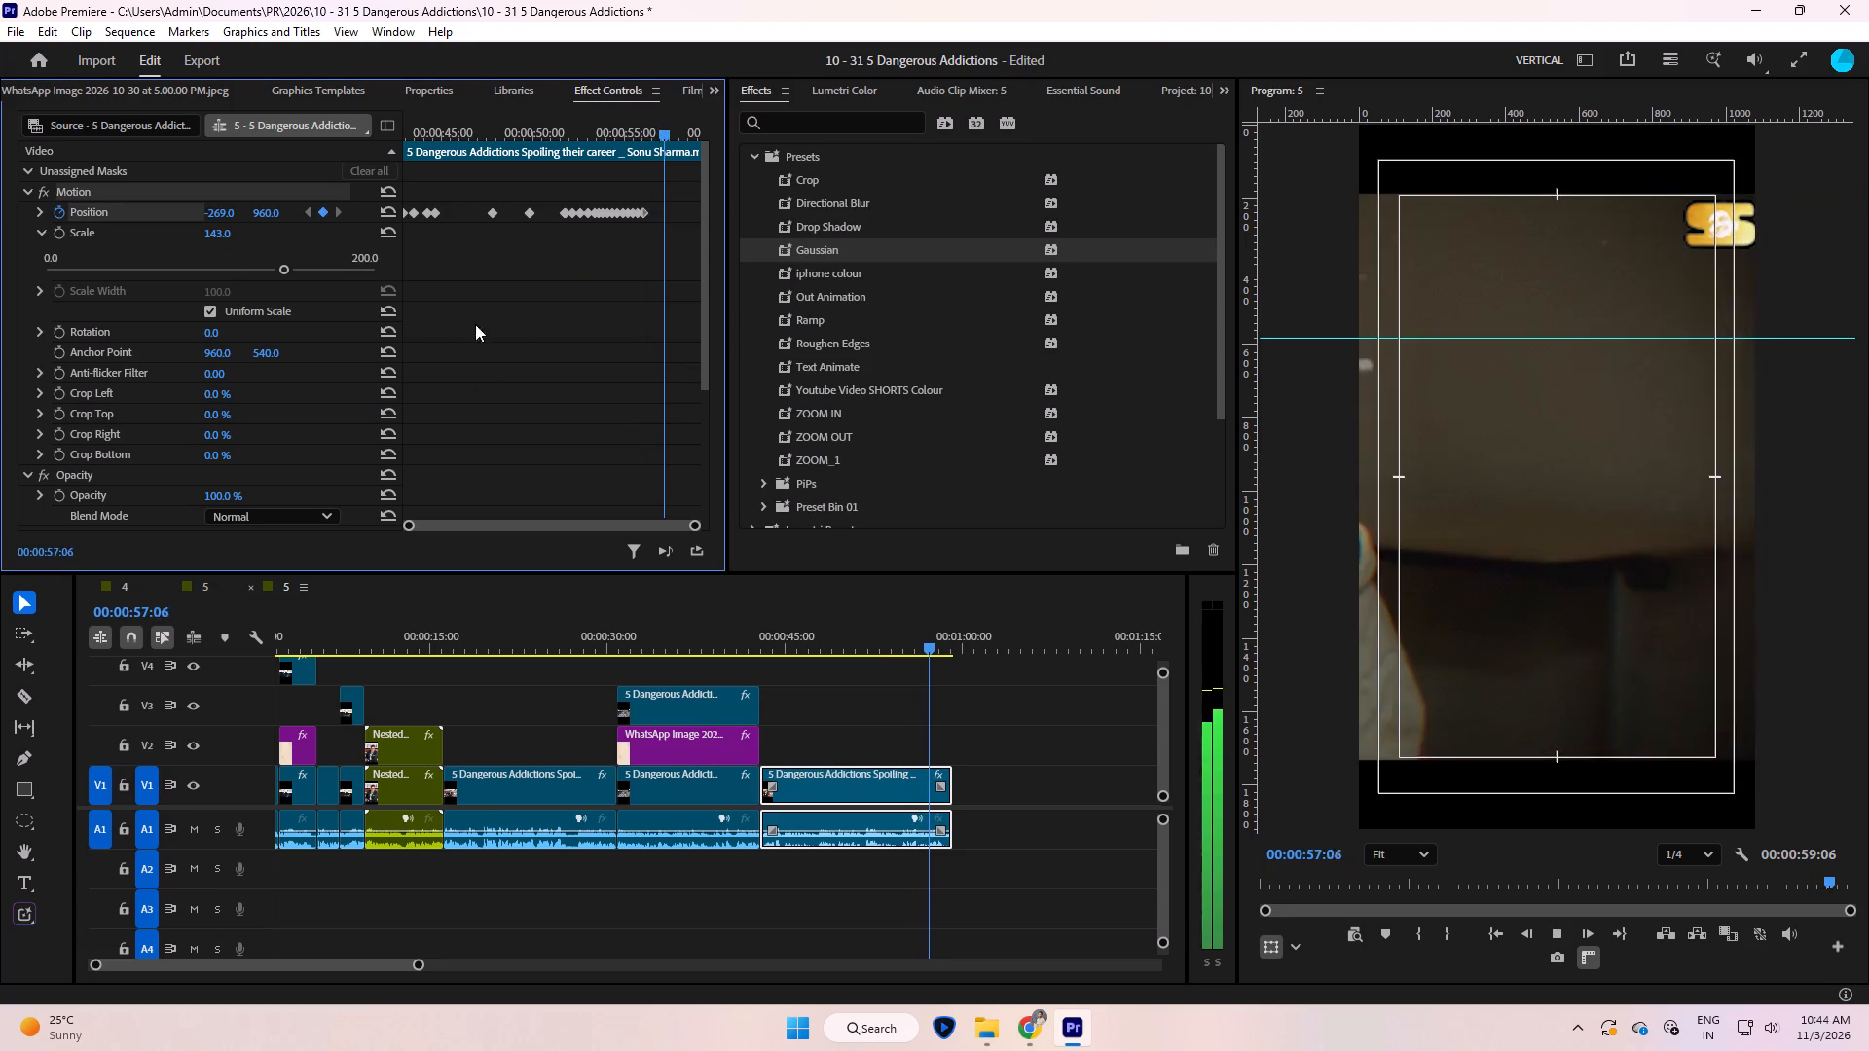
{"action": "key", "text": "space"}
{"action": "key", "text": "Left"}
{"action": "key", "text": "Left"}
{"action": "key", "text": "Left"}
{"action": "key", "text": "Left"}
{"action": "key", "text": "Left"}
{"action": "key", "text": "Left"}
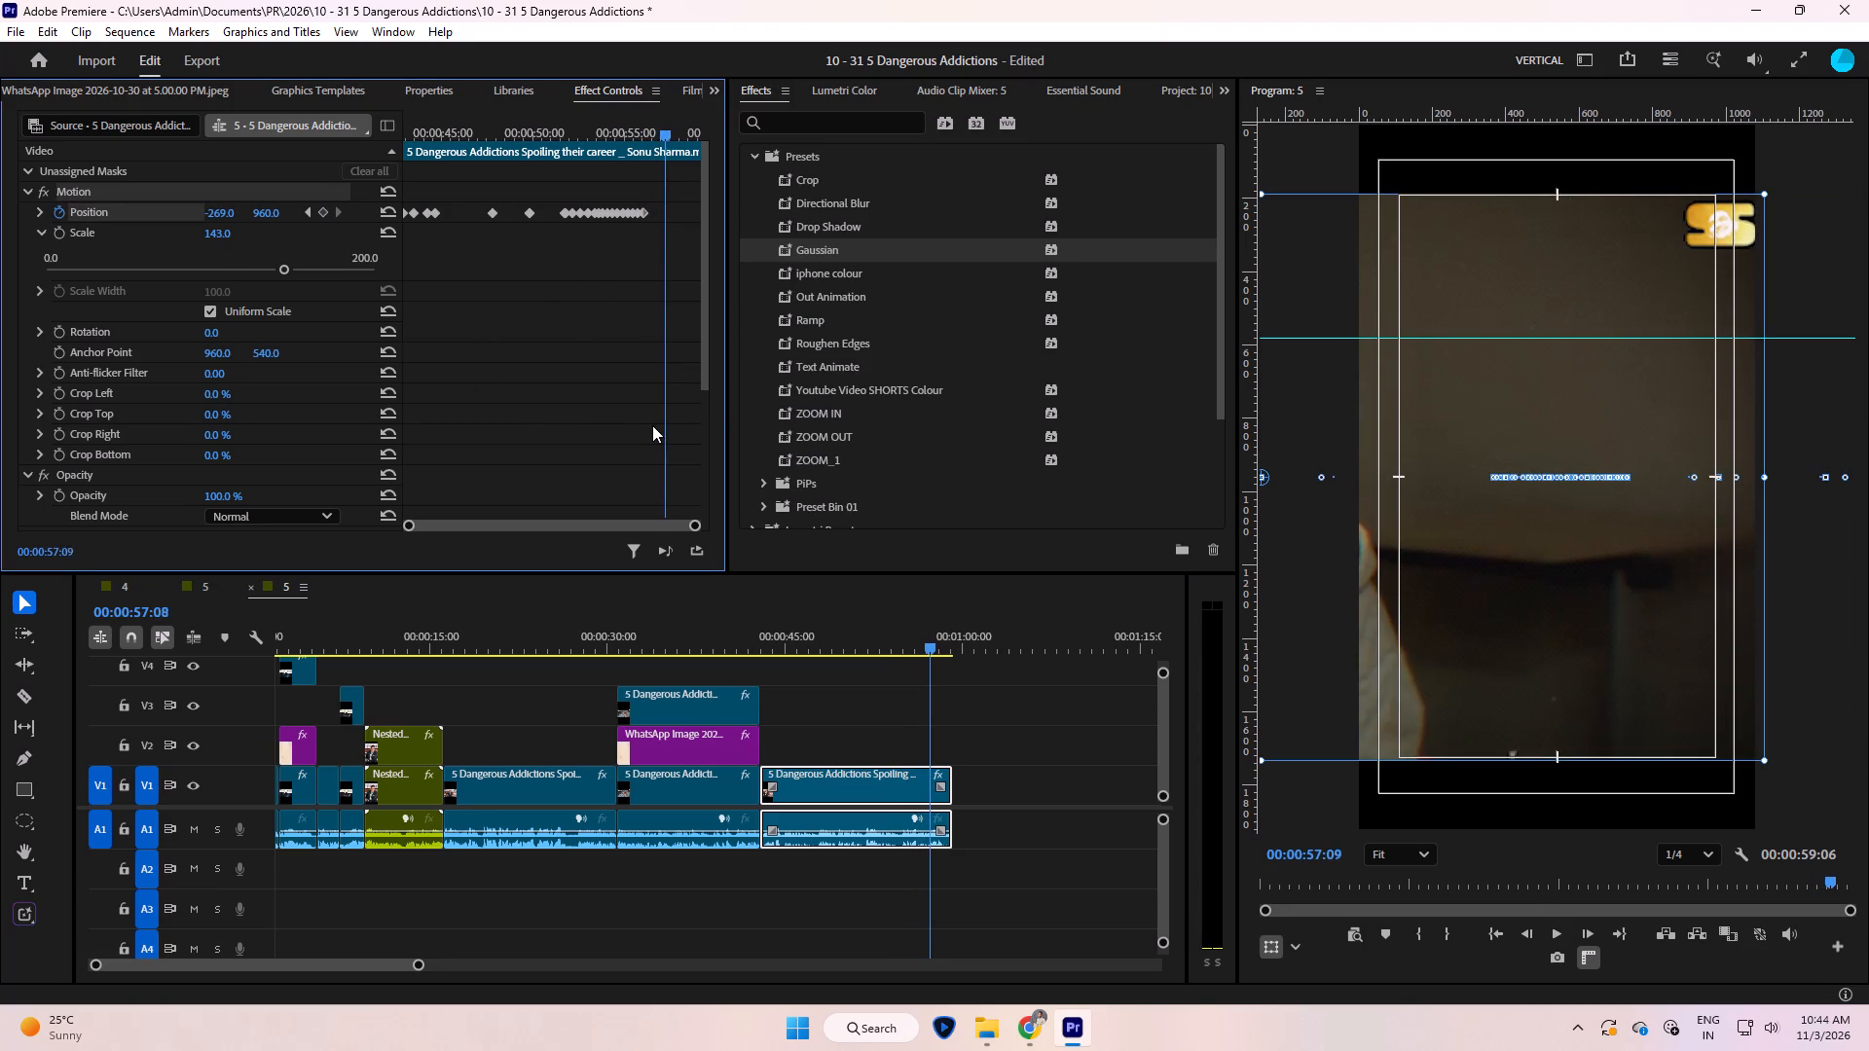
{"action": "key", "text": "Left"}
{"action": "key", "text": "Left"}
{"action": "key", "text": "Left"}
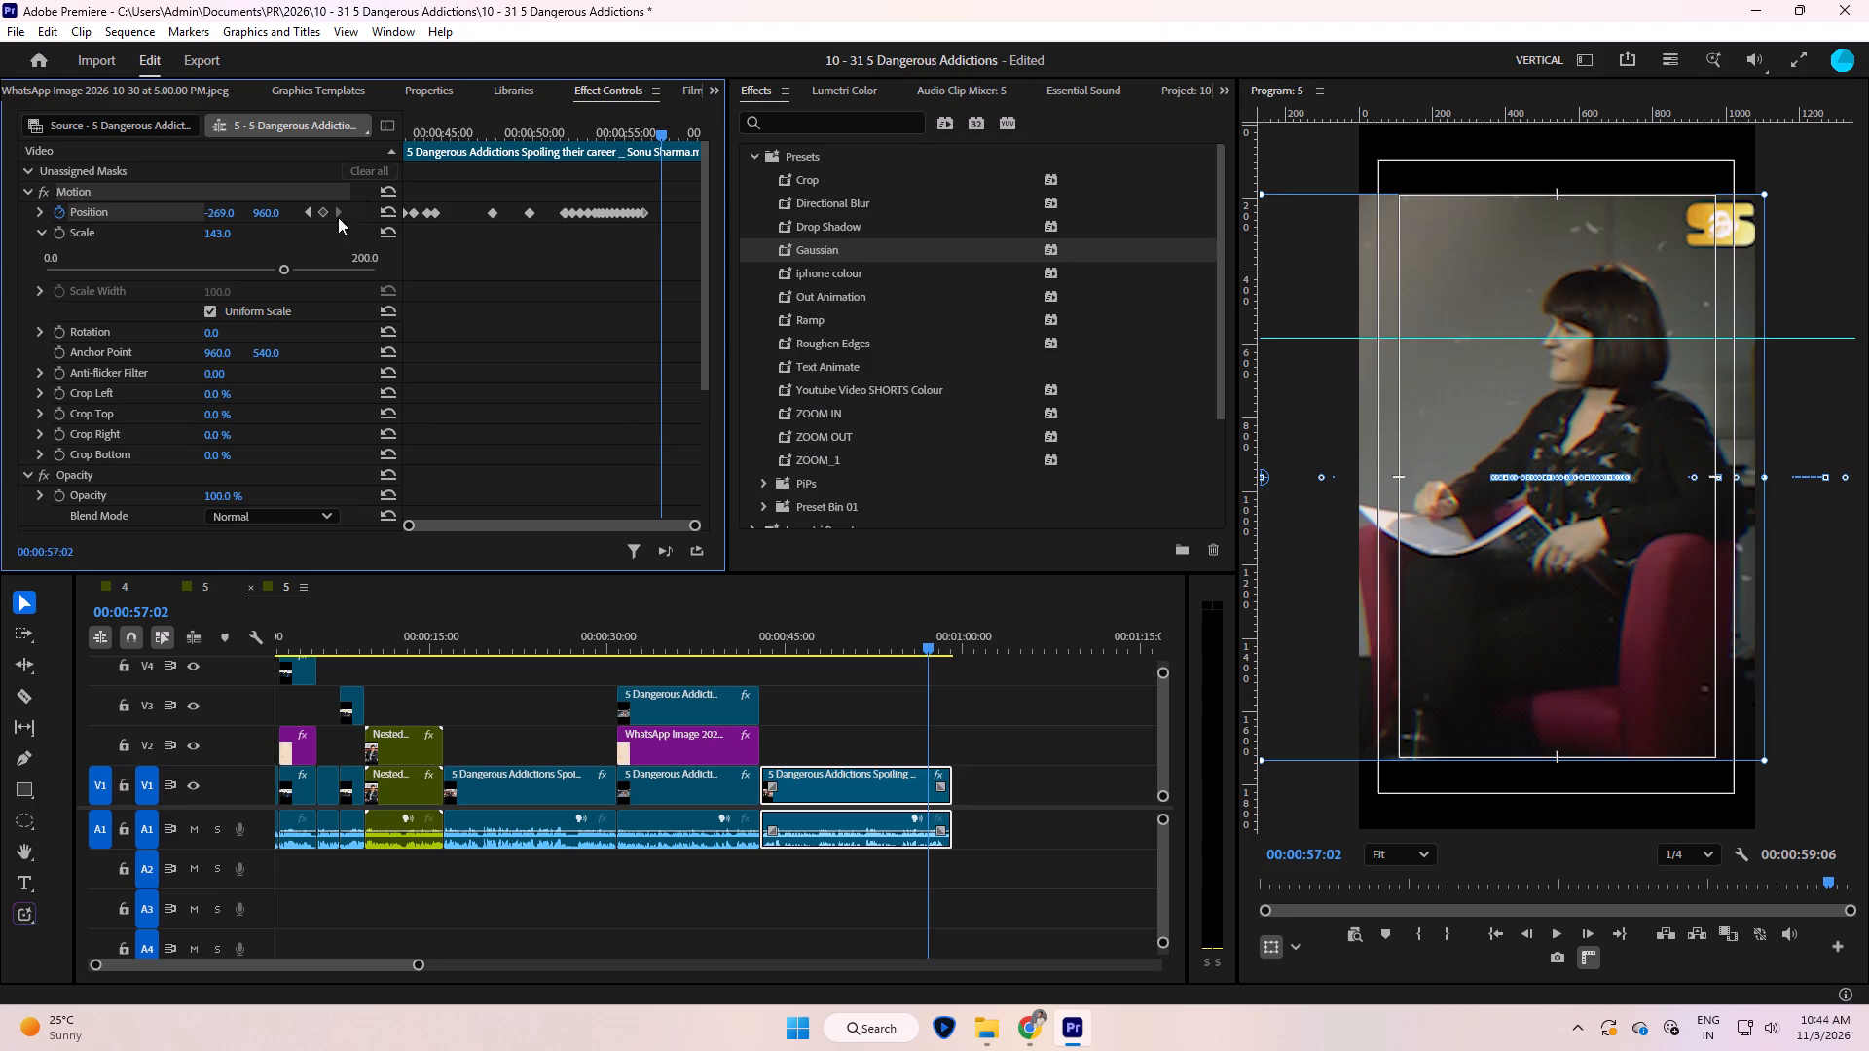
{"action": "left_click", "coordinate": [326, 207]}
Keyframe the horizontal position to about 935 at 00:00:57:03 to centre the long-haired woman, and play to the end.
{"action": "key", "text": "Right"}
{"action": "left_click_drag", "start_coordinate": [231, 214], "coordinate": [1386, 211]}
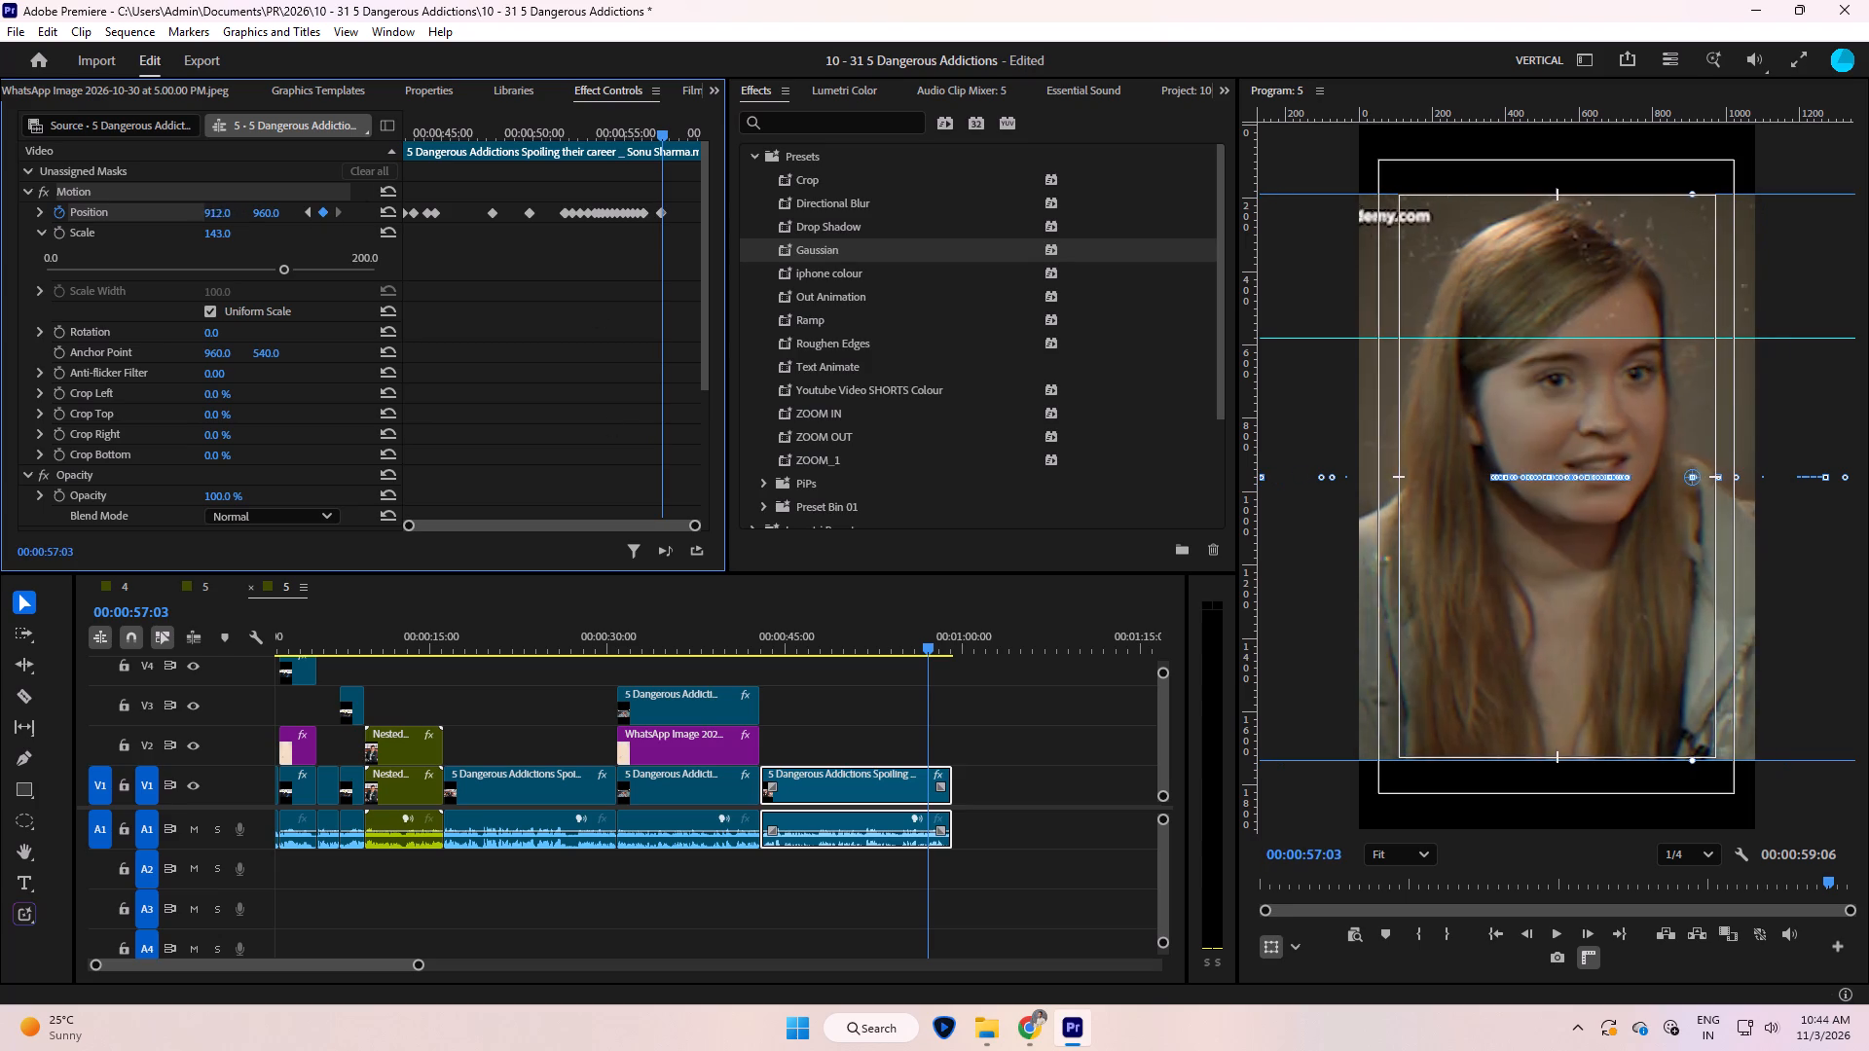
{"action": "left_click_drag", "start_coordinate": [1386, 211], "coordinate": [1403, 211]}
{"action": "key", "text": "space"}
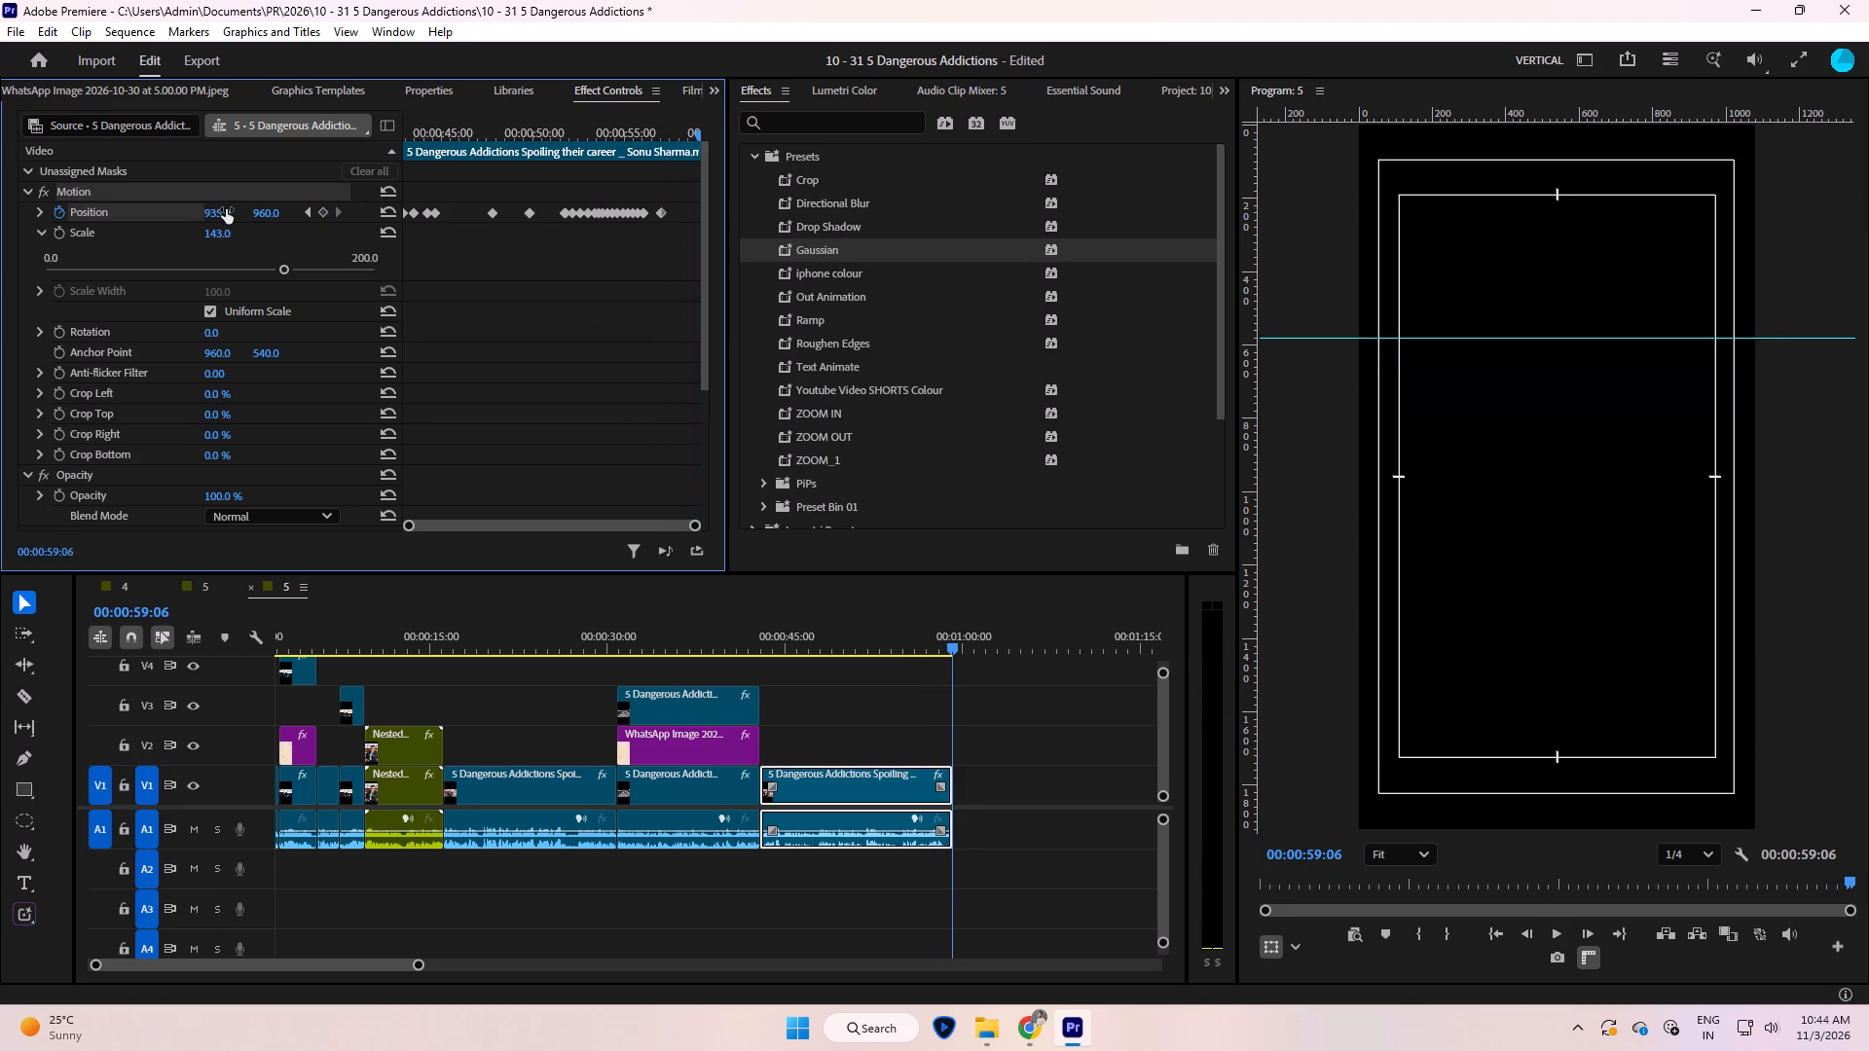
Open the other sequence 5 and examine its full layout and the end card at 00:01:26:28.
{"action": "left_click", "coordinate": [966, 735]}
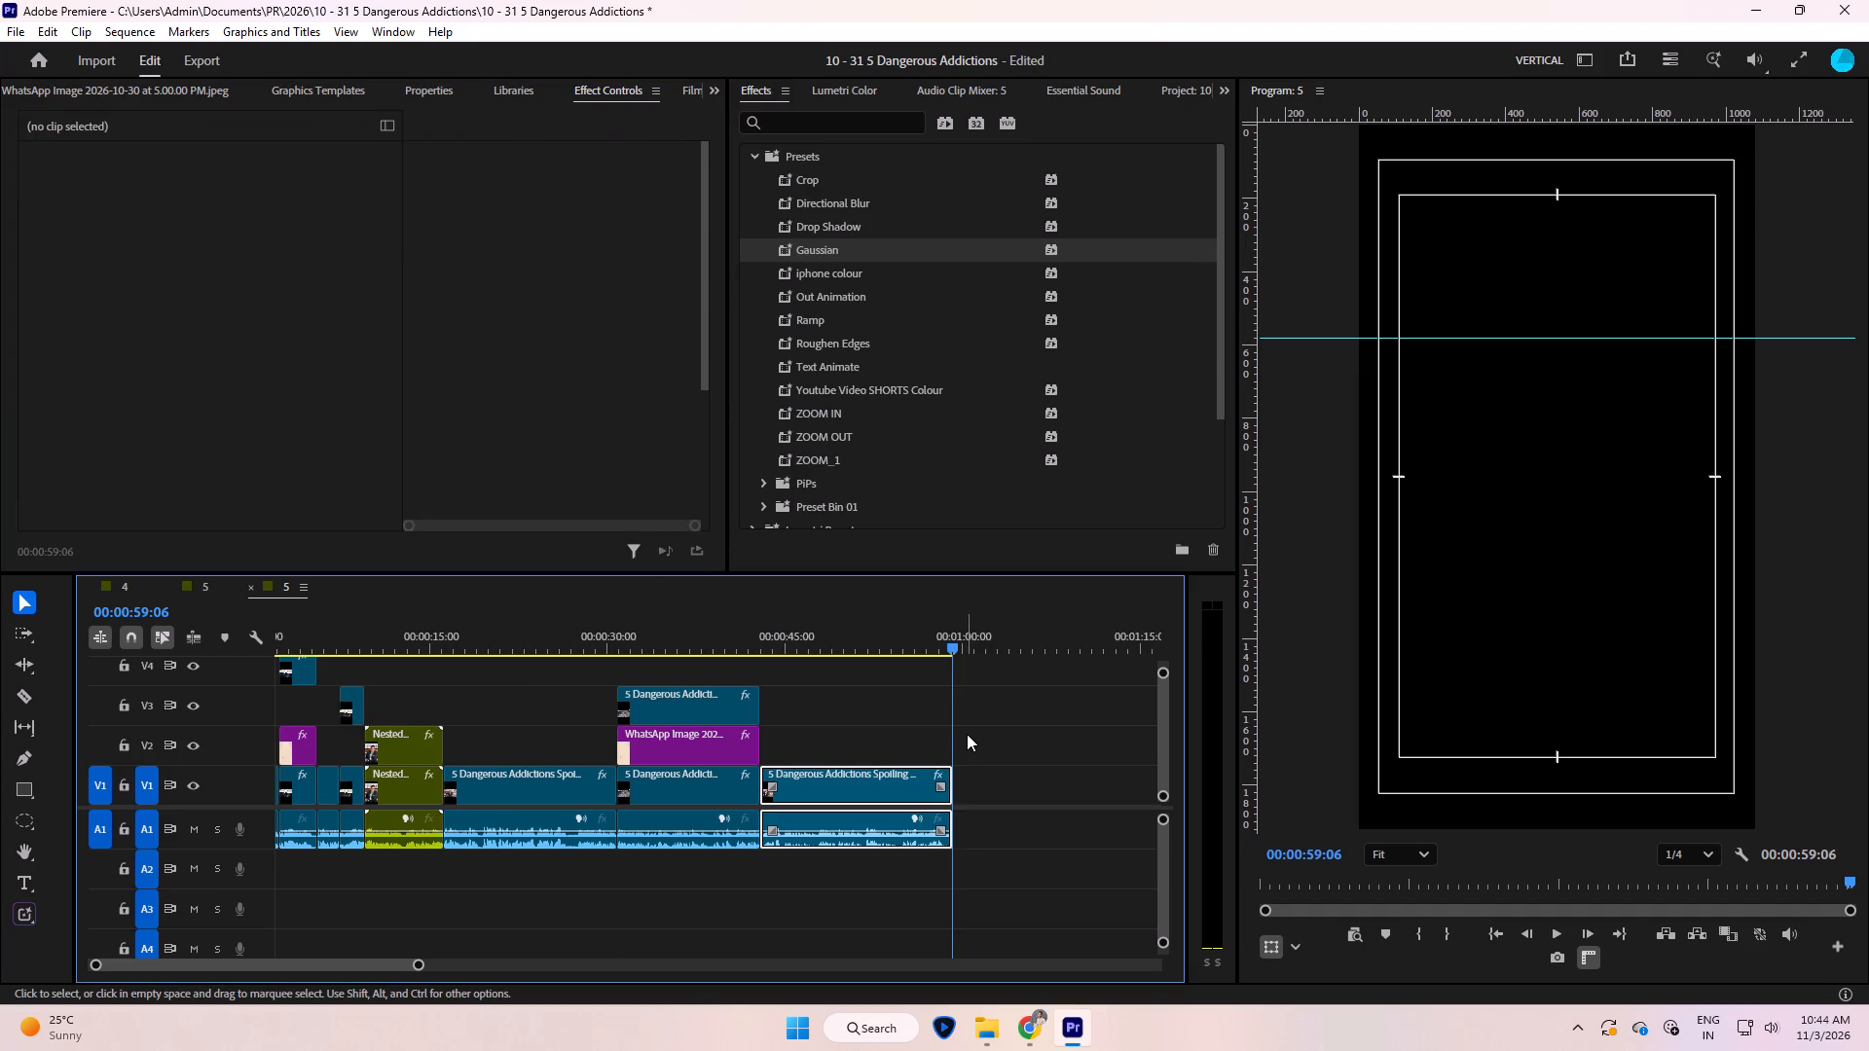
{"action": "key", "text": "minus"}
{"action": "key", "text": "minus"}
{"action": "key", "text": "minus"}
{"action": "left_click", "coordinate": [205, 582]}
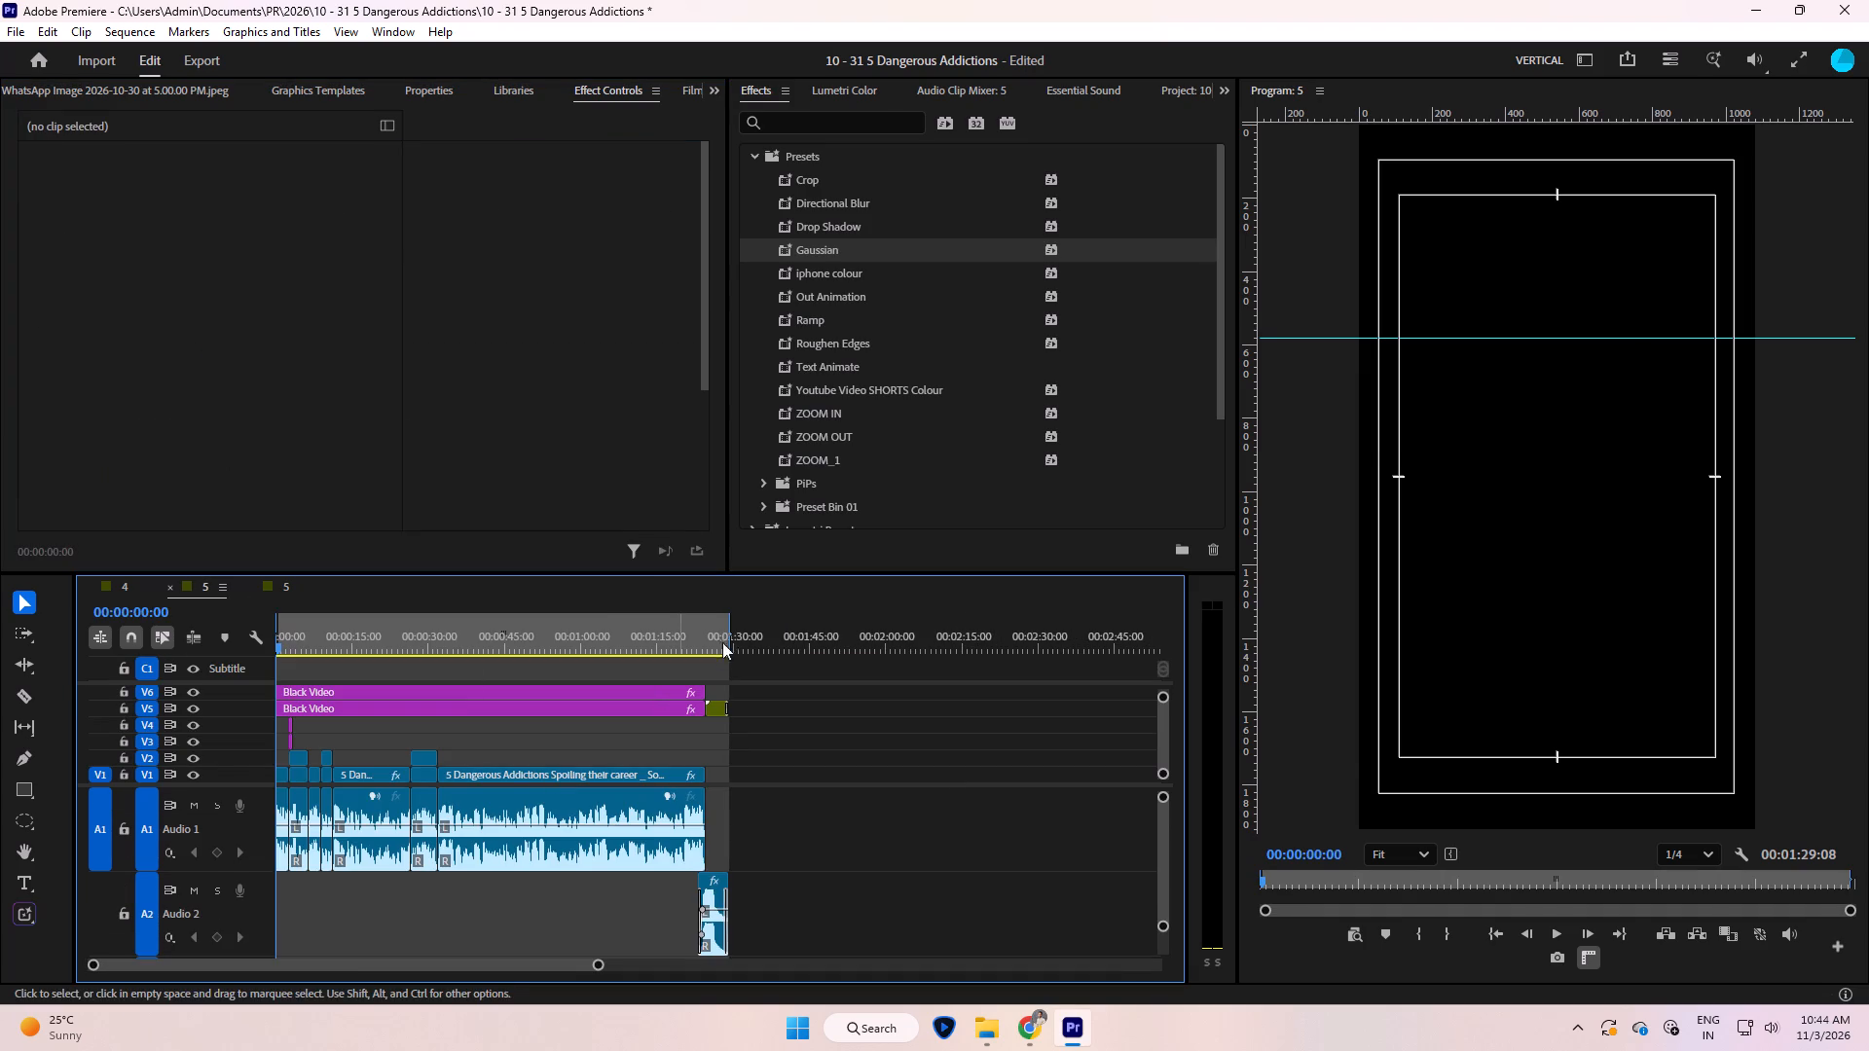
{"action": "left_click", "coordinate": [720, 627]}
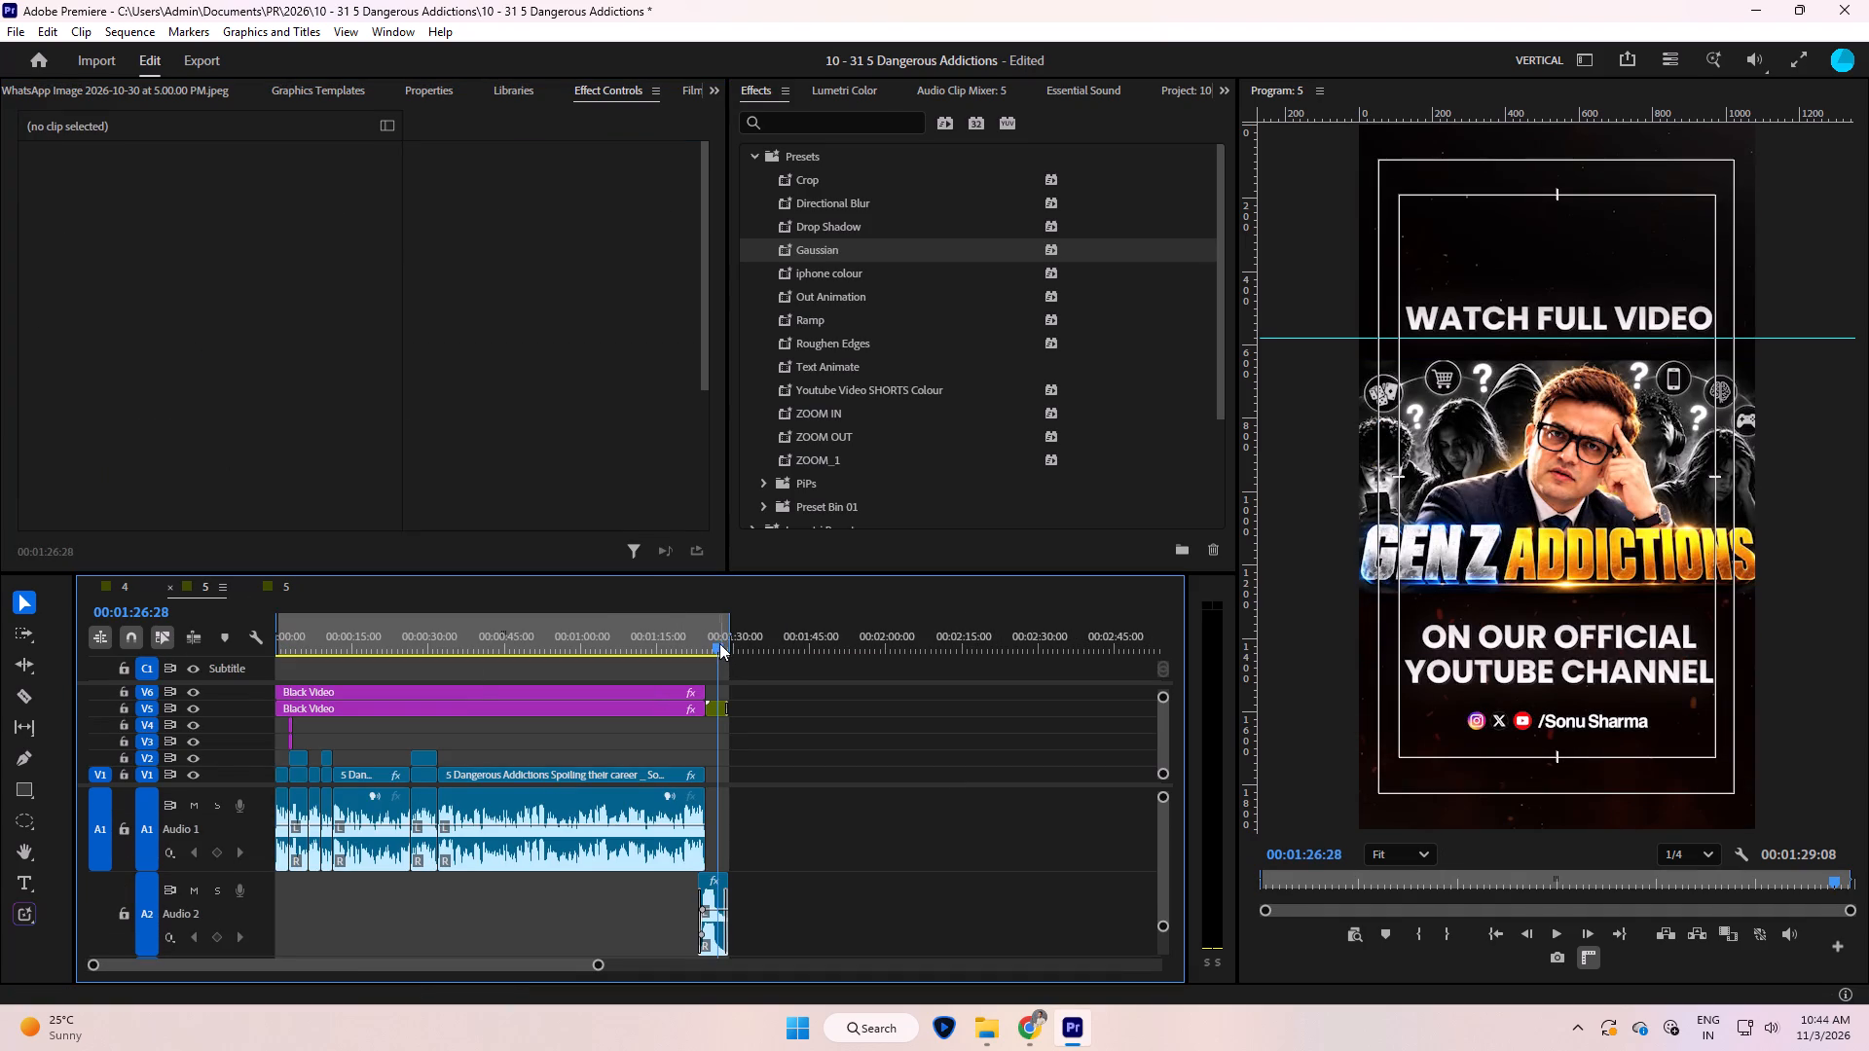
{"action": "left_click", "coordinate": [117, 581]}
{"action": "left_click", "coordinate": [202, 588]}
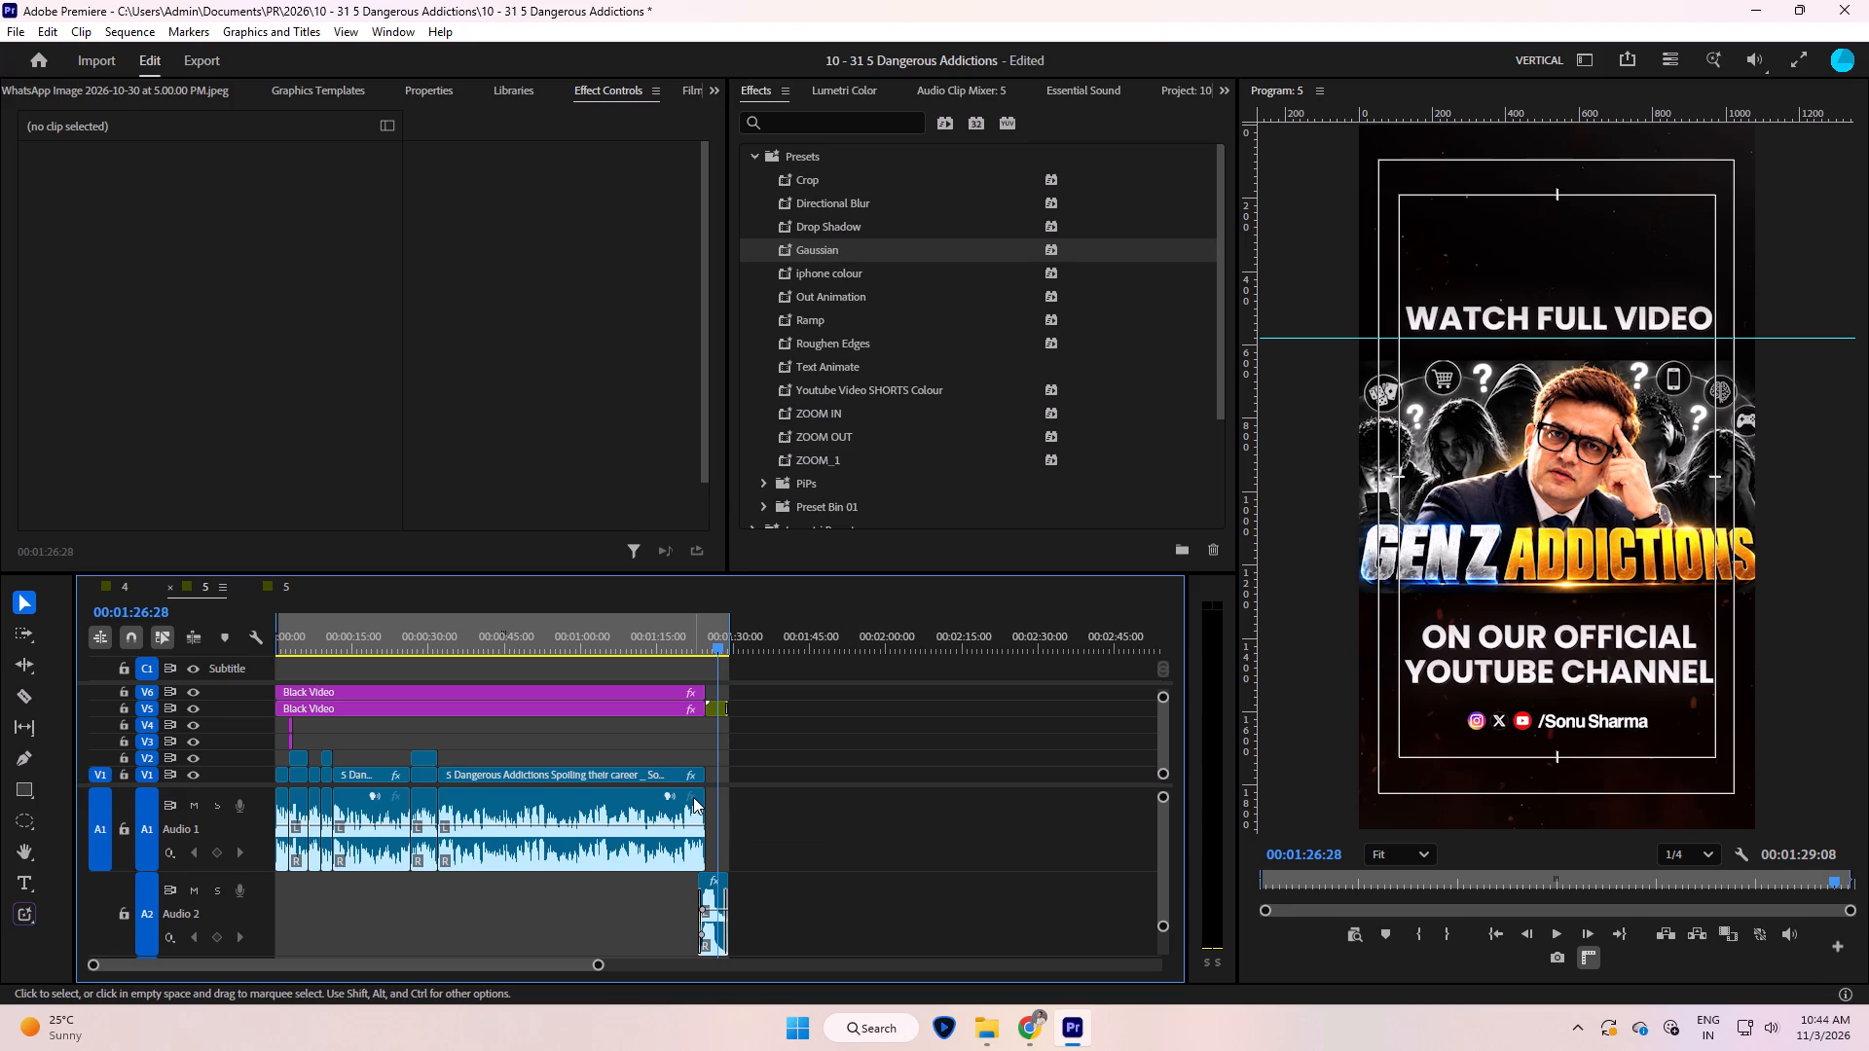
{"action": "left_click", "coordinate": [849, 762]}
{"action": "key", "text": "minus"}
{"action": "key", "text": "minus"}
{"action": "key", "text": "equal"}
{"action": "left_click", "coordinate": [862, 833]}
{"action": "key", "text": "minus"}
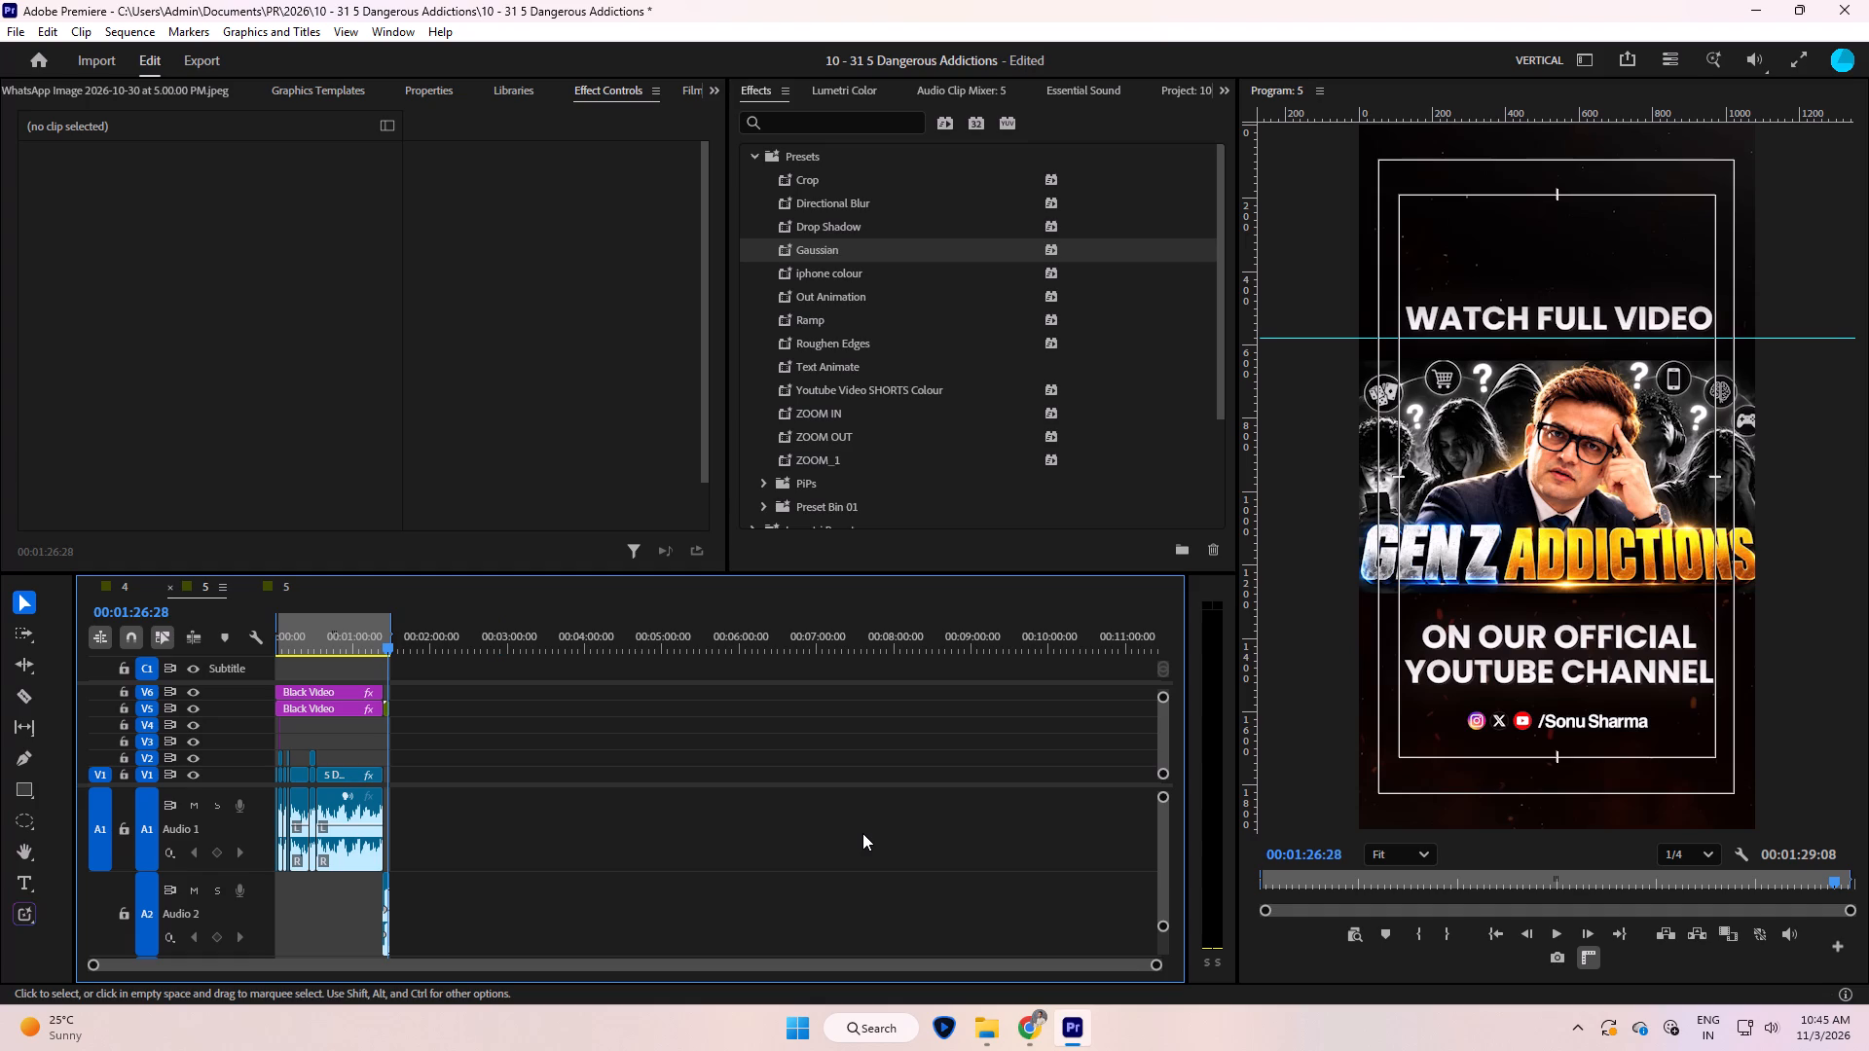
{"action": "left_click", "coordinate": [746, 705]}
Save the project, minimise all tracks and enlarge the video track area to expose the upper layers.
{"action": "key", "text": "ctrl+s"}
{"action": "left_click", "coordinate": [734, 732]}
{"action": "type", "text": "__"}
{"action": "key", "text": "ctrl+s"}
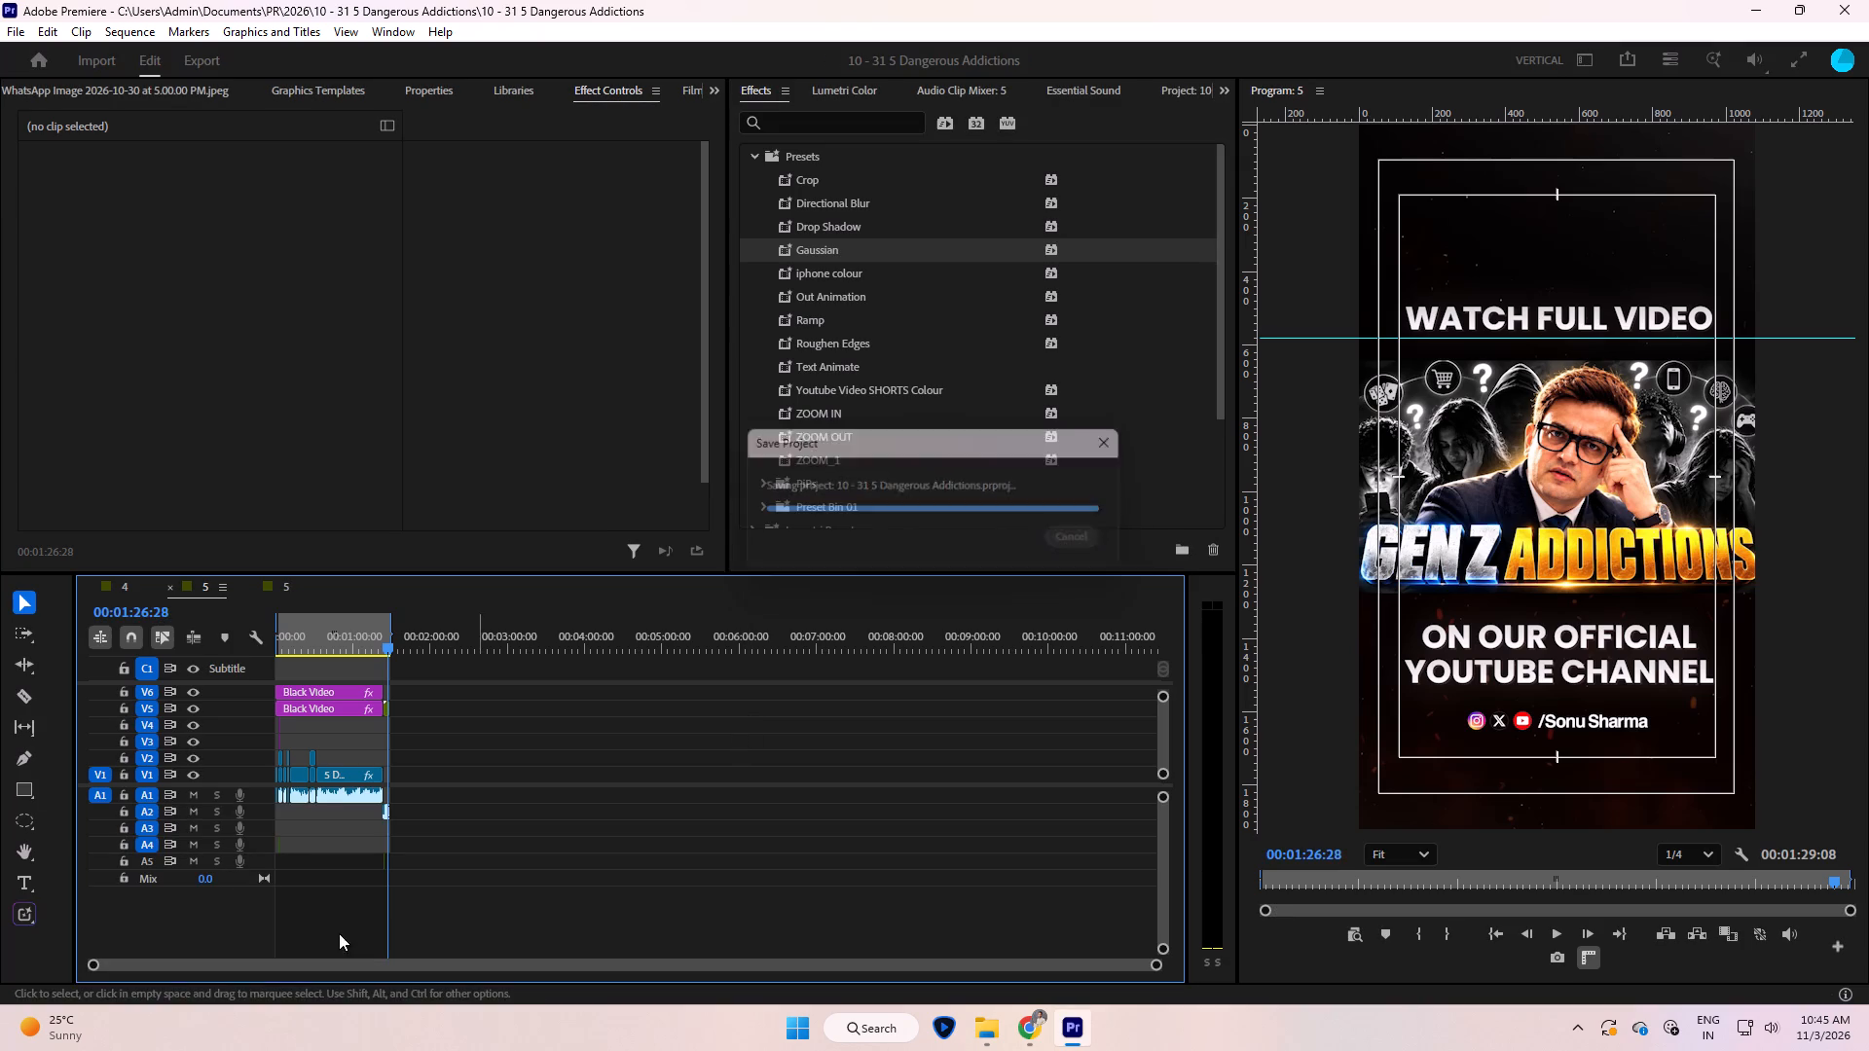
{"action": "left_click_drag", "start_coordinate": [267, 782], "coordinate": [260, 818]}
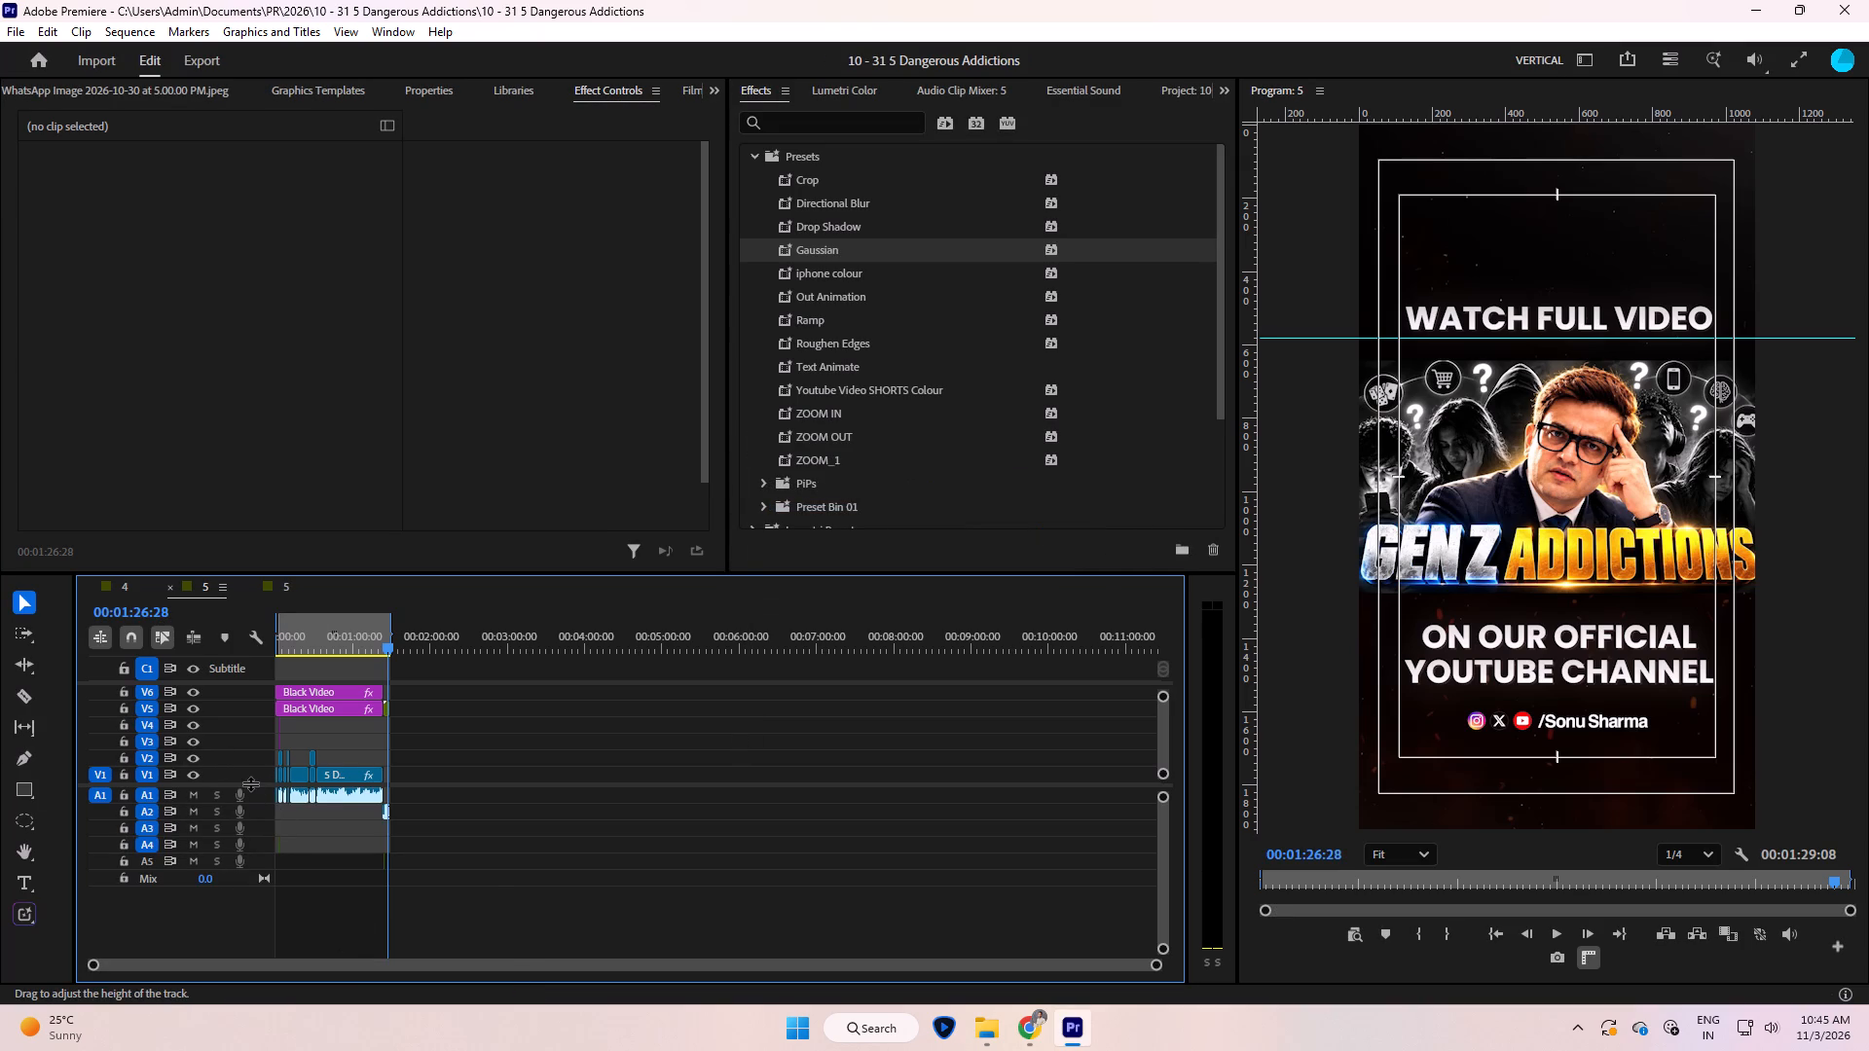
{"action": "left_click_drag", "start_coordinate": [250, 783], "coordinate": [266, 888]}
{"action": "key", "text": "ctrl+s"}
Play the closing seconds before the end card, around 00:01:22, to review how the reference sequence ends.
{"action": "left_click", "coordinate": [568, 727]}
{"action": "left_click", "coordinate": [568, 727]}
{"action": "key", "text": "equal"}
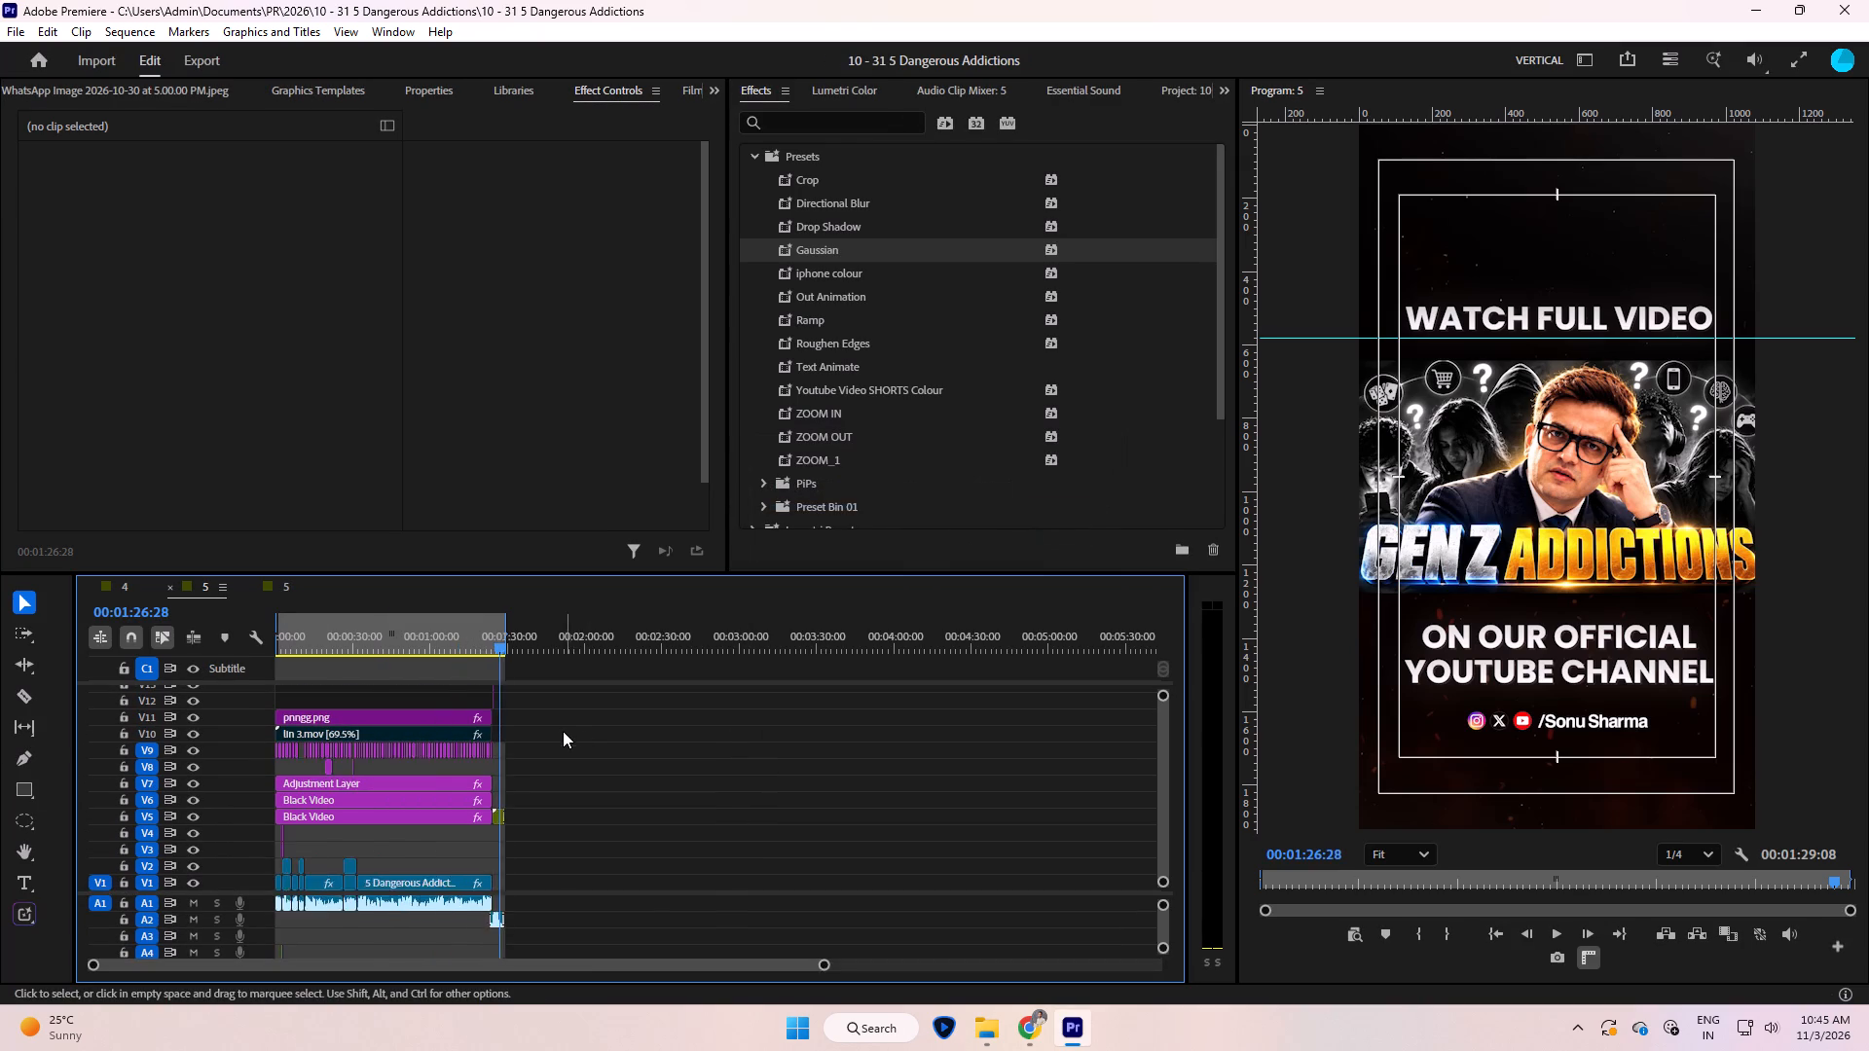
{"action": "key", "text": "equal"}
{"action": "key", "text": "equal"}
{"action": "left_click_drag", "start_coordinate": [725, 643], "coordinate": [687, 659]}
{"action": "key", "text": "space"}
{"action": "left_click", "coordinate": [835, 787]}
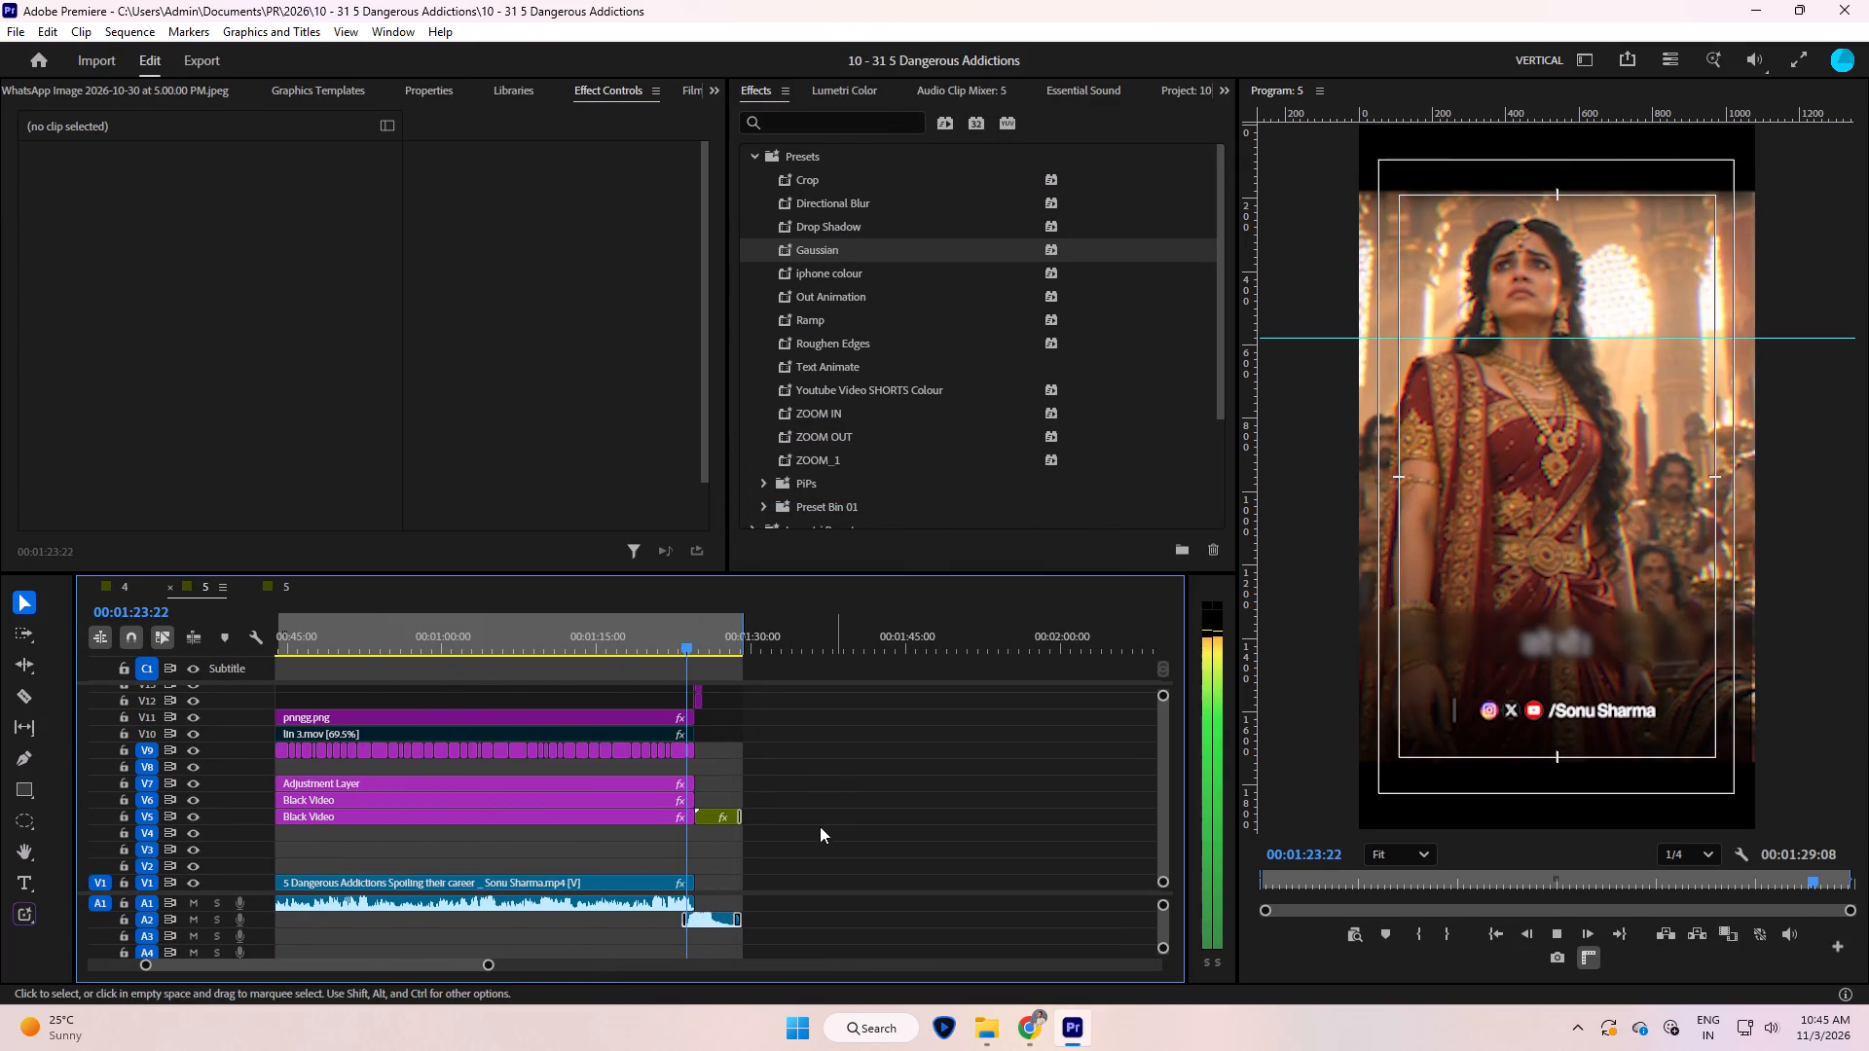
{"action": "key", "text": "space"}
{"action": "left_click_drag", "start_coordinate": [676, 629], "coordinate": [673, 629]}
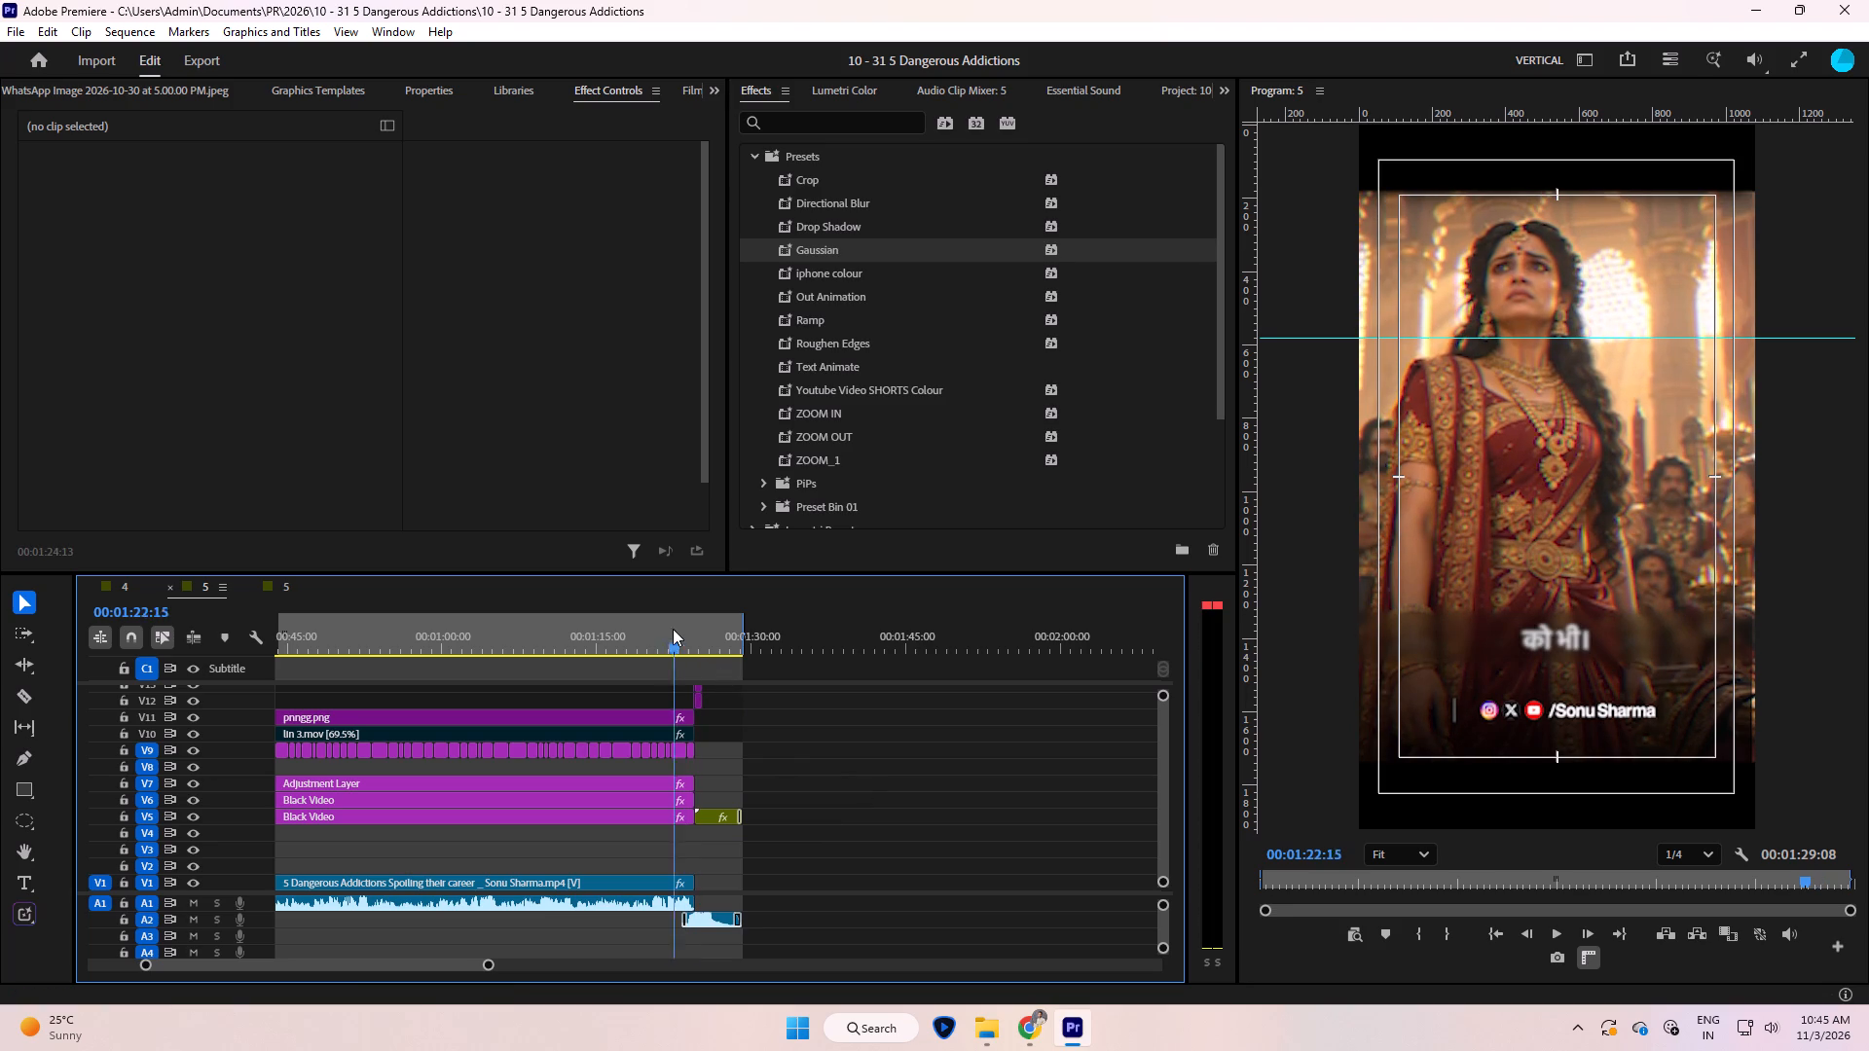
{"action": "left_click_drag", "start_coordinate": [673, 629], "coordinate": [660, 635]}
{"action": "key", "text": "space"}
{"action": "left_click", "coordinate": [876, 745]}
{"action": "left_click", "coordinate": [893, 725]}
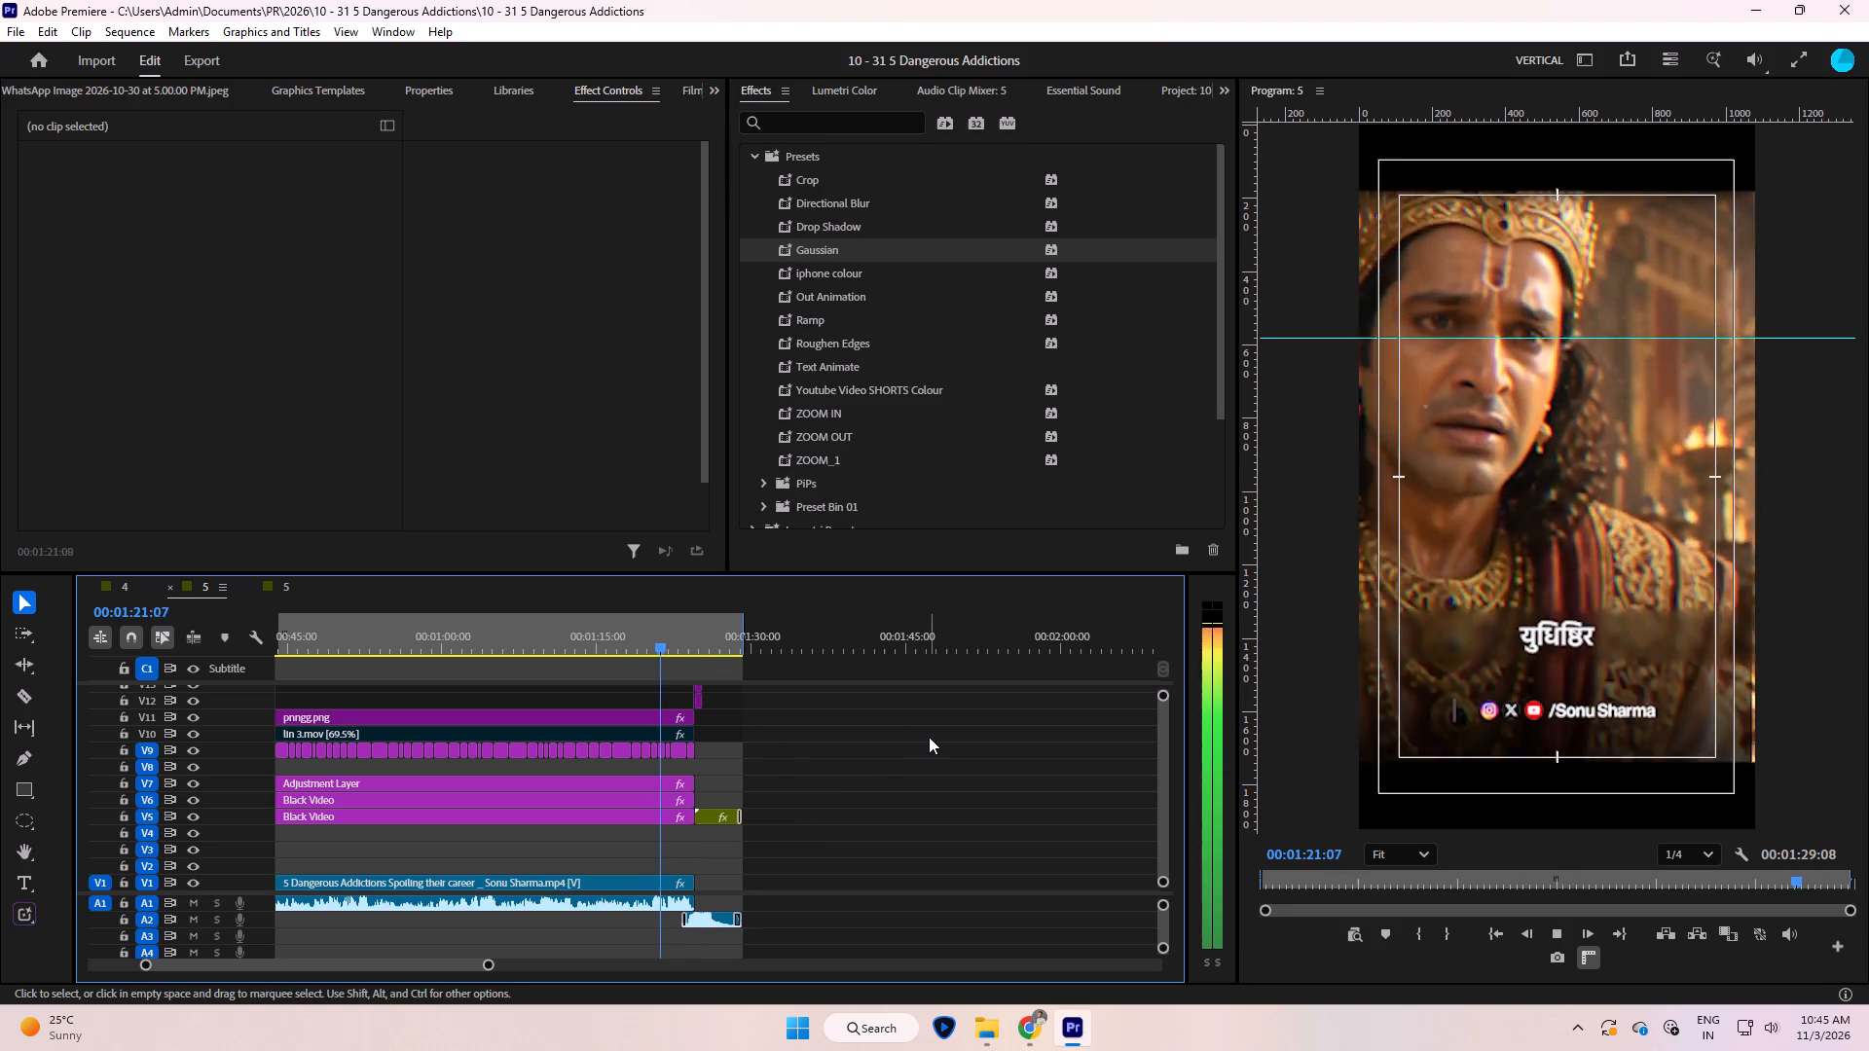
Return to the 00:00:59:06-long sequence 5 and save the project.
{"action": "left_click", "coordinate": [286, 587]}
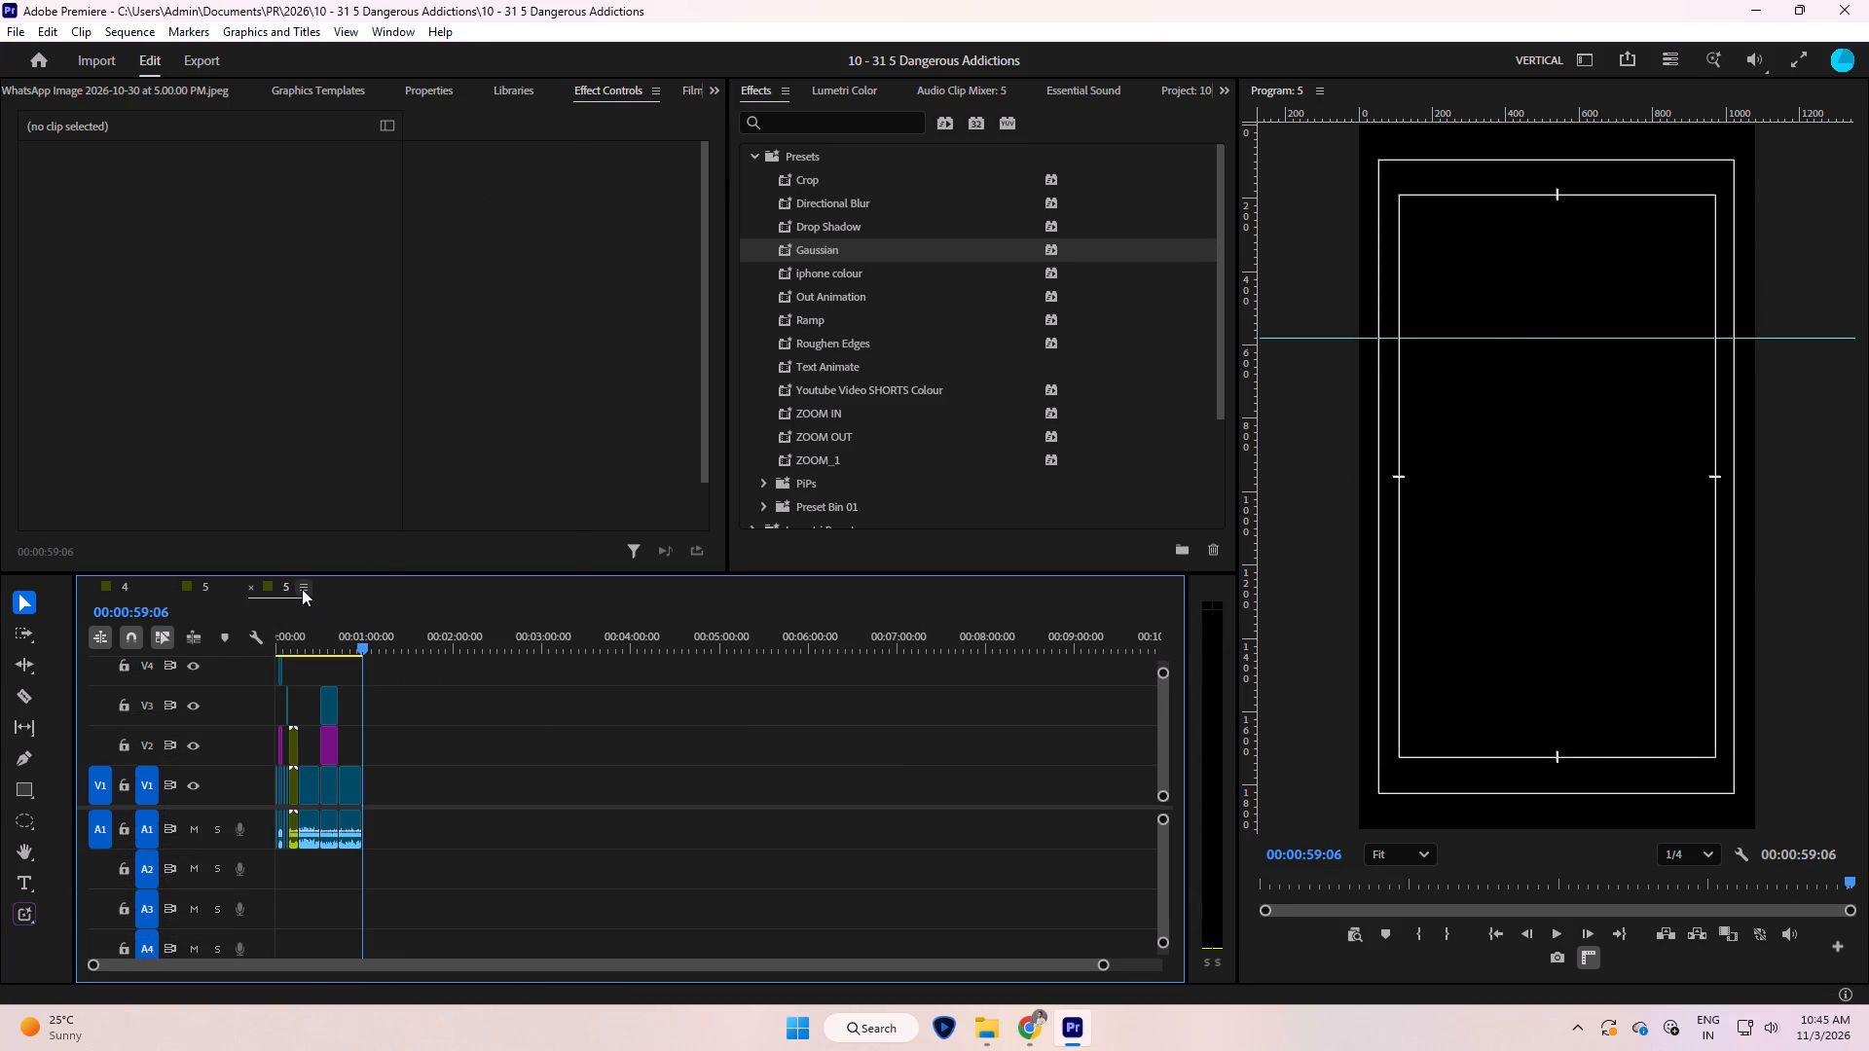
{"action": "right_click", "coordinate": [300, 588]}
{"action": "left_click", "coordinate": [605, 807]}
{"action": "key", "text": "ctrl+s"}
{"action": "left_click", "coordinate": [613, 774]}
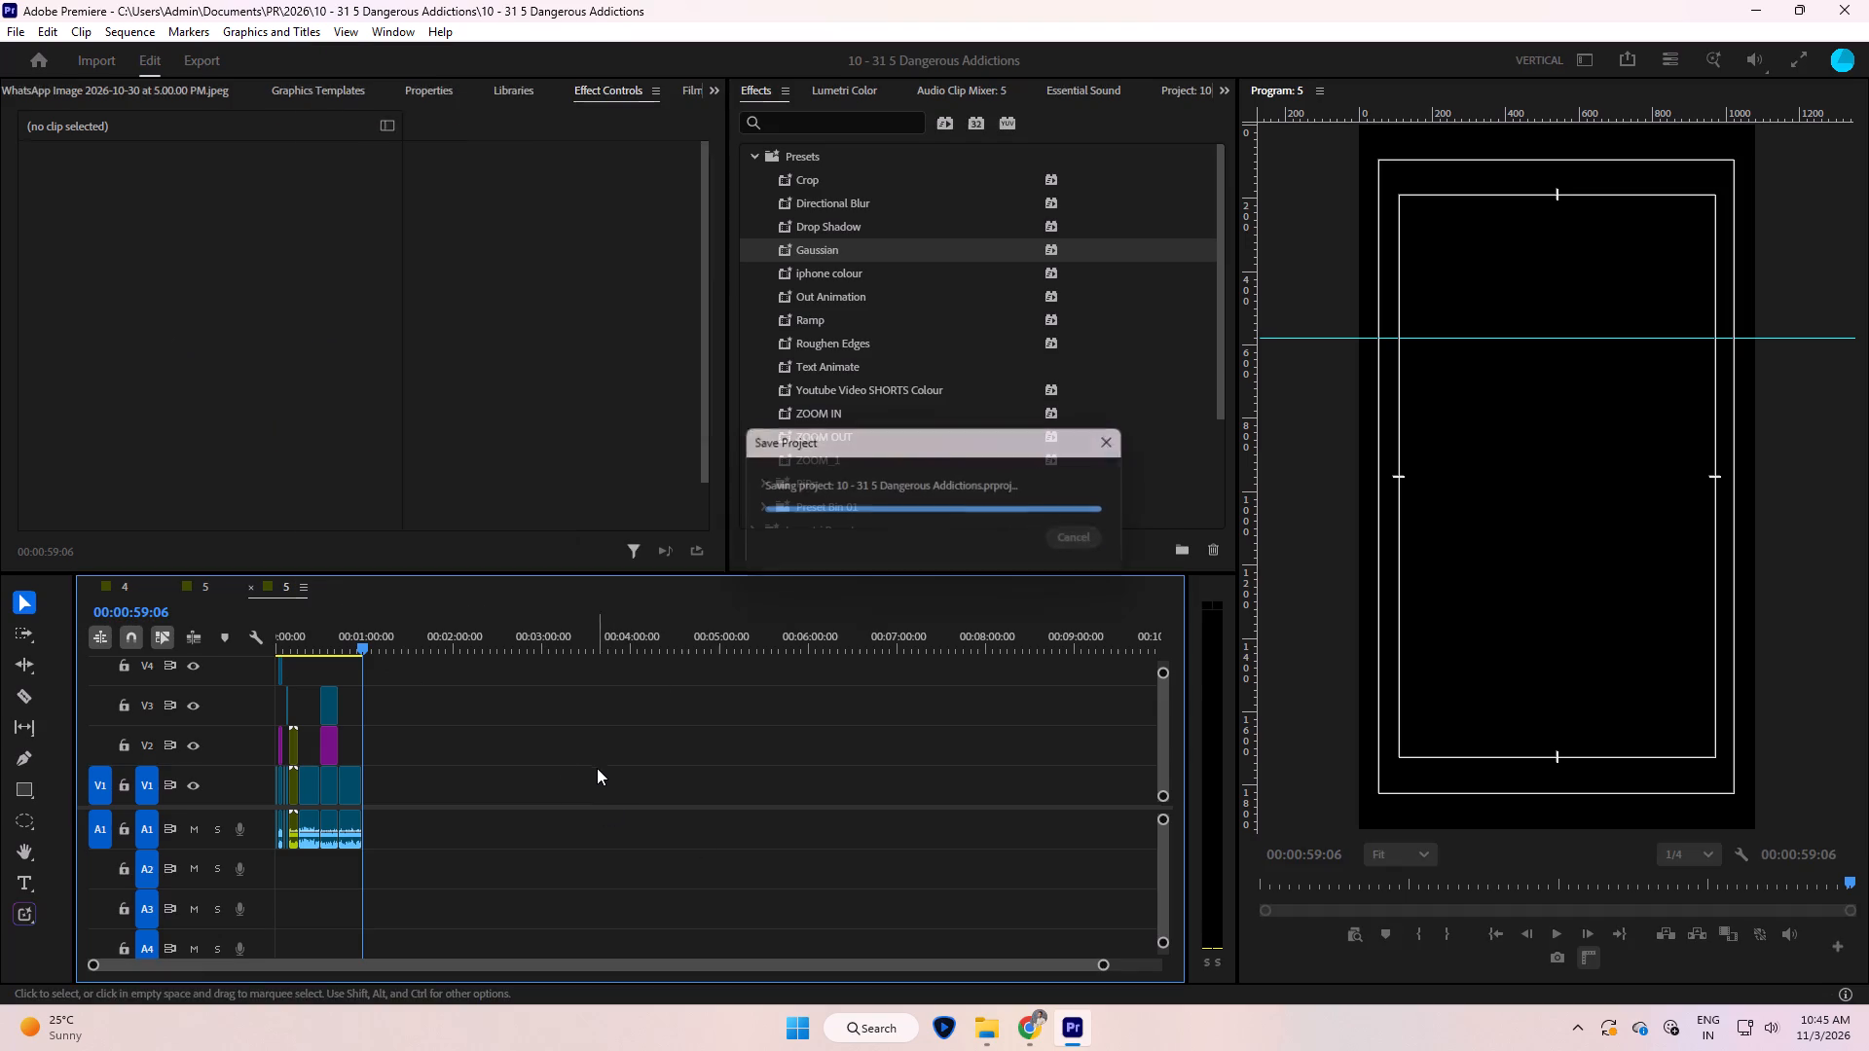
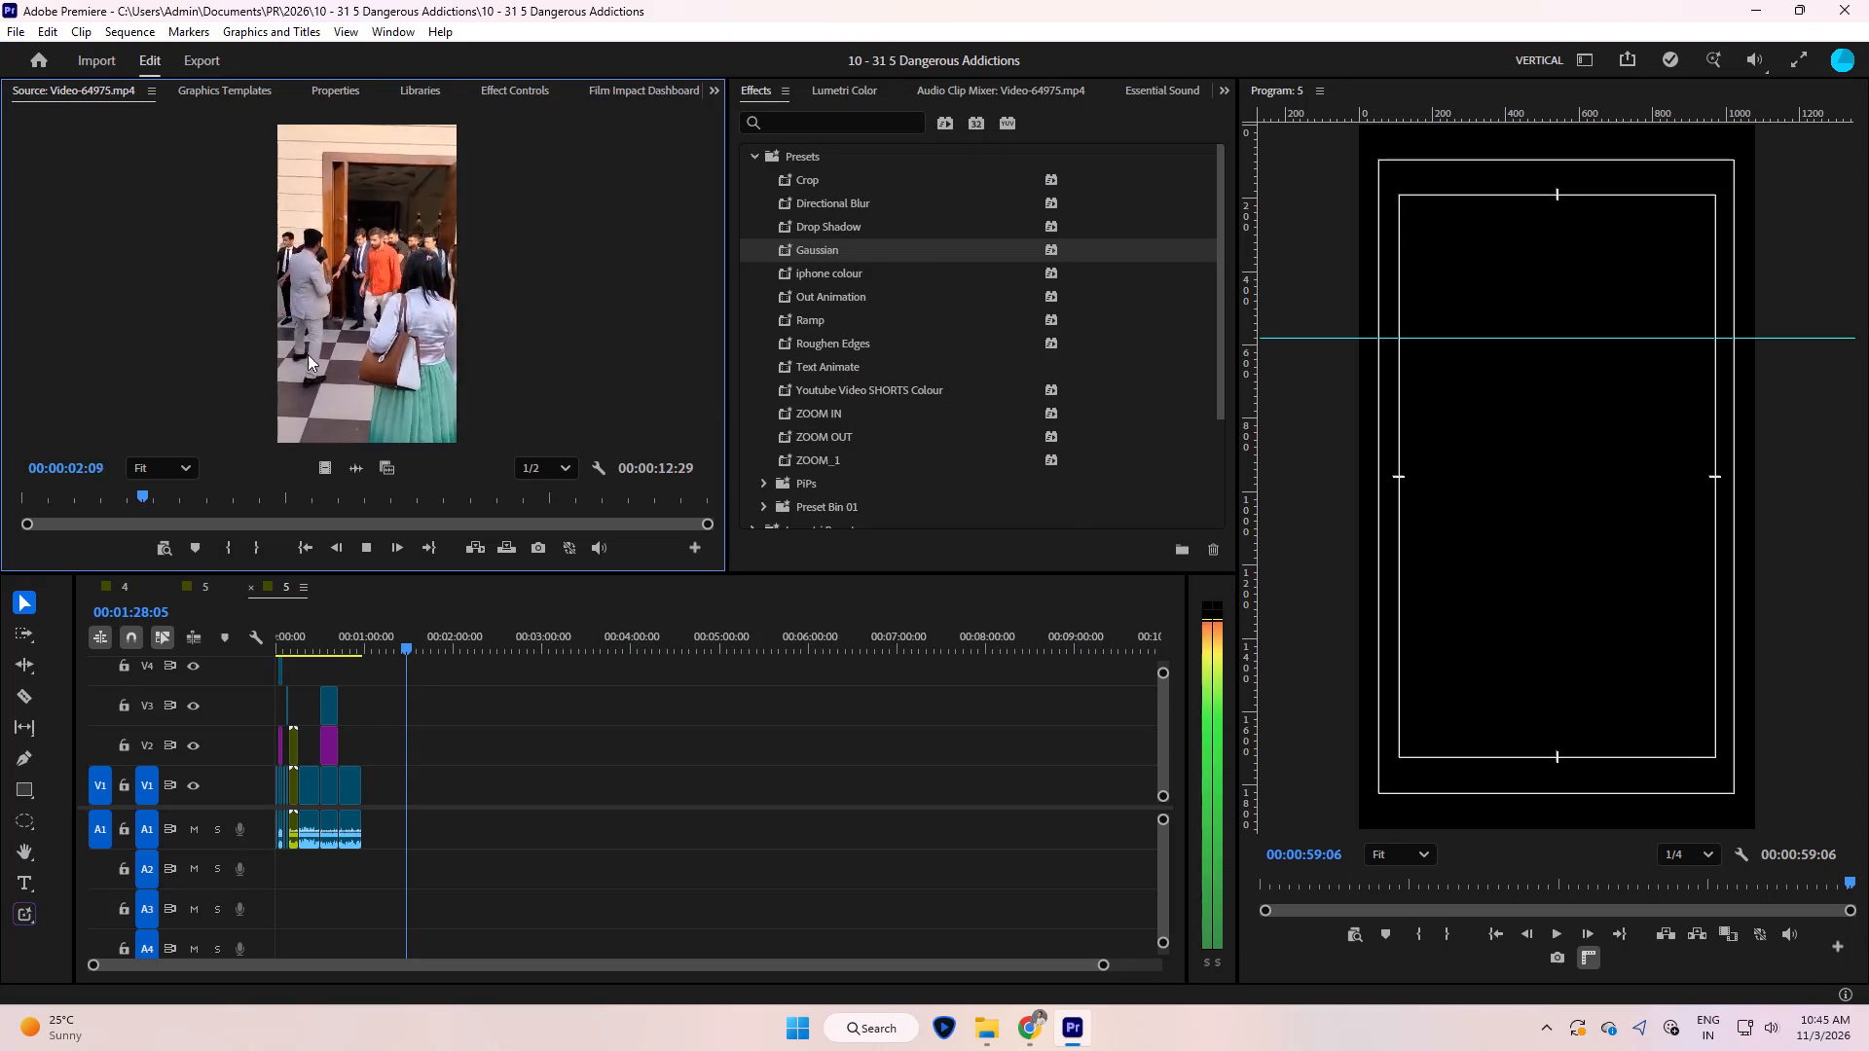
Place Video-64975.mp4 on V1 with its audio on A1 at 00:01:28:05, past the end of the existing edit.
{"action": "key", "text": "space"}
{"action": "left_click_drag", "start_coordinate": [350, 316], "coordinate": [411, 800]}
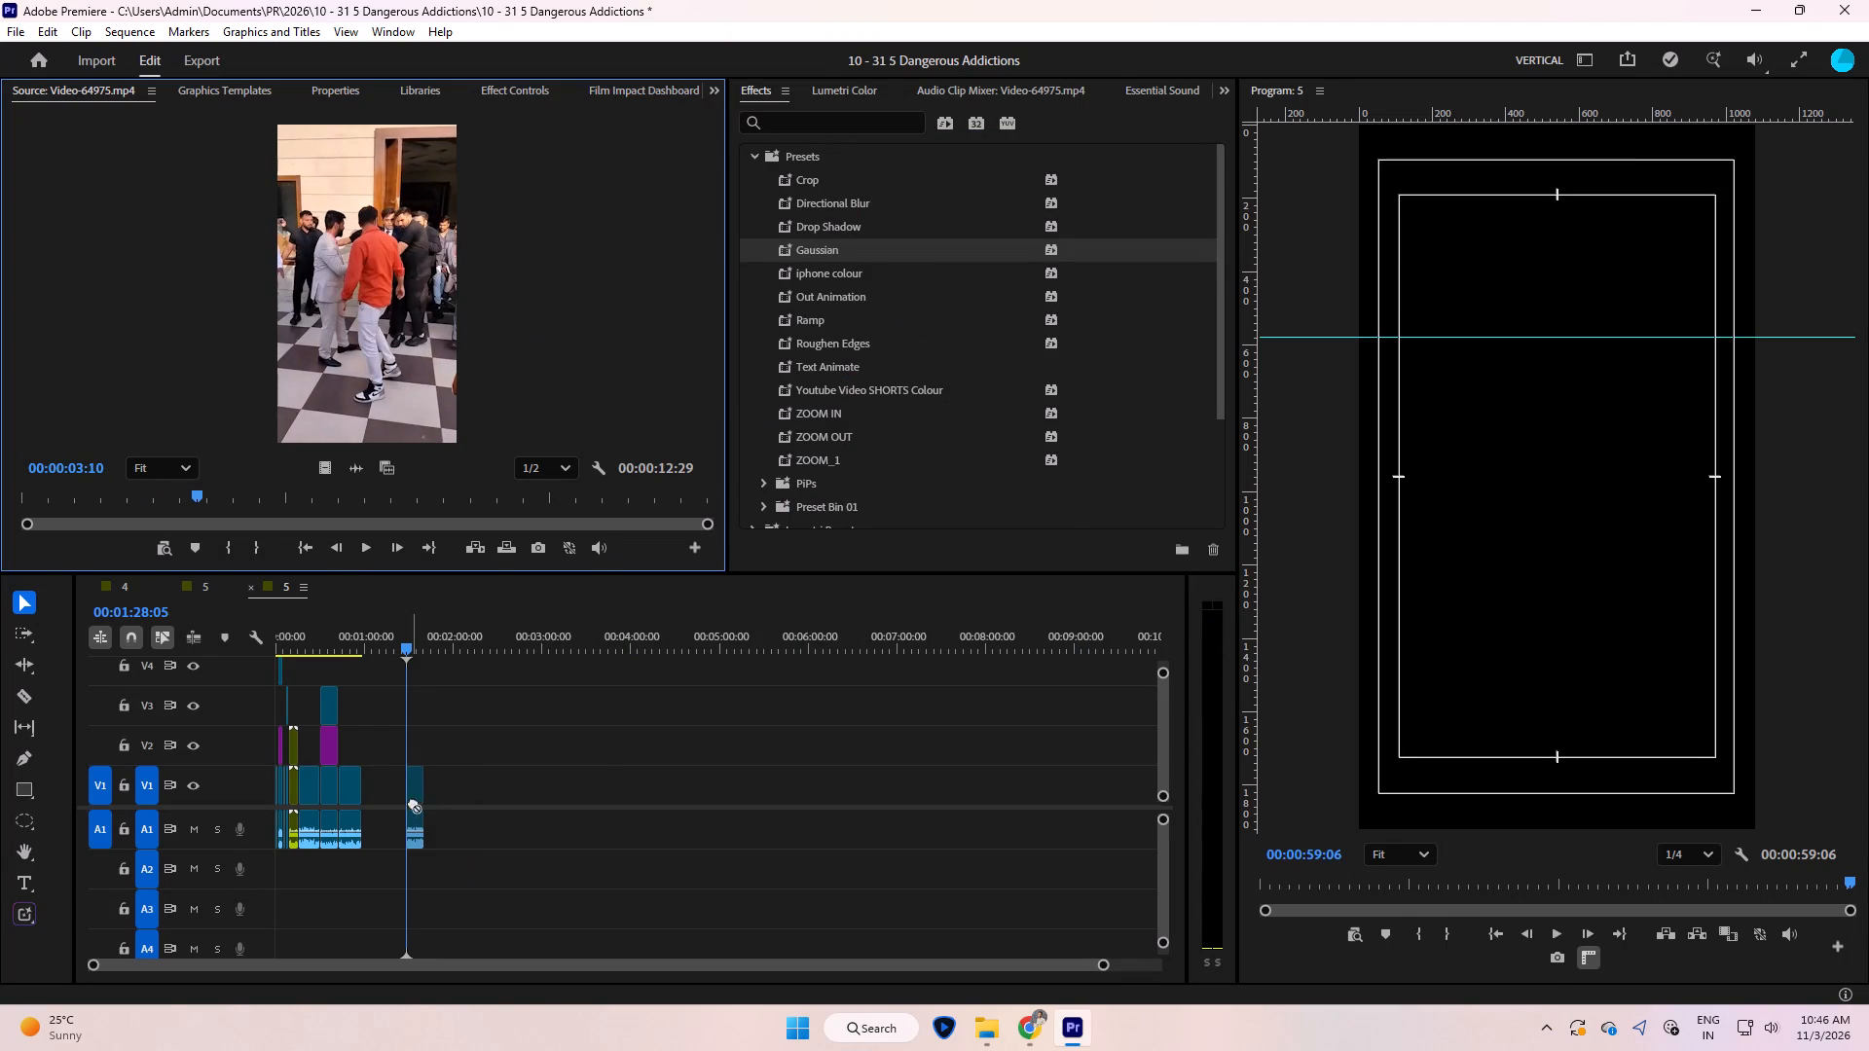
{"action": "key", "text": "space"}
{"action": "left_click", "coordinate": [599, 761]}
{"action": "type", "text": "=="}
{"action": "key", "text": "equal"}
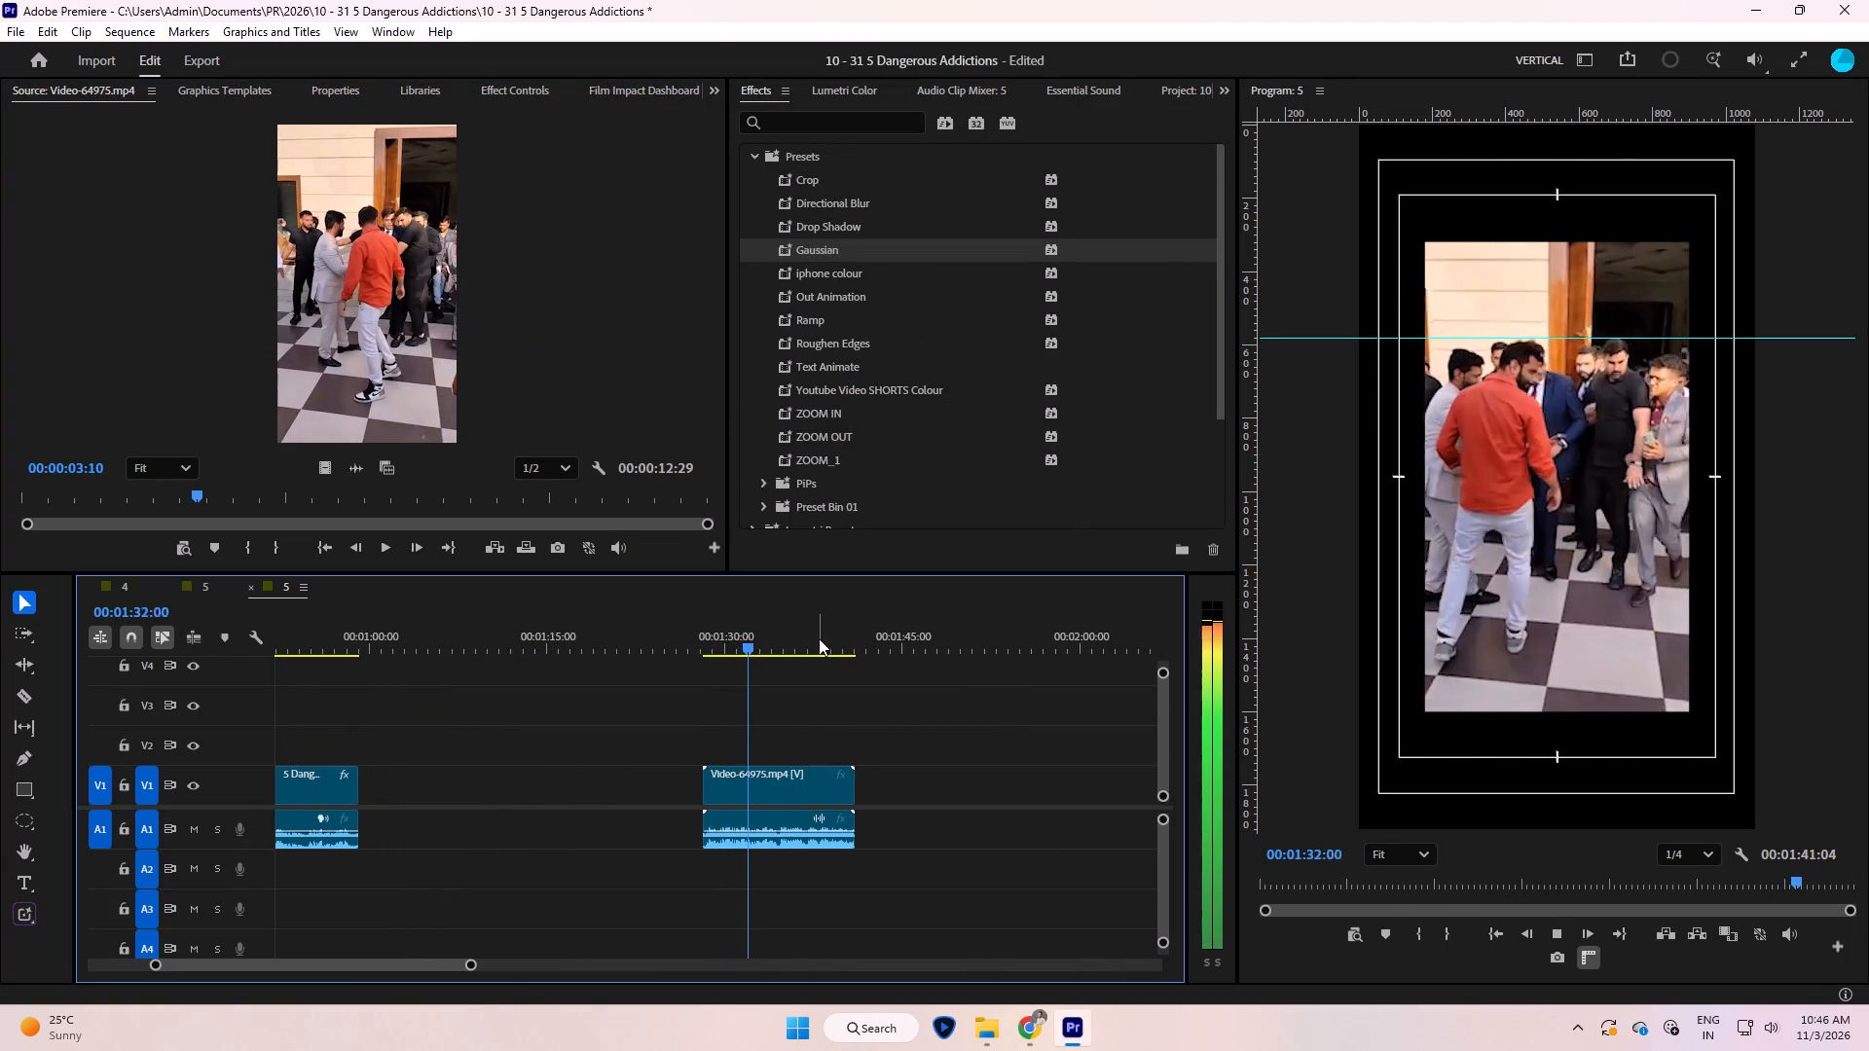
Scale the Video-64975.mp4 clip to the frame size so it fills the vertical frame.
{"action": "left_click", "coordinate": [861, 707]}
{"action": "key", "text": "equal"}
{"action": "key", "text": "equal"}
{"action": "key", "text": "minus"}
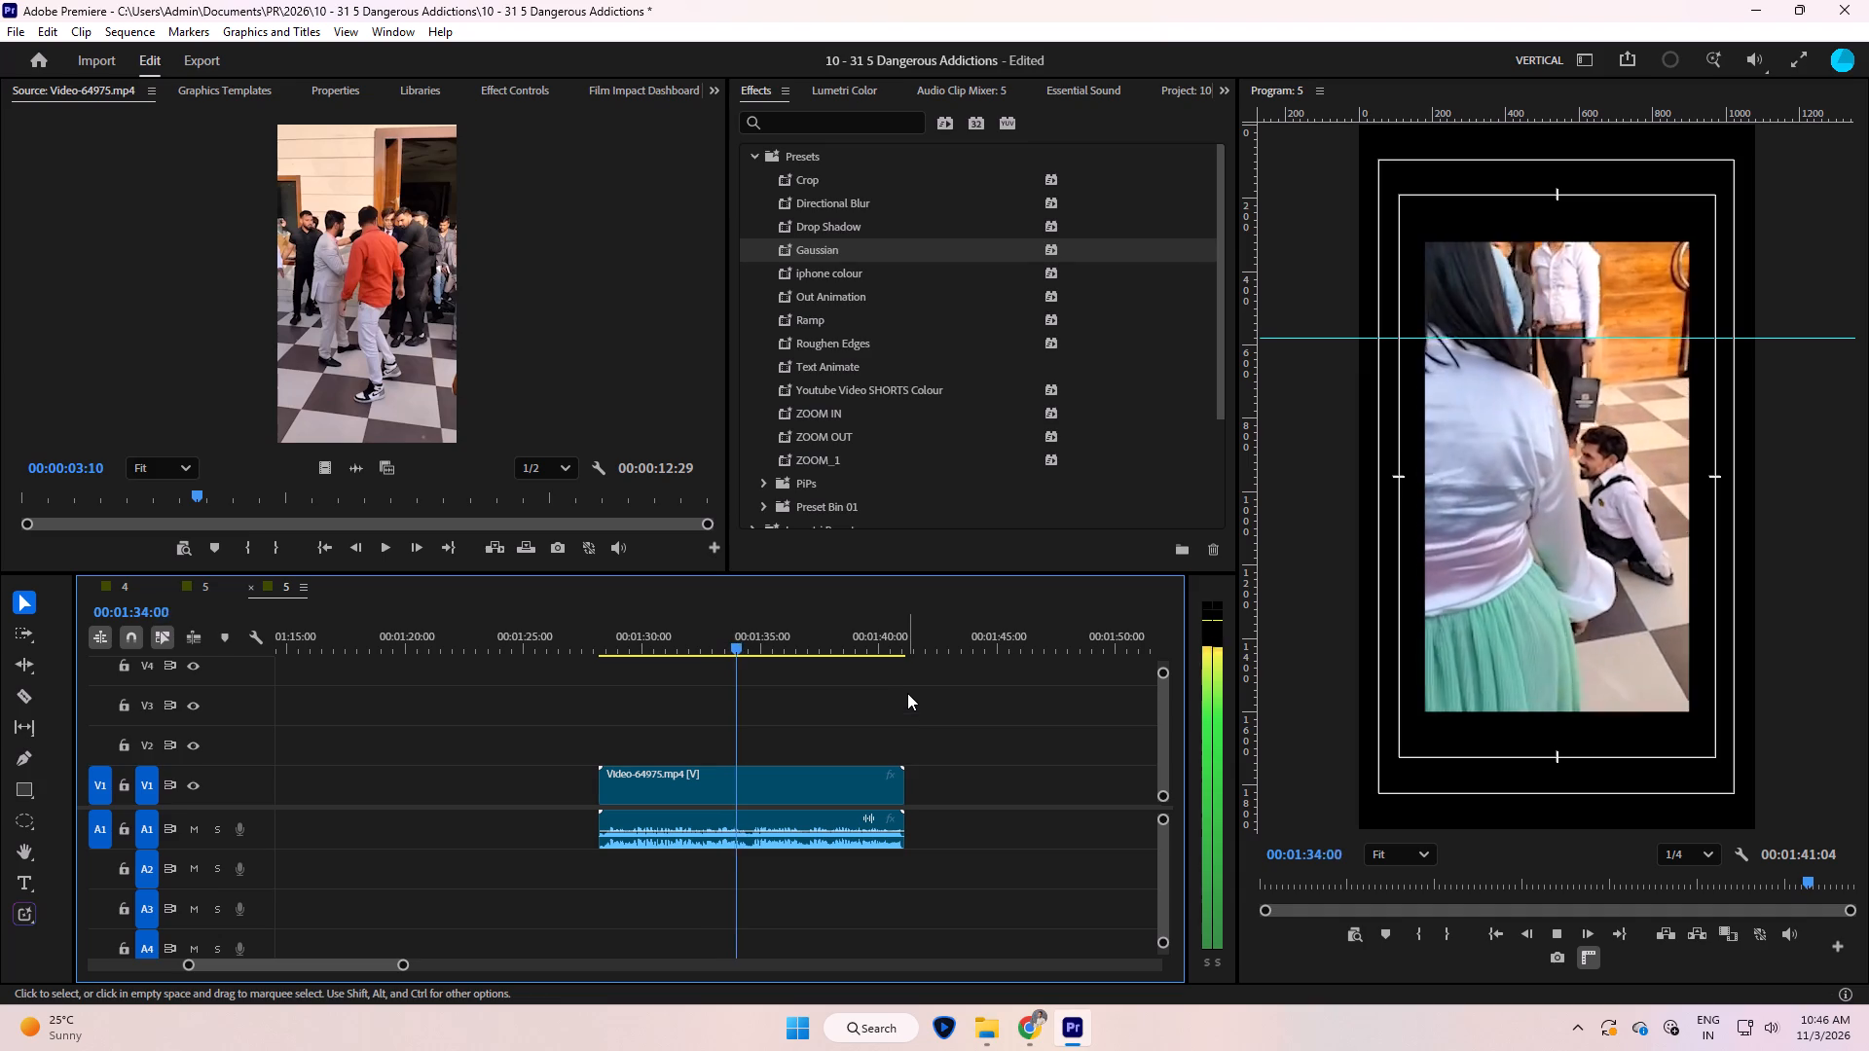
{"action": "left_click", "coordinate": [881, 706]}
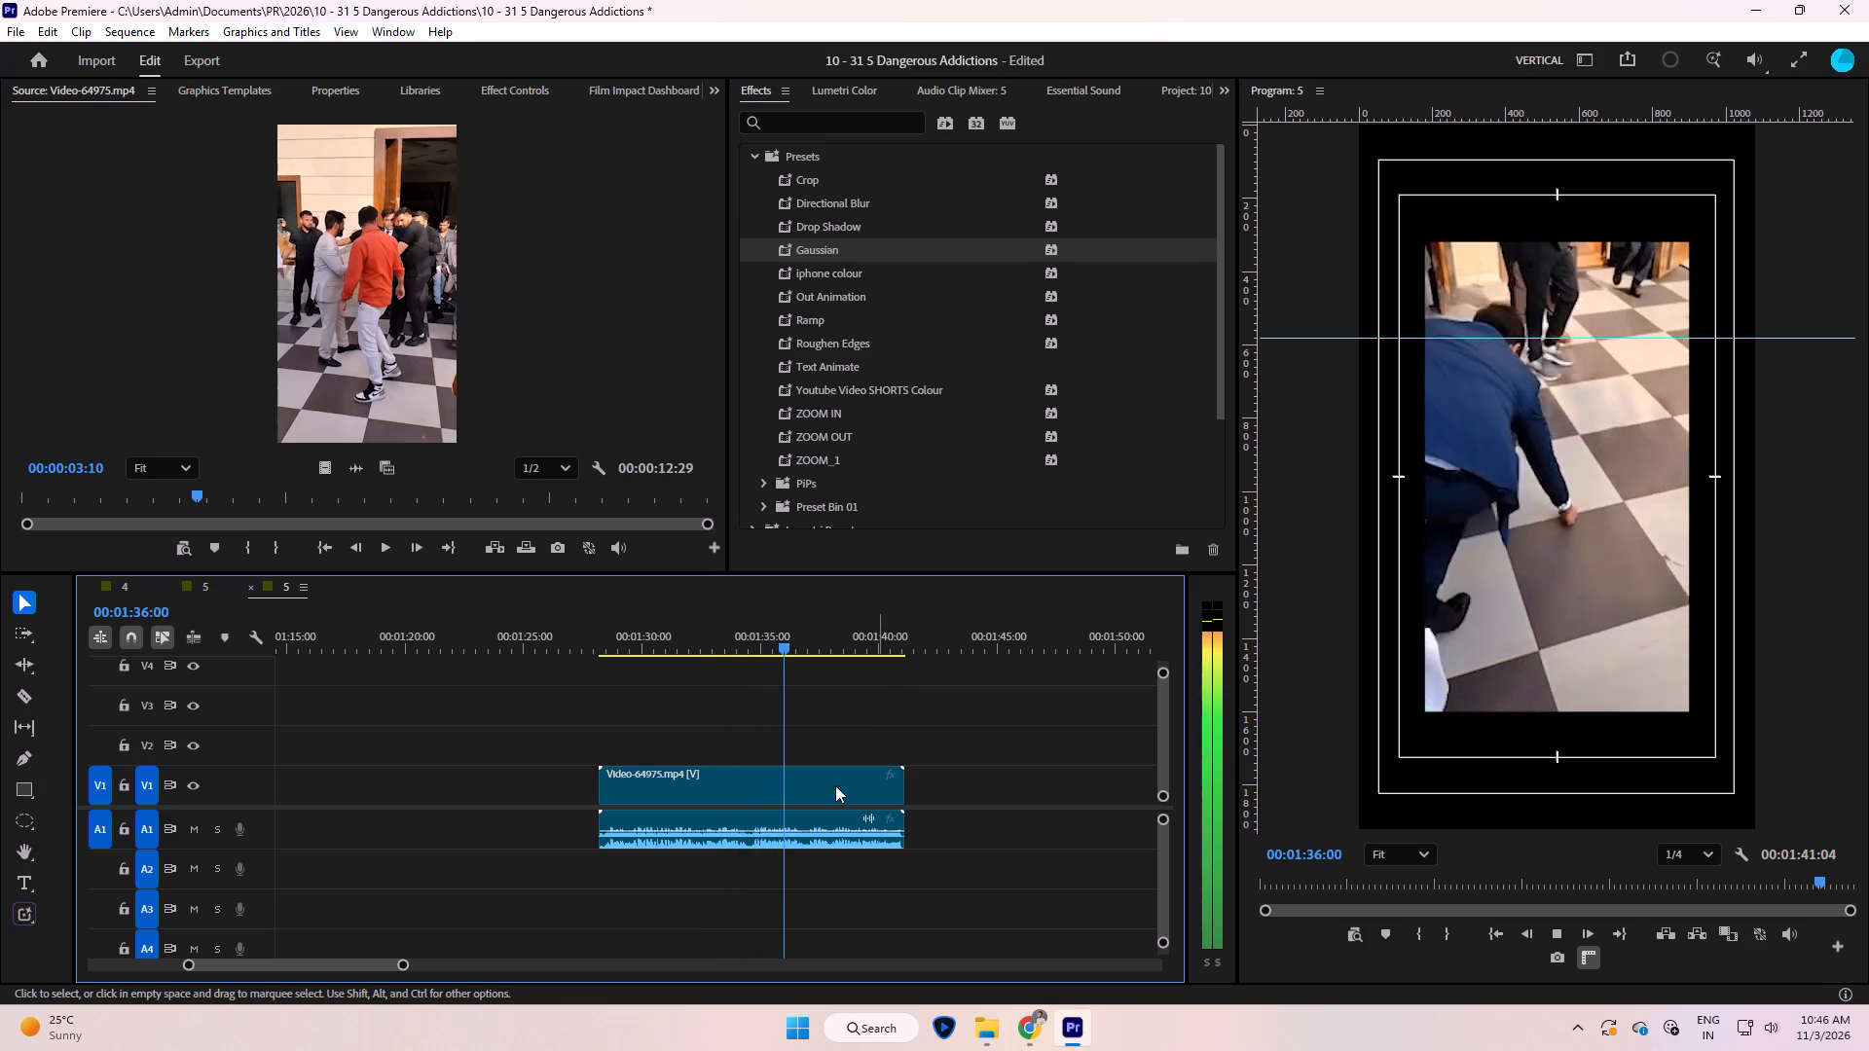
{"action": "right_click", "coordinate": [777, 780]}
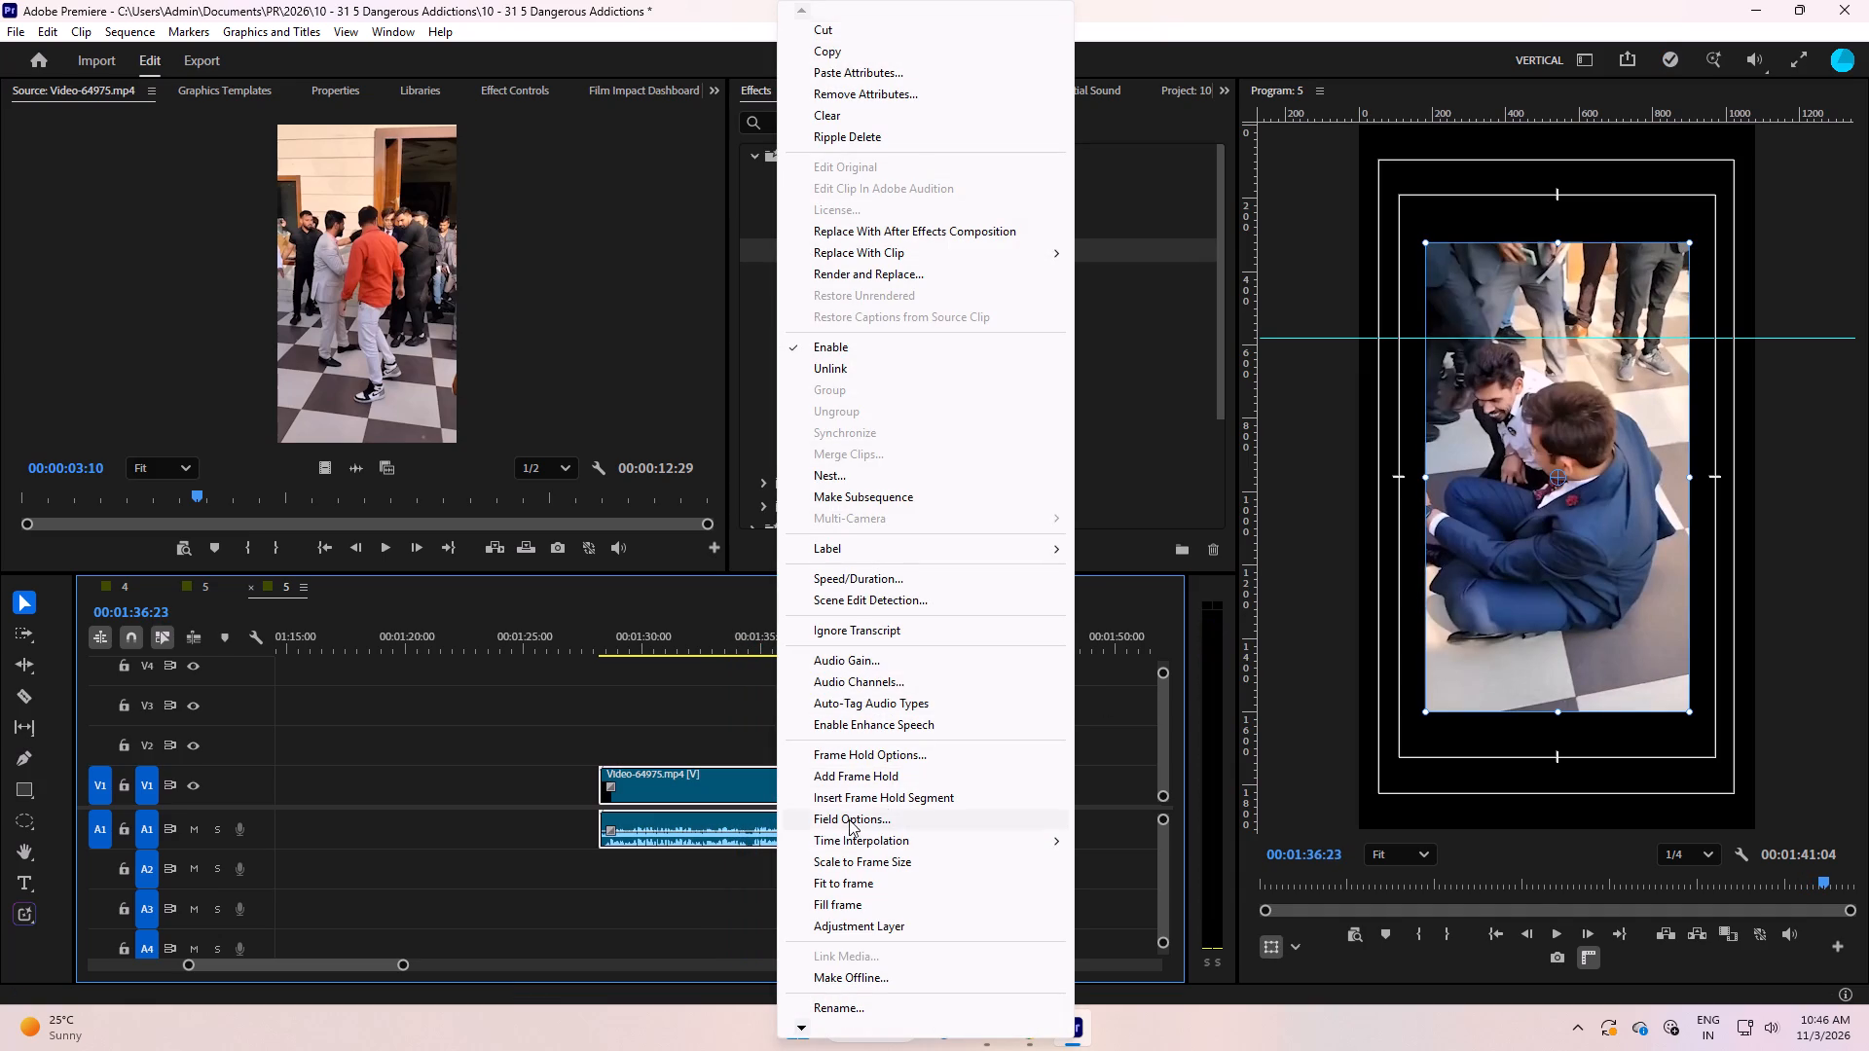
{"action": "left_click", "coordinate": [877, 856]}
{"action": "key", "text": "space"}
{"action": "left_click", "coordinate": [957, 723]}
{"action": "left_click", "coordinate": [957, 723]}
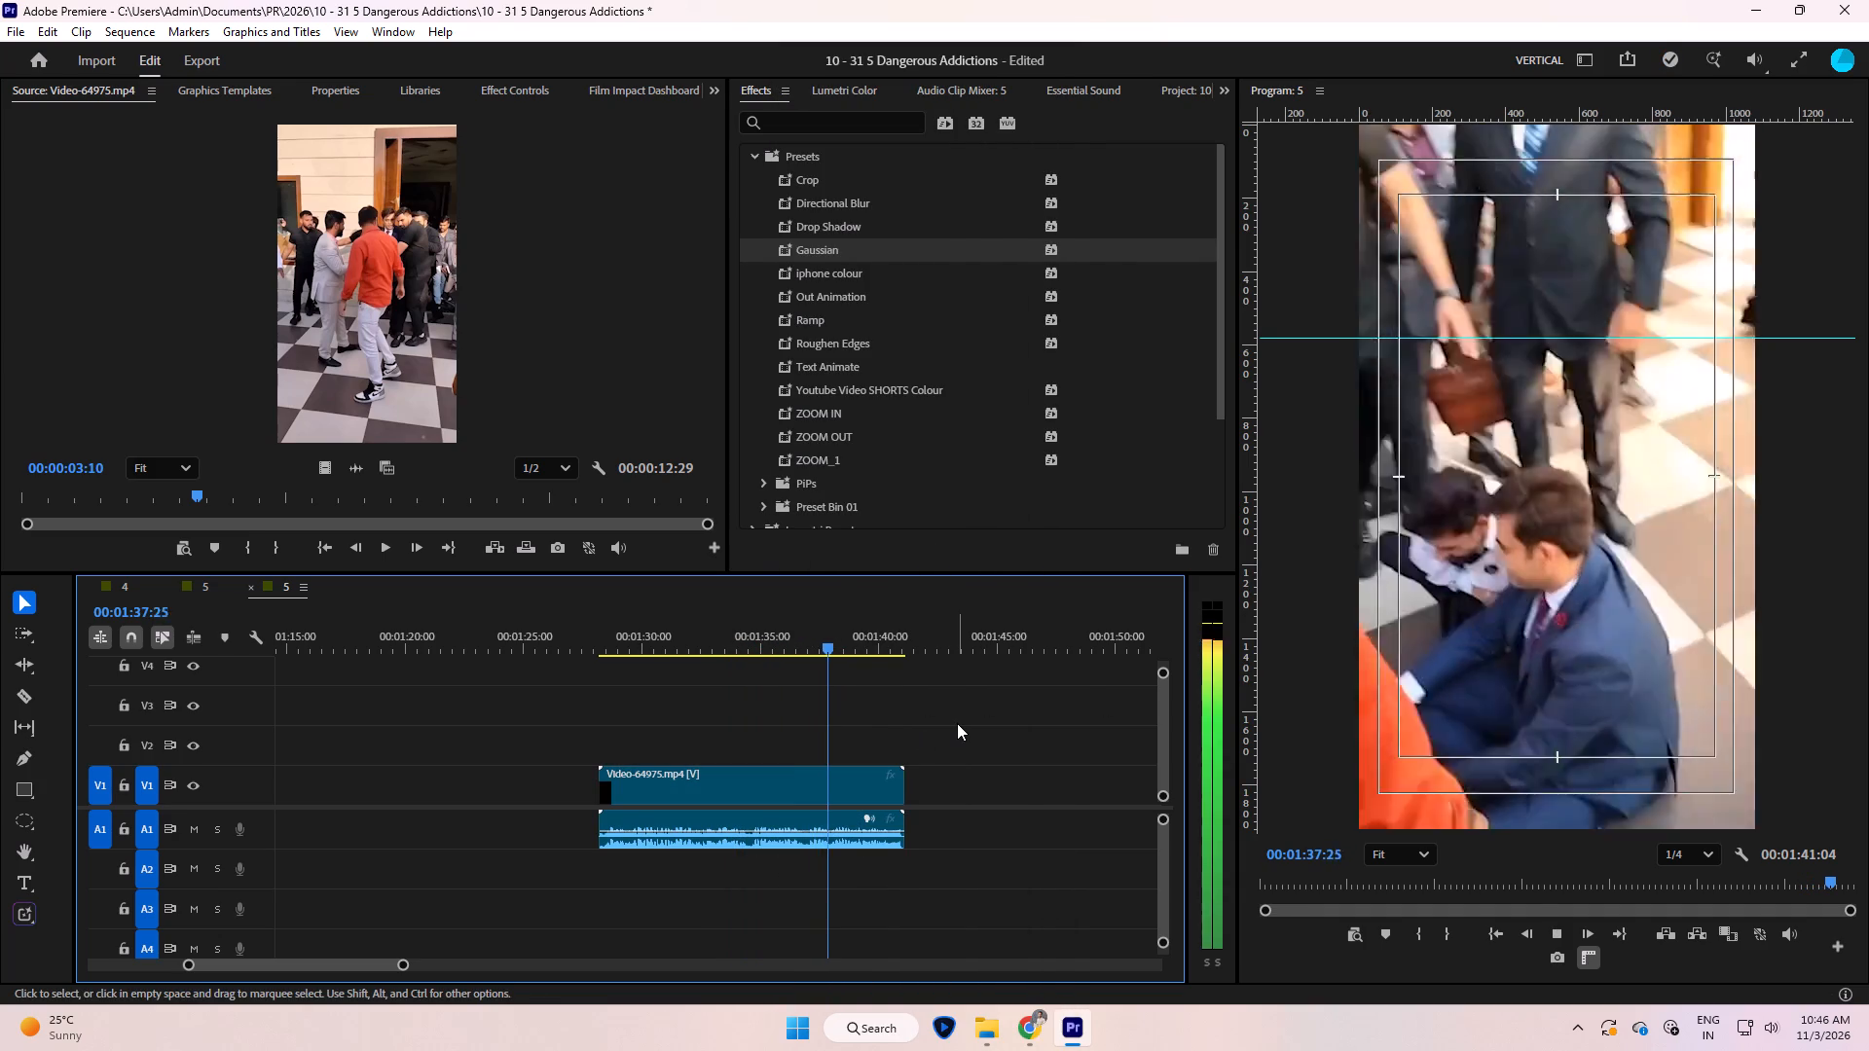
Play through the scaled Video-64975.mp4 clip on the timeline to review its footage and framing up to its end.
{"action": "type", "text": "-="}
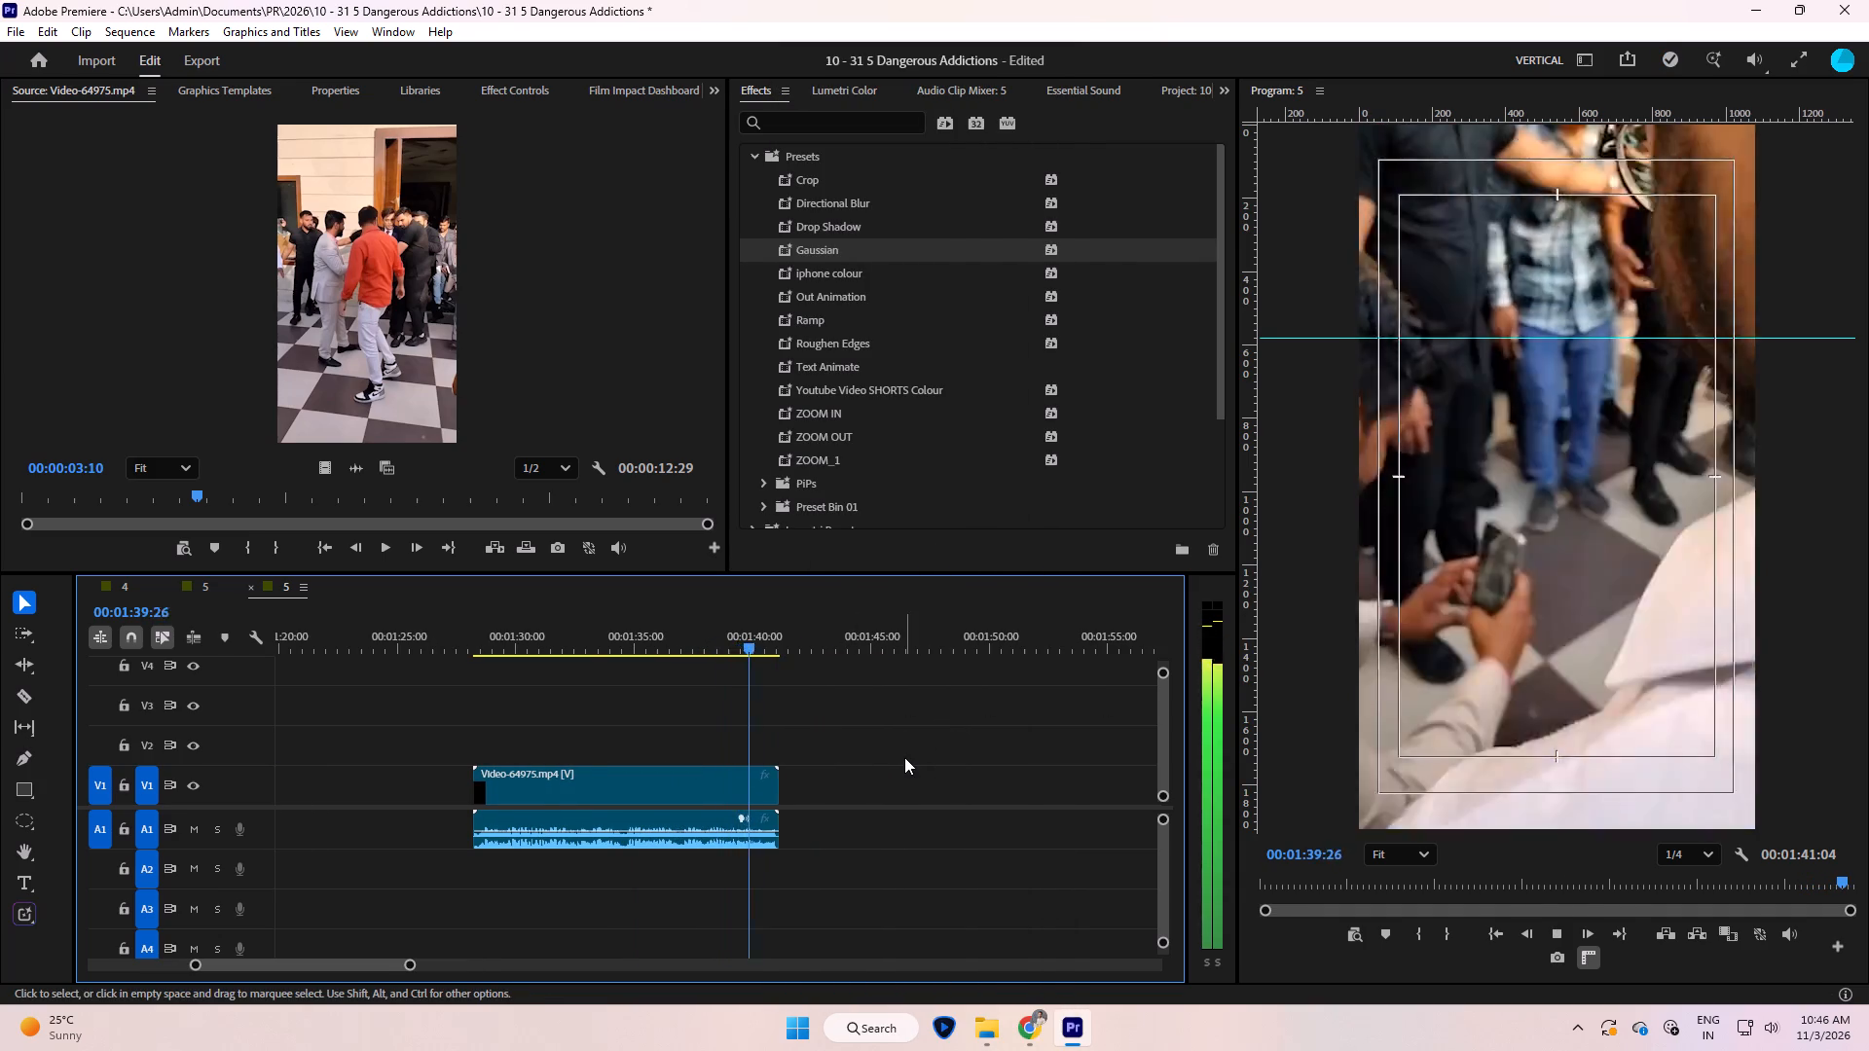
{"action": "type", "text": "-="}
{"action": "key", "text": "minus"}
{"action": "left_click_drag", "start_coordinate": [663, 636], "coordinate": [656, 636]}
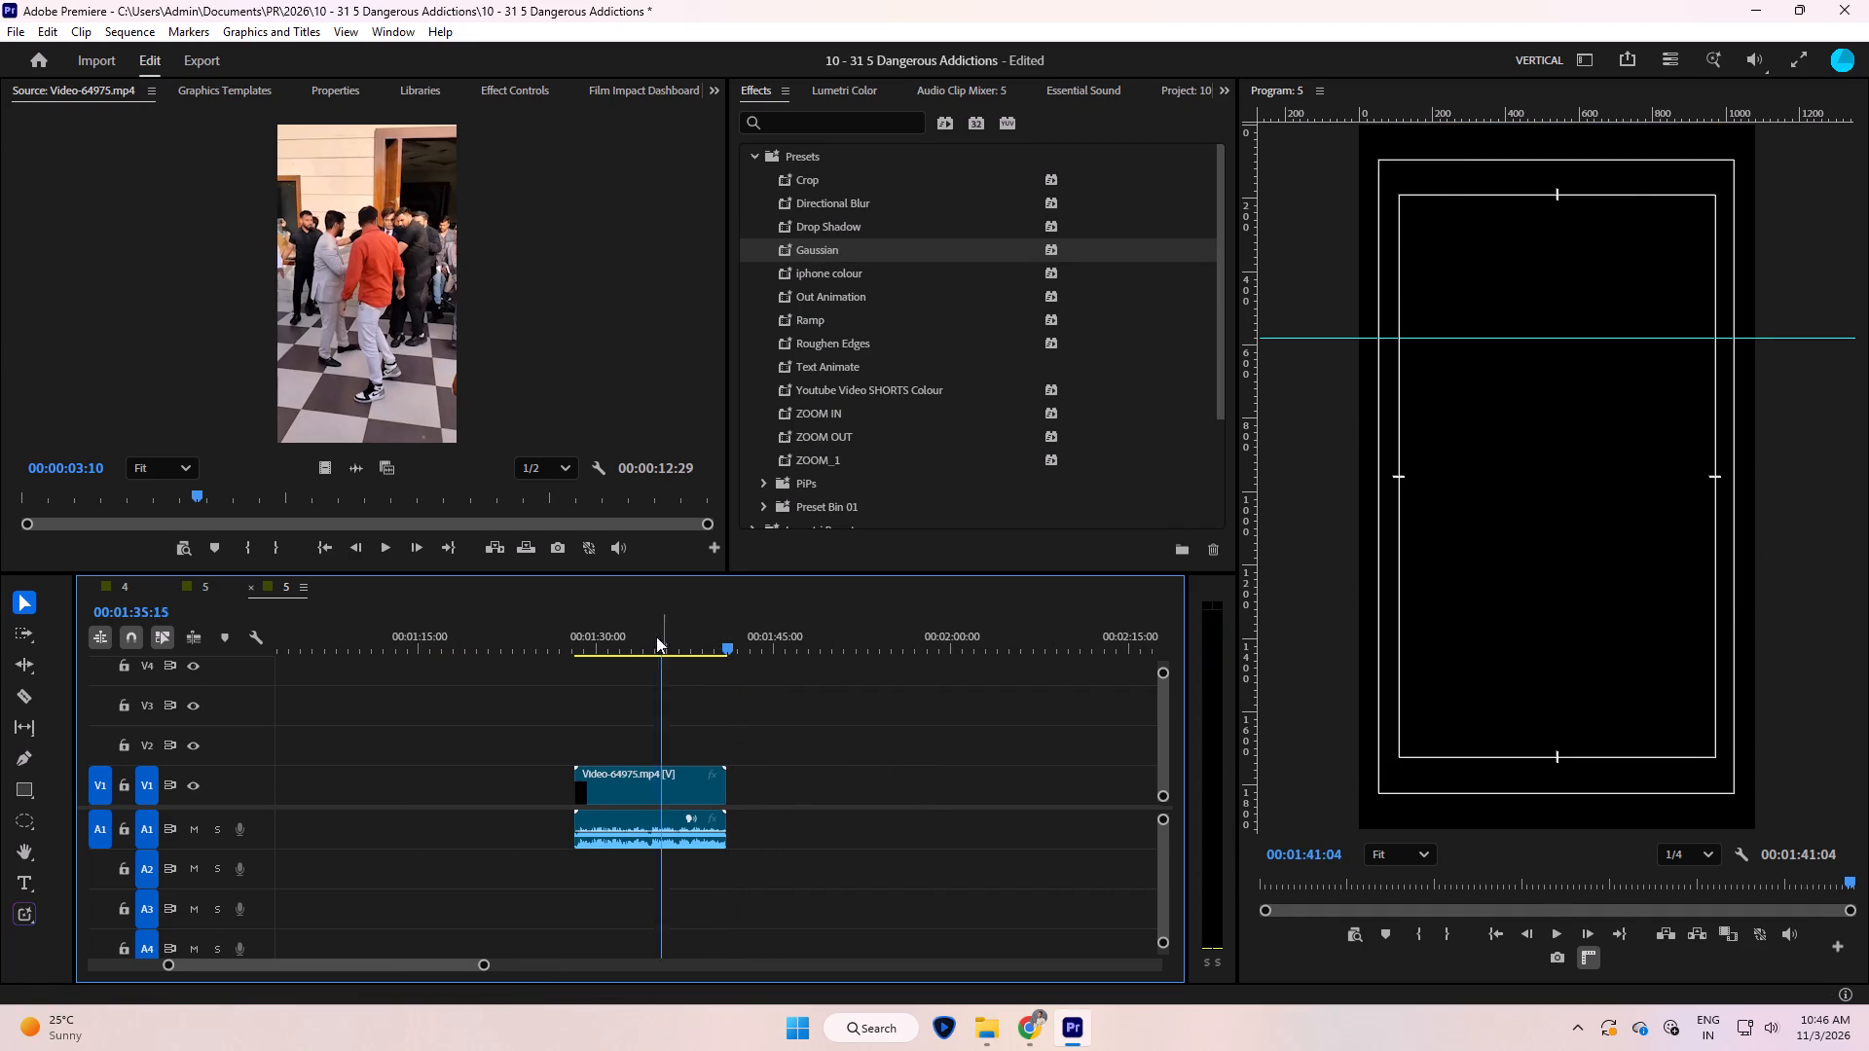
{"action": "left_click_drag", "start_coordinate": [656, 636], "coordinate": [618, 671]}
{"action": "key", "text": "space"}
{"action": "left_click", "coordinate": [882, 767]}
{"action": "left_click", "coordinate": [887, 752]}
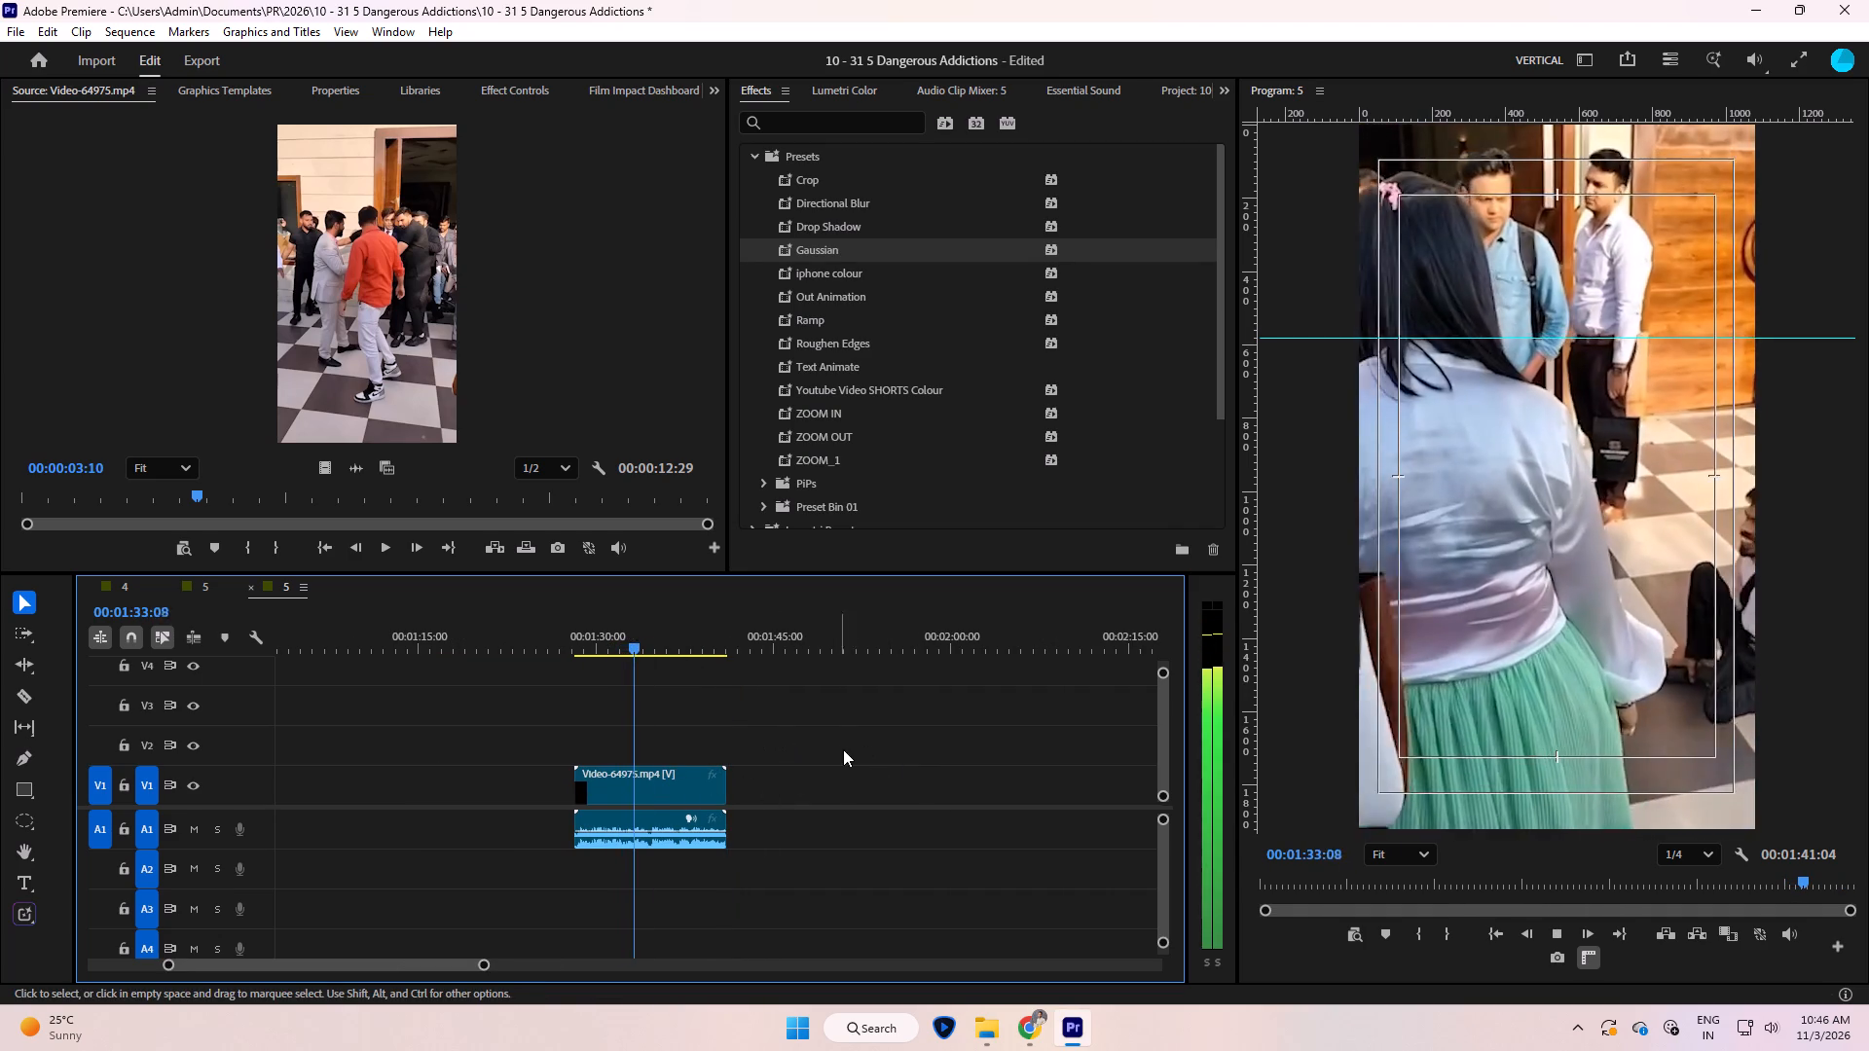
{"action": "left_click", "coordinate": [757, 634]}
{"action": "key", "text": "Up"}
{"action": "left_click", "coordinate": [869, 776]}
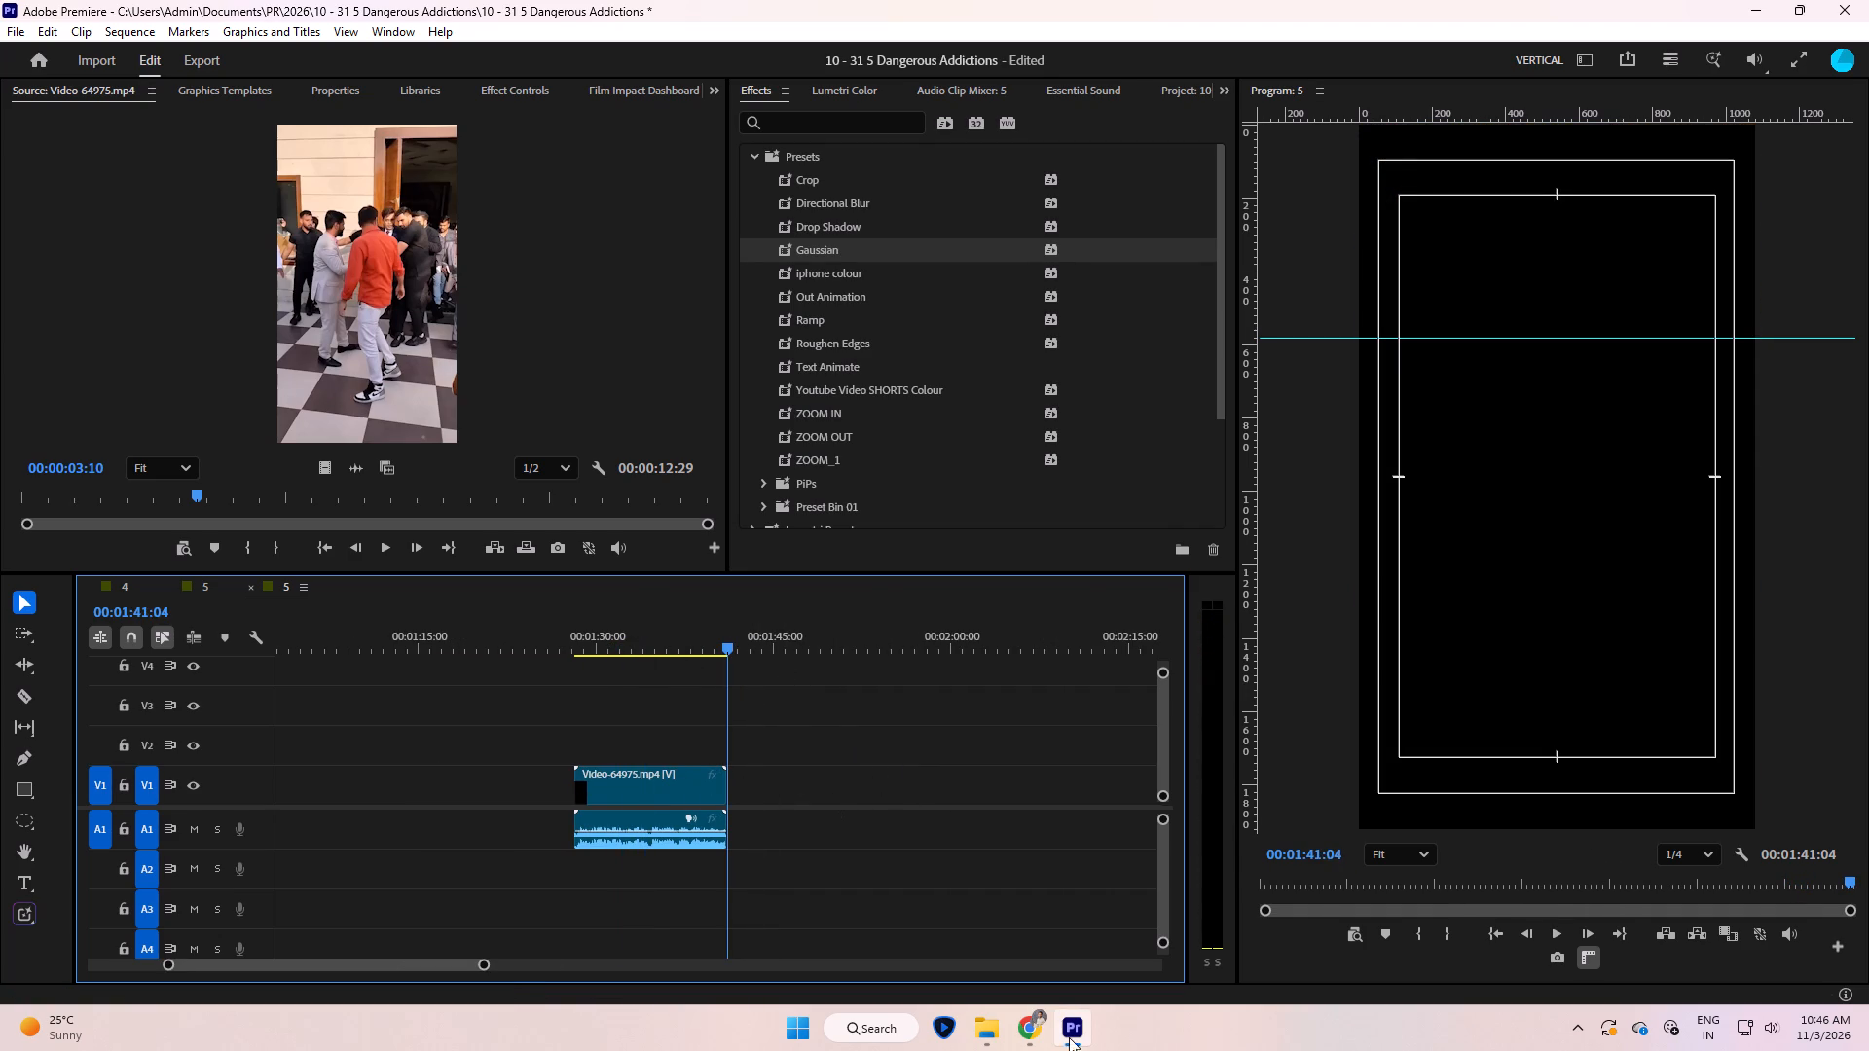
{"action": "key", "text": "minus"}
{"action": "key", "text": "minus"}
{"action": "key", "text": "equal"}
Load Mumbai 7 from the Downloads folder into the source monitor and check its closing seconds around 00:01:52:06.
{"action": "left_click", "coordinate": [997, 1041]}
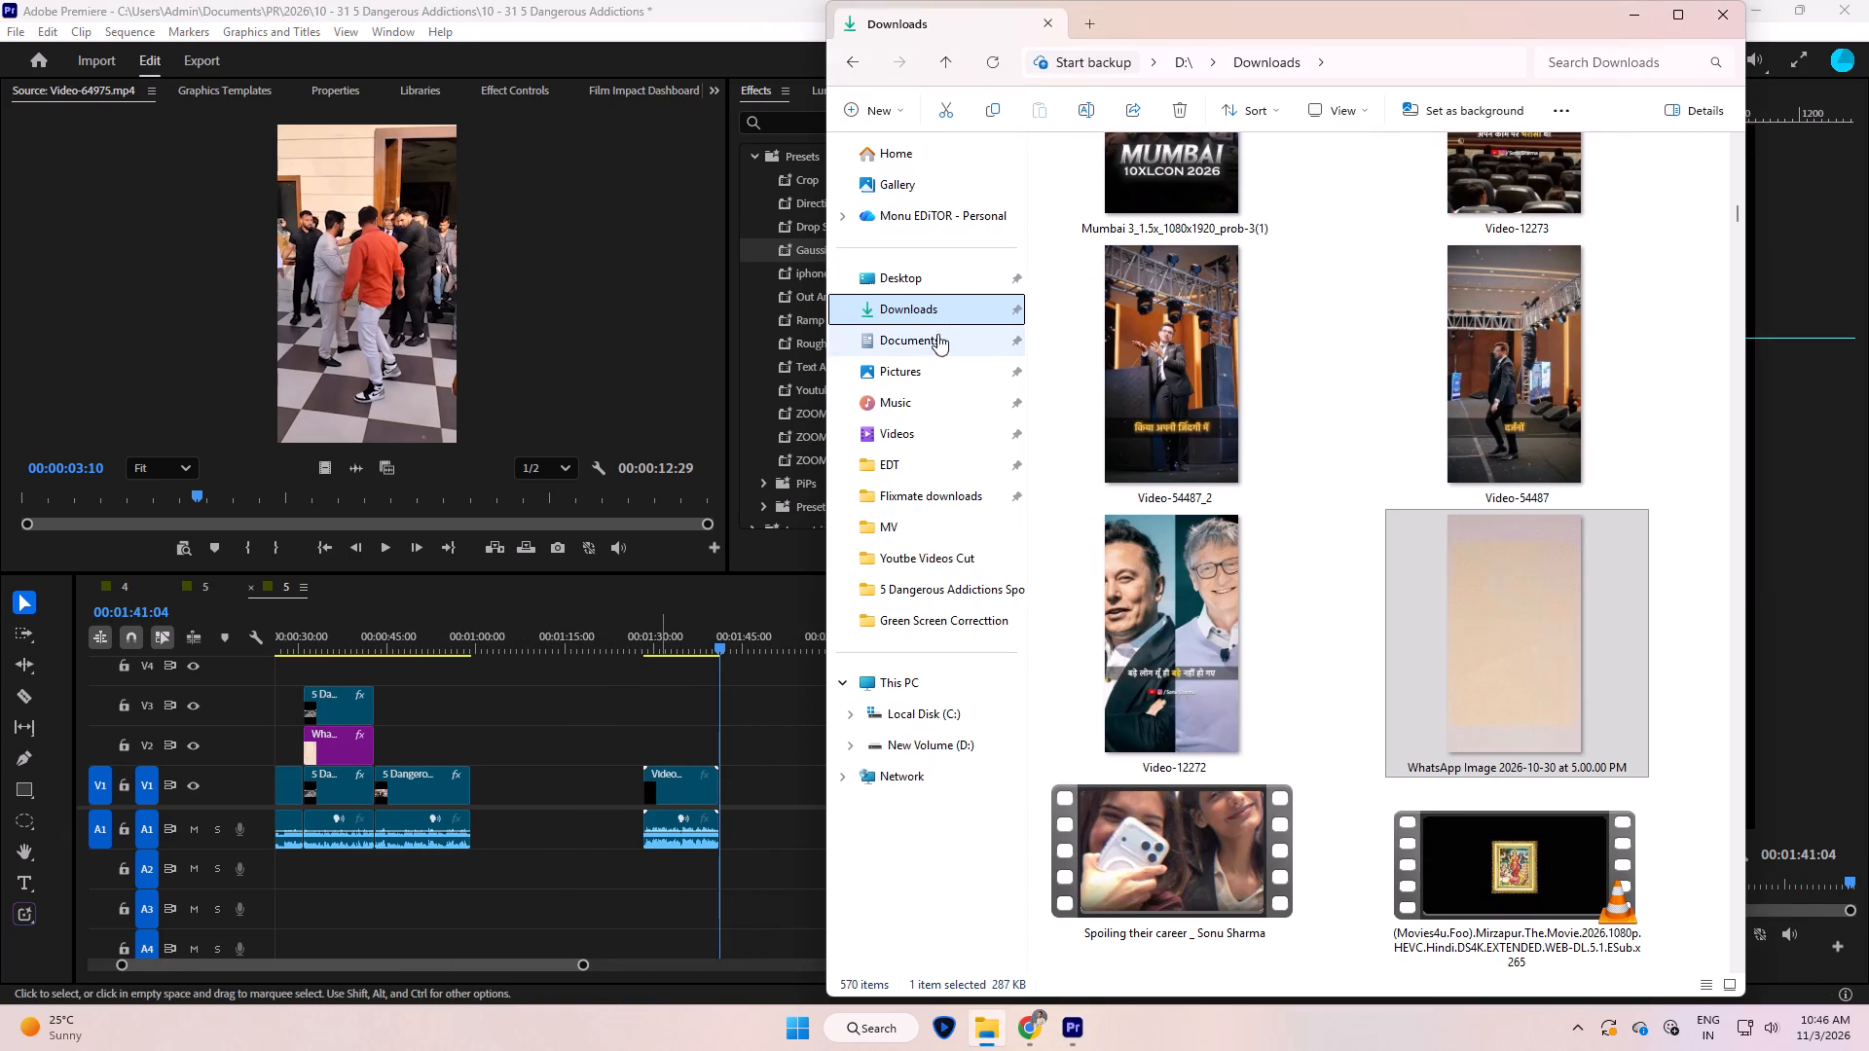
{"action": "left_click", "coordinate": [934, 305]}
{"action": "scroll", "coordinate": [1541, 512], "scroll_direction": "down", "scroll_amount": 18}
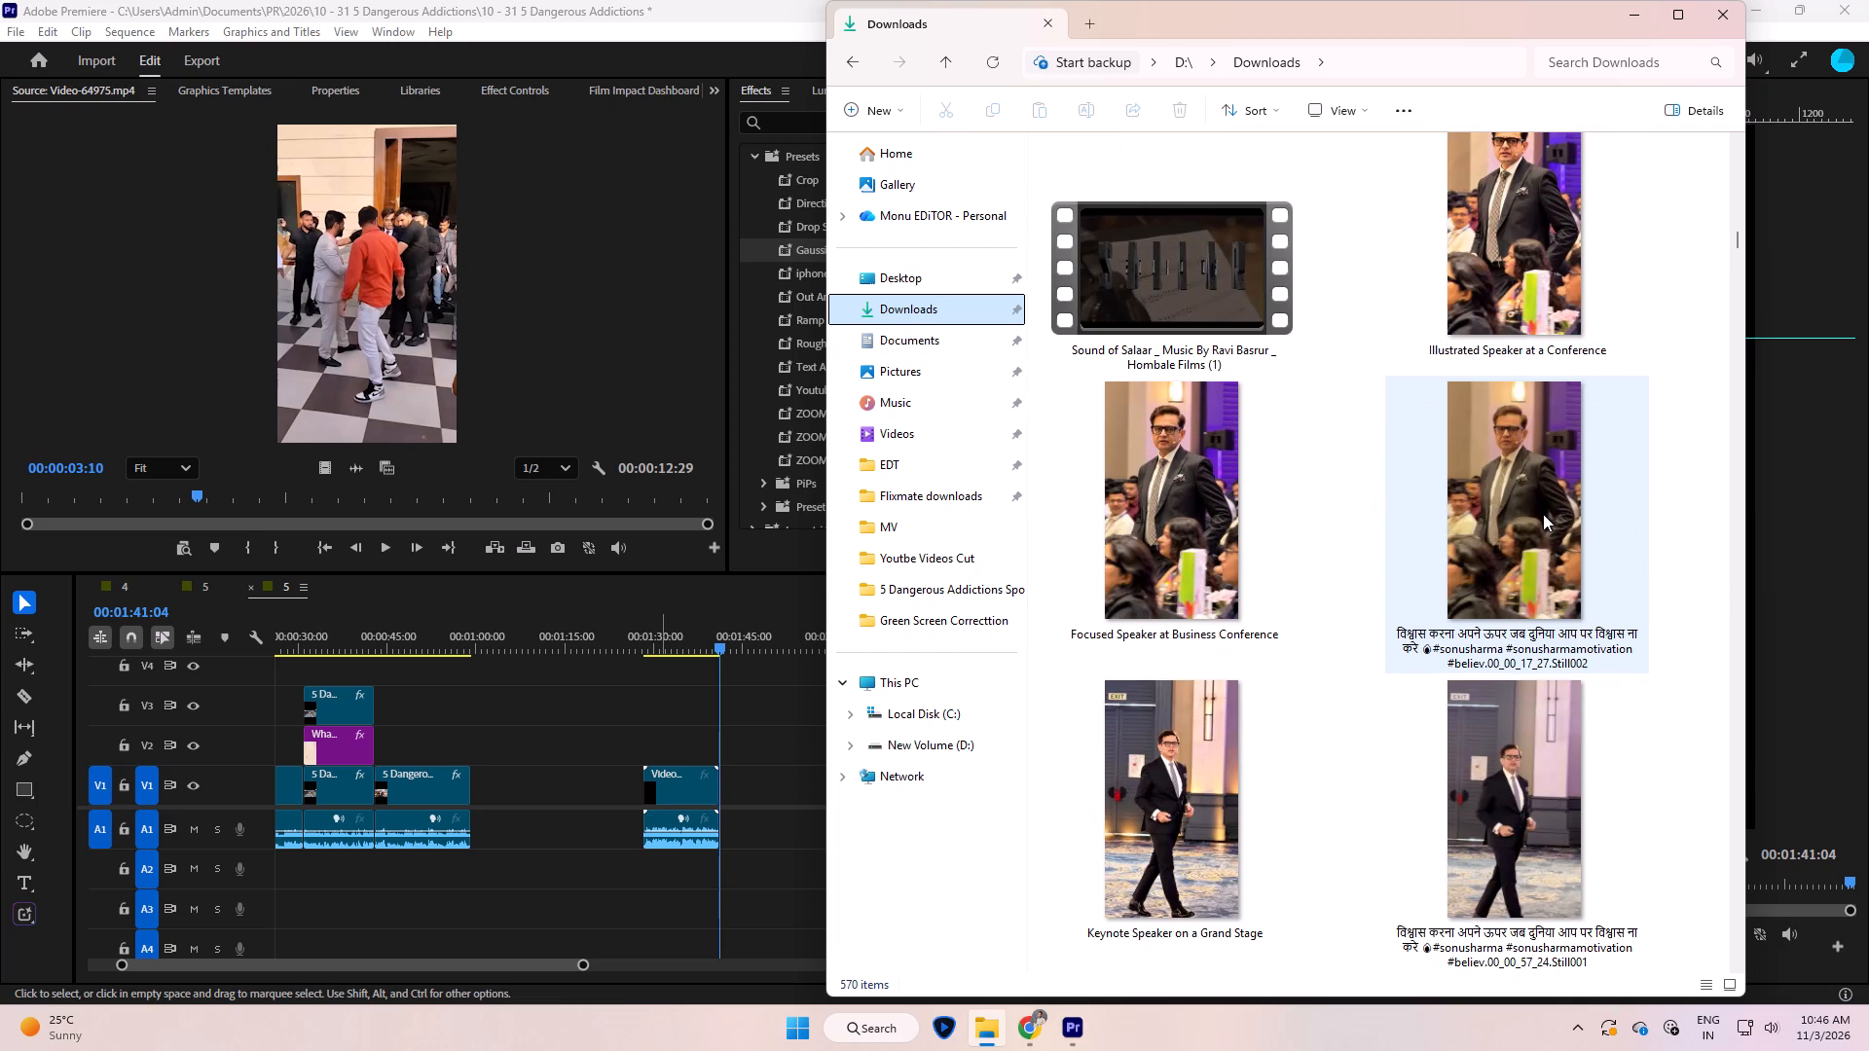
{"action": "scroll", "coordinate": [1468, 527], "scroll_direction": "up", "scroll_amount": 11}
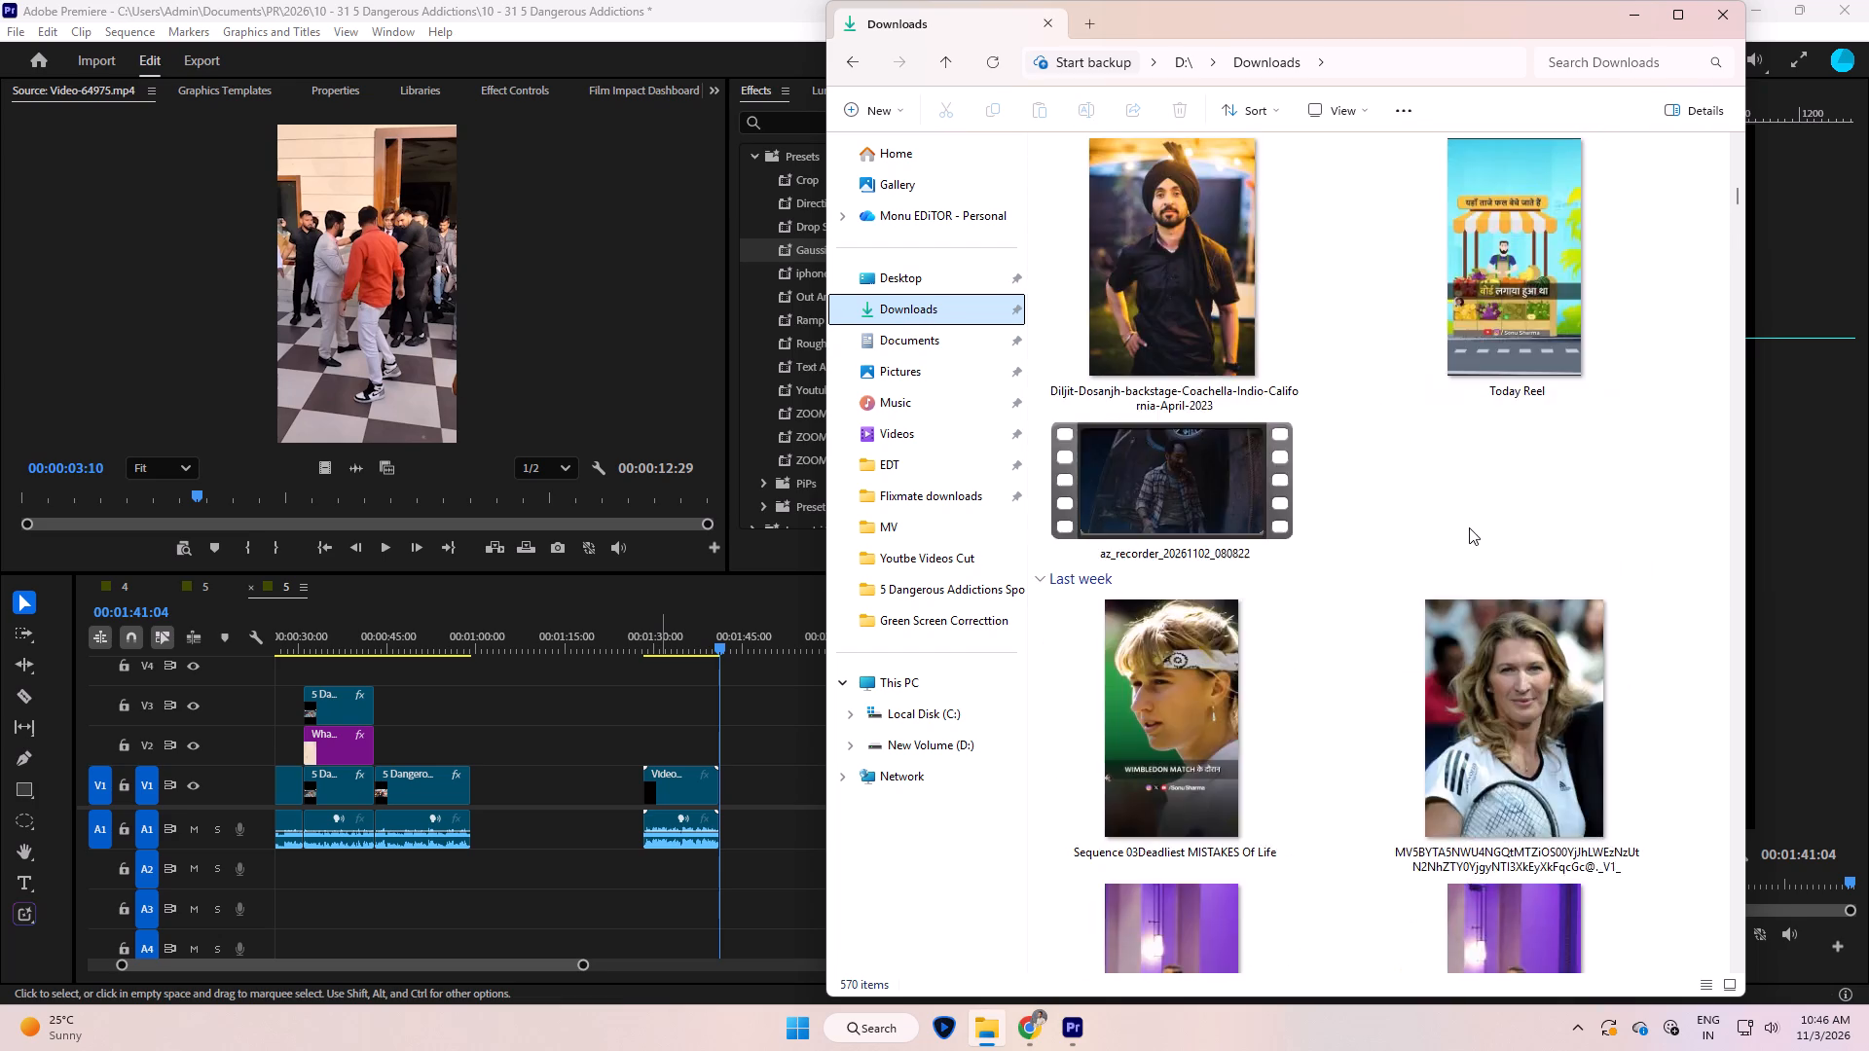
{"action": "scroll", "coordinate": [1479, 531], "scroll_direction": "down", "scroll_amount": 4}
{"action": "scroll", "coordinate": [1478, 588], "scroll_direction": "up", "scroll_amount": 11}
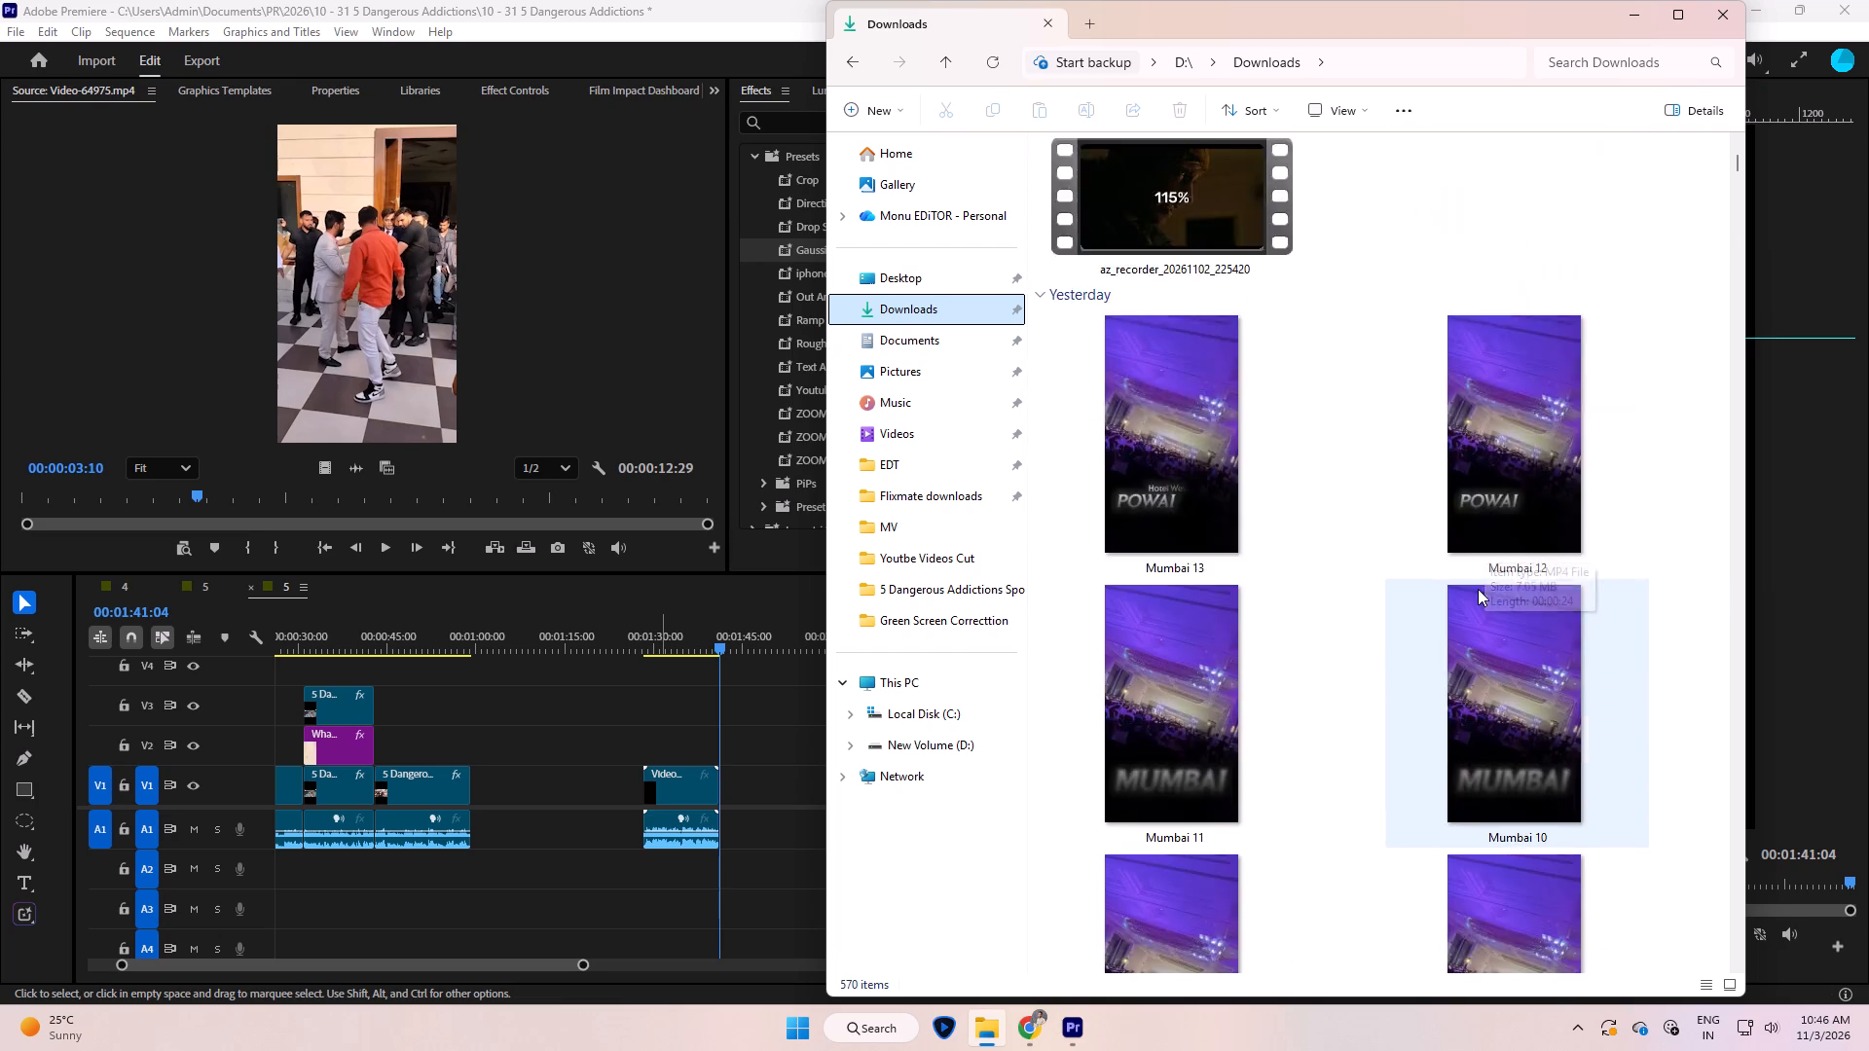
{"action": "scroll", "coordinate": [1478, 589], "scroll_direction": "up", "scroll_amount": 6}
{"action": "scroll", "coordinate": [1482, 505], "scroll_direction": "down", "scroll_amount": 3}
{"action": "left_click", "coordinate": [1508, 323]}
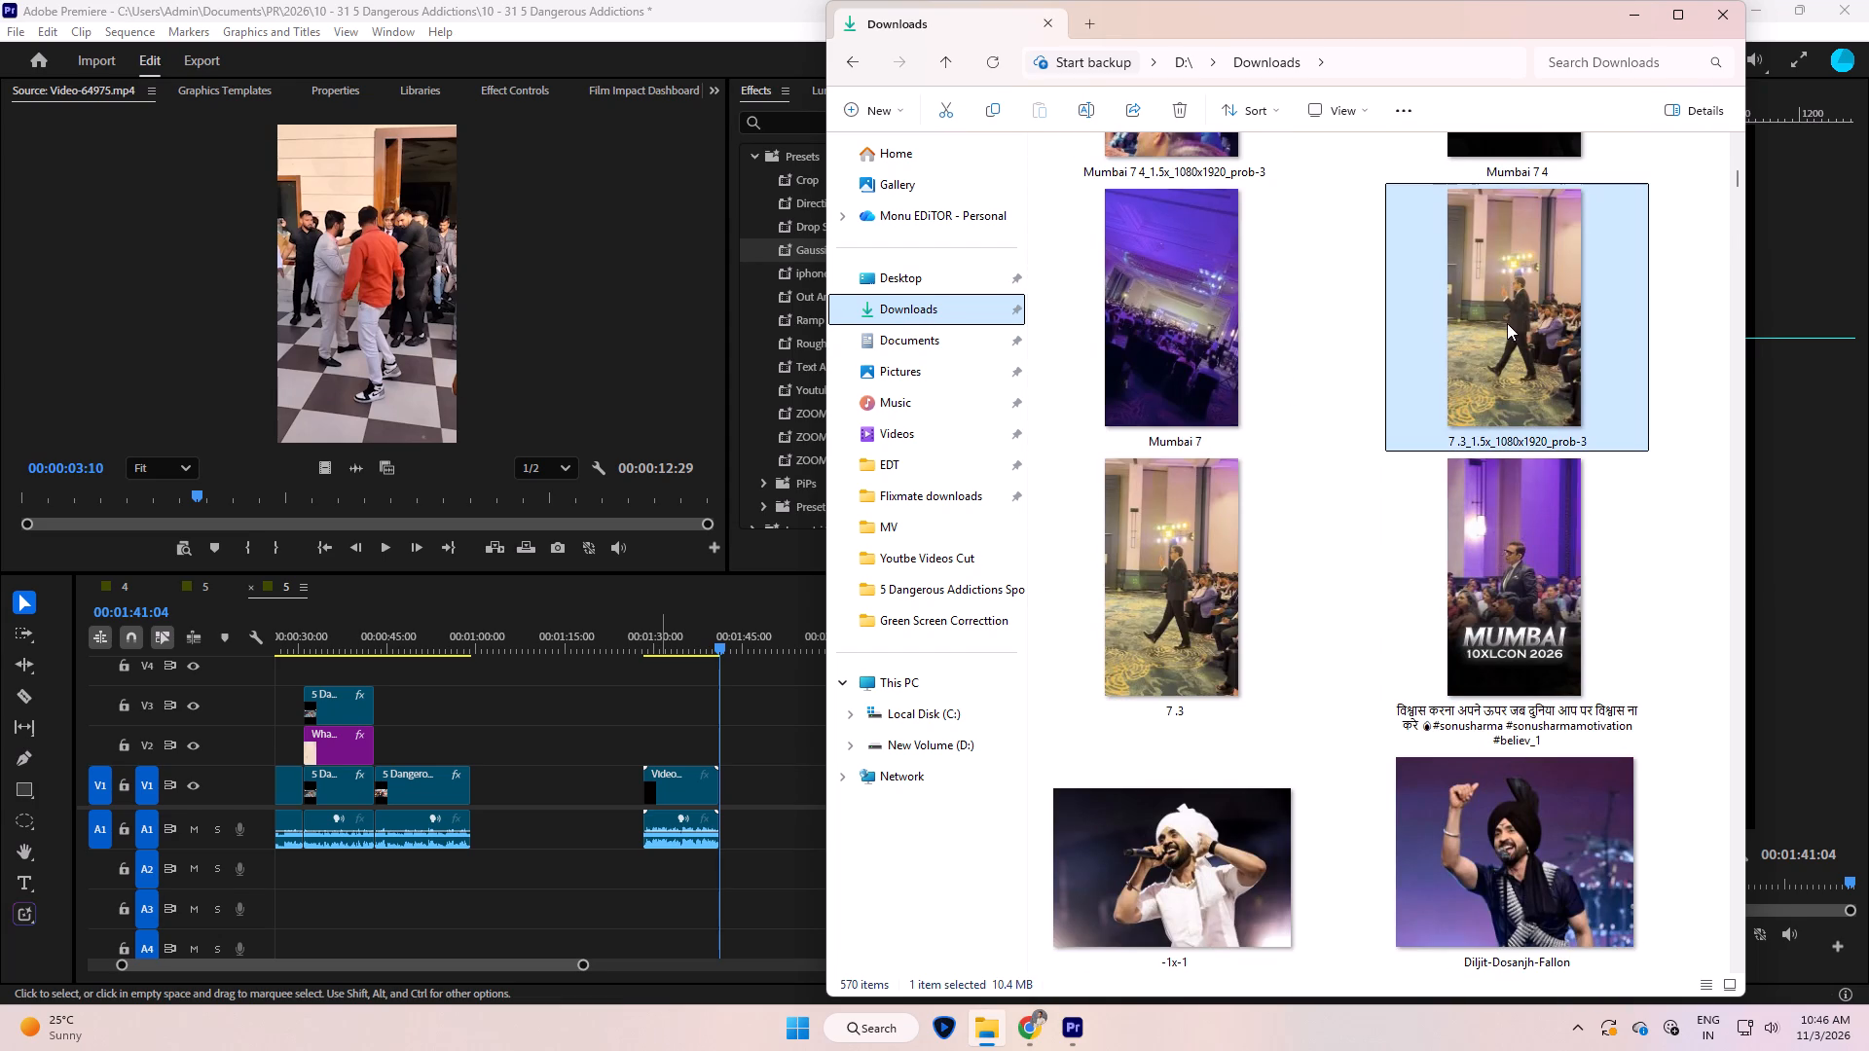
{"action": "left_click_drag", "start_coordinate": [1172, 340], "coordinate": [440, 321]}
{"action": "left_click", "coordinate": [437, 309]}
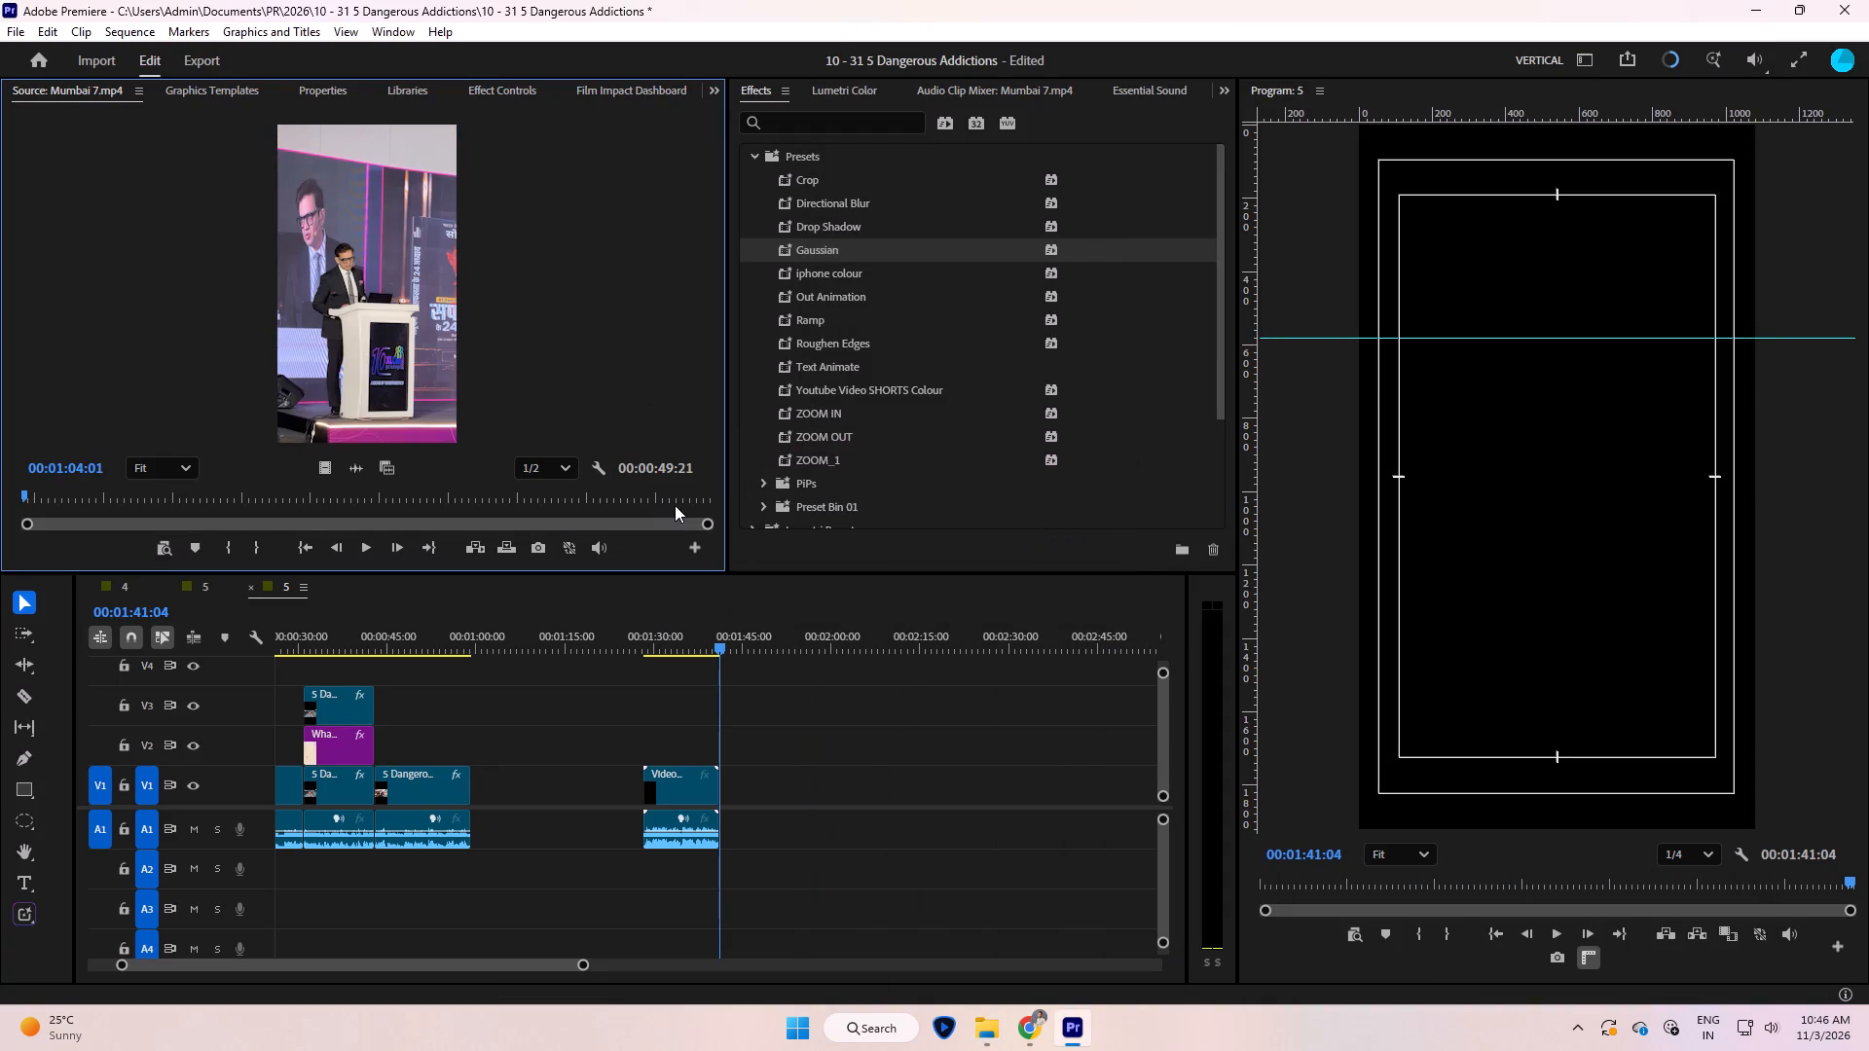
{"action": "left_click", "coordinate": [675, 505]}
{"action": "key", "text": "space"}
{"action": "key", "text": "space"}
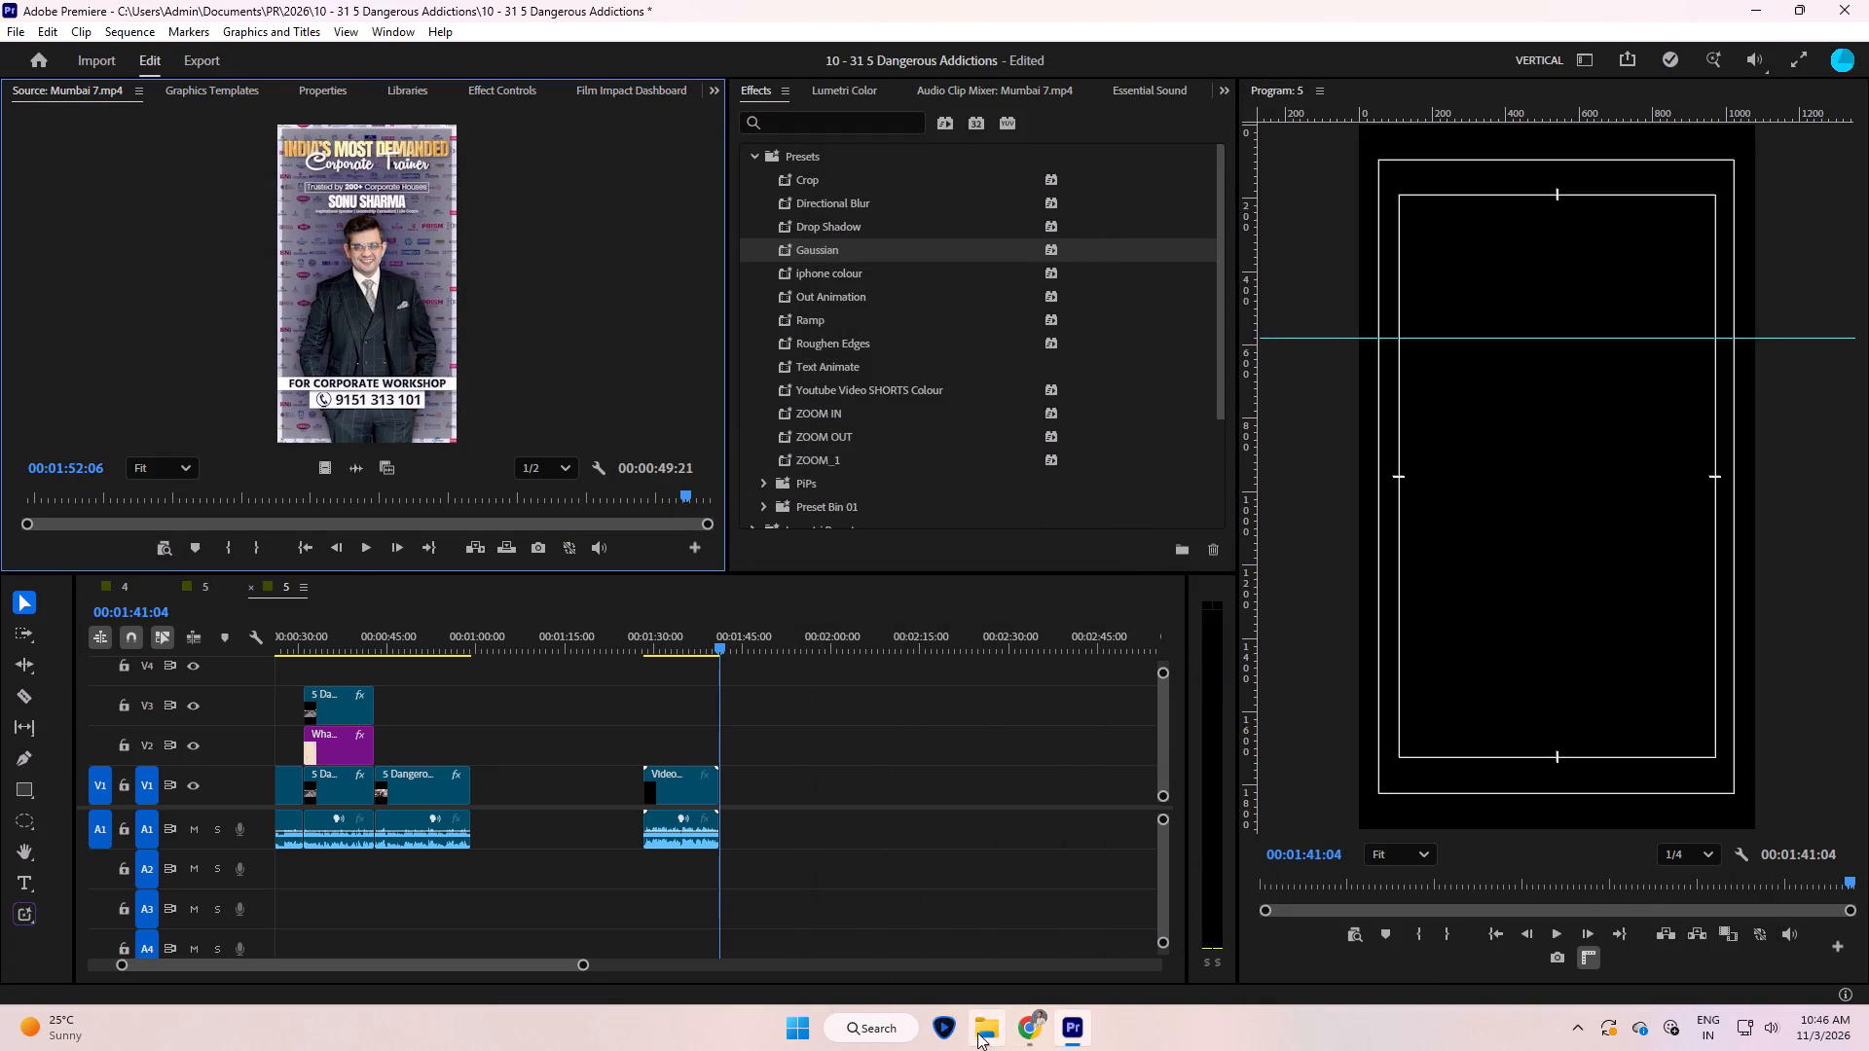
Load Mumbai 13 from Downloads into the source monitor and examine its closing card around 00:01:53:06.
{"action": "left_click", "coordinate": [978, 1033]}
{"action": "scroll", "coordinate": [1502, 527], "scroll_direction": "up", "scroll_amount": 7}
{"action": "left_click_drag", "start_coordinate": [1190, 743], "coordinate": [409, 422]}
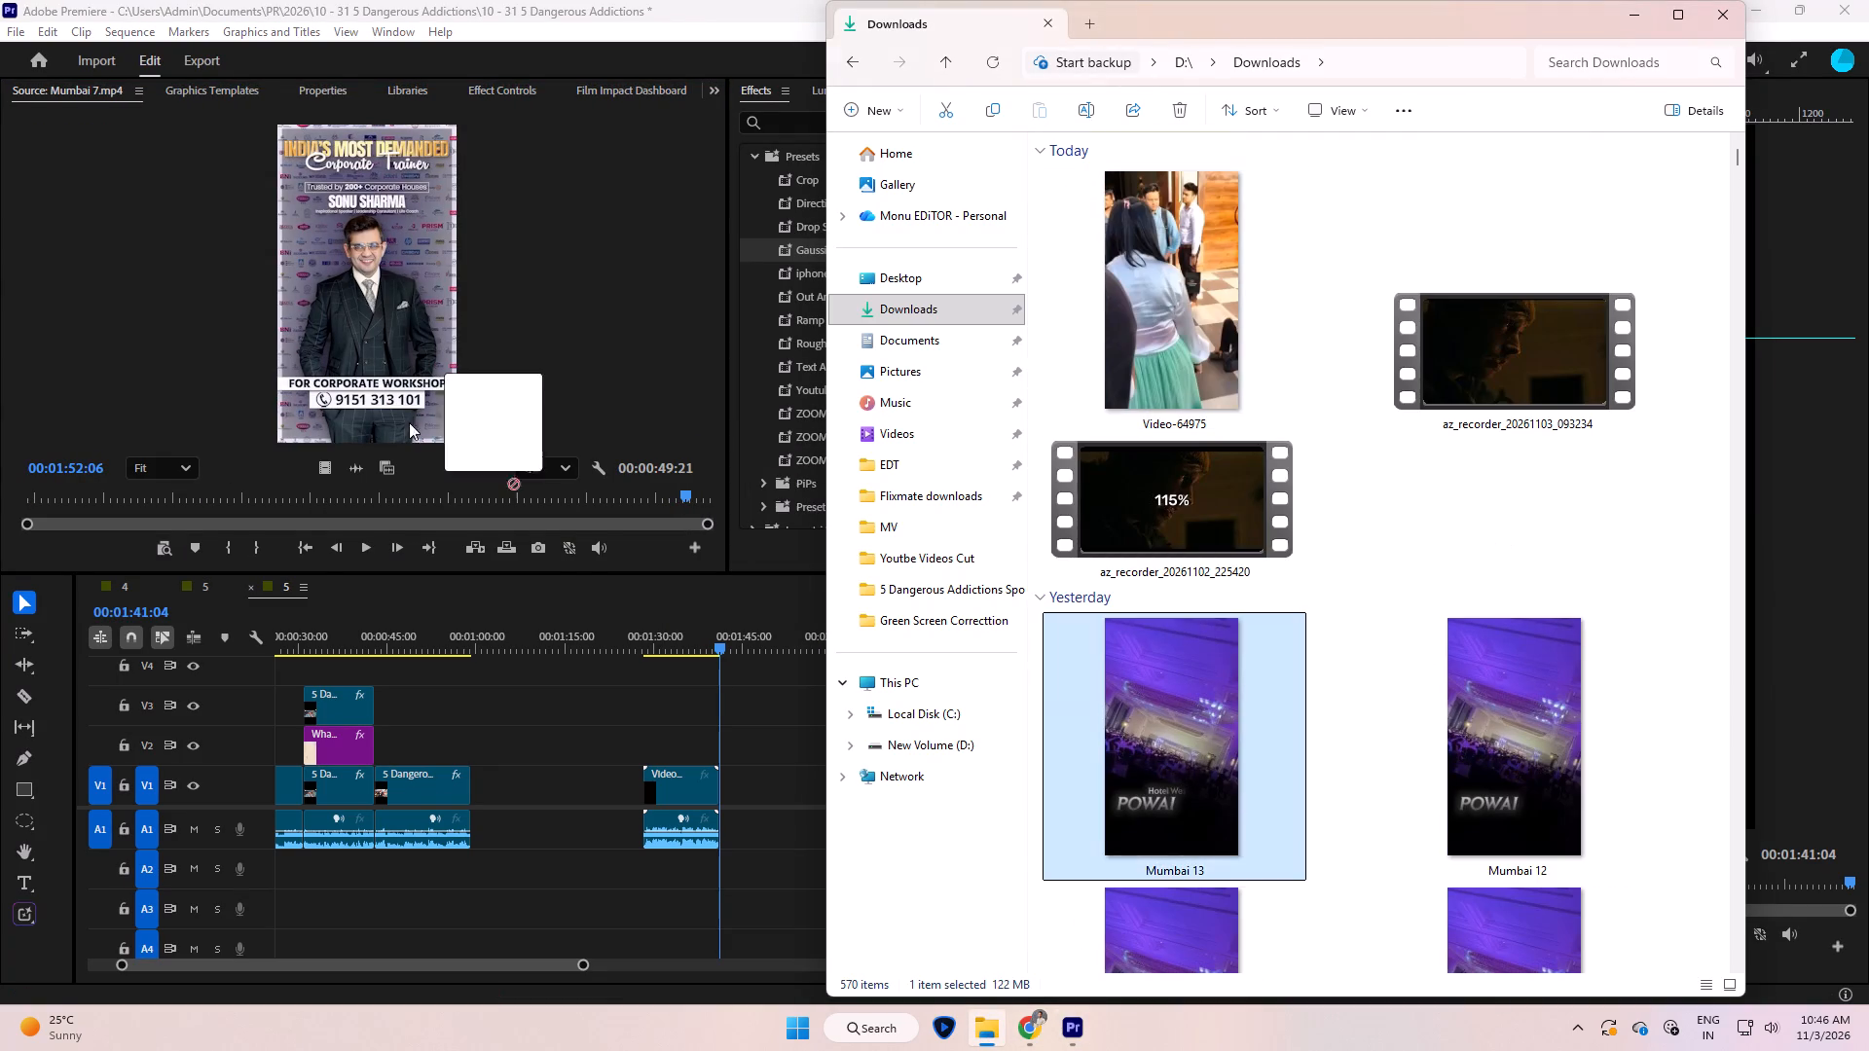
{"action": "left_click_drag", "start_coordinate": [409, 422], "coordinate": [377, 393]}
{"action": "left_click_drag", "start_coordinate": [379, 392], "coordinate": [387, 410]}
{"action": "left_click_drag", "start_coordinate": [602, 500], "coordinate": [685, 498]}
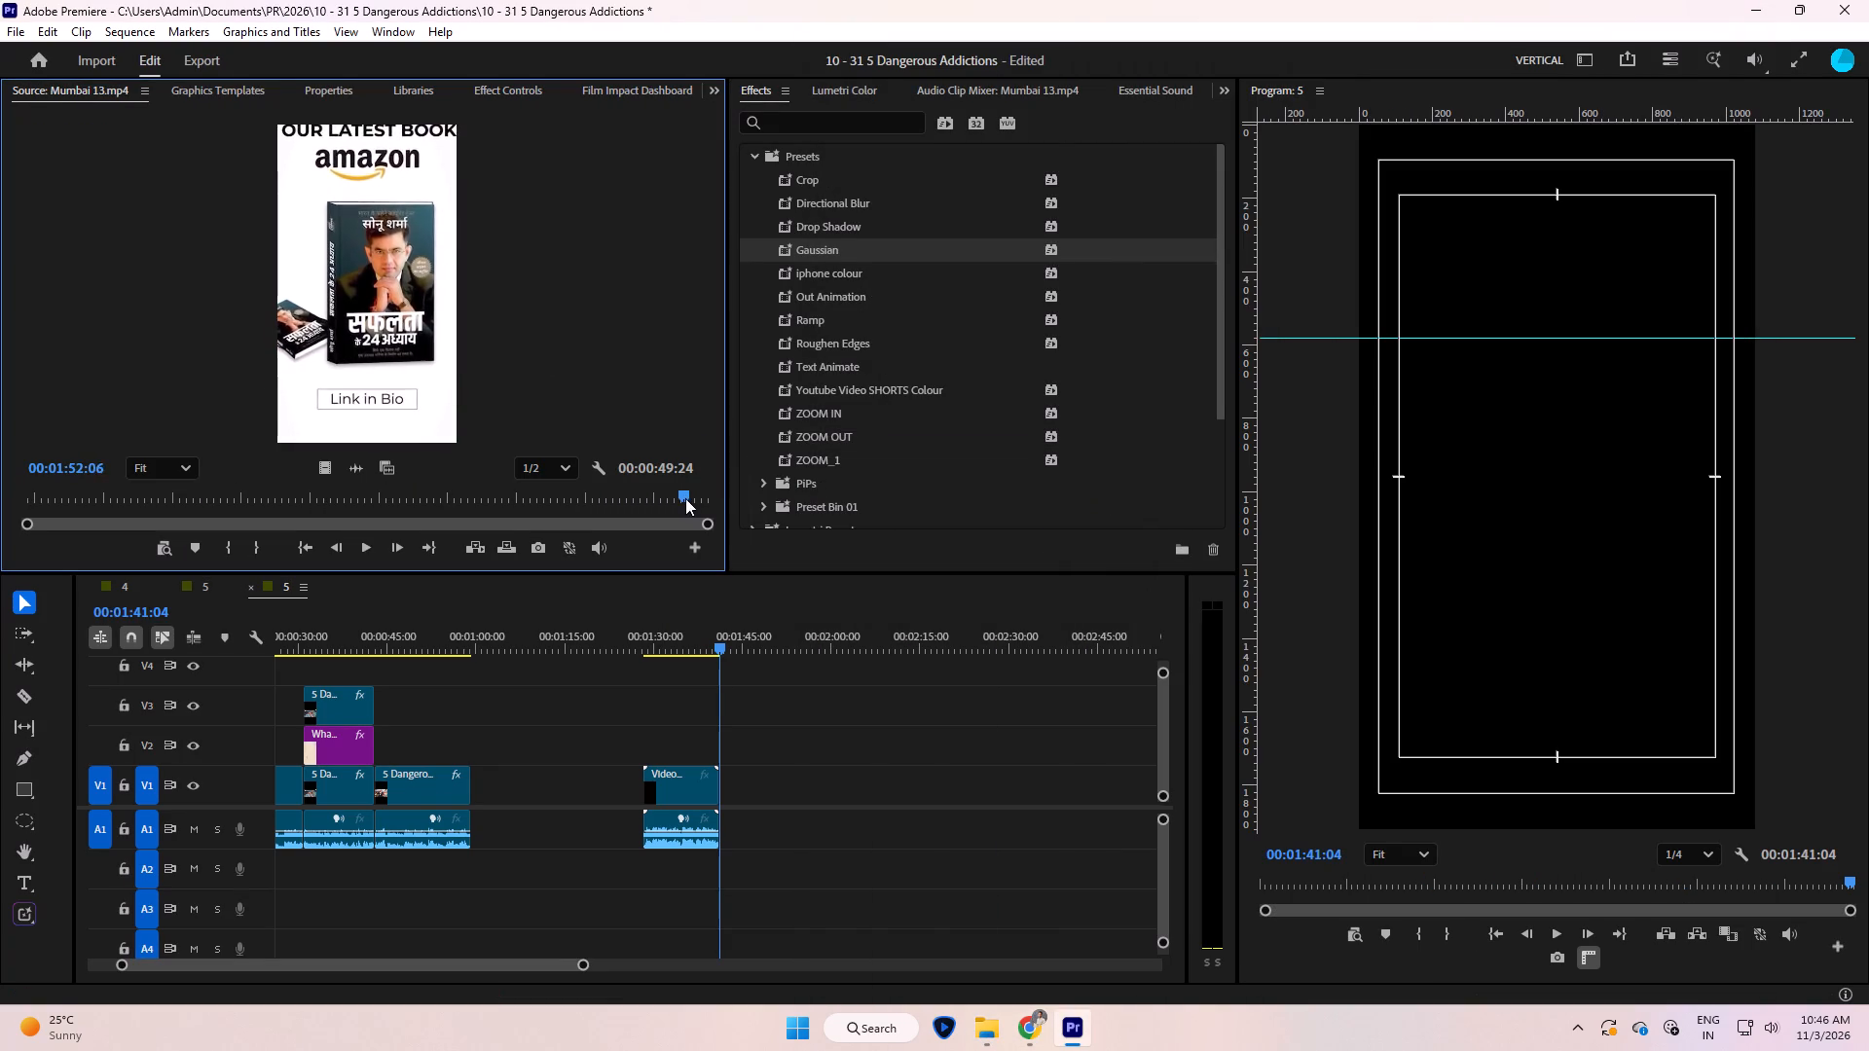
{"action": "left_click_drag", "start_coordinate": [685, 498], "coordinate": [700, 507]}
Search the Downloads folder for another finished short whose ending can be examined.
{"action": "left_click", "coordinate": [999, 1029]}
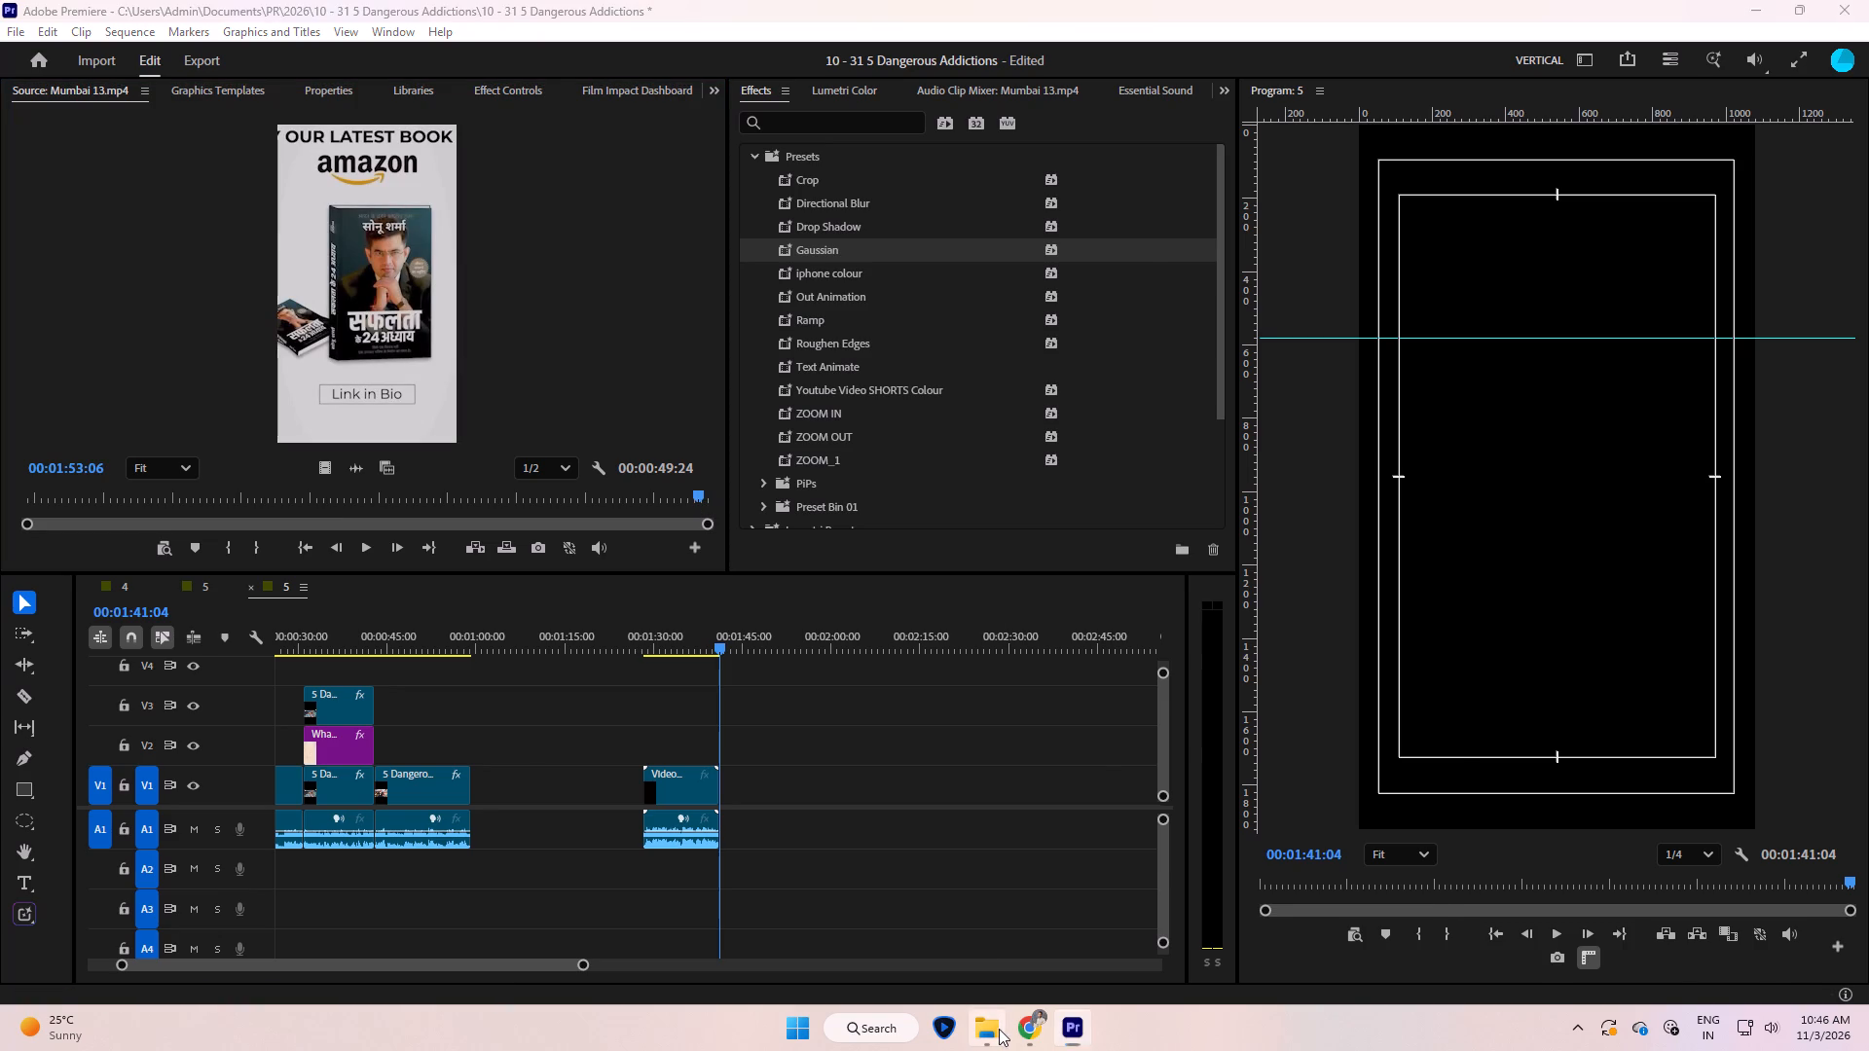
{"action": "scroll", "coordinate": [1529, 562], "scroll_direction": "down", "scroll_amount": 1}
{"action": "scroll", "coordinate": [1546, 461], "scroll_direction": "down", "scroll_amount": 1}
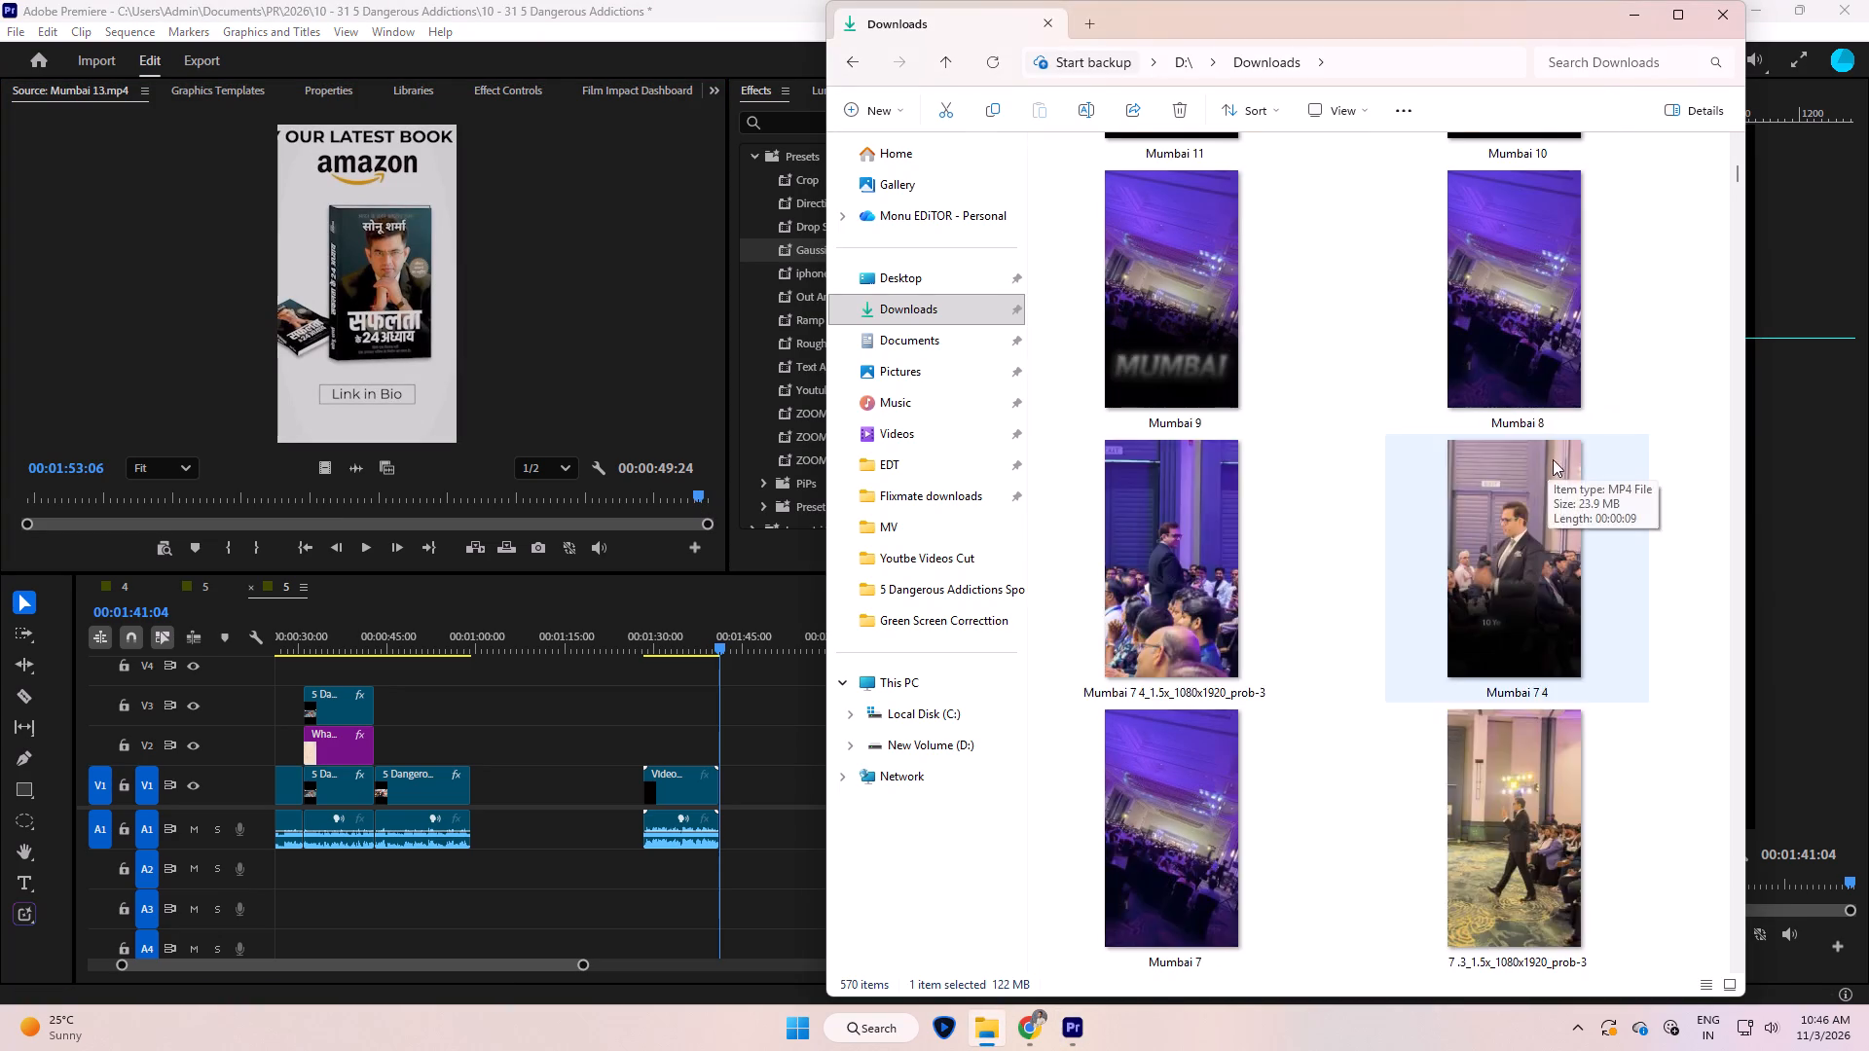
{"action": "scroll", "coordinate": [1557, 459], "scroll_direction": "down", "scroll_amount": 12}
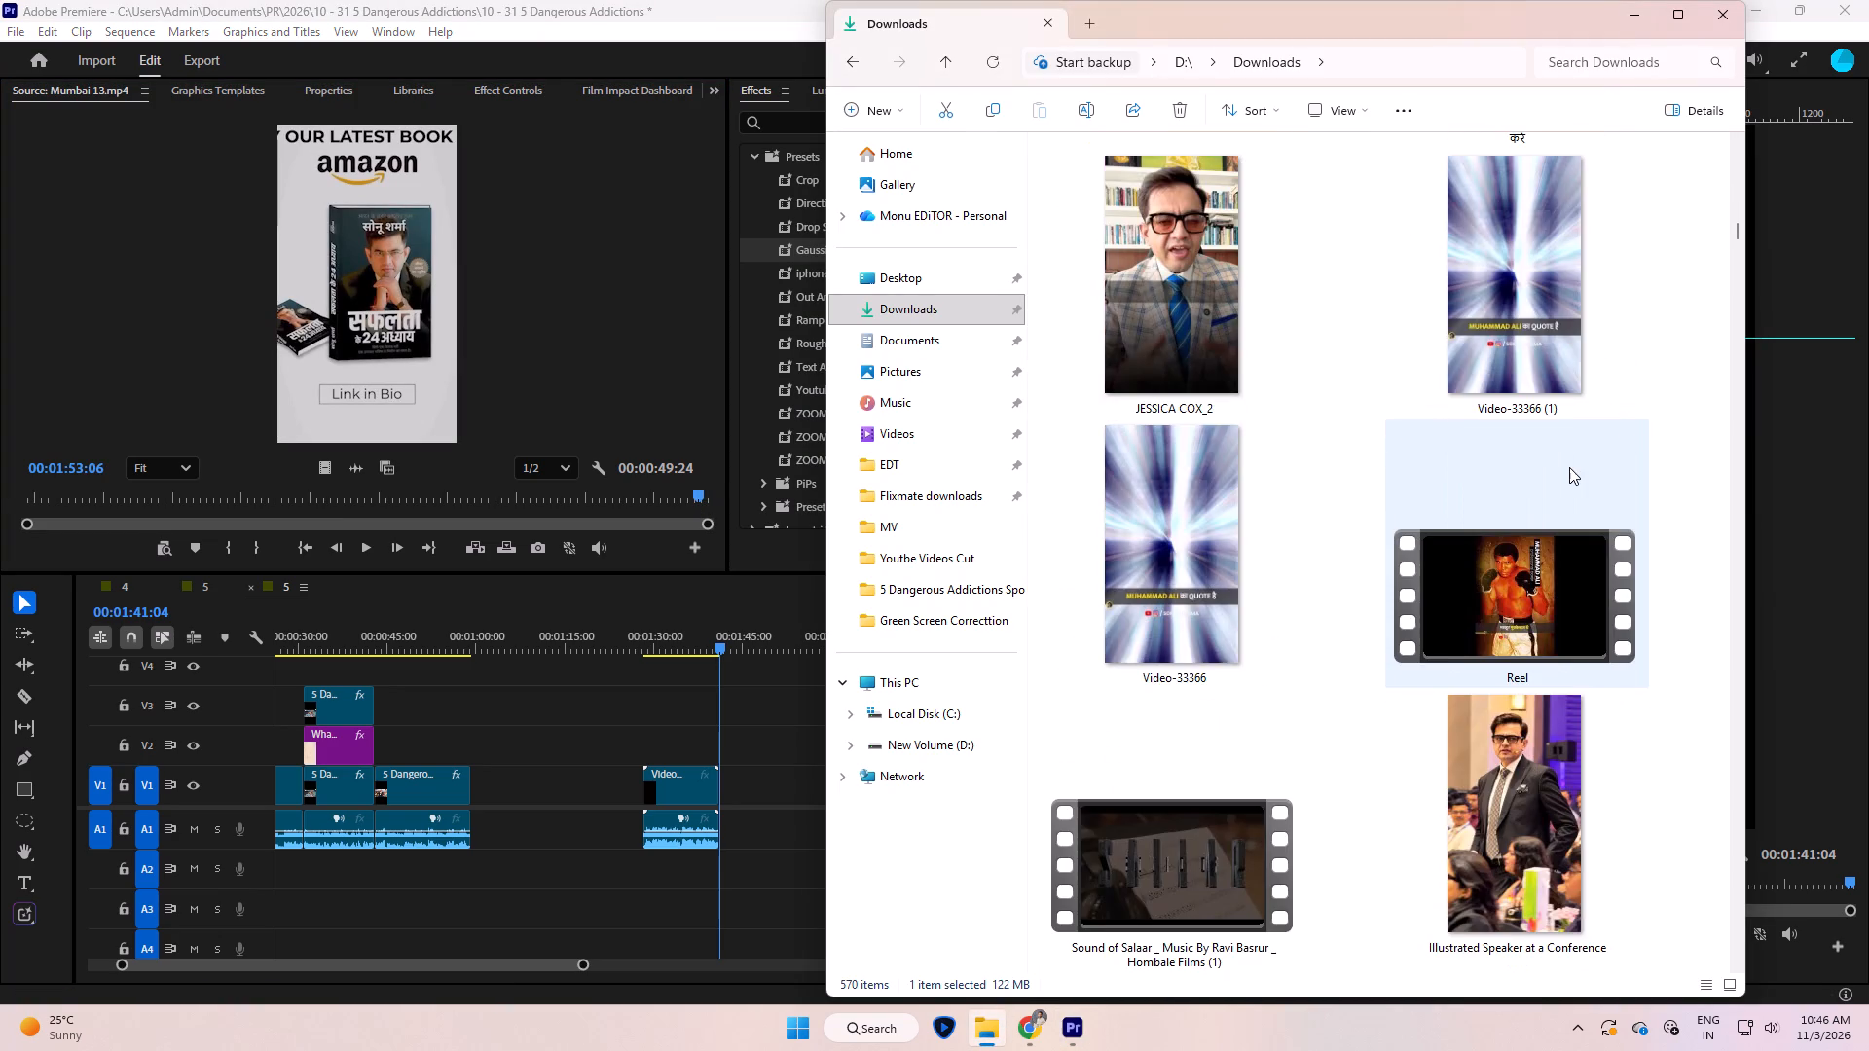
{"action": "scroll", "coordinate": [1572, 468], "scroll_direction": "down", "scroll_amount": 5}
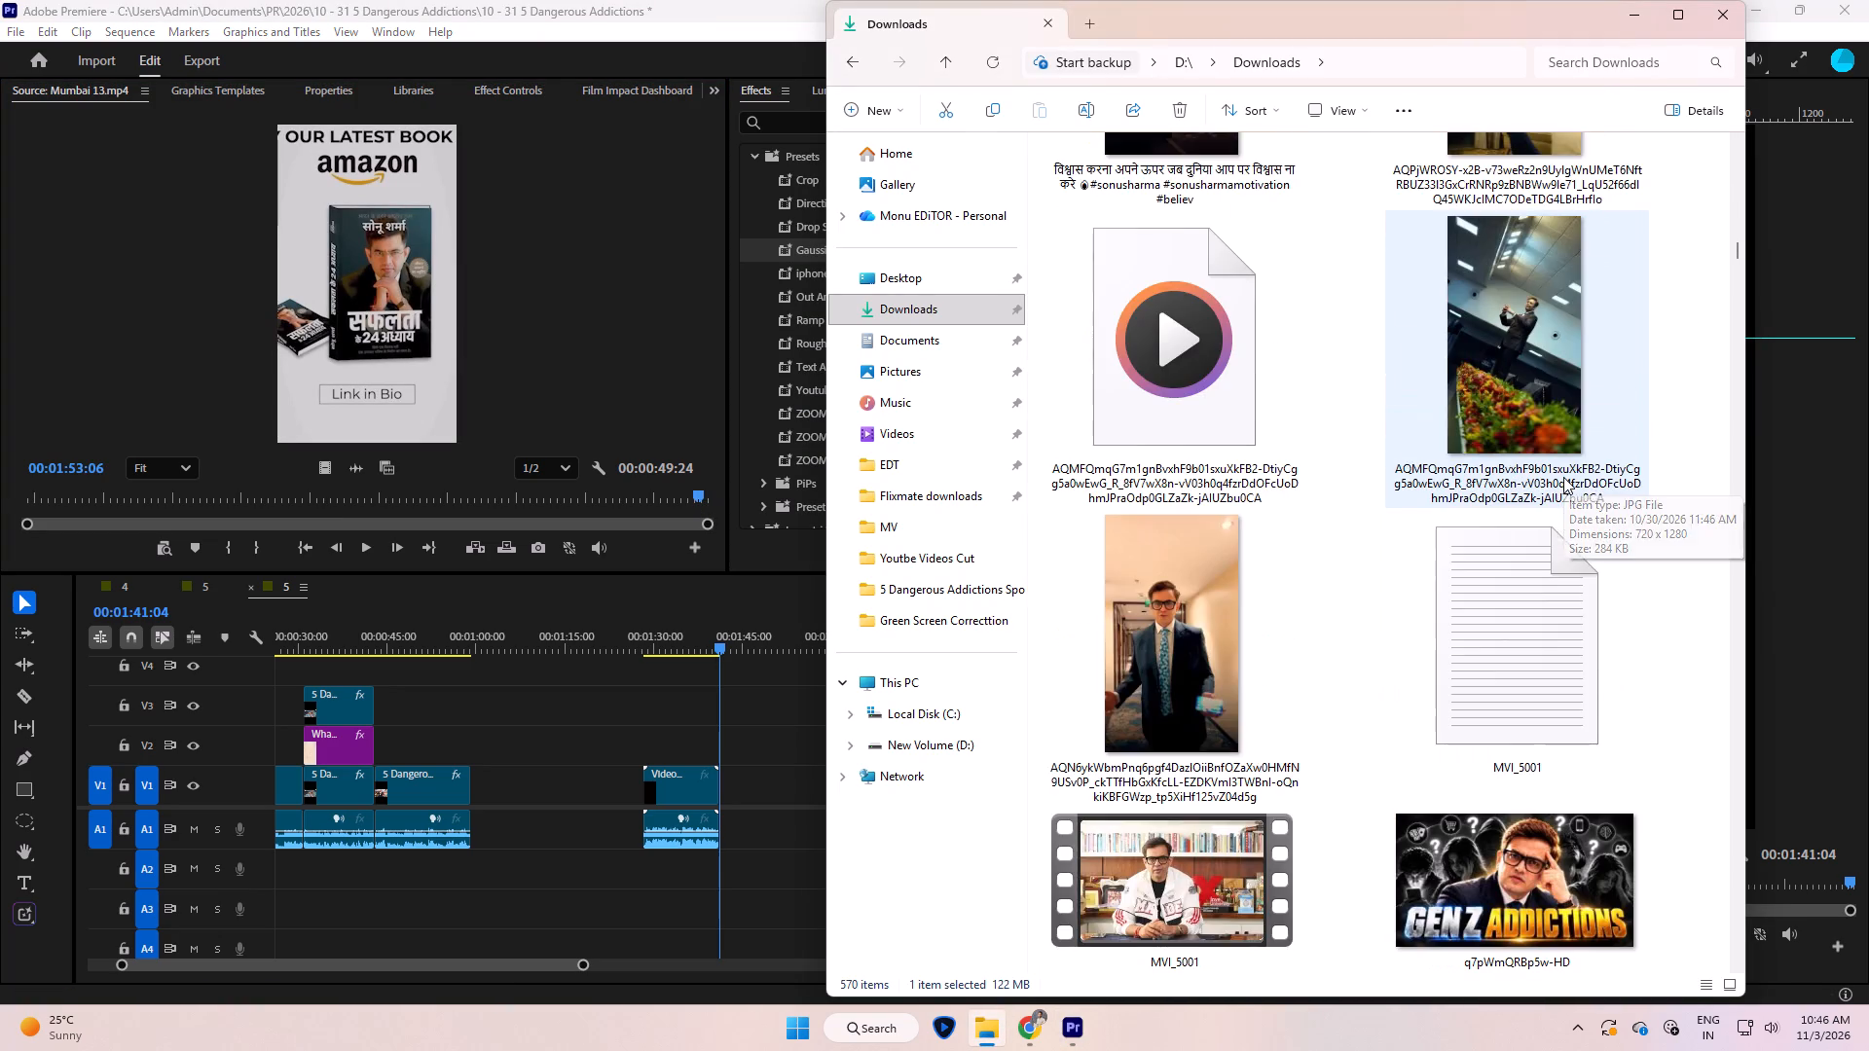
{"action": "scroll", "coordinate": [1564, 477], "scroll_direction": "down", "scroll_amount": 4}
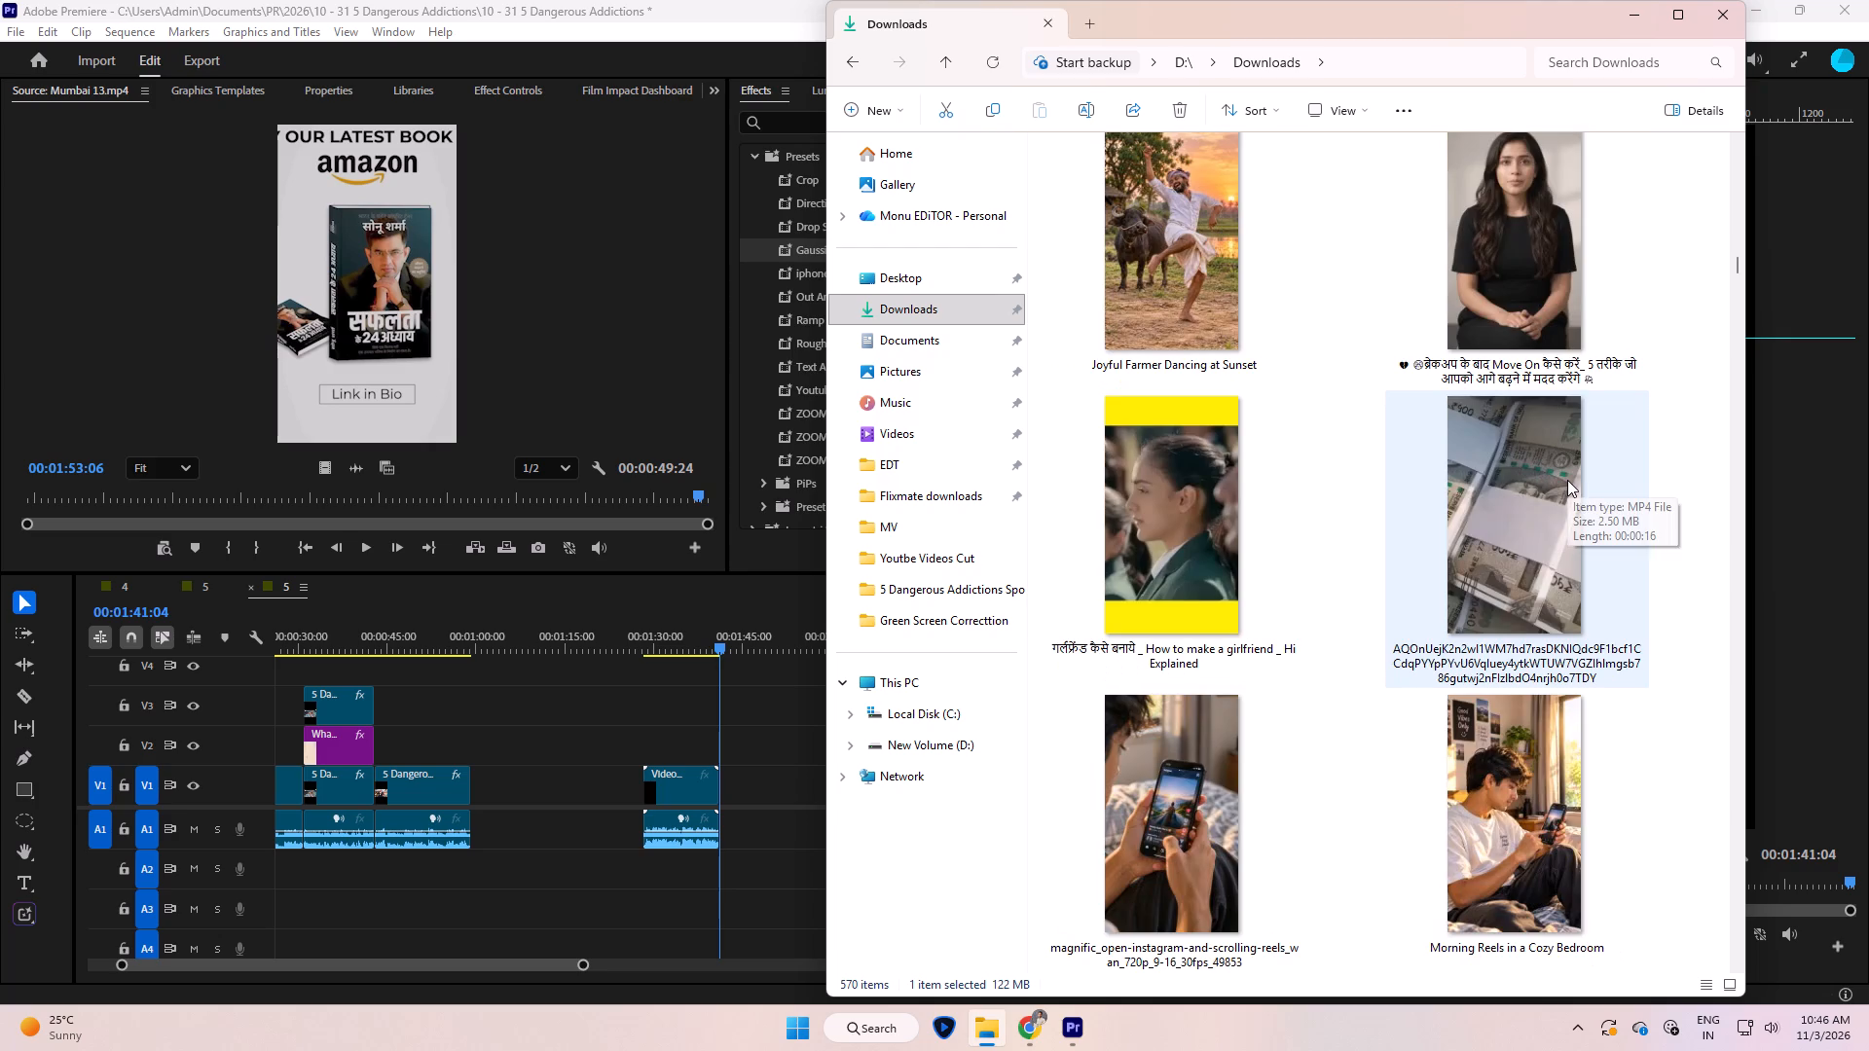
{"action": "scroll", "coordinate": [1493, 515], "scroll_direction": "down", "scroll_amount": 1}
{"action": "scroll", "coordinate": [1595, 479], "scroll_direction": "down", "scroll_amount": 1}
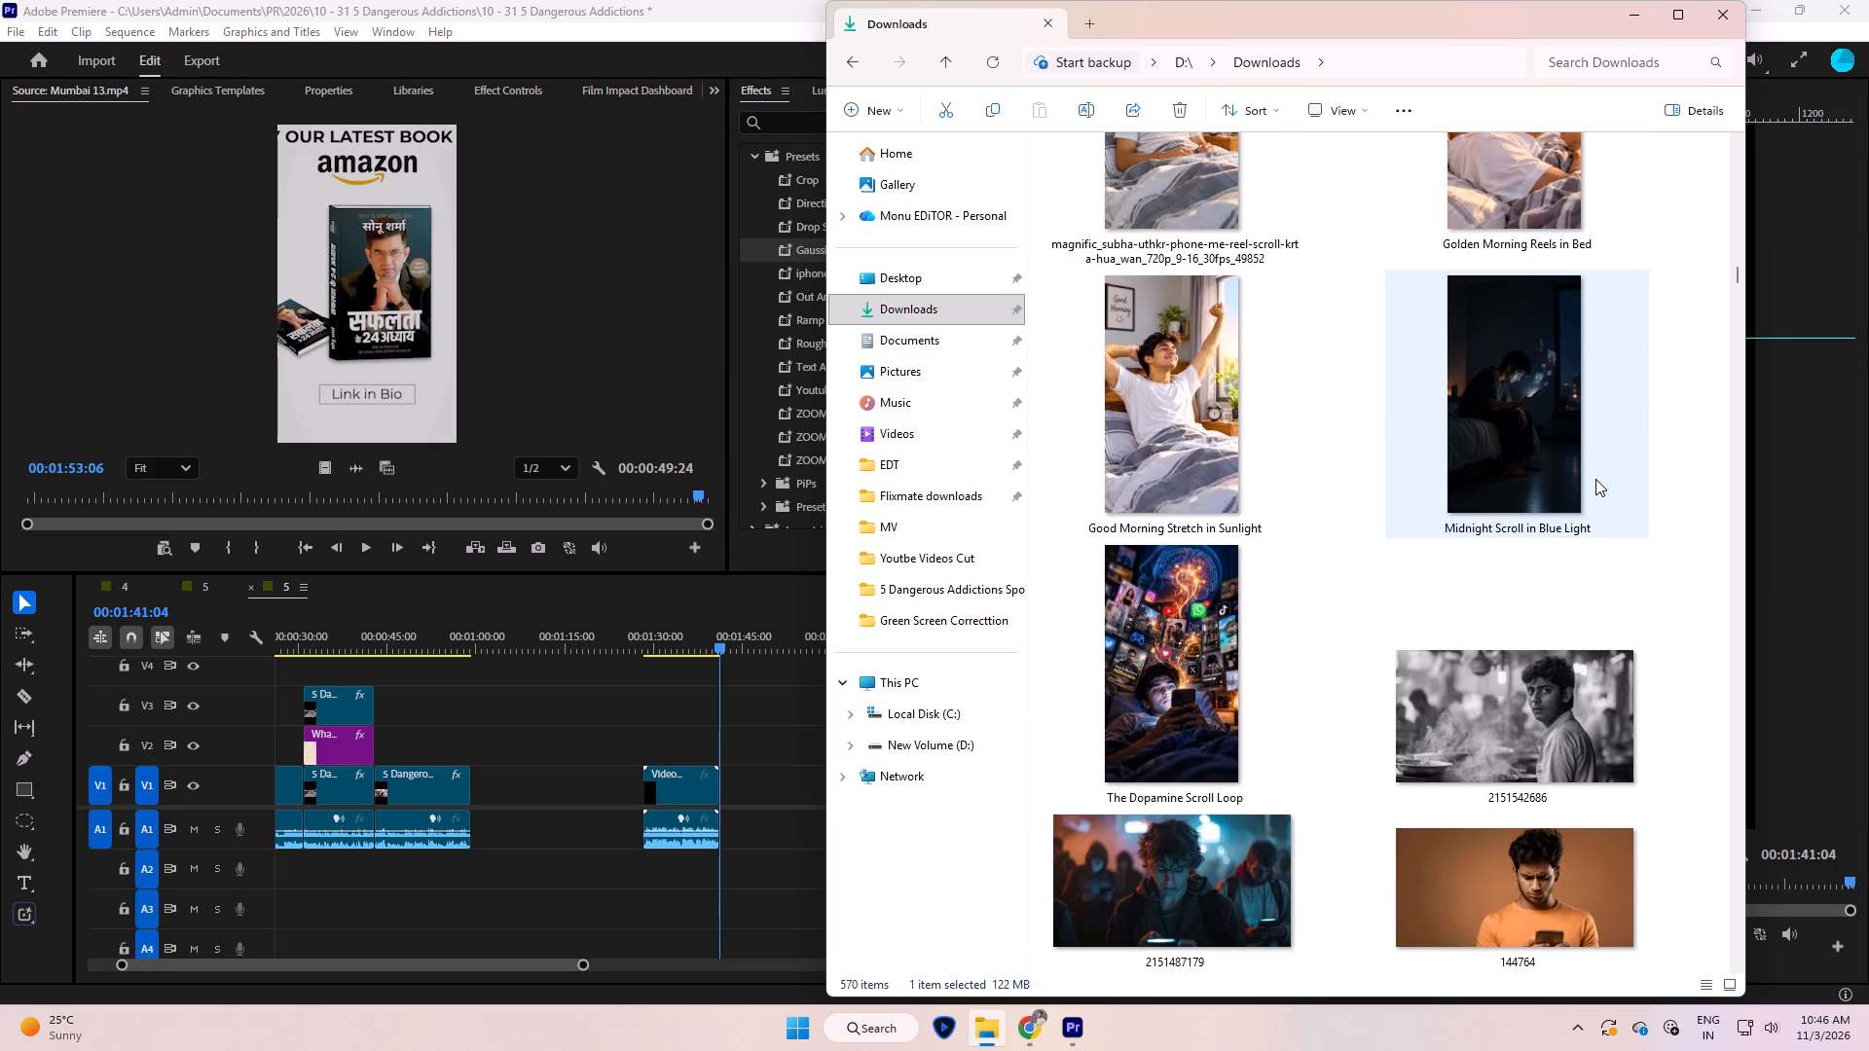
{"action": "scroll", "coordinate": [1521, 440], "scroll_direction": "down", "scroll_amount": 1}
{"action": "scroll", "coordinate": [1531, 440], "scroll_direction": "up", "scroll_amount": 15}
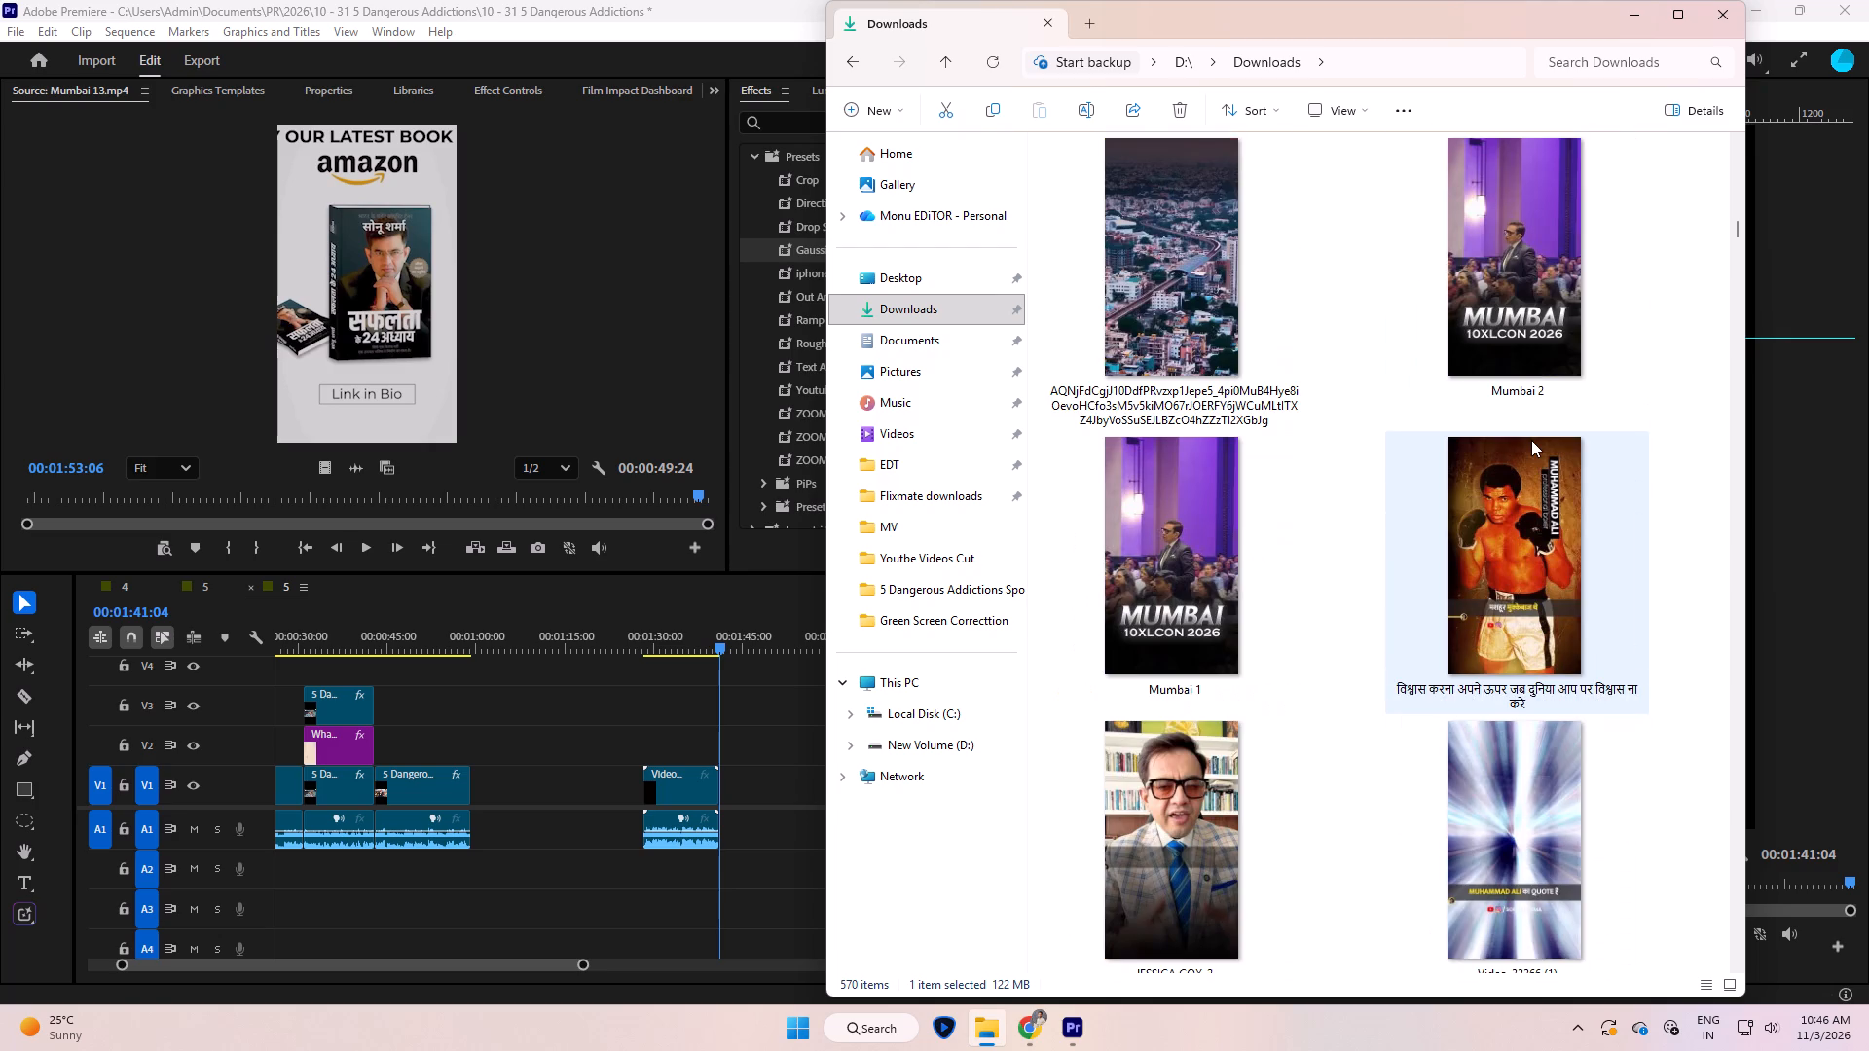
Load the aerial city video from Downloads into the source monitor and review its ending and mid-section around 00:00:24.
{"action": "left_click_drag", "start_coordinate": [1160, 781], "coordinate": [384, 276]}
{"action": "left_click_drag", "start_coordinate": [380, 271], "coordinate": [404, 333]}
{"action": "left_click_drag", "start_coordinate": [651, 493], "coordinate": [692, 511]}
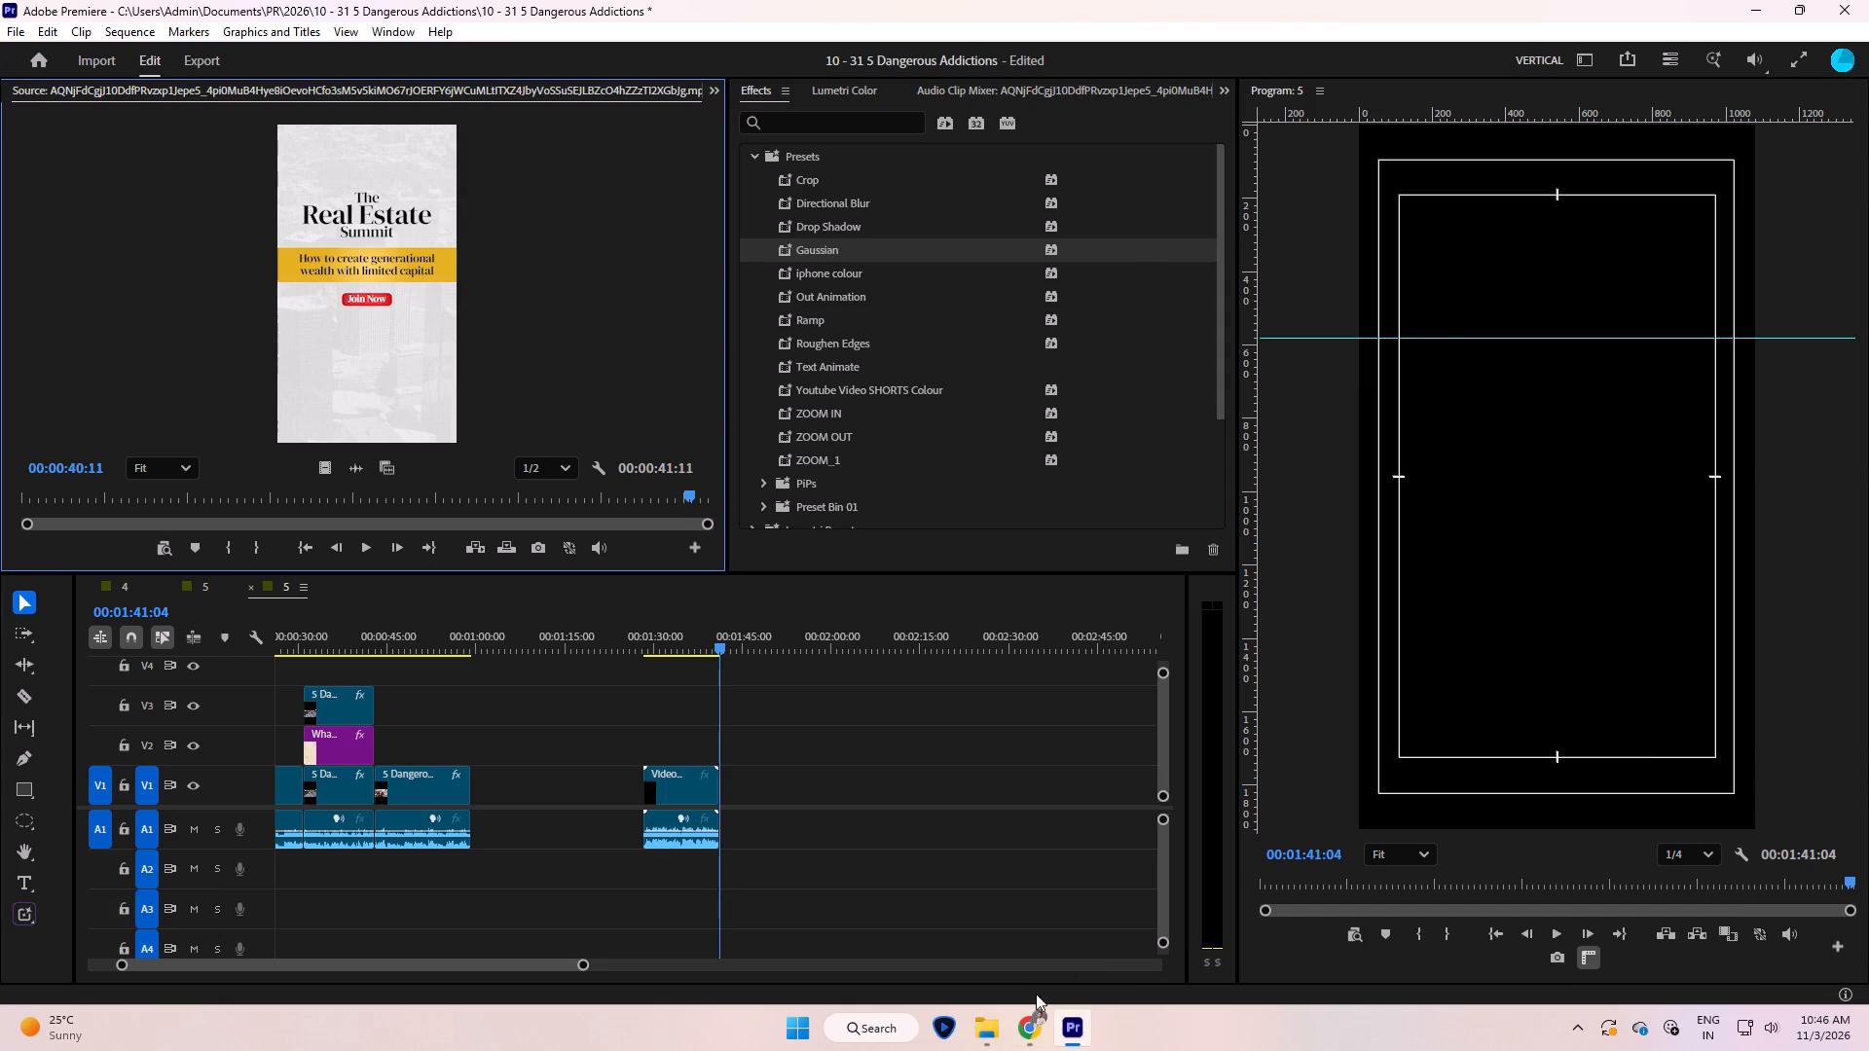
{"action": "left_click", "coordinate": [1000, 1035]}
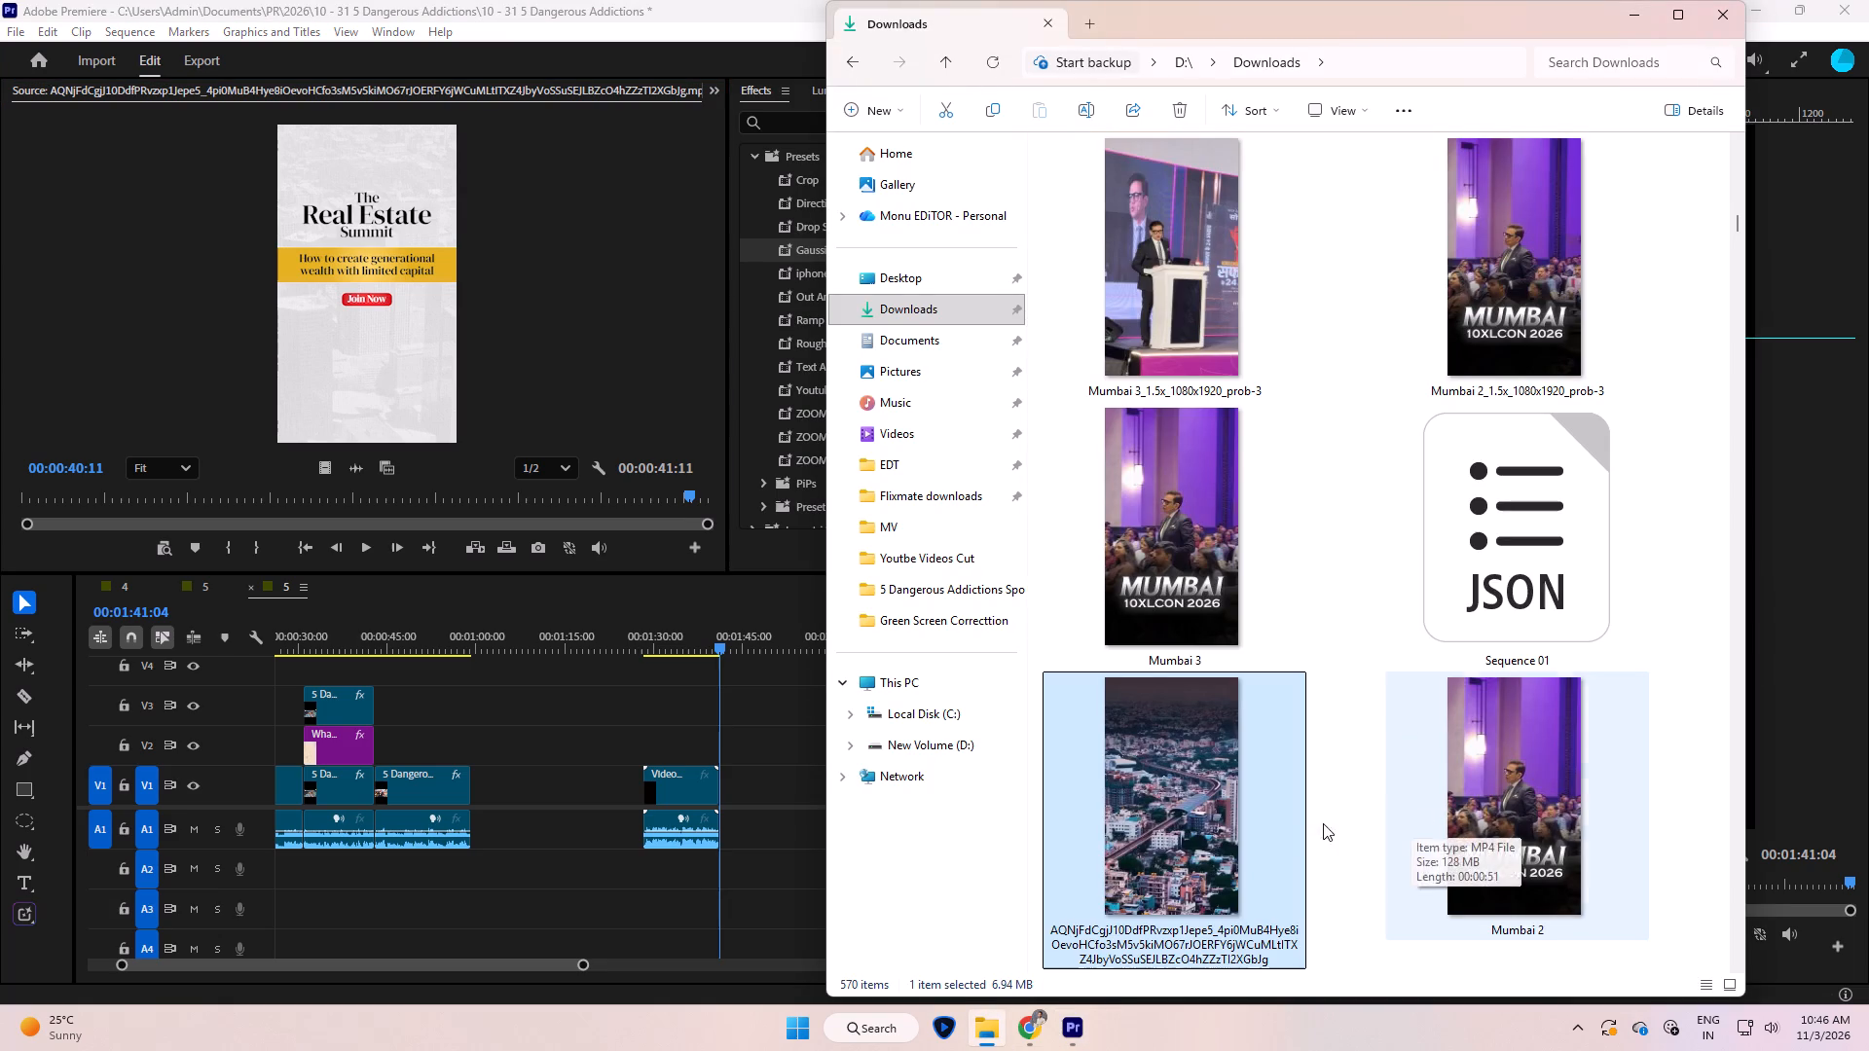
{"action": "left_click_drag", "start_coordinate": [139, 490], "coordinate": [356, 490]}
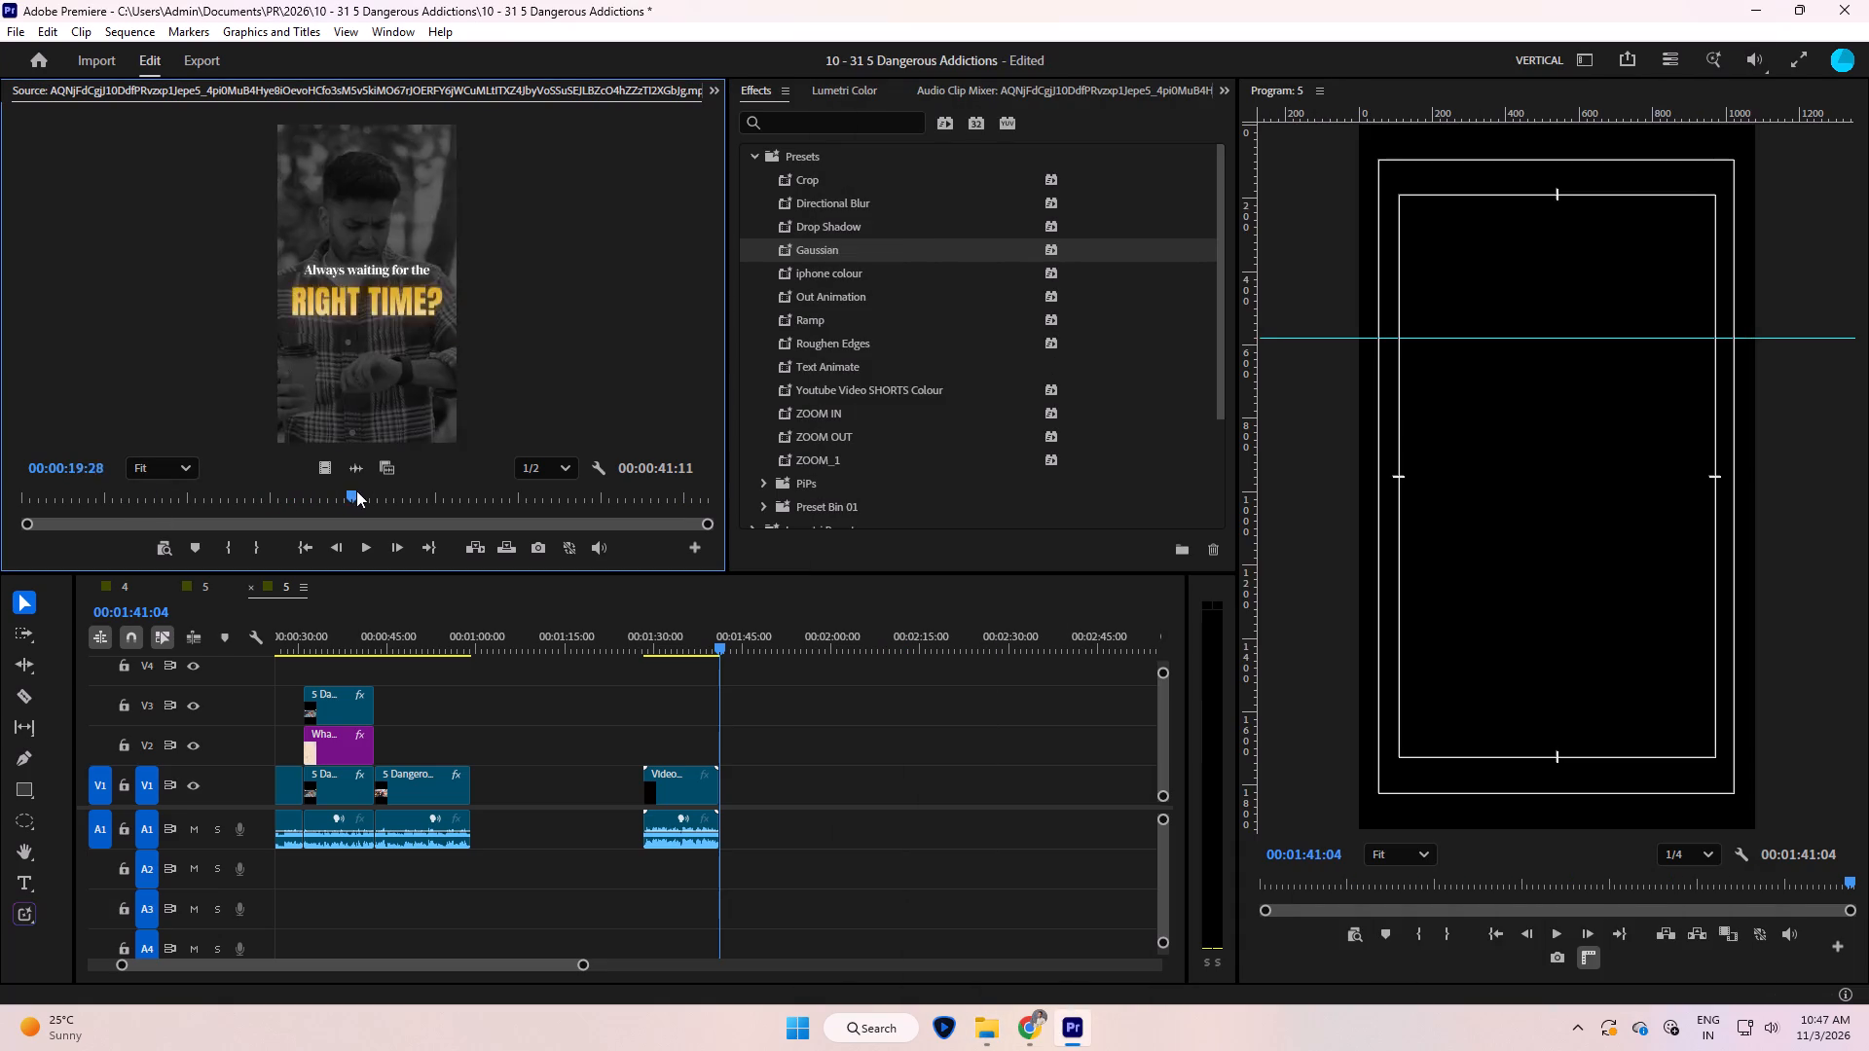
{"action": "left_click_drag", "start_coordinate": [356, 490], "coordinate": [403, 493]}
{"action": "key", "text": "space"}
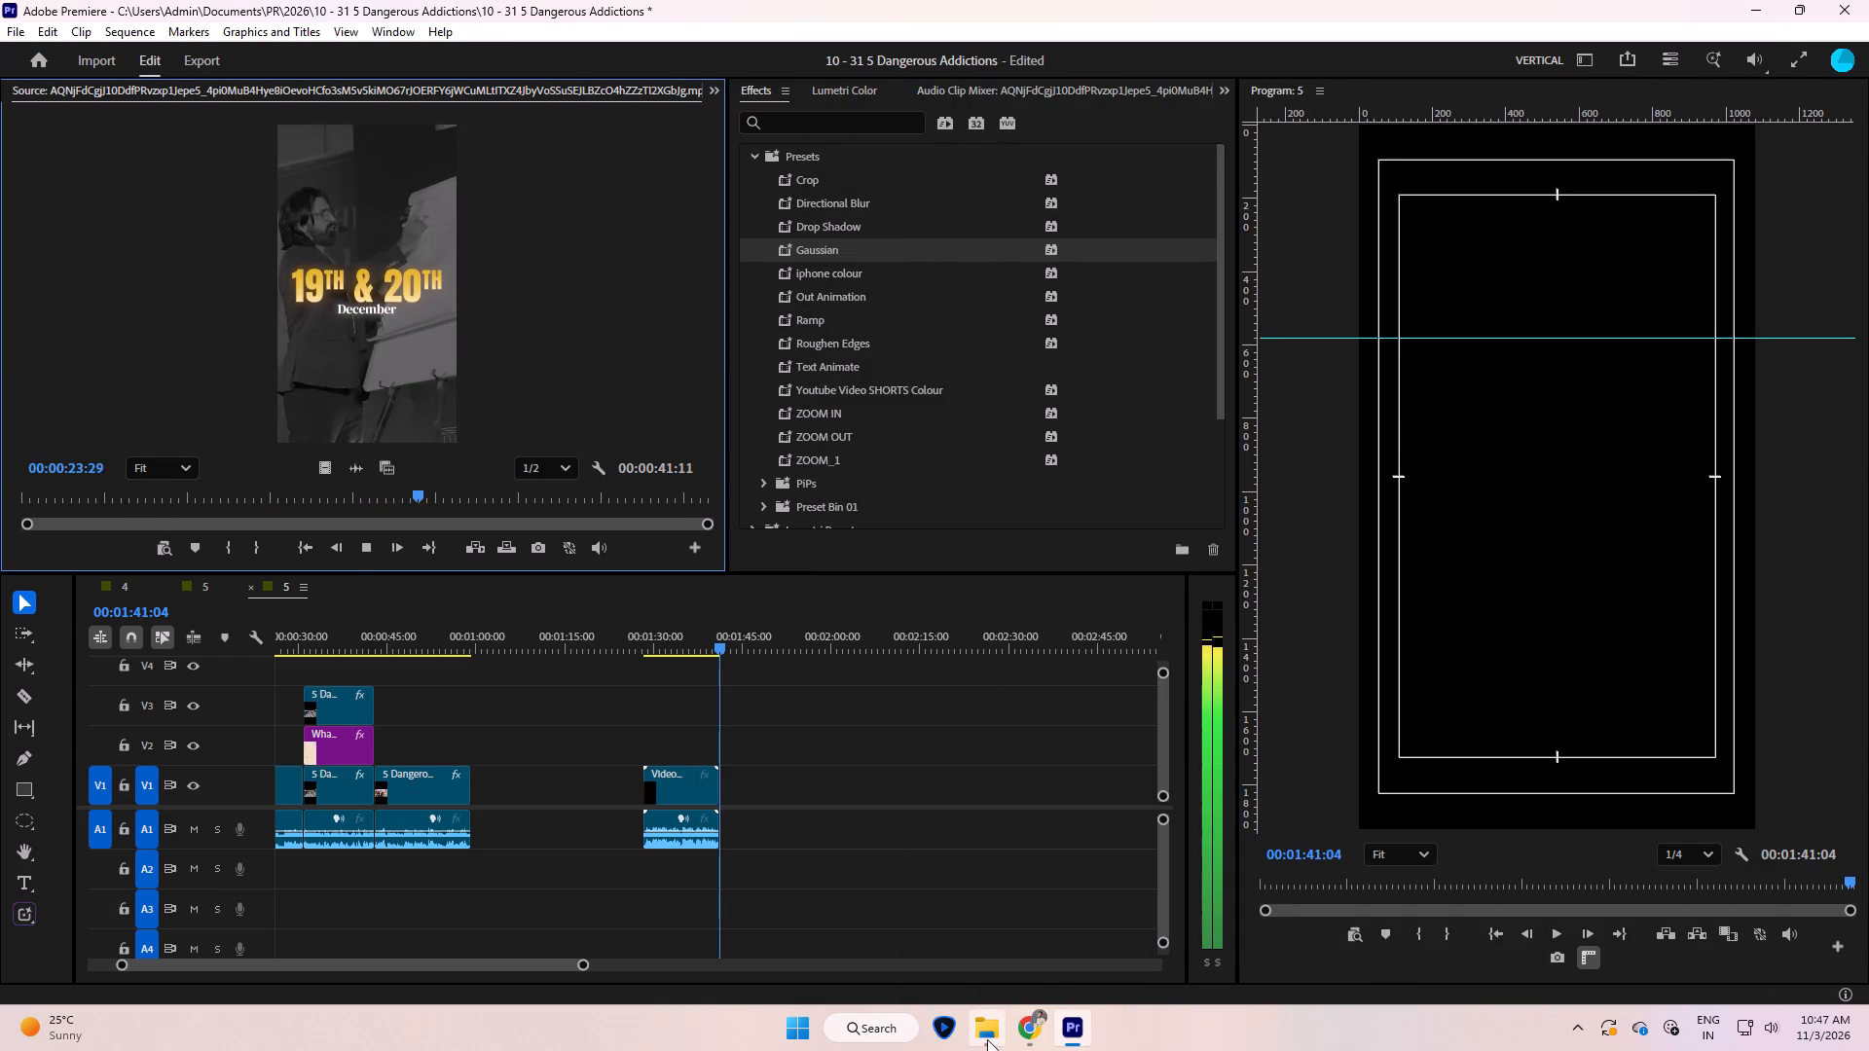
{"action": "key", "text": "space"}
Load Video-33366 from Downloads into the source monitor, examine its end card around 00:00:55:11, and return to the Downloads folder.
{"action": "left_click", "coordinate": [987, 1035]}
{"action": "scroll", "coordinate": [1675, 470], "scroll_direction": "down", "scroll_amount": 1}
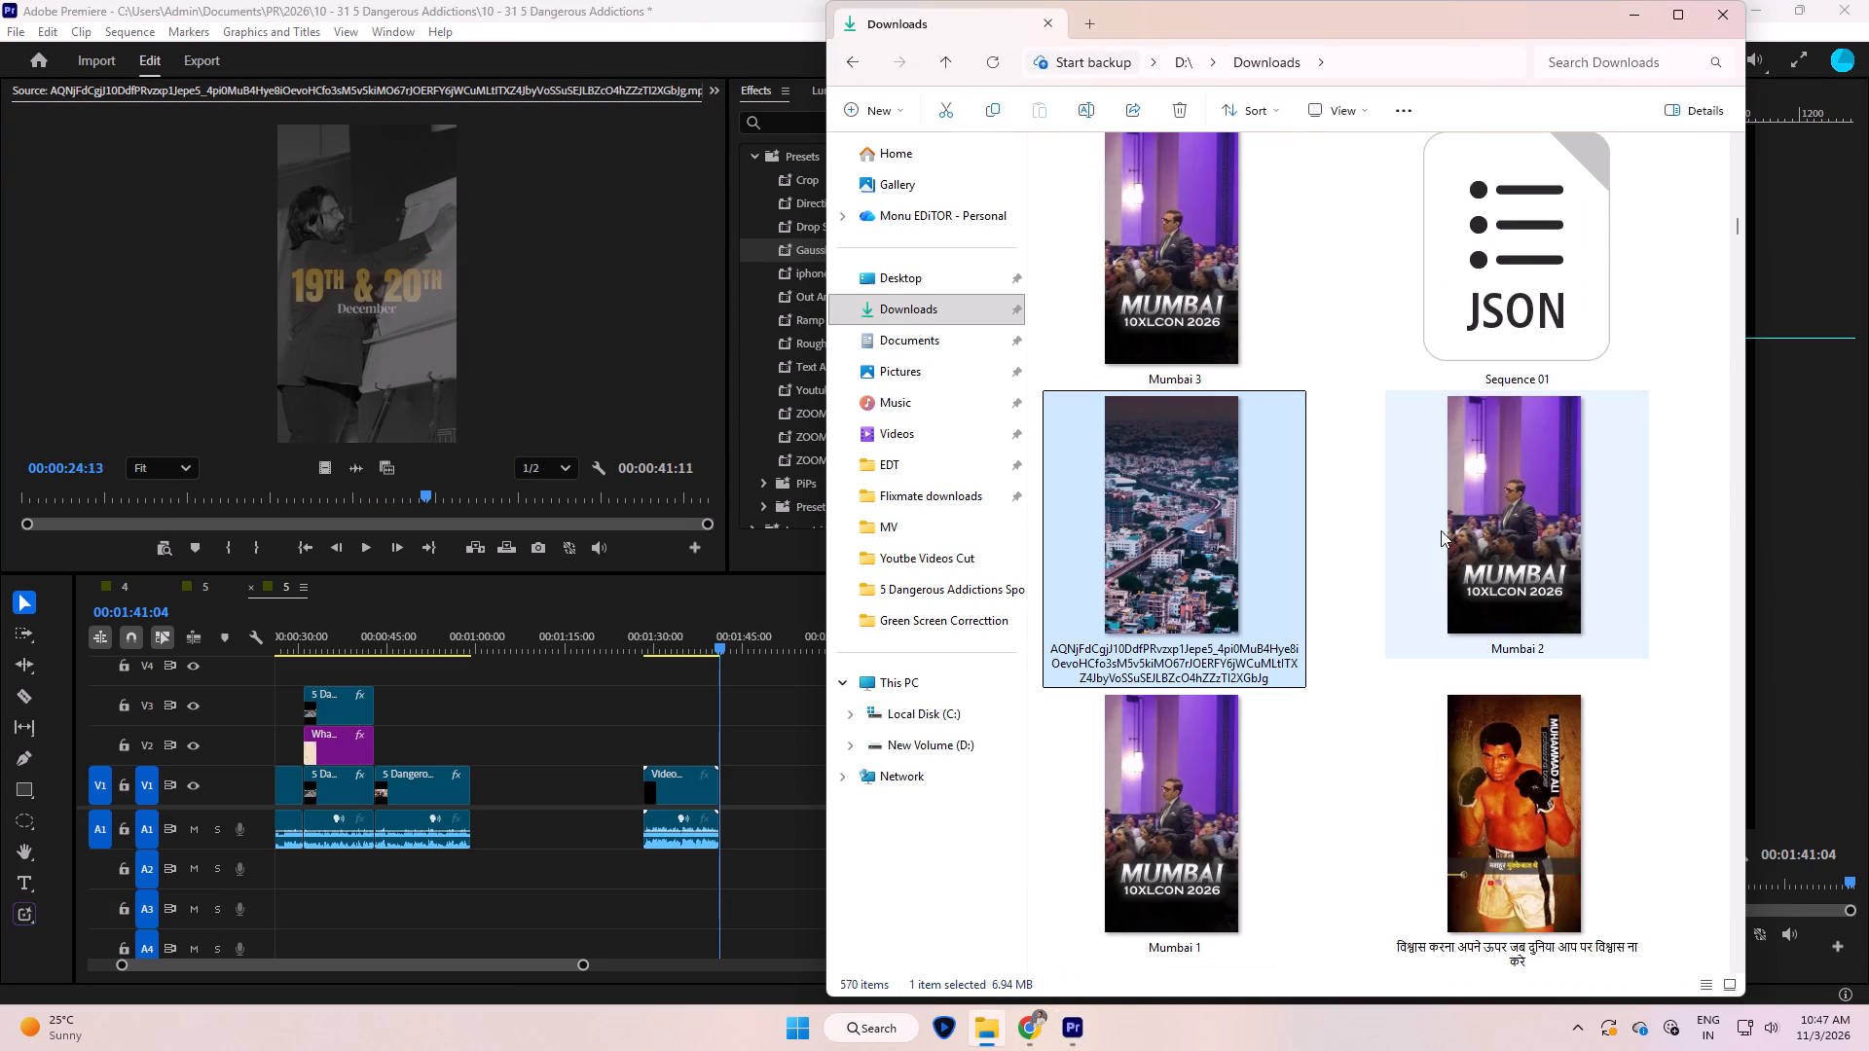
{"action": "scroll", "coordinate": [1524, 587], "scroll_direction": "down", "scroll_amount": 1}
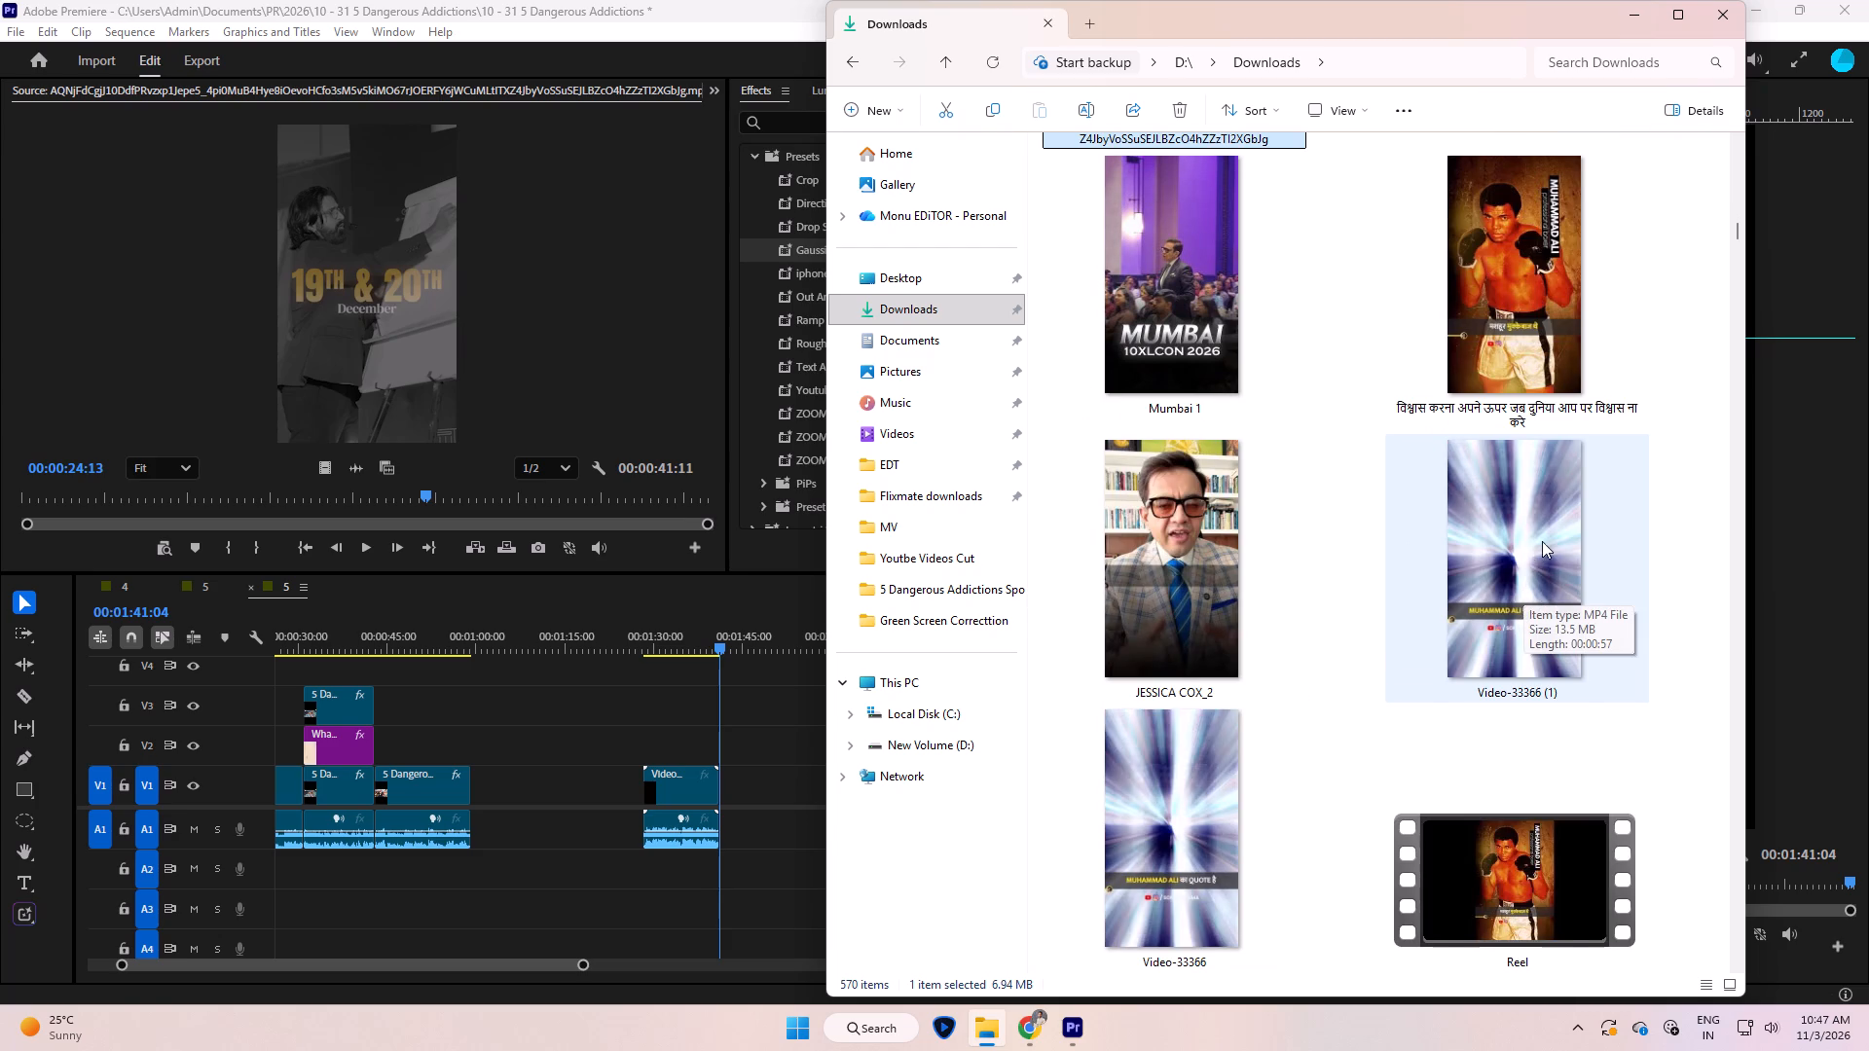
{"action": "scroll", "coordinate": [1542, 541], "scroll_direction": "down", "scroll_amount": 1}
{"action": "left_click_drag", "start_coordinate": [1169, 520], "coordinate": [617, 299]}
{"action": "left_click_drag", "start_coordinate": [599, 356], "coordinate": [596, 384]}
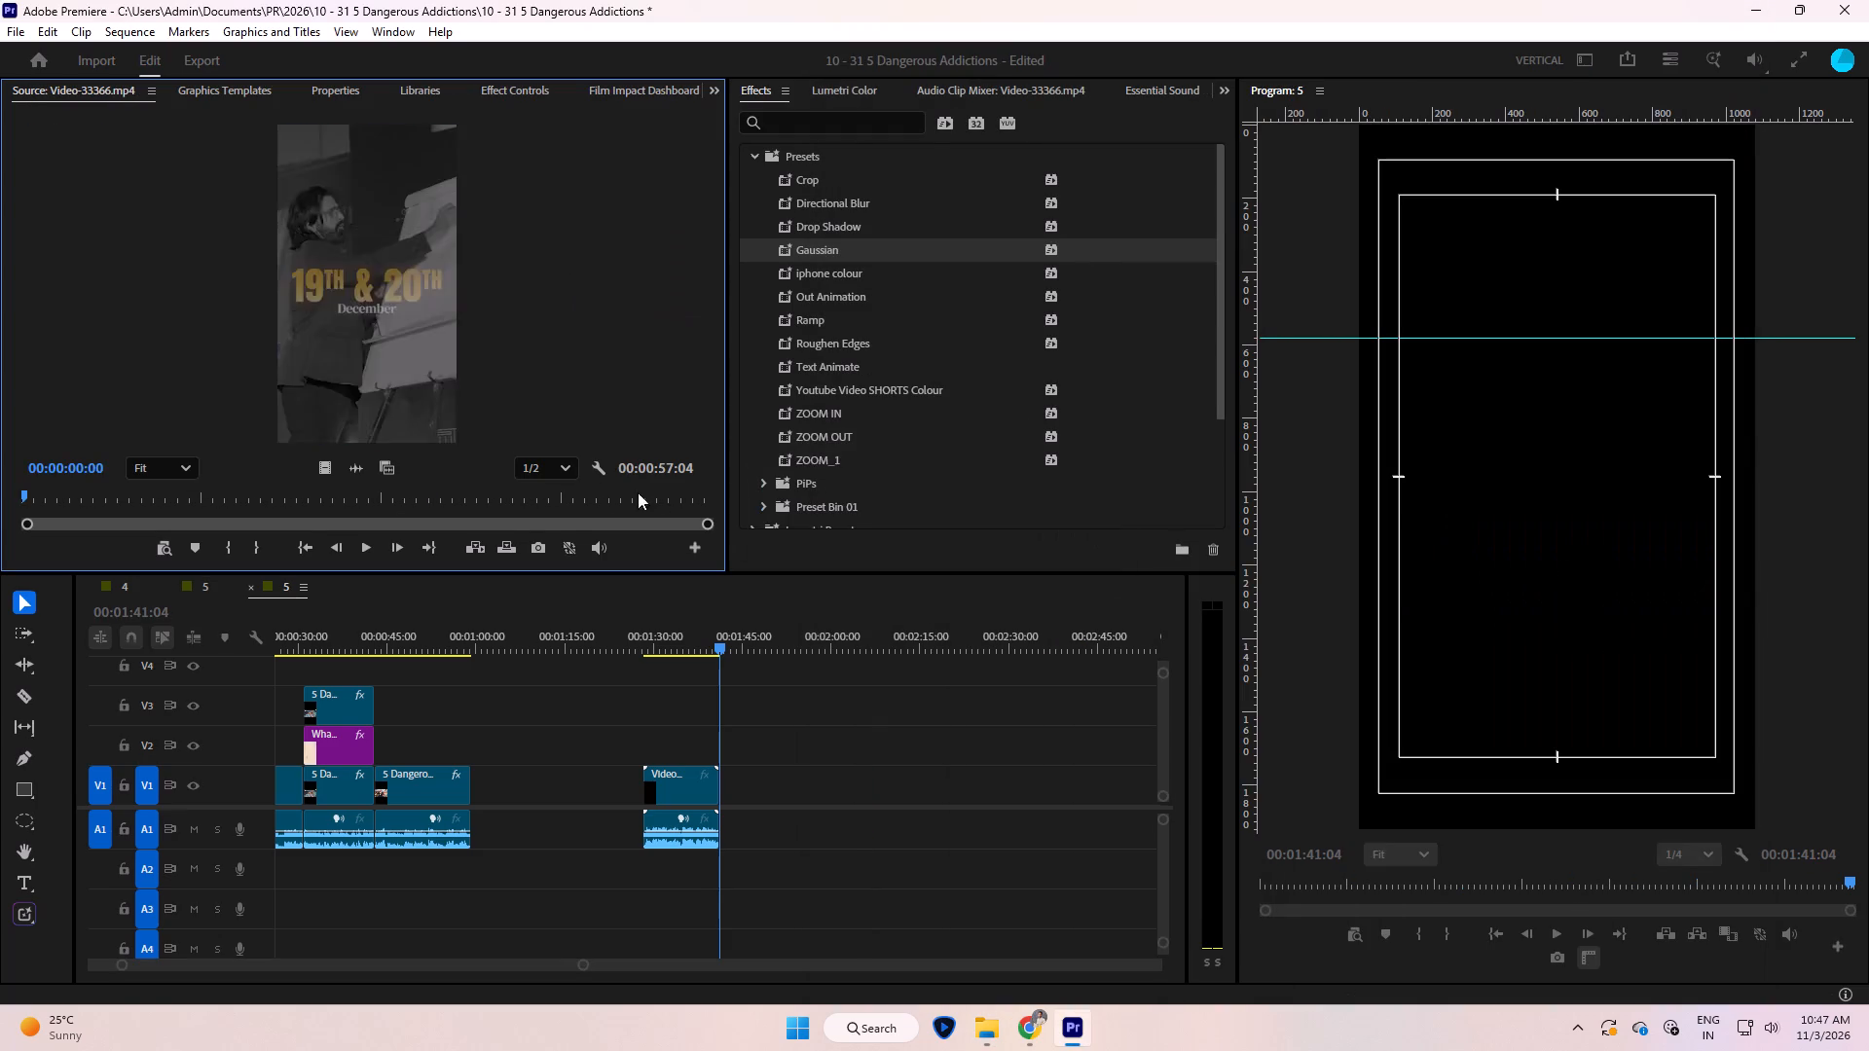
{"action": "left_click_drag", "start_coordinate": [656, 494], "coordinate": [688, 496]}
{"action": "key", "text": "ctrl+grave"}
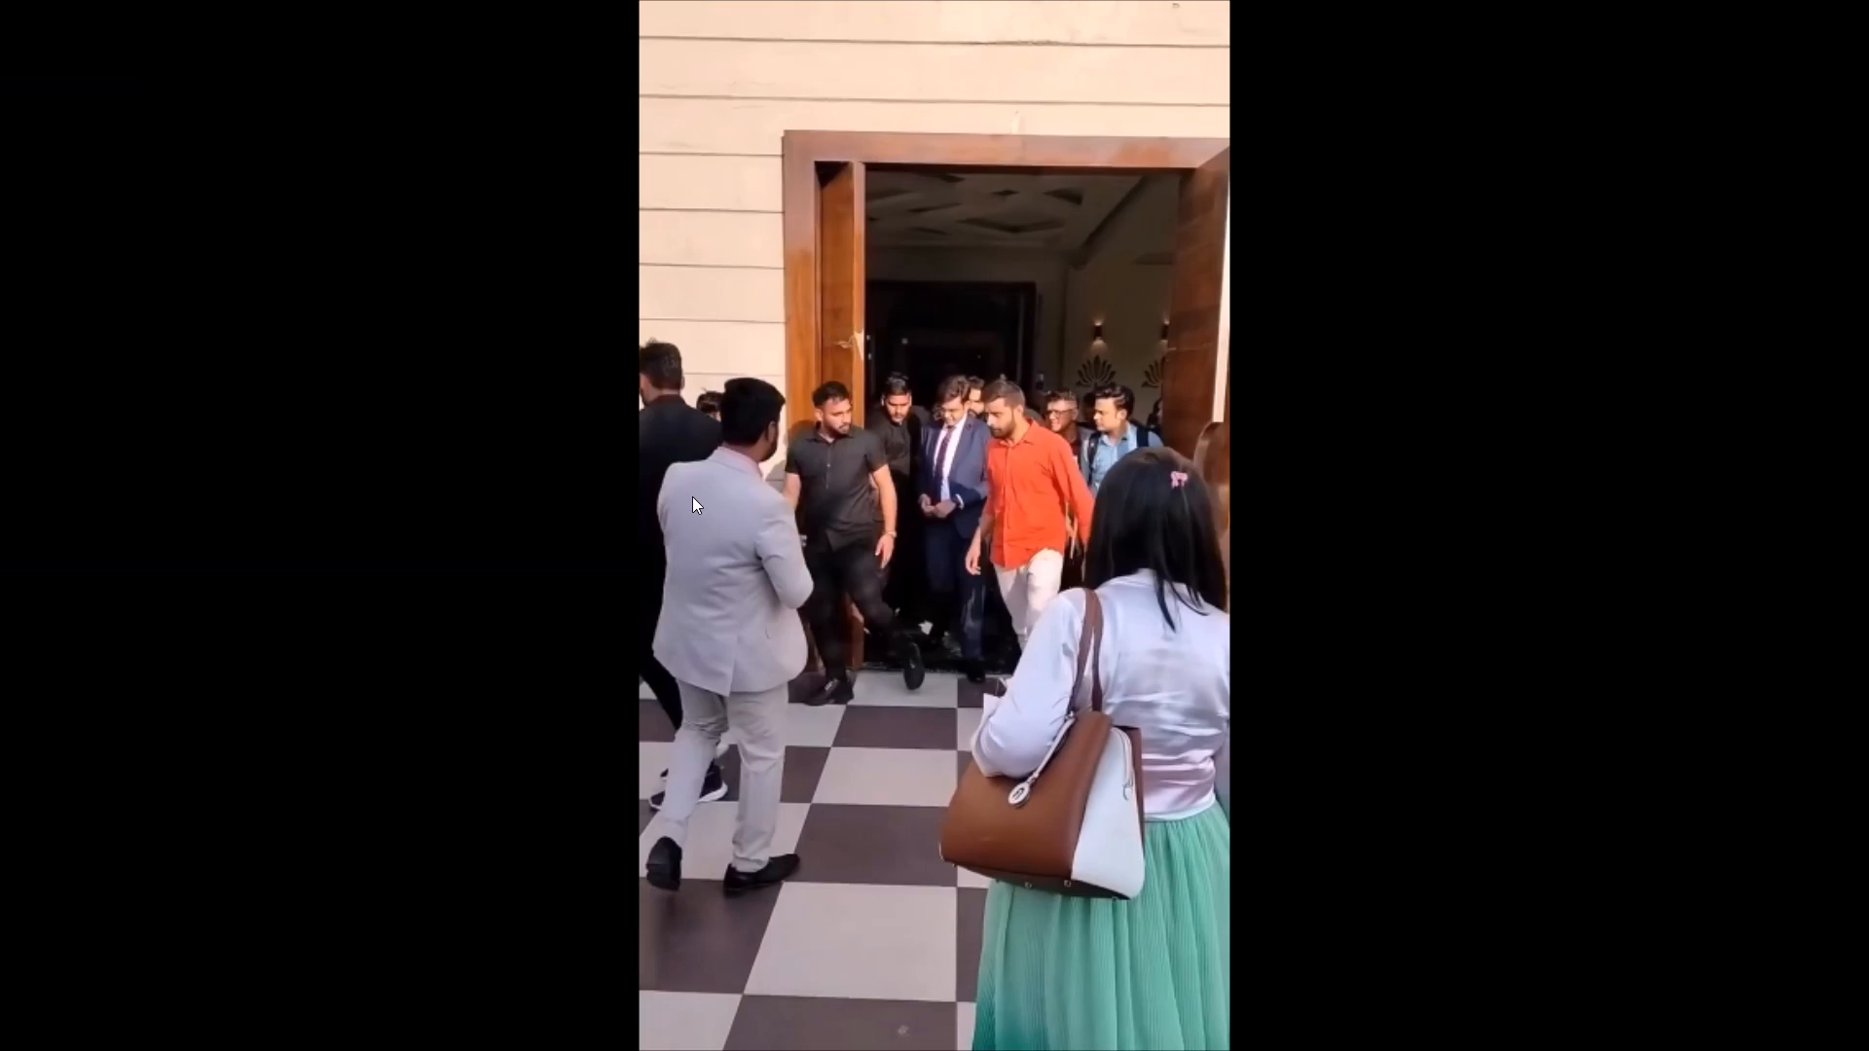
{"action": "key", "text": "ctrl+grave"}
{"action": "left_click", "coordinate": [979, 1044]}
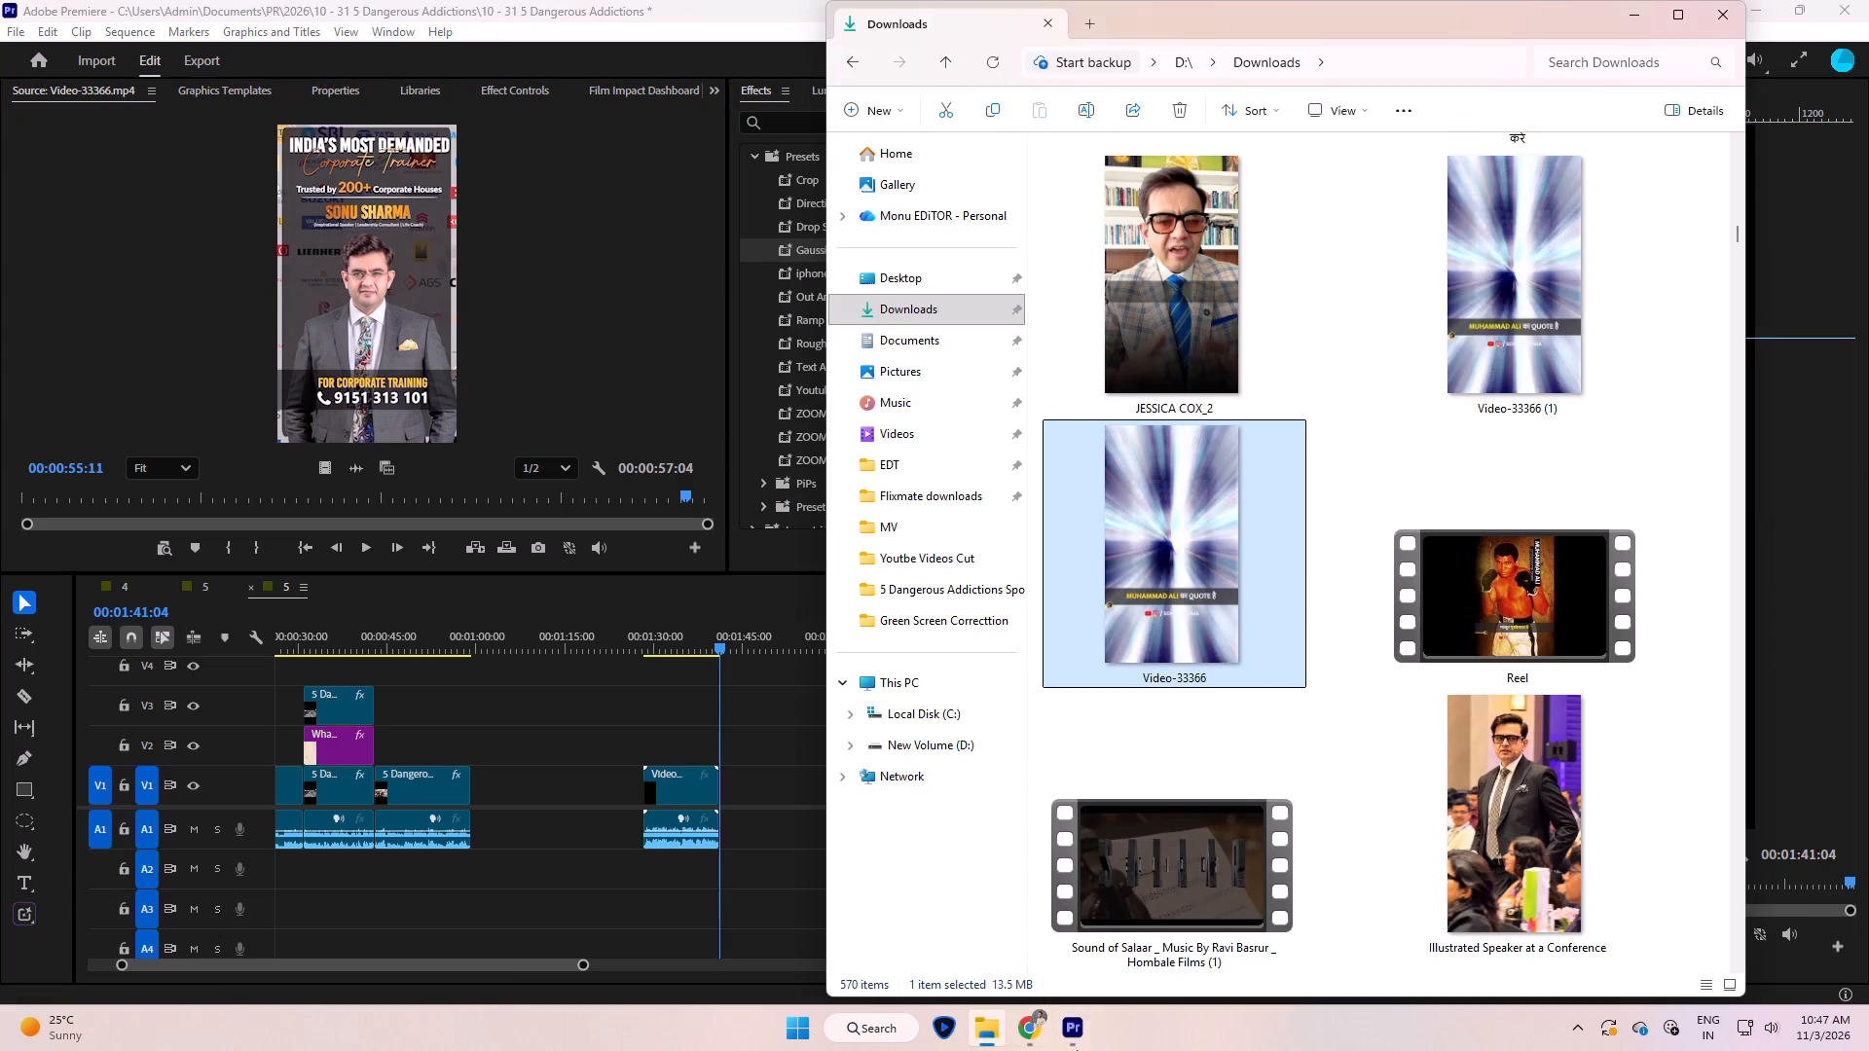
Load the विश्वास करना … #believ video from Downloads into the source monitor and review it from mid-section through its ending.
{"action": "scroll", "coordinate": [1555, 453], "scroll_direction": "down", "scroll_amount": 1}
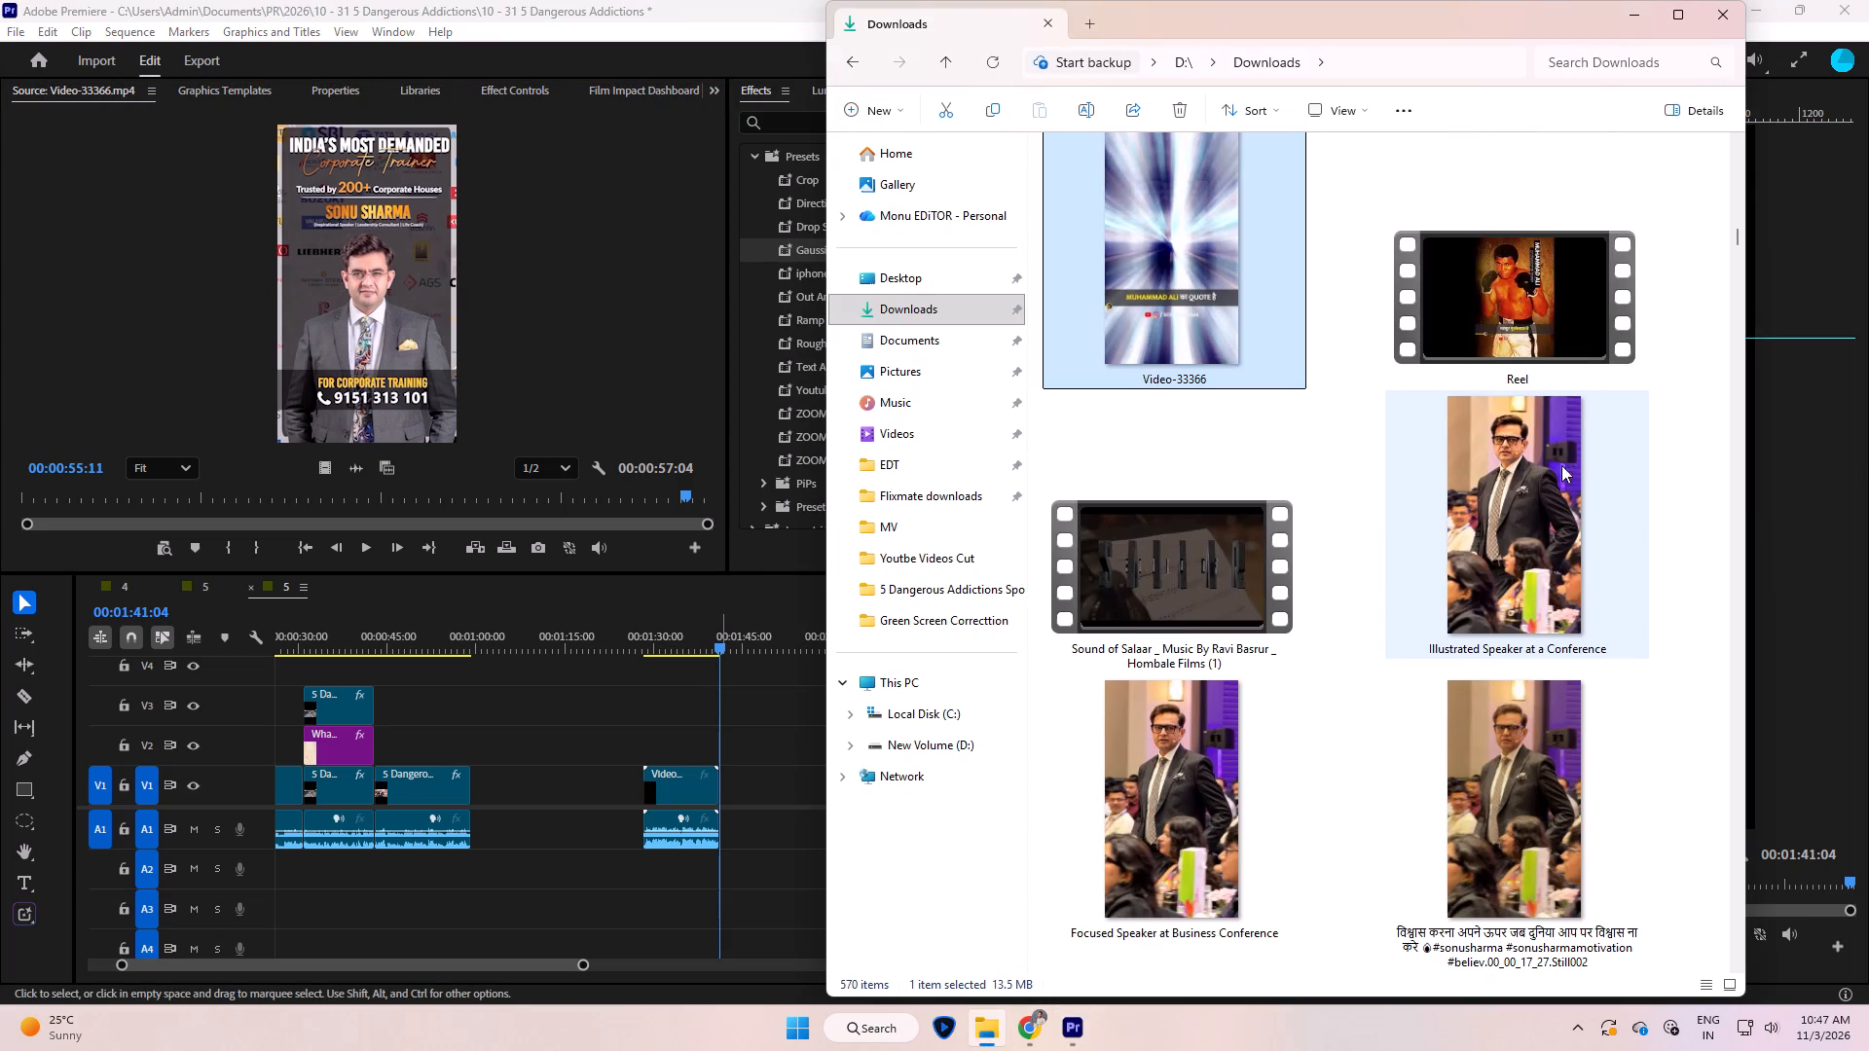
{"action": "scroll", "coordinate": [1594, 423], "scroll_direction": "down", "scroll_amount": 3}
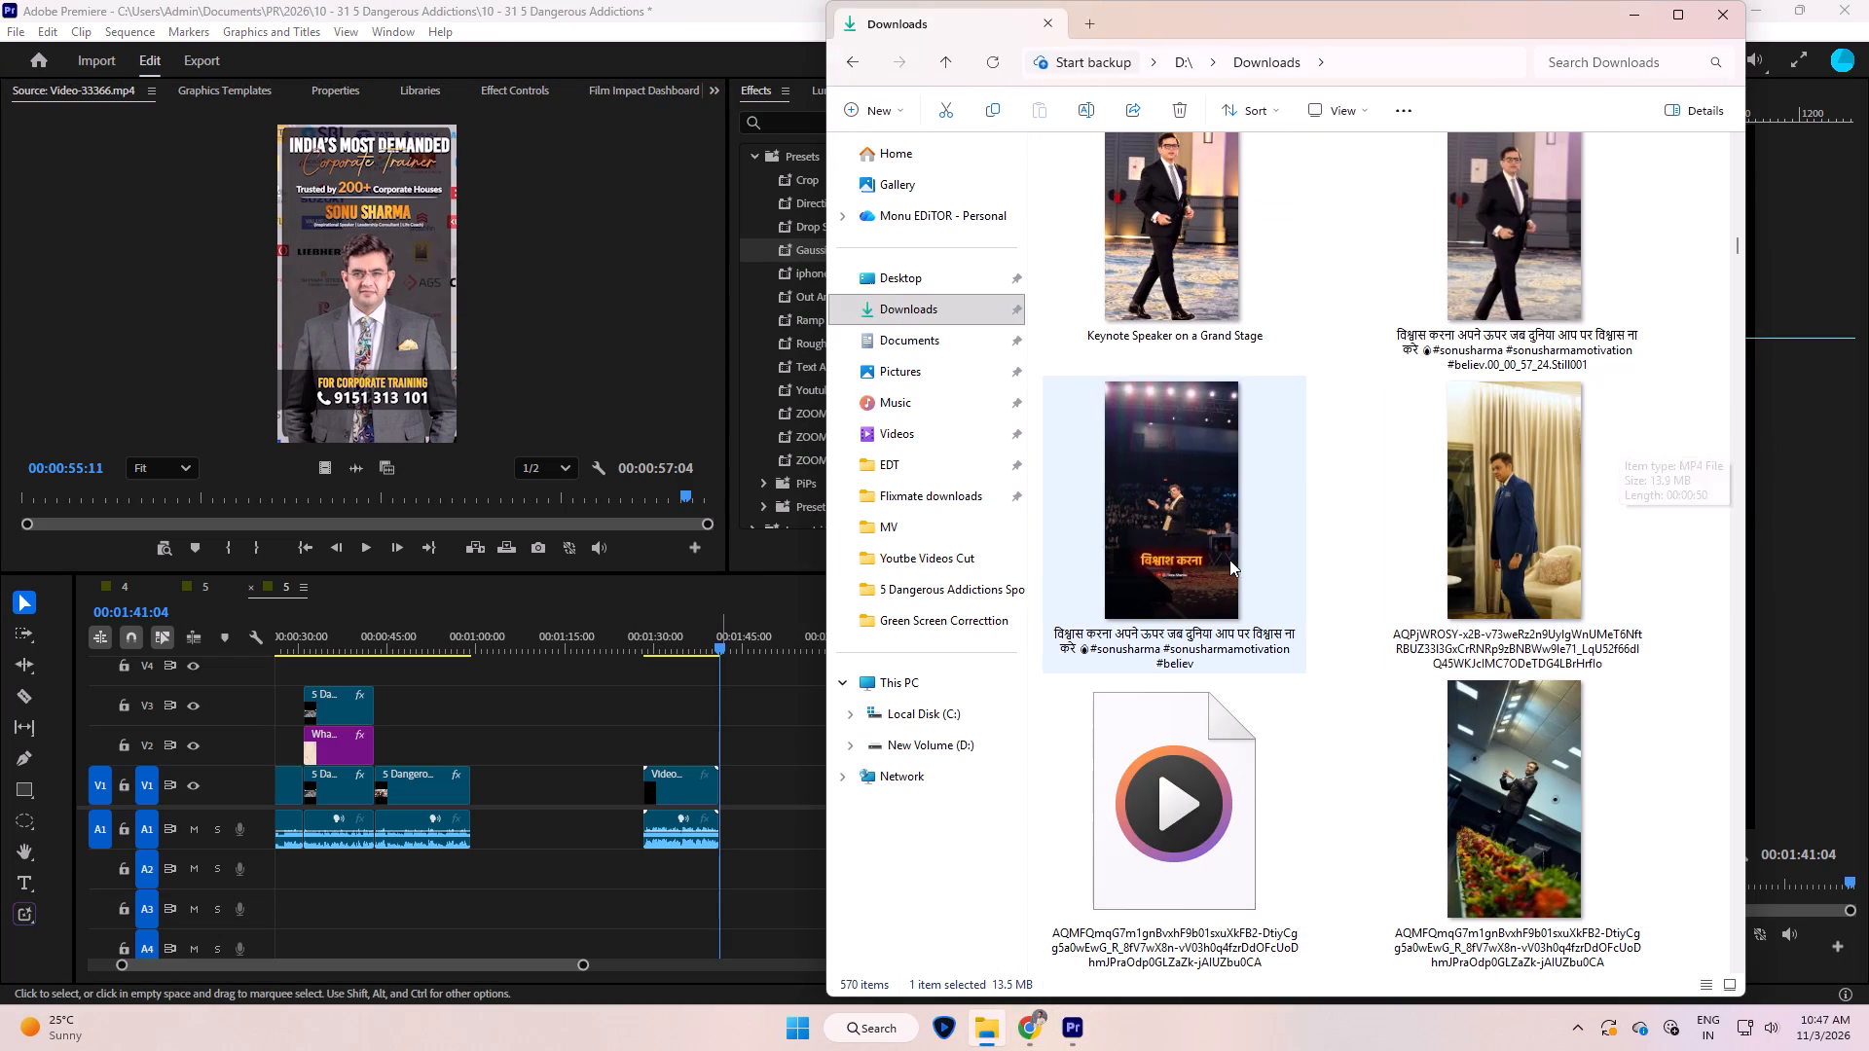
{"action": "left_click_drag", "start_coordinate": [1214, 541], "coordinate": [564, 344]}
{"action": "left_click_drag", "start_coordinate": [560, 380], "coordinate": [568, 459]}
{"action": "left_click_drag", "start_coordinate": [622, 505], "coordinate": [701, 512]}
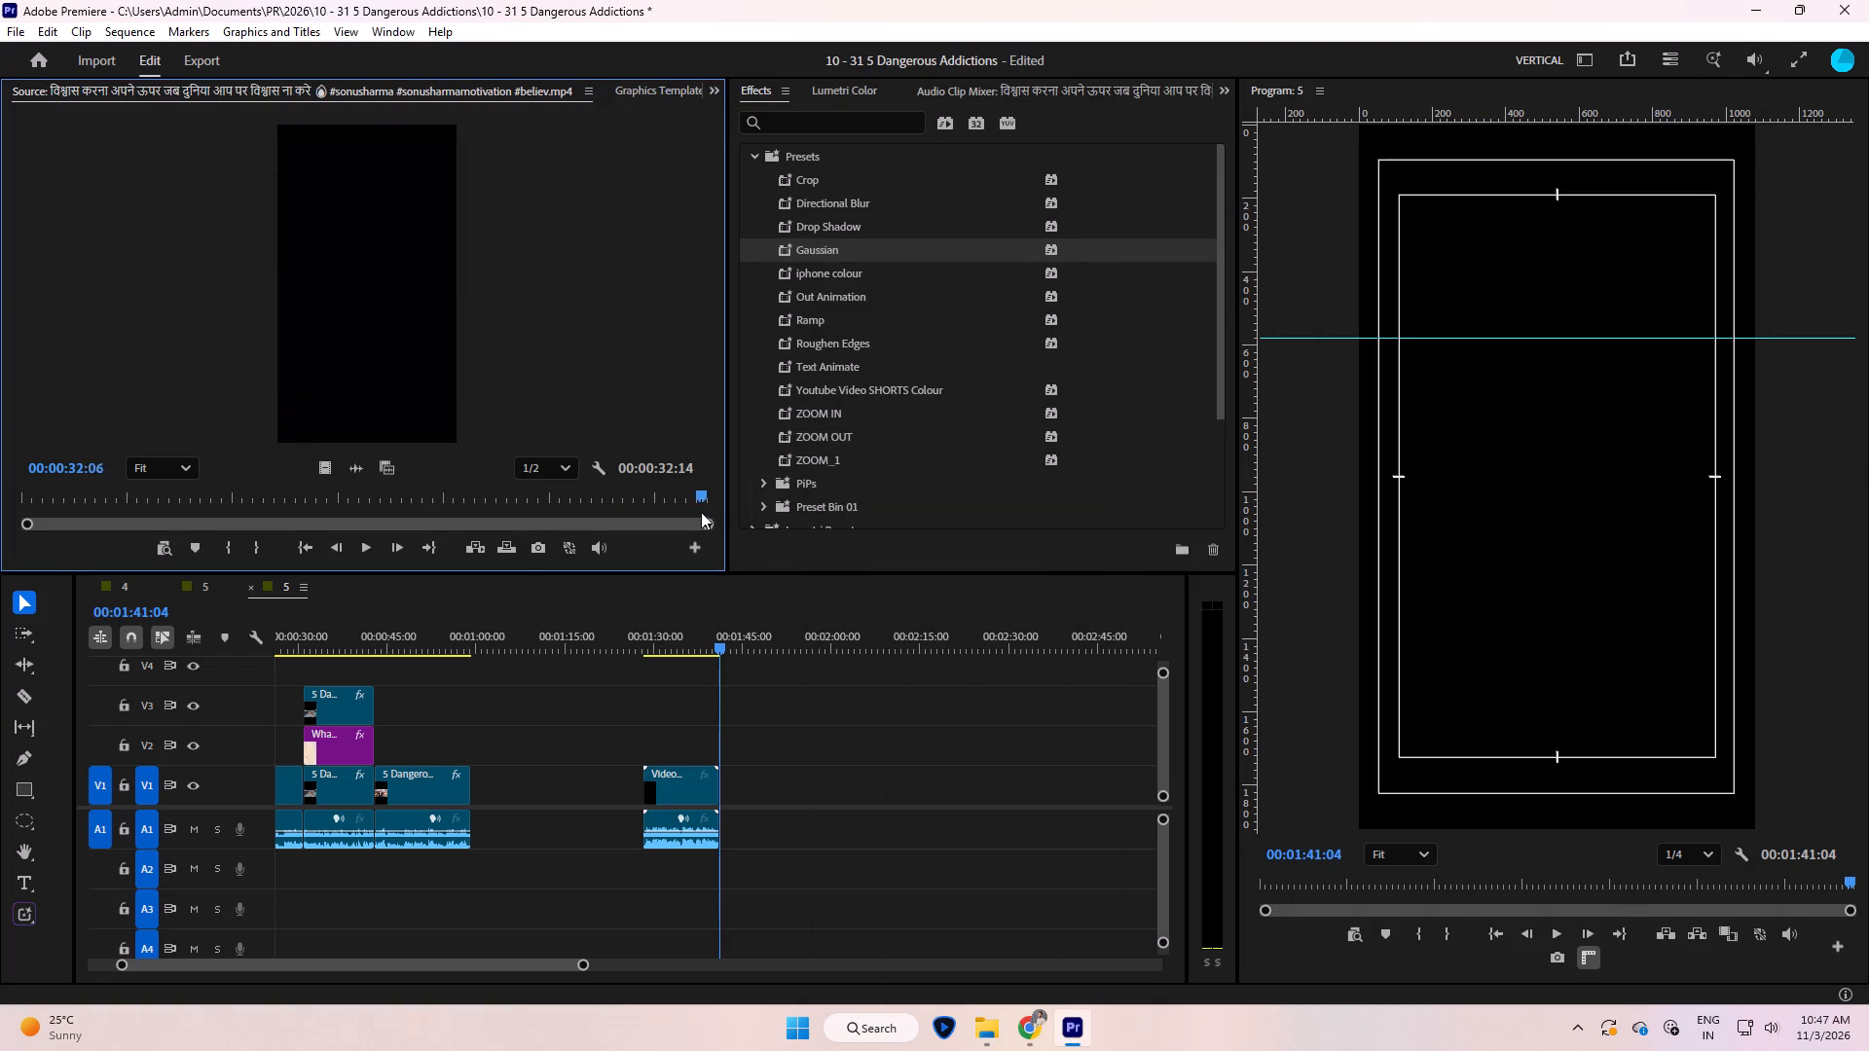
{"action": "left_click_drag", "start_coordinate": [701, 512], "coordinate": [346, 540]}
{"action": "key", "text": "space"}
{"action": "key", "text": "ctrl+grave"}
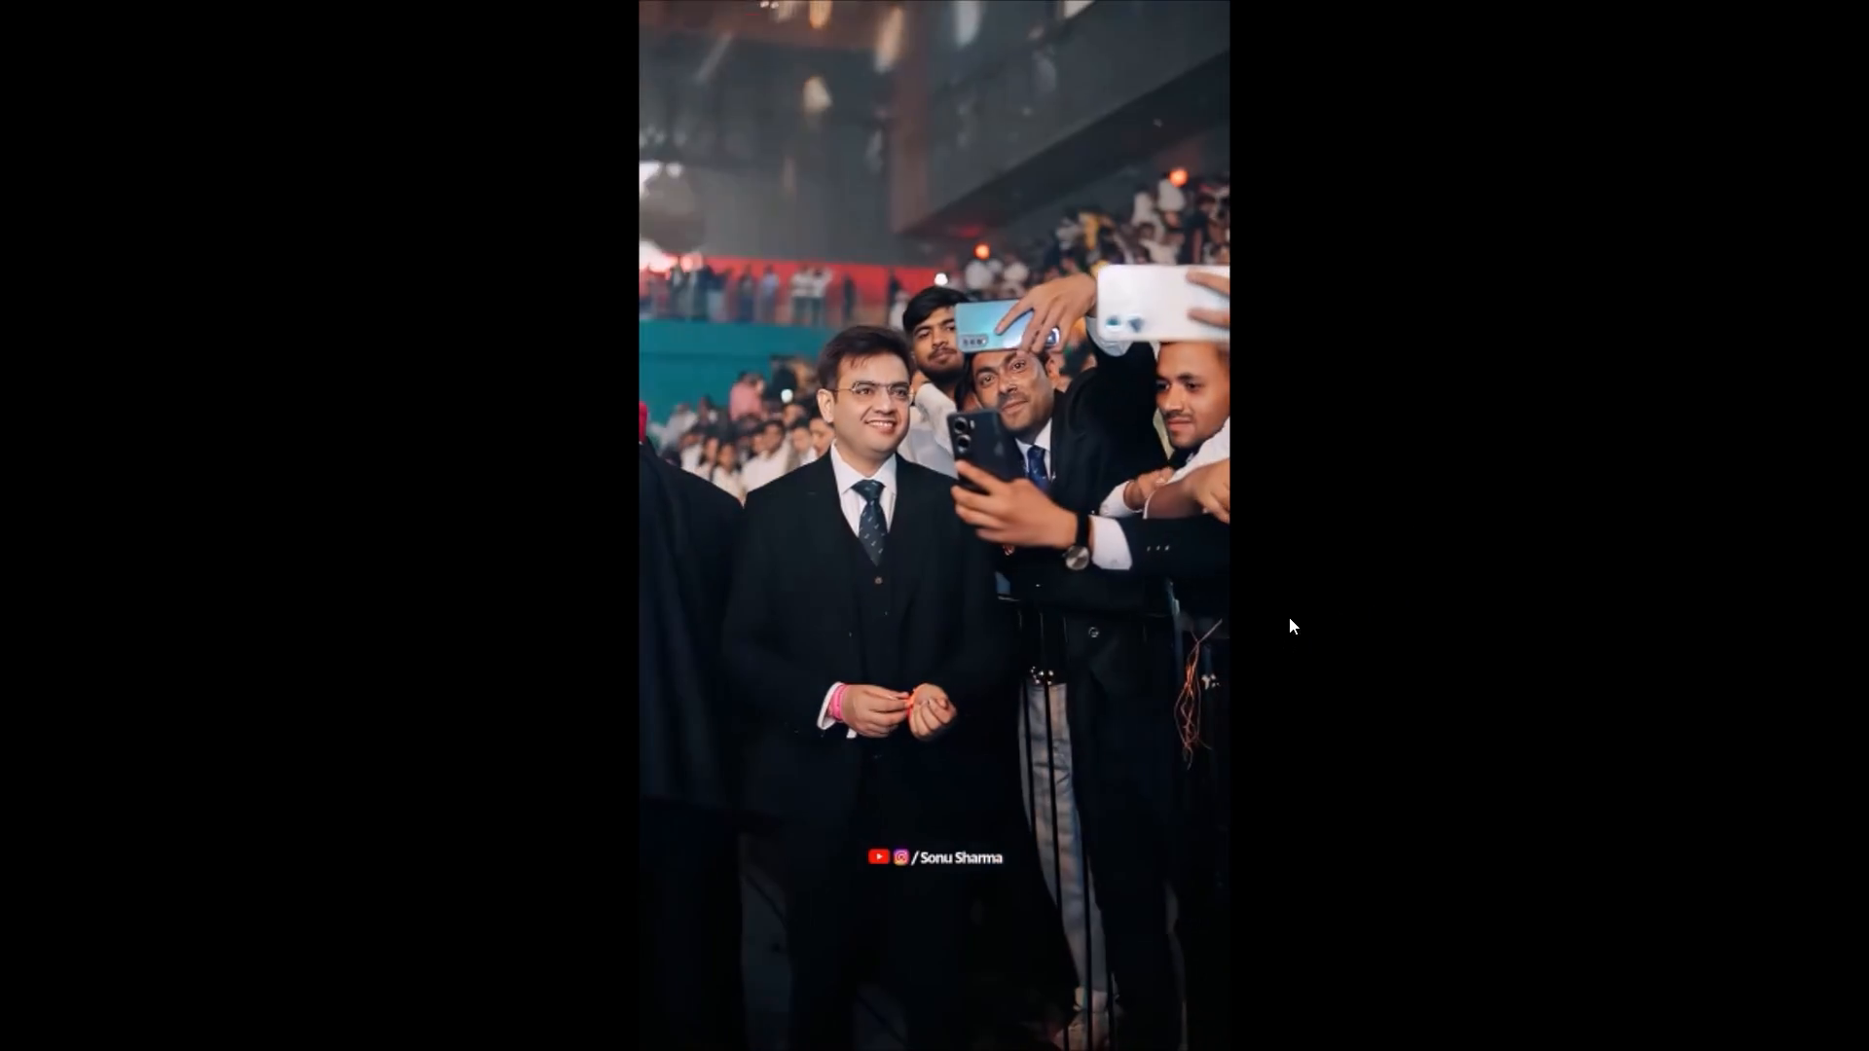
{"action": "key", "text": "space"}
{"action": "key", "text": "ctrl+grave"}
{"action": "key", "text": "space"}
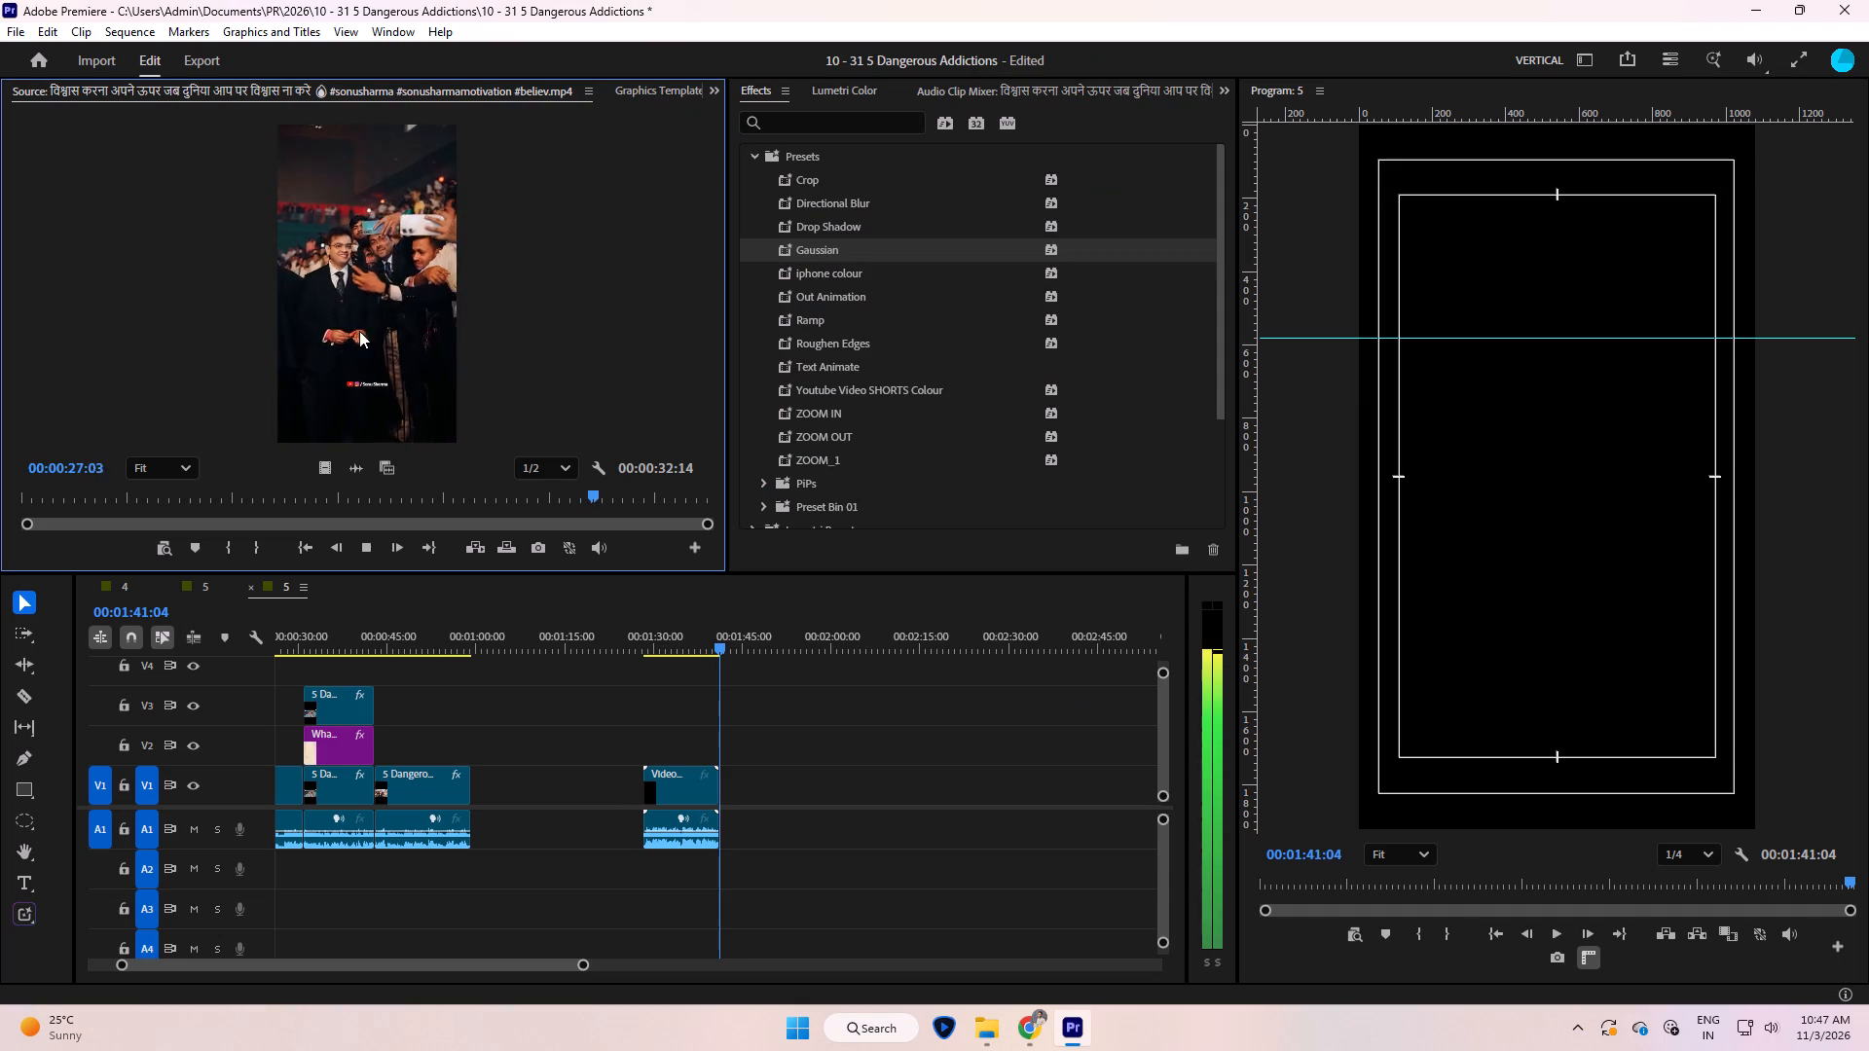
{"action": "scroll", "coordinate": [158, 465], "scroll_direction": "up", "scroll_amount": 6}
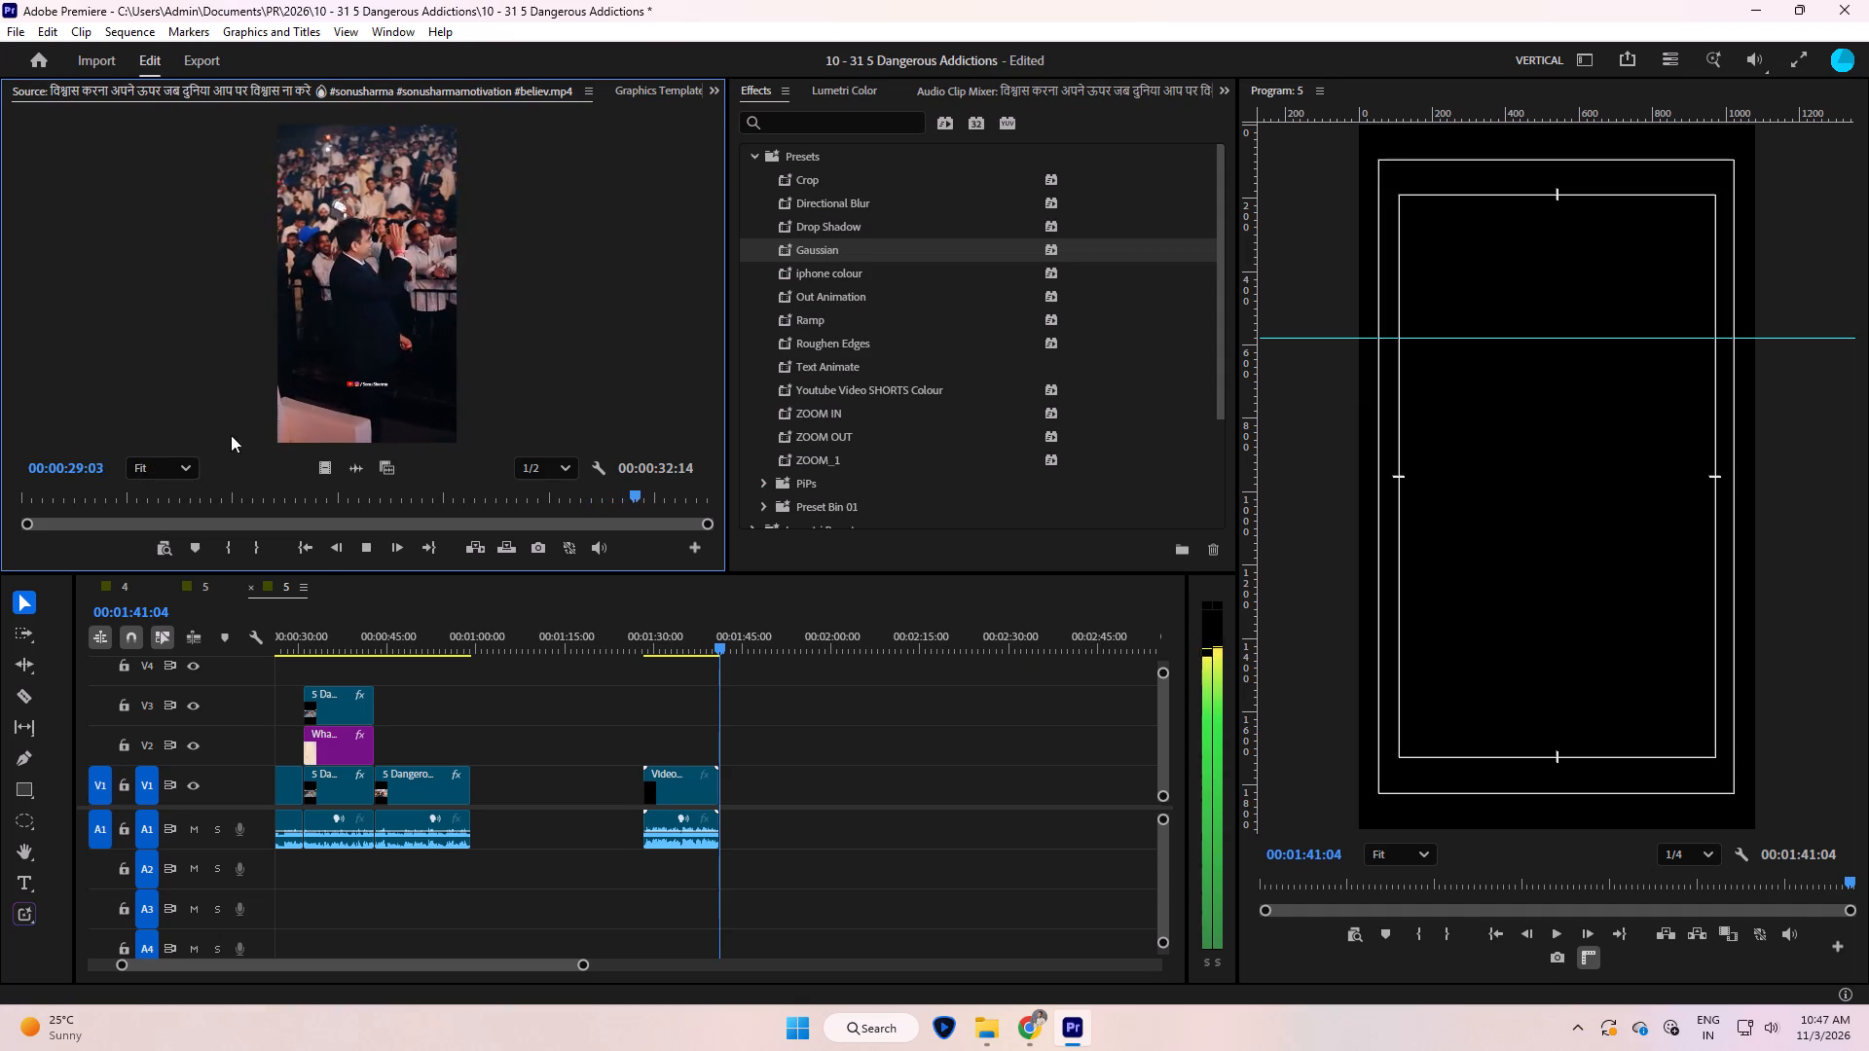
Make the source monitor taller by reducing the height of the timeline area.
{"action": "left_click_drag", "start_coordinate": [331, 573], "coordinate": [320, 670]}
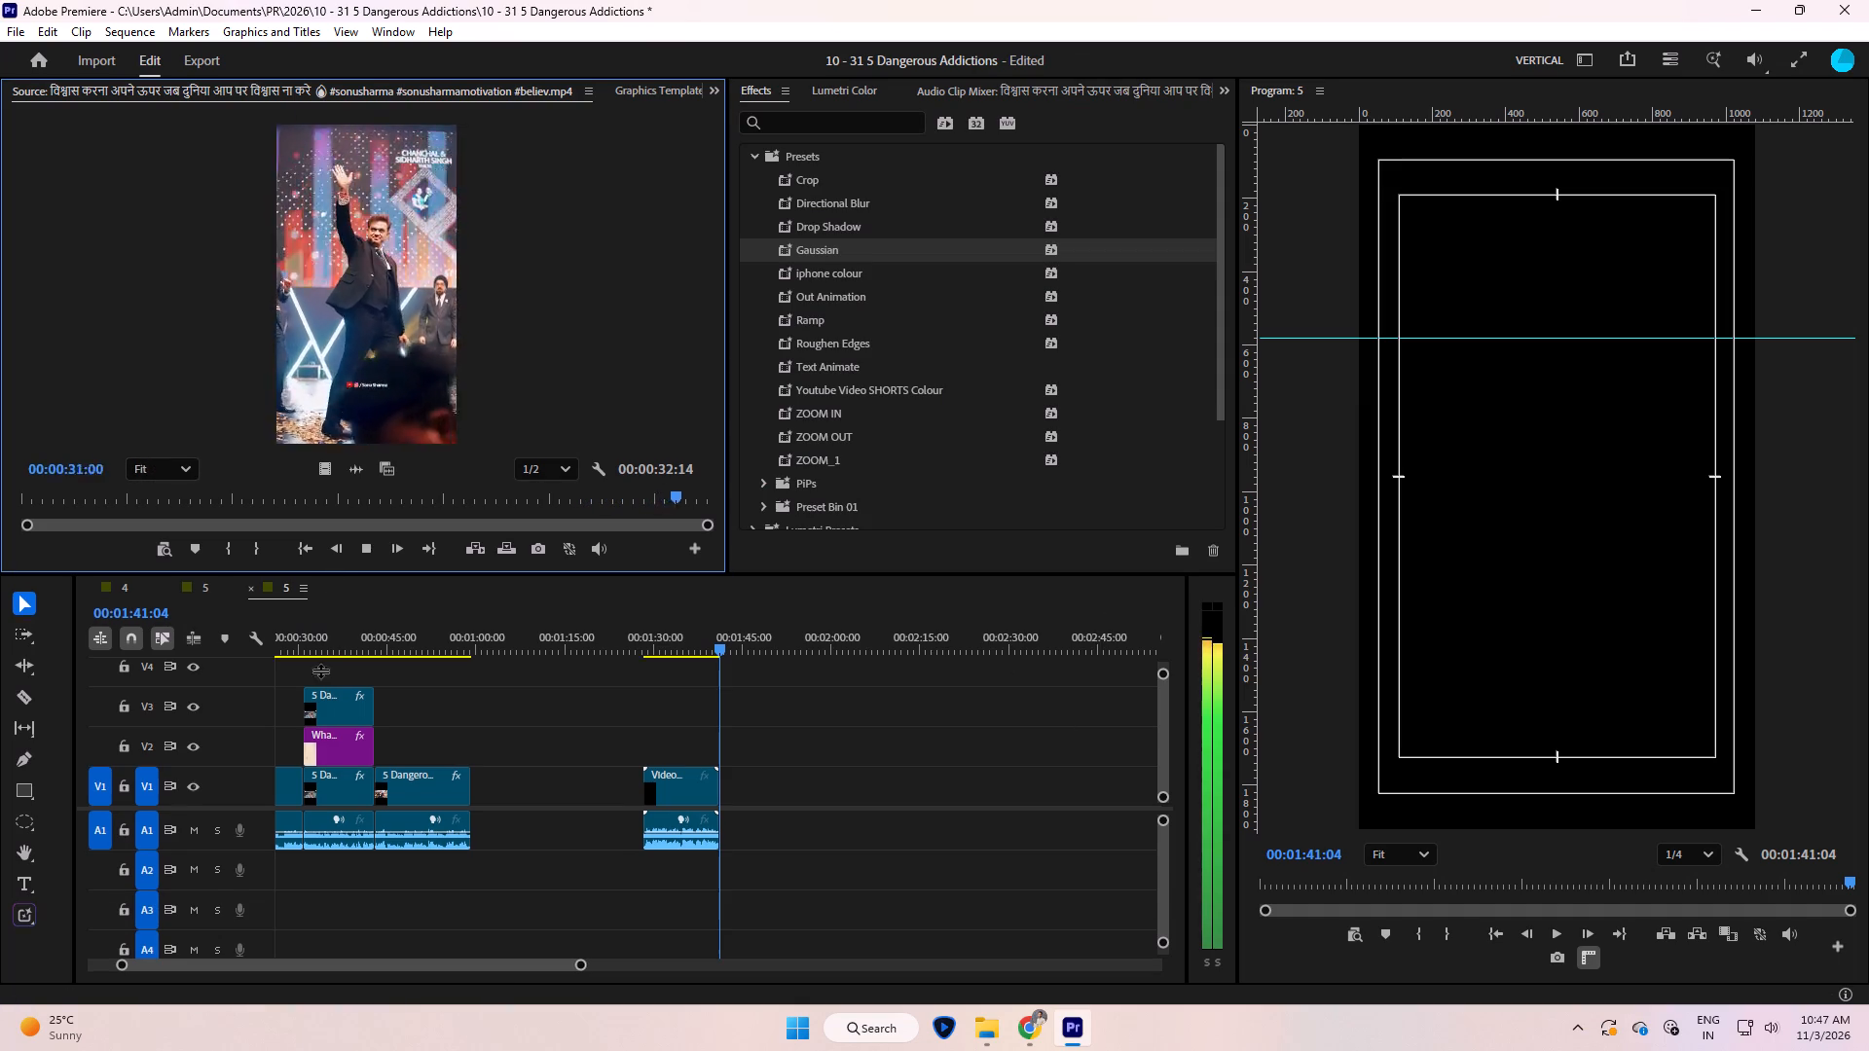
{"action": "left_click_drag", "start_coordinate": [320, 670], "coordinate": [364, 657]}
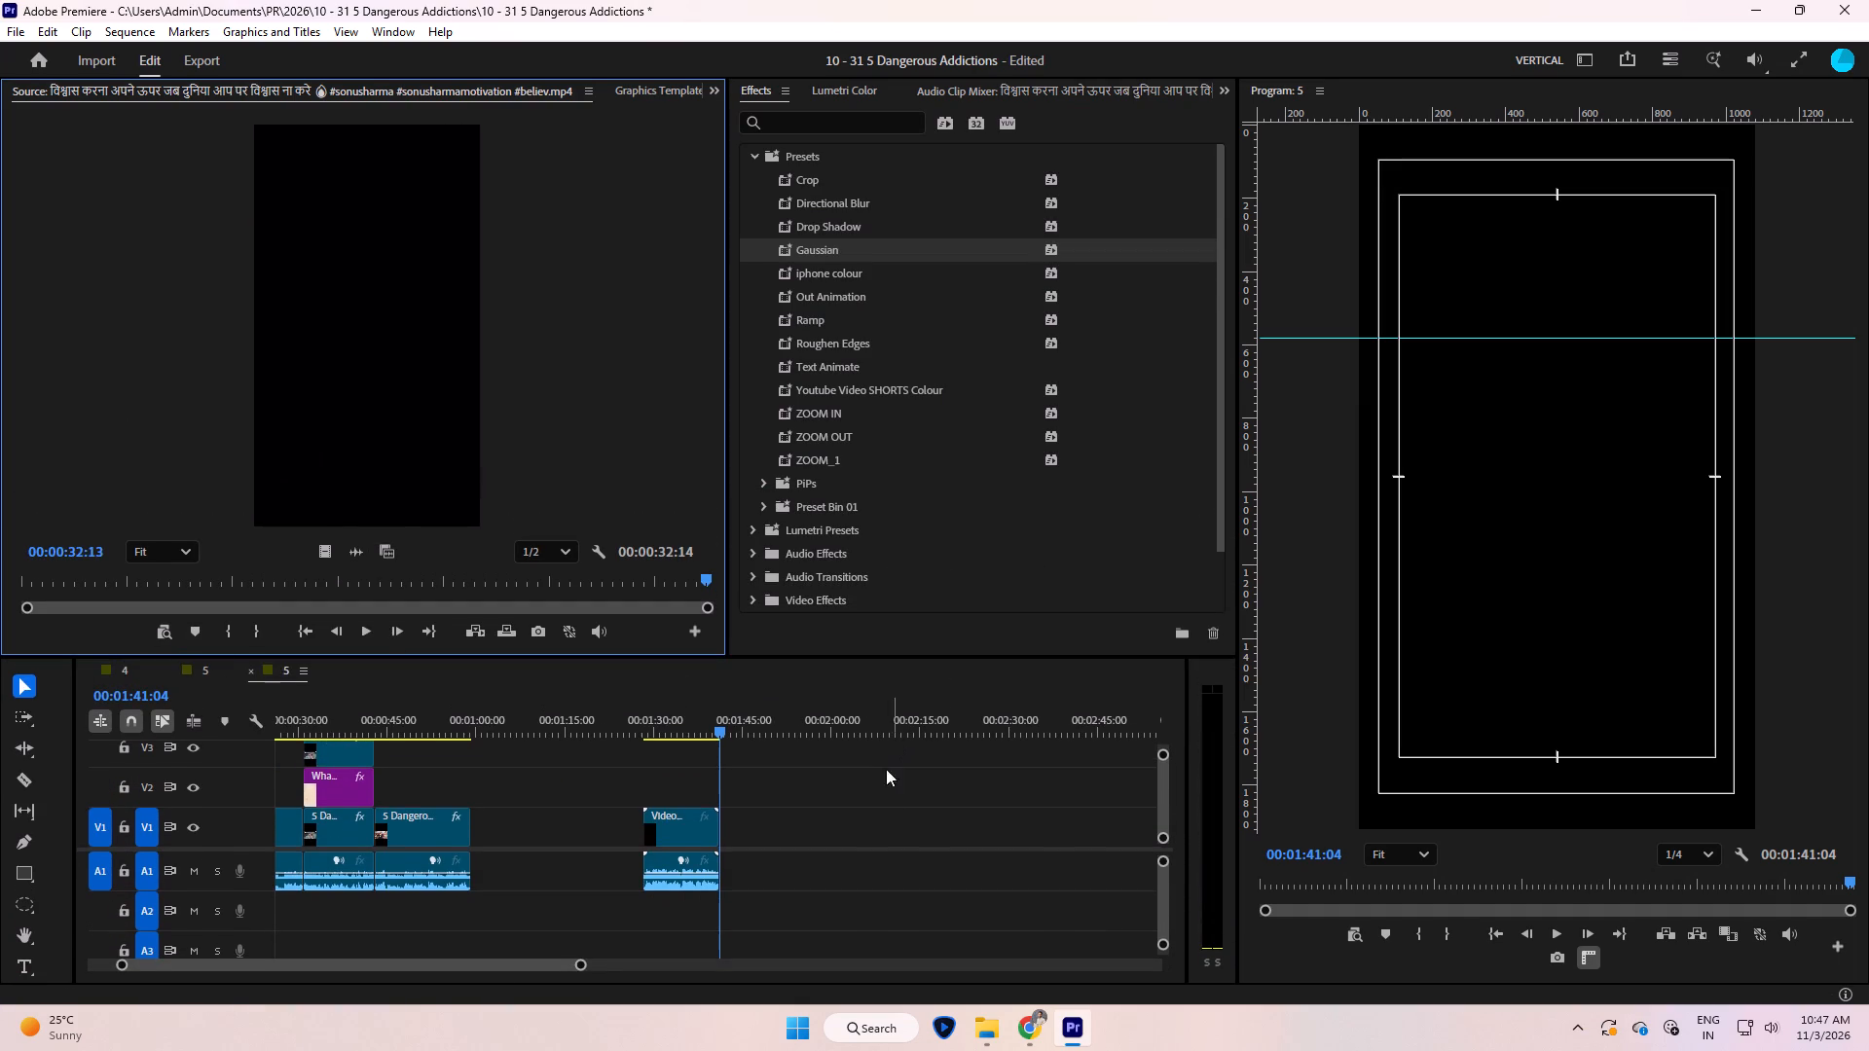
Minimise the heights of all tracks in sequence 5 and save the project.
{"action": "left_click", "coordinate": [881, 817]}
{"action": "key", "text": "shift+underscore"}
{"action": "key", "text": "ctrl+s"}
{"action": "left_click", "coordinate": [881, 817]}
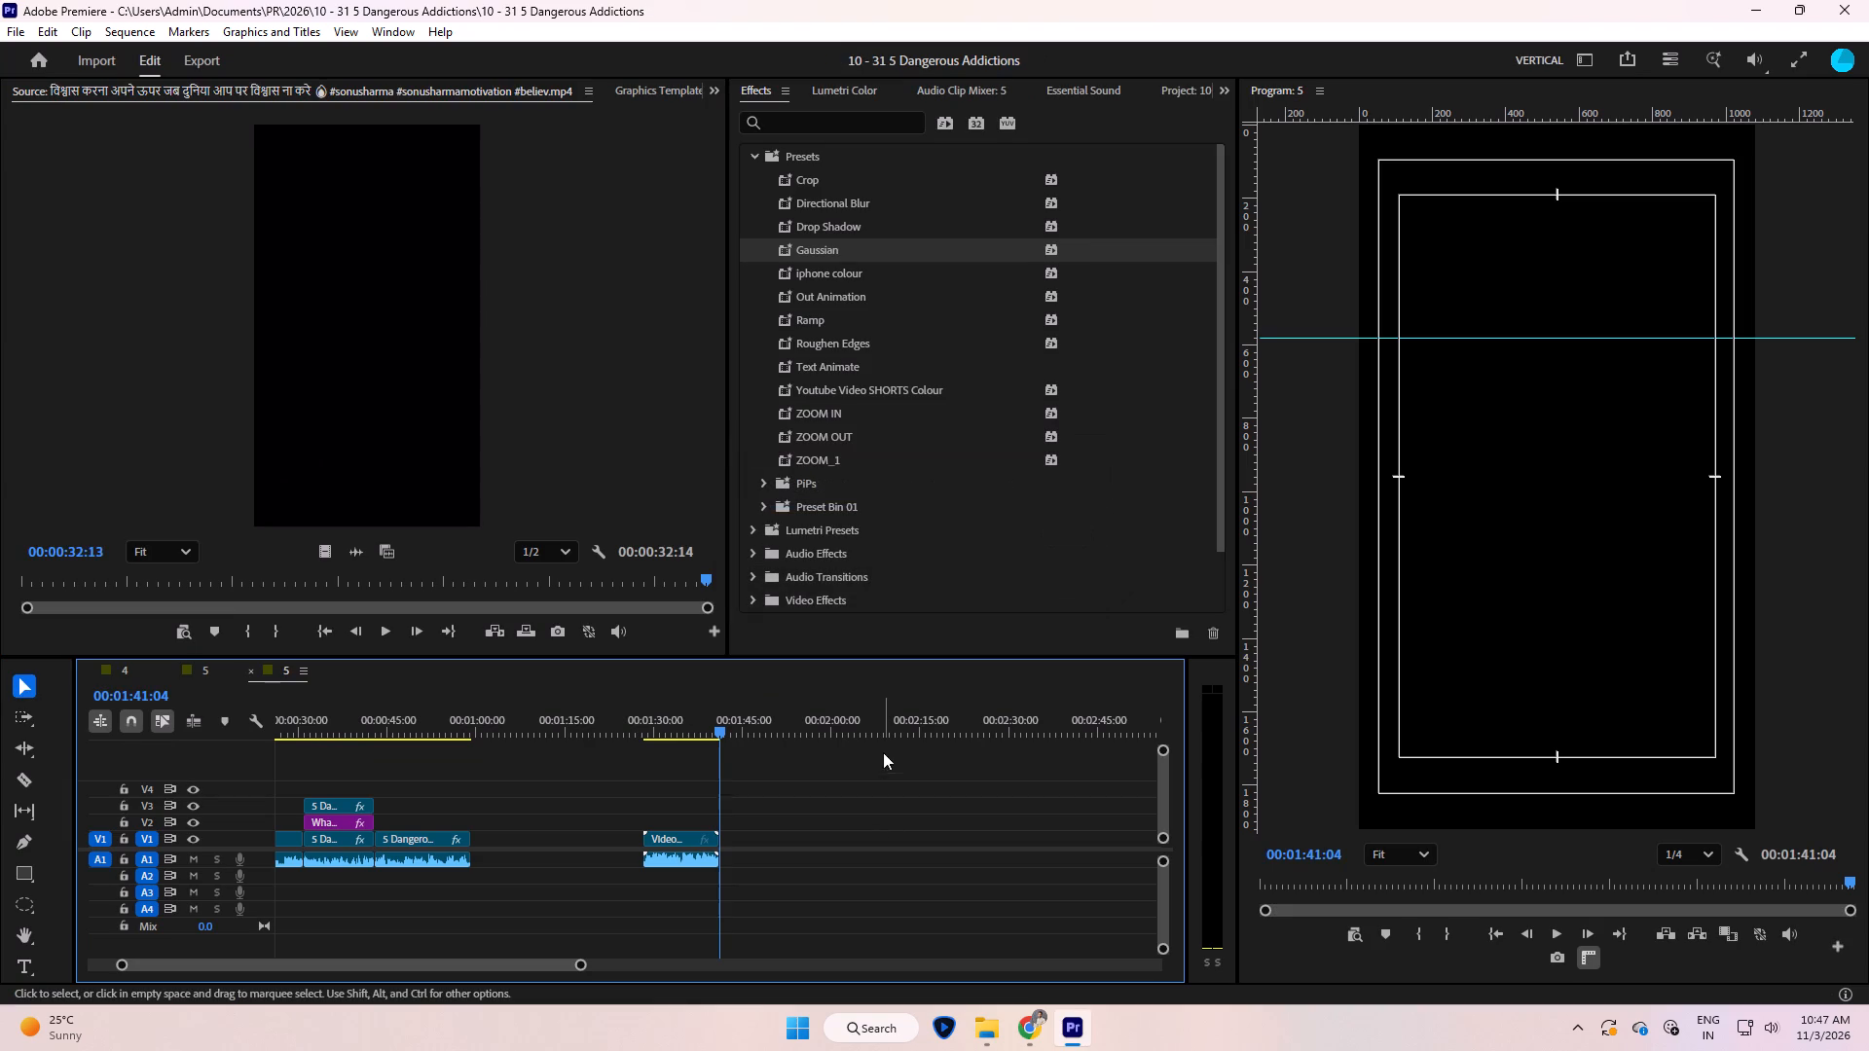
Save the project and play the separate Video clip in sequence 5 from 00:01:32:03 to about 00:01:34:07.
{"action": "left_click", "coordinate": [669, 715]}
{"action": "key", "text": "ctrl+s"}
{"action": "left_click", "coordinate": [801, 879]}
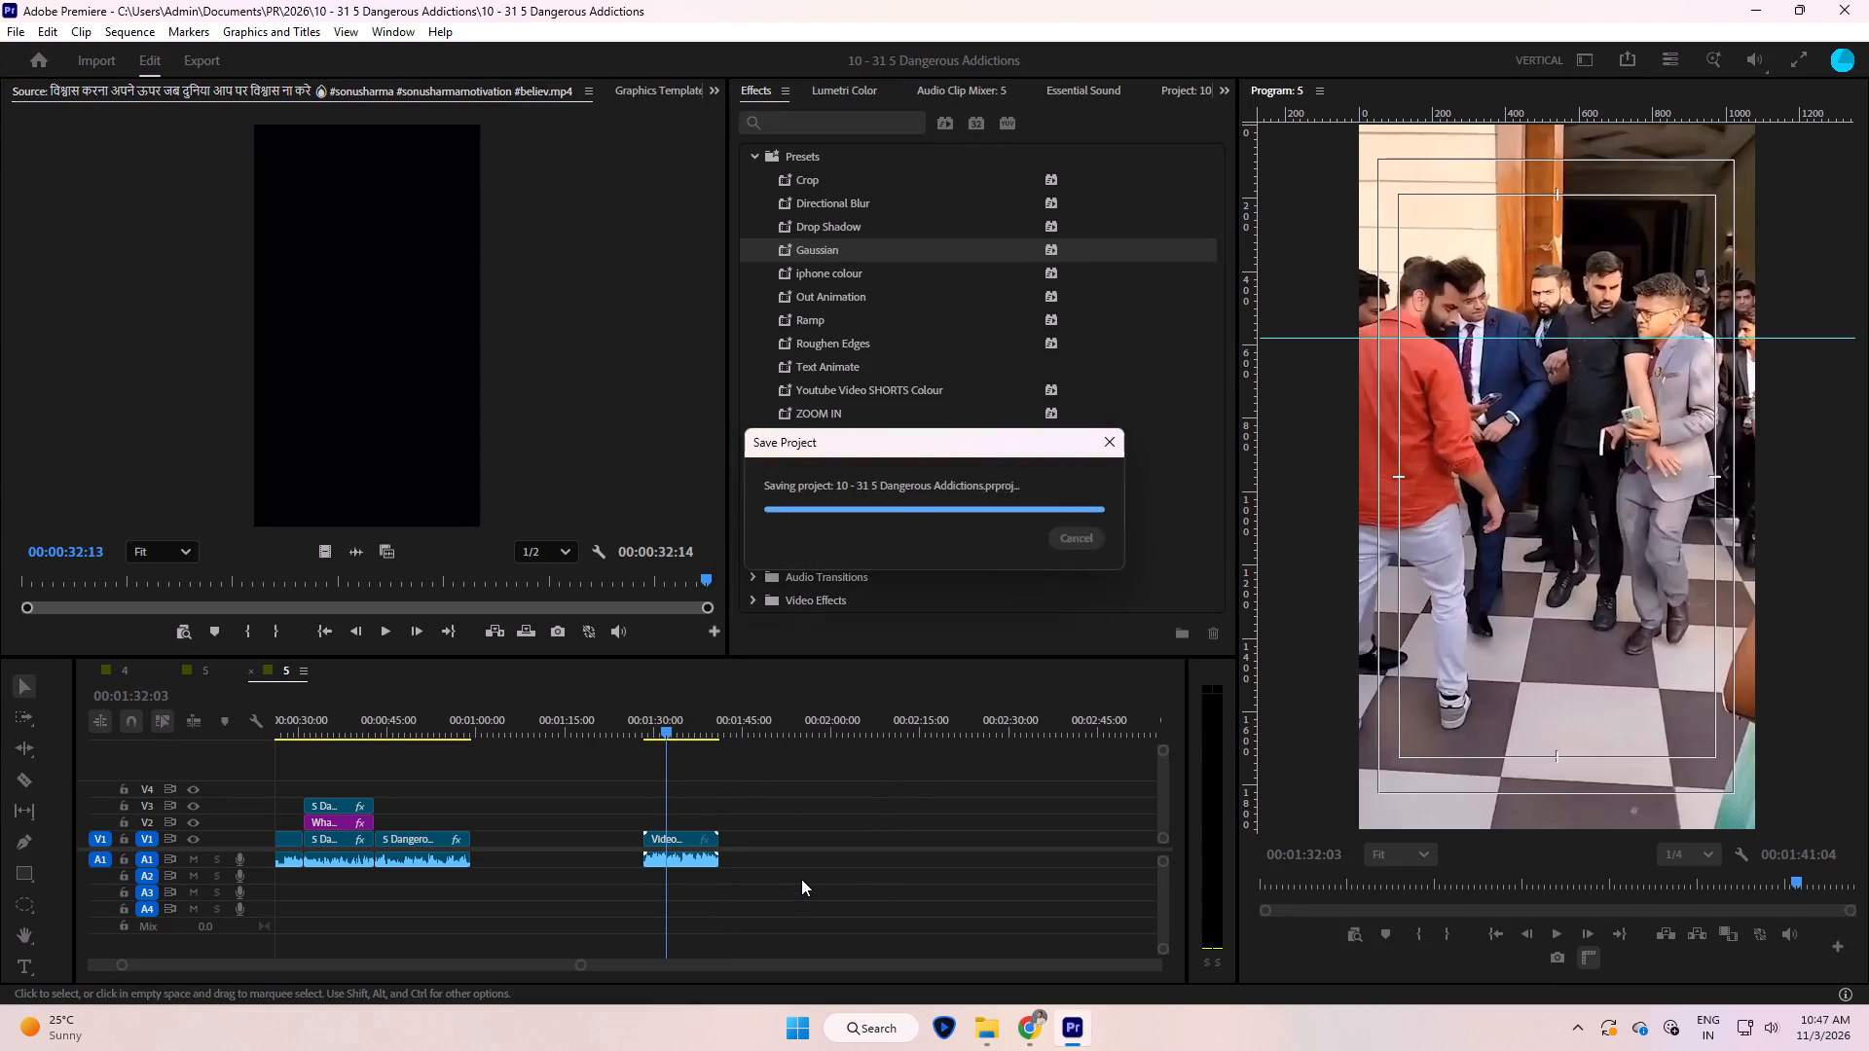
{"action": "key", "text": "space"}
{"action": "left_click", "coordinate": [801, 879]}
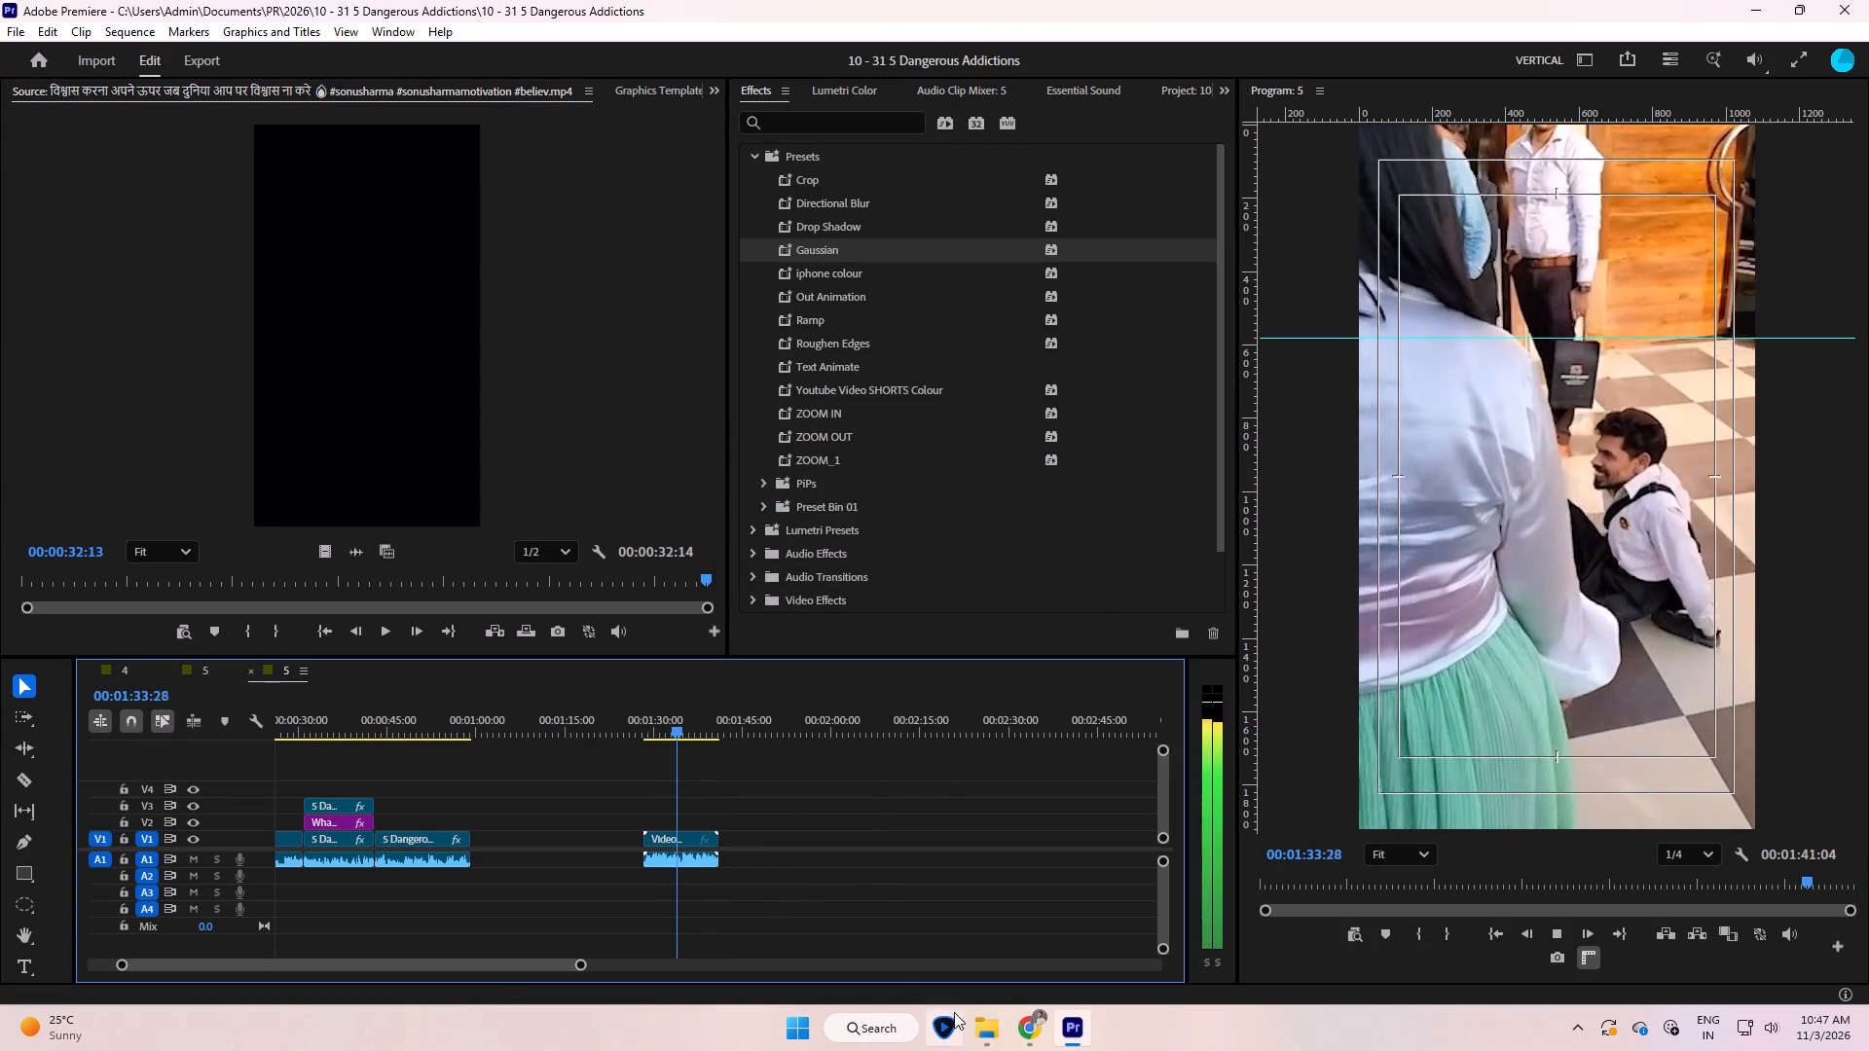
{"action": "key", "text": "space"}
Load Module 8 from the Goal Mastery & Time management folder in Videos into the source monitor and check its ending.
{"action": "left_click", "coordinate": [990, 1029]}
{"action": "scroll", "coordinate": [1458, 583], "scroll_direction": "down", "scroll_amount": 7}
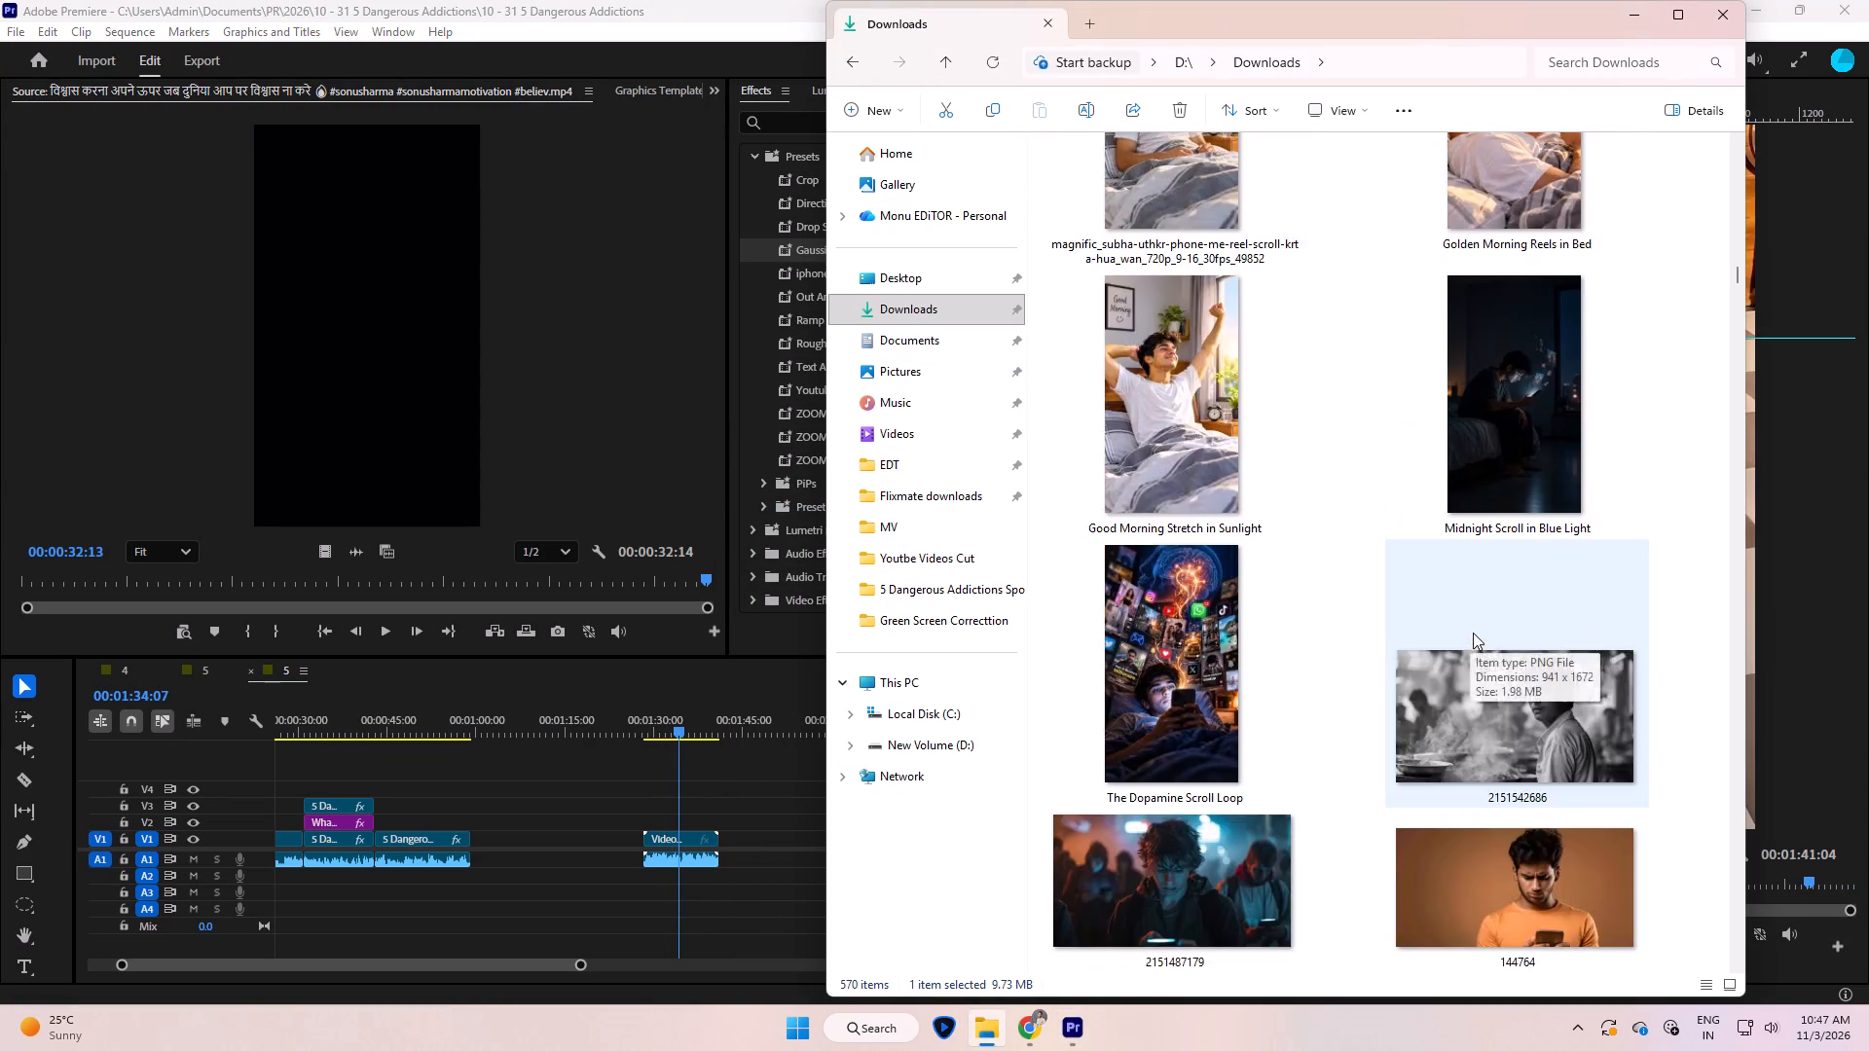
{"action": "scroll", "coordinate": [1479, 629], "scroll_direction": "down", "scroll_amount": 20}
{"action": "scroll", "coordinate": [1479, 629], "scroll_direction": "down", "scroll_amount": 16}
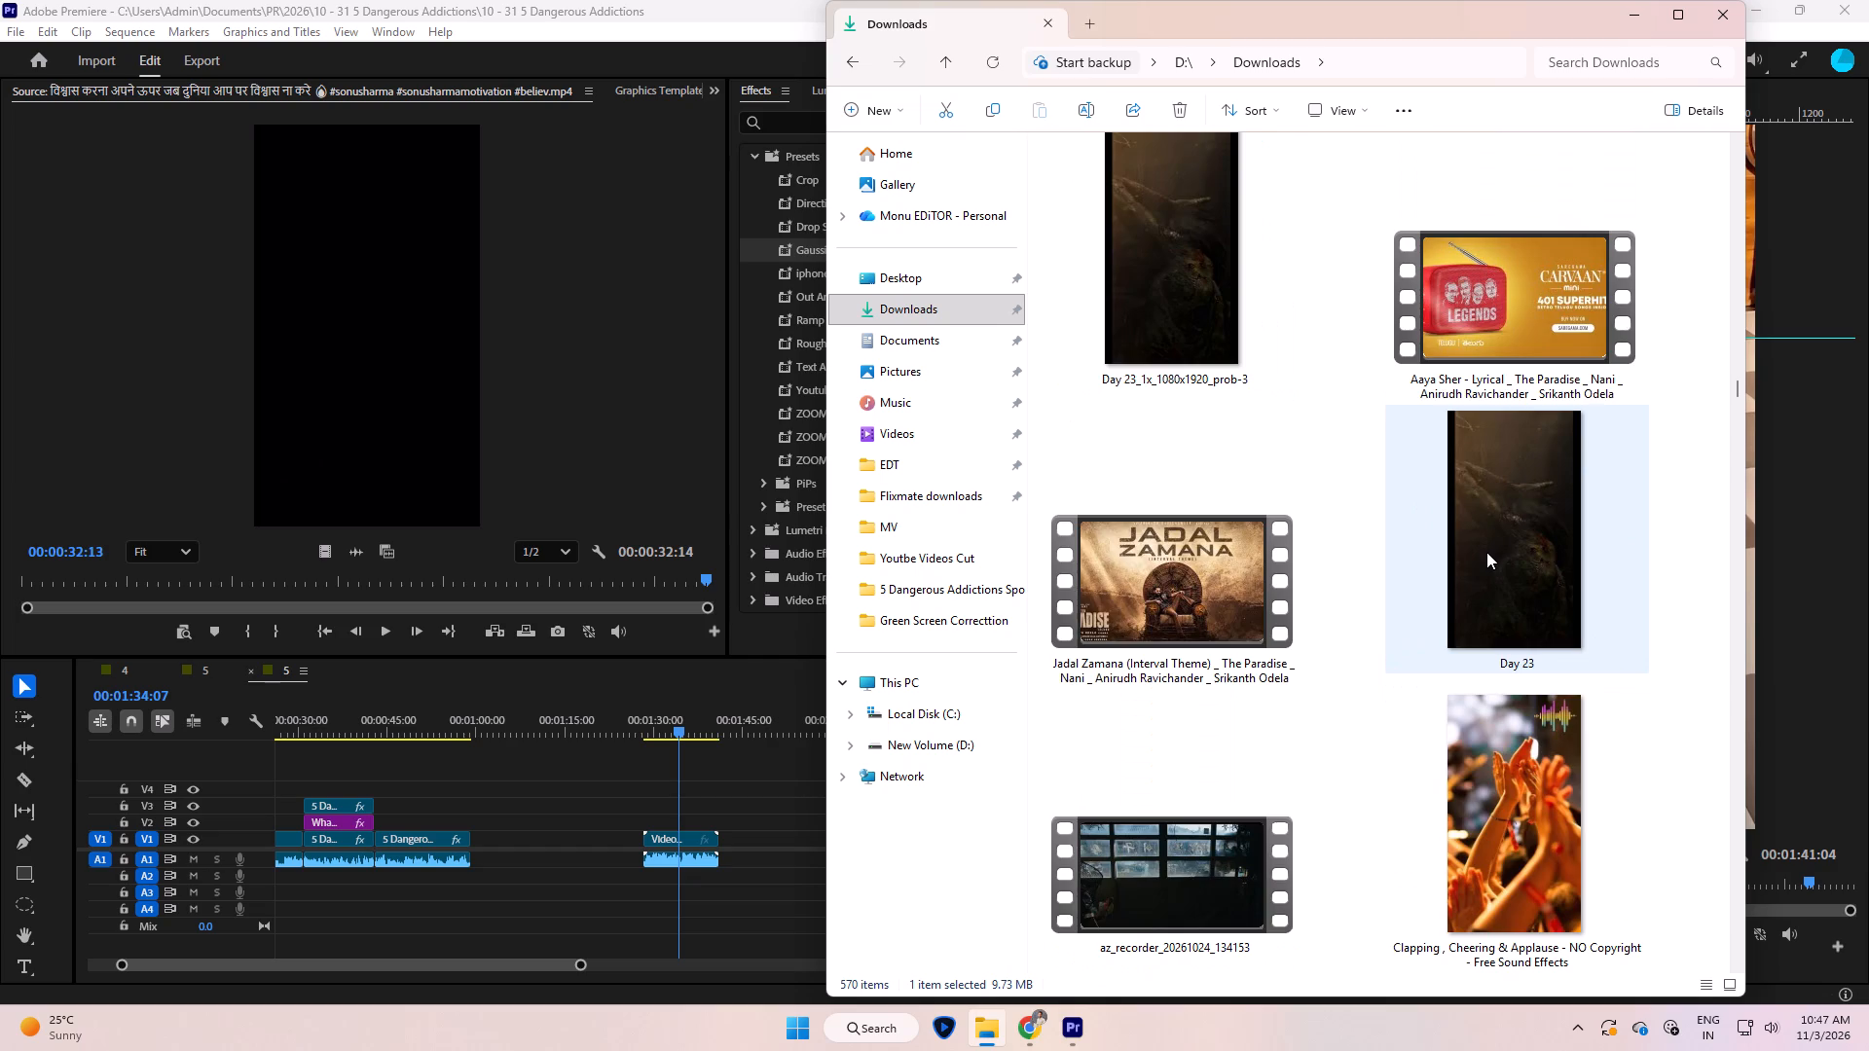
{"action": "scroll", "coordinate": [1236, 540], "scroll_direction": "down", "scroll_amount": 4}
{"action": "left_click", "coordinate": [928, 440]}
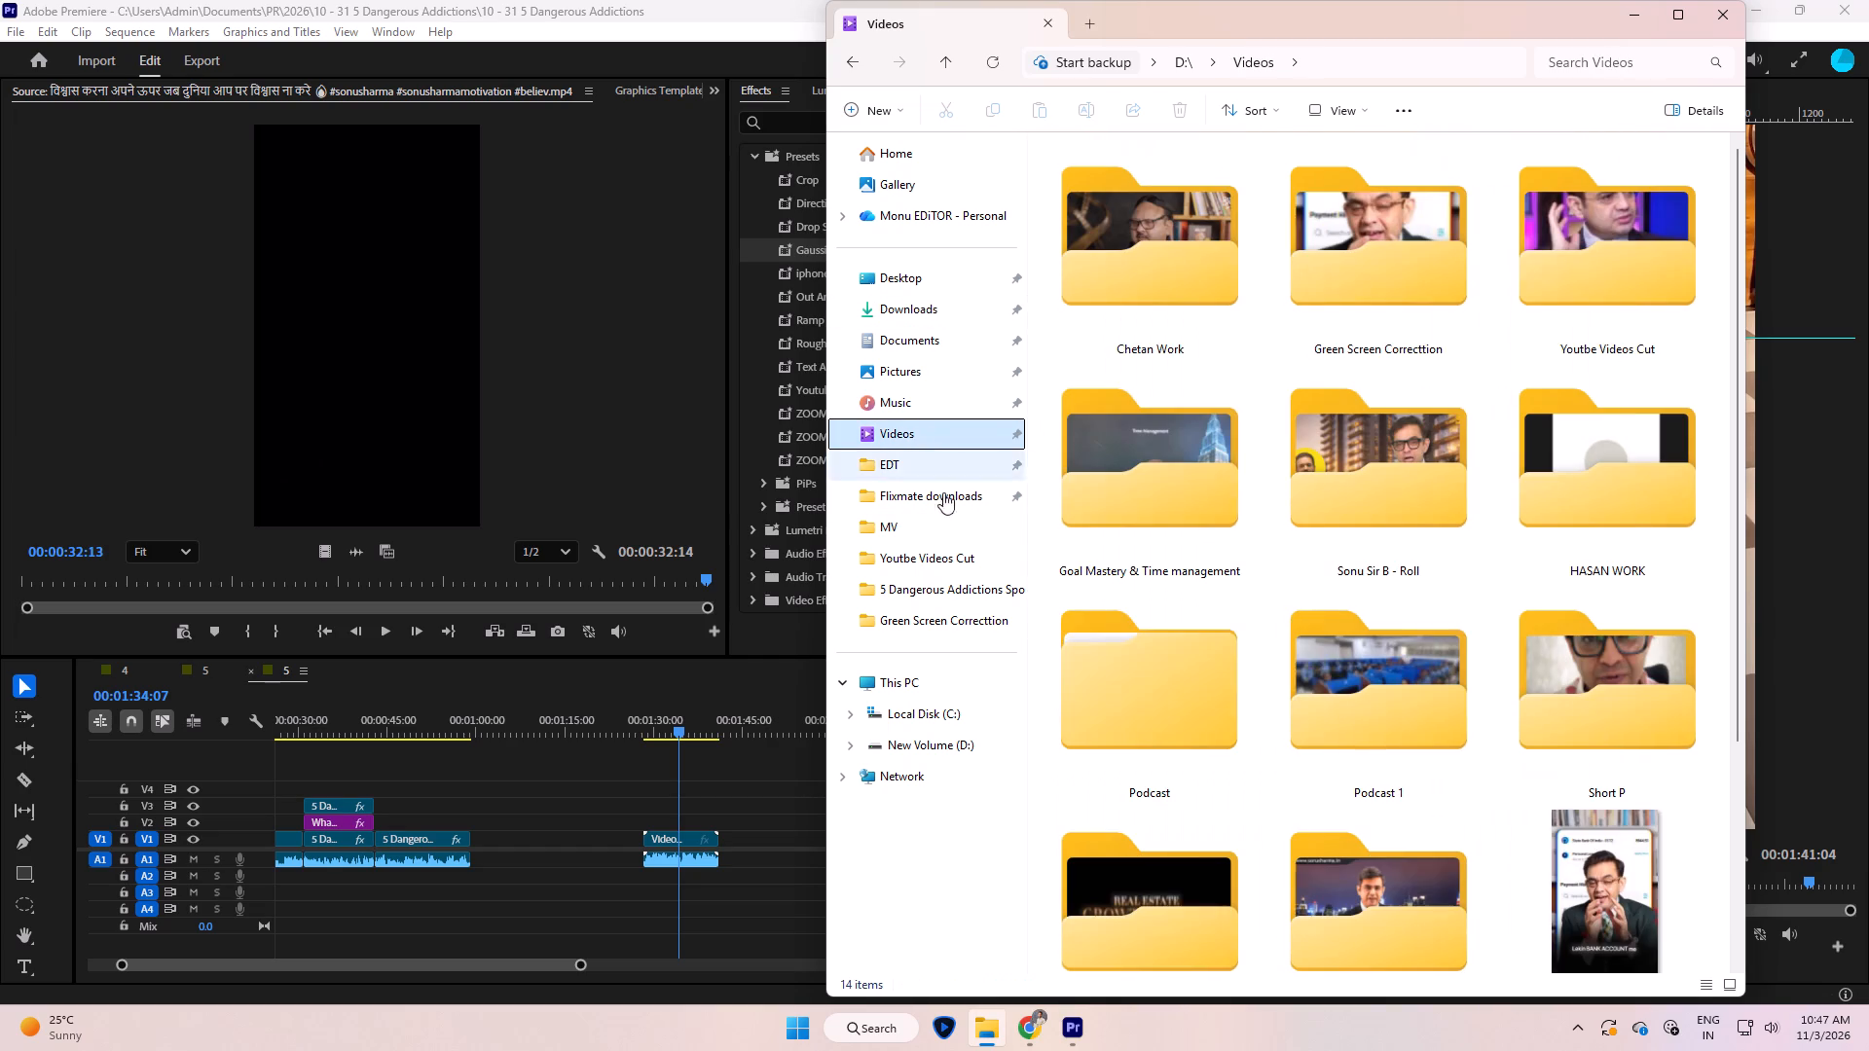
{"action": "double_click", "coordinate": [1175, 512]}
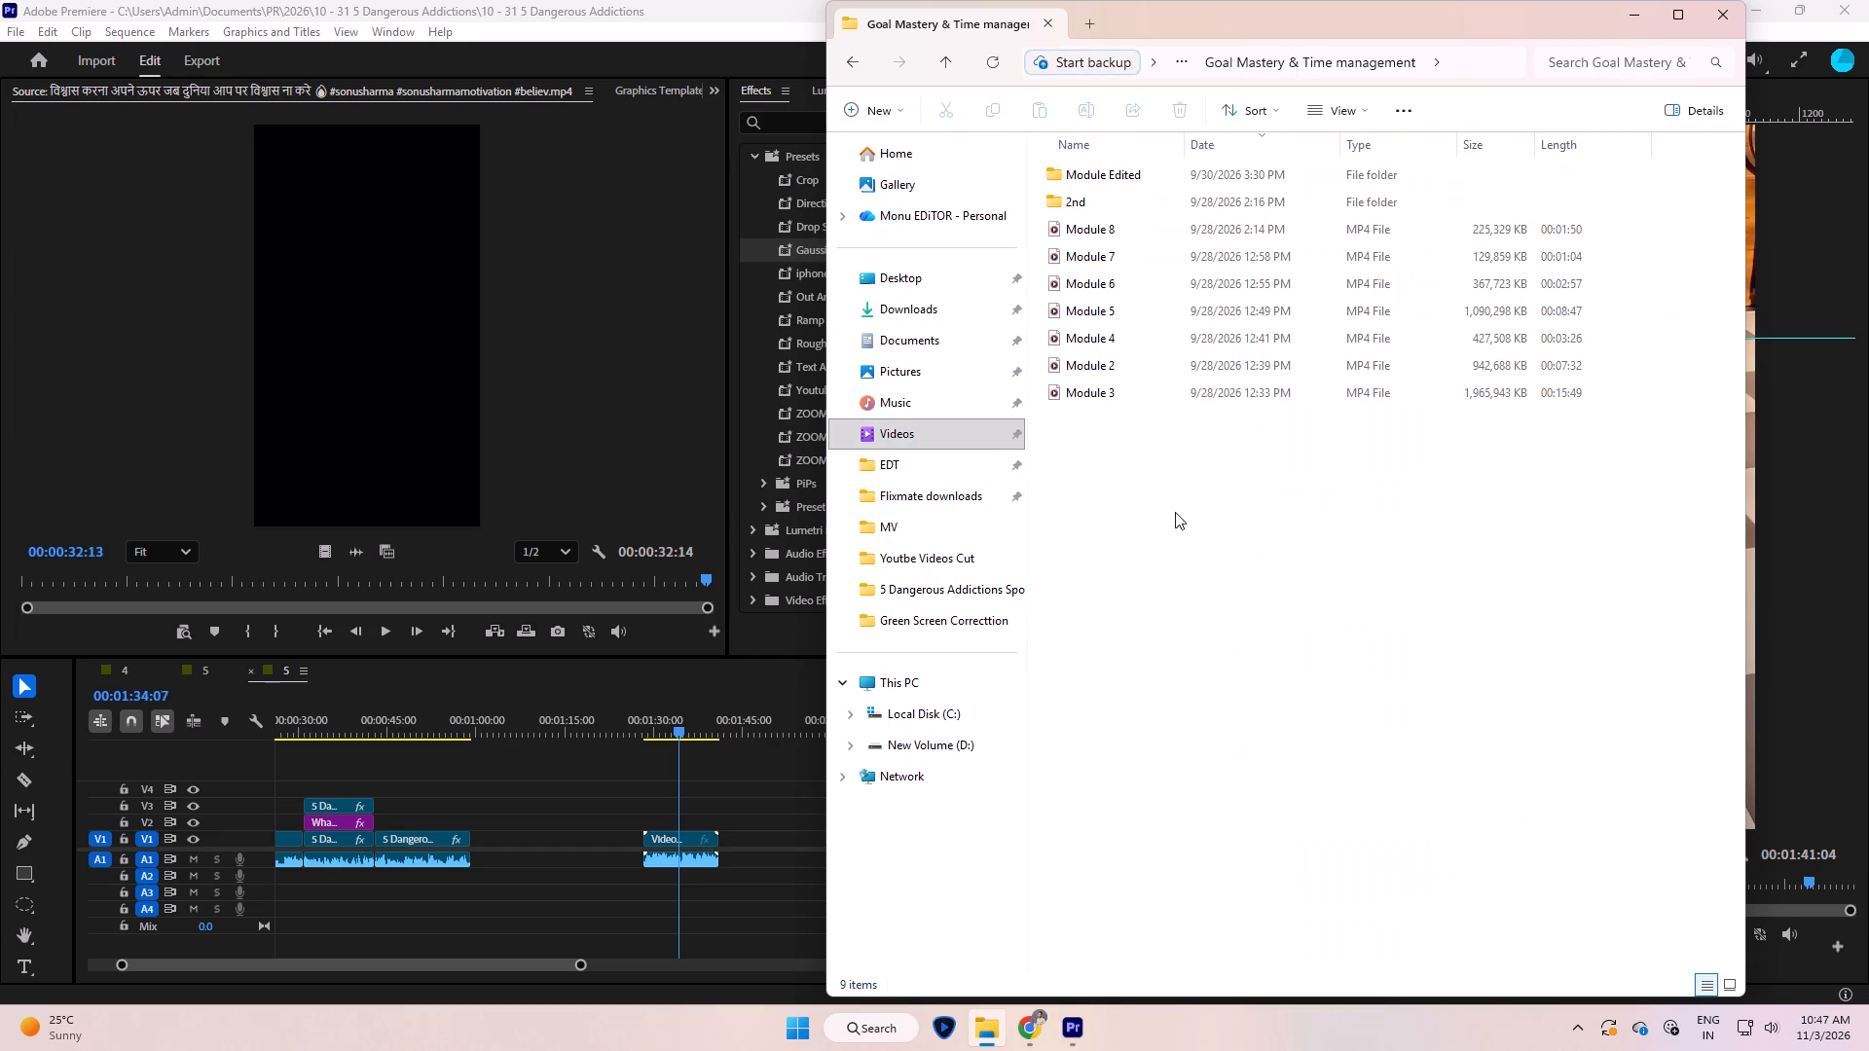
{"action": "left_click_drag", "start_coordinate": [1069, 227], "coordinate": [228, 295]}
{"action": "left_click_drag", "start_coordinate": [269, 313], "coordinate": [271, 326]}
{"action": "left_click_drag", "start_coordinate": [604, 575], "coordinate": [708, 589]}
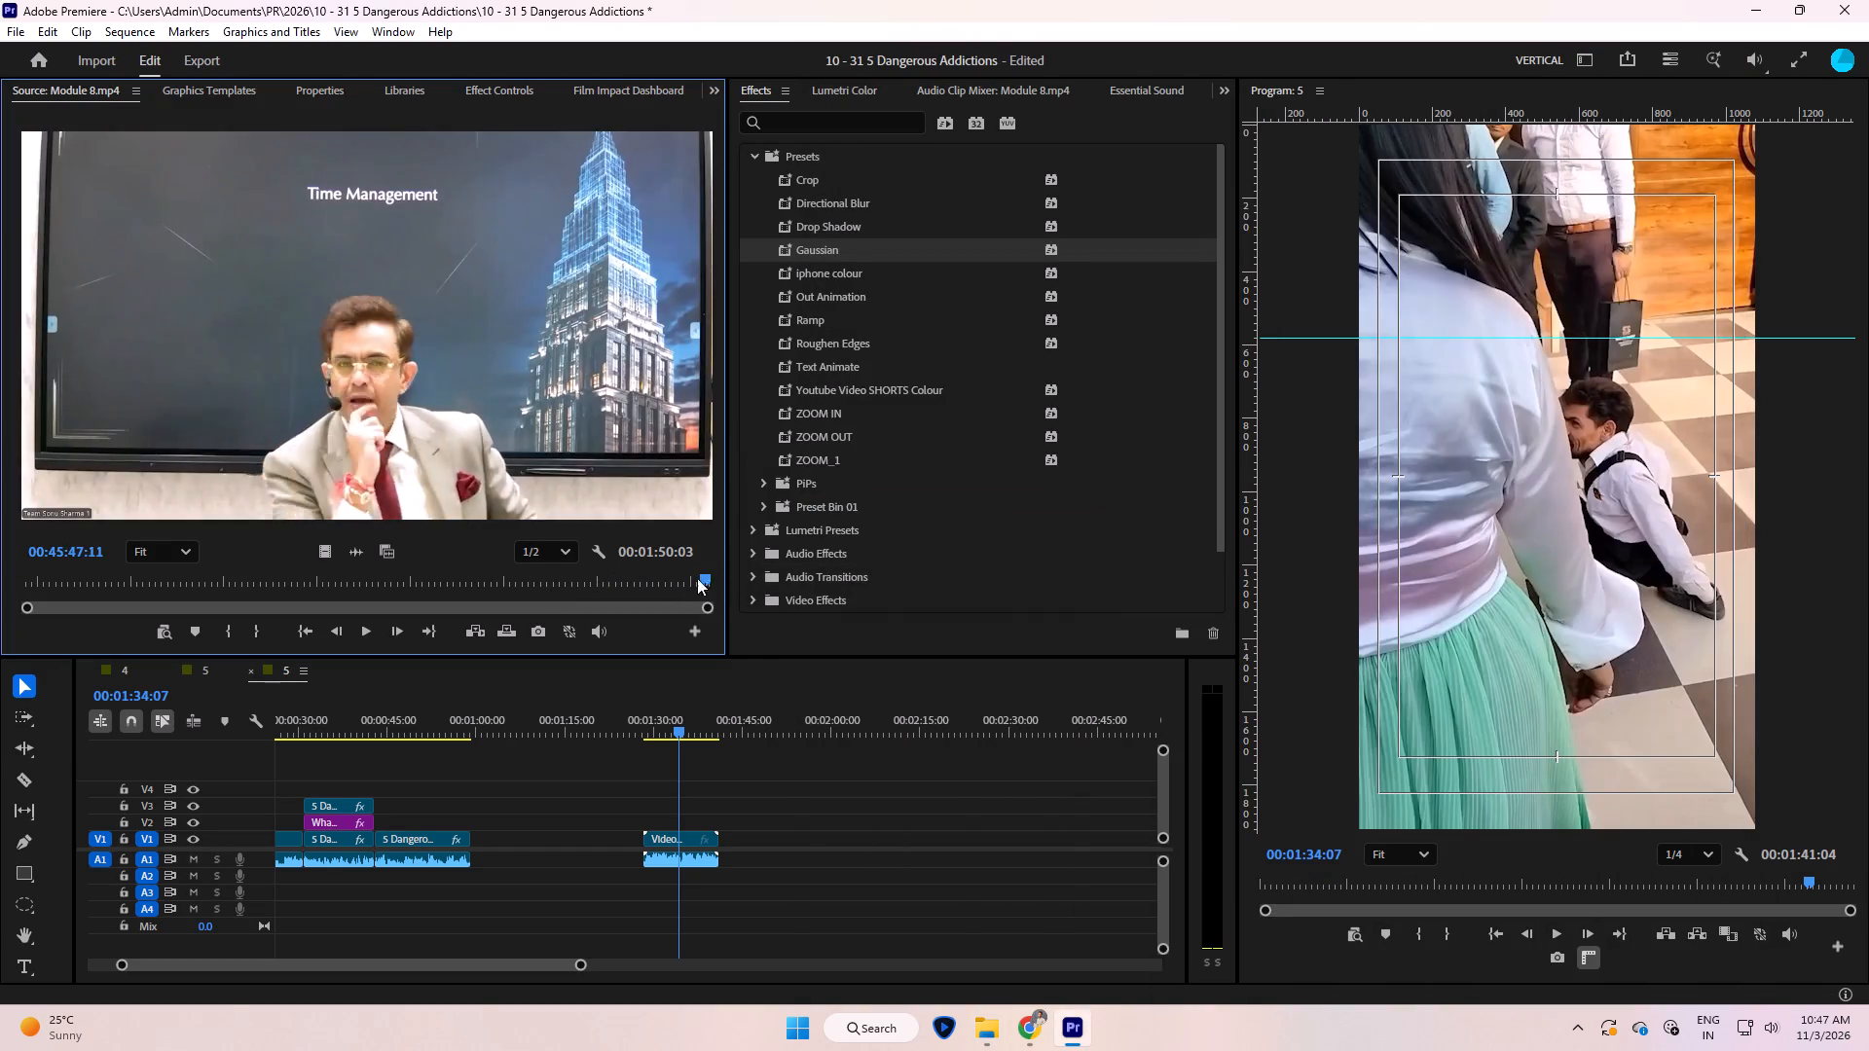
{"action": "key", "text": "space"}
{"action": "key", "text": "space"}
{"action": "key", "text": "space"}
Load 1 Billionaire in Real Estate from the Youtbe Videos Cut folder into the source monitor and examine its end card around 00:00:40:19.
{"action": "left_click", "coordinate": [995, 1034]}
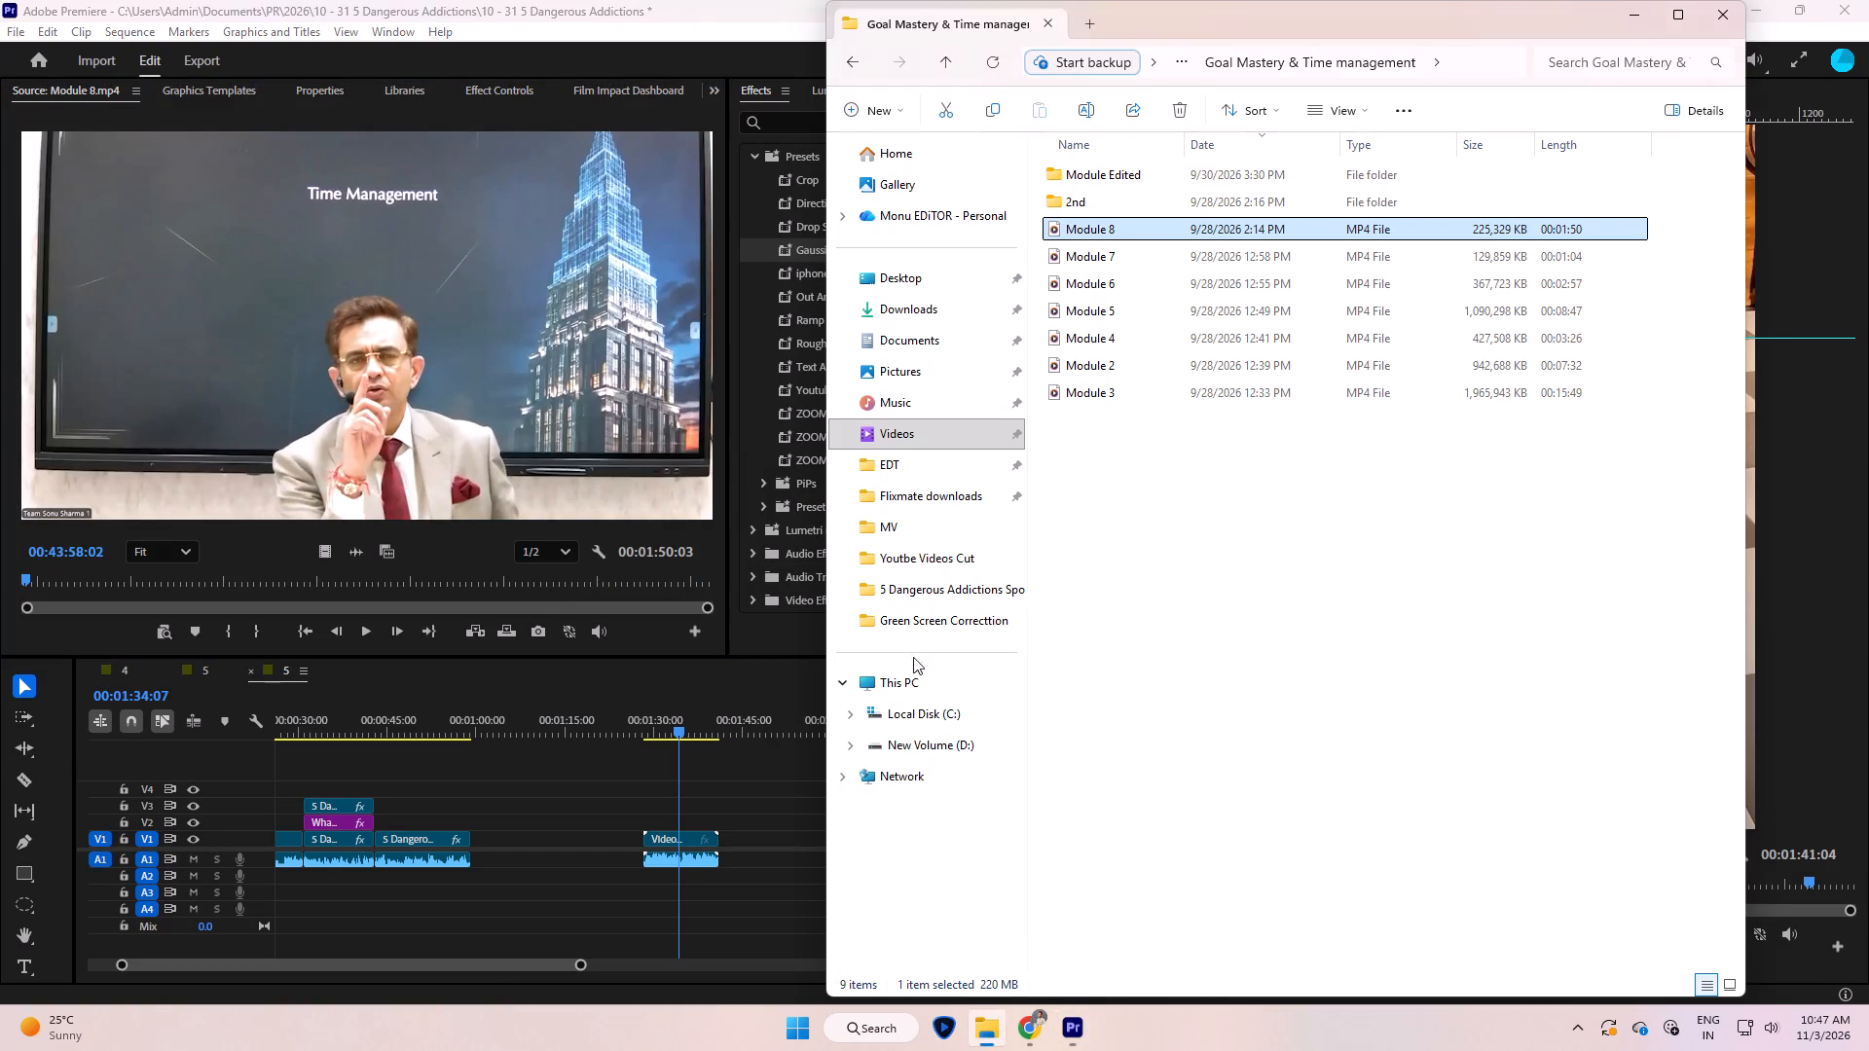
{"action": "left_click", "coordinate": [943, 65]}
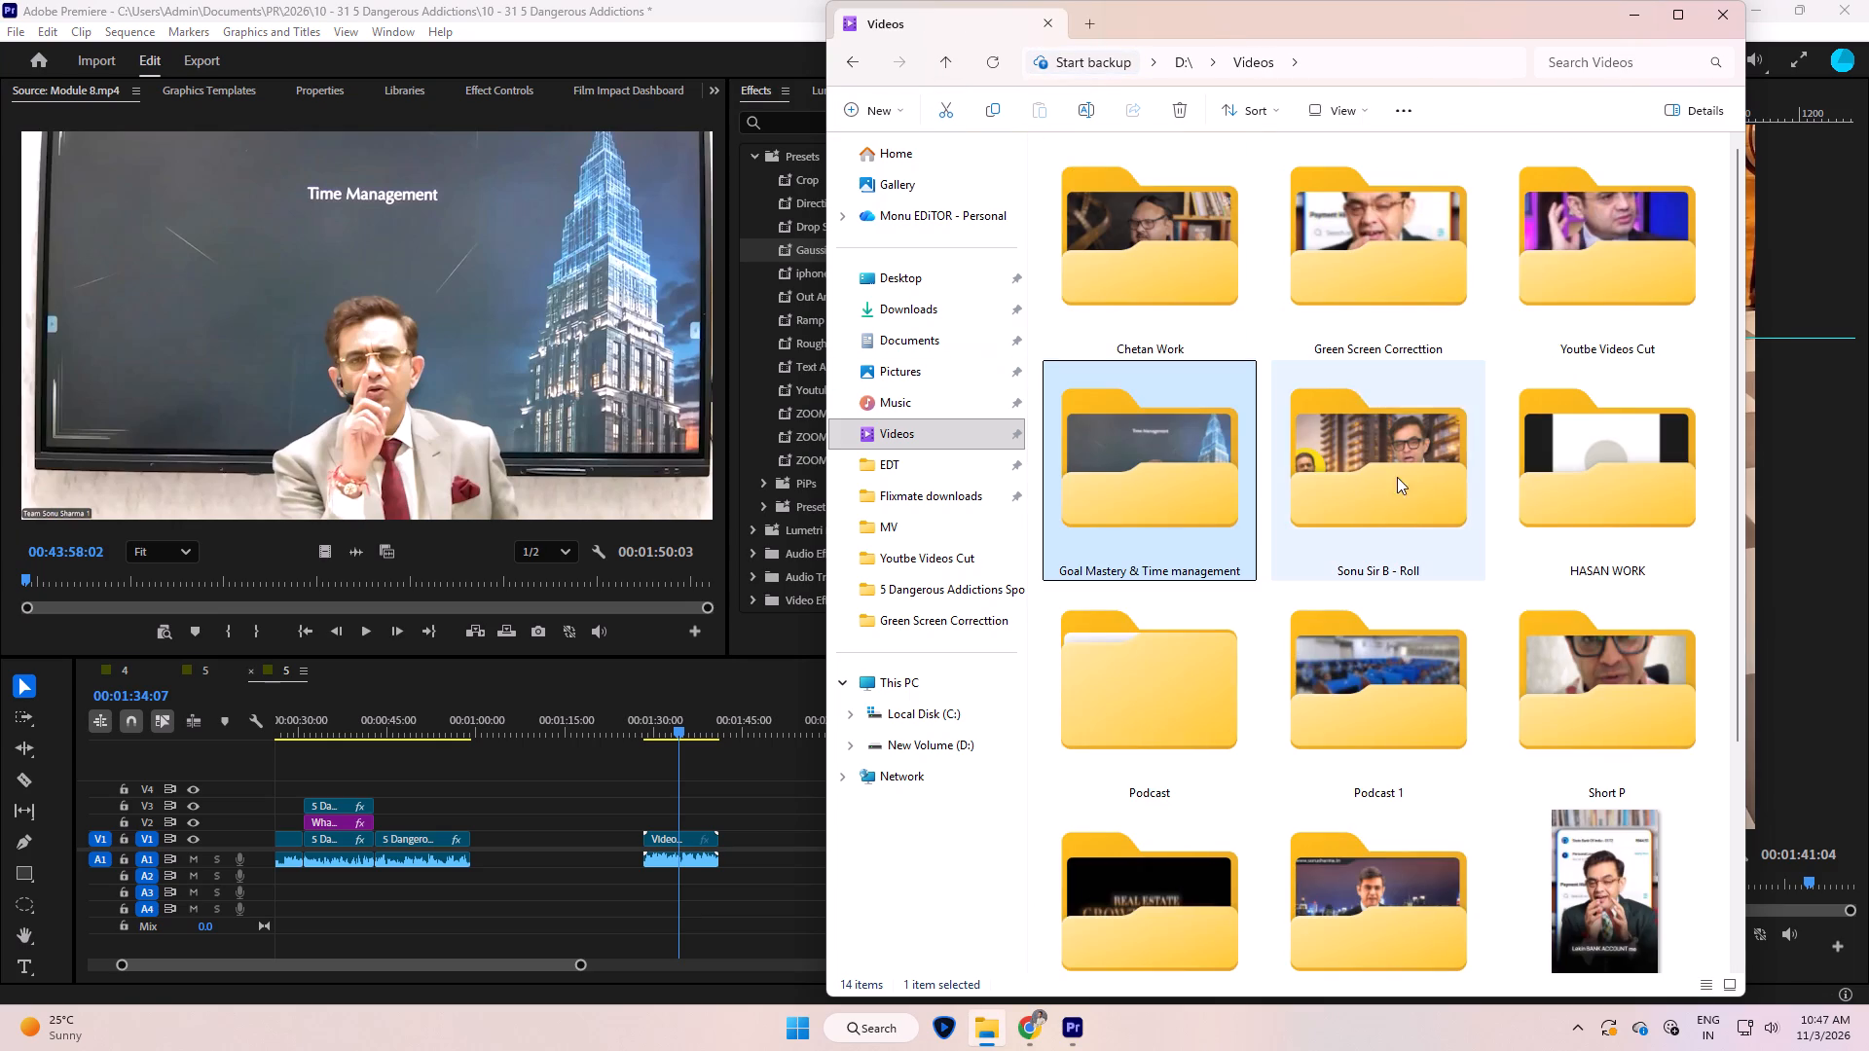
{"action": "double_click", "coordinate": [1573, 293]}
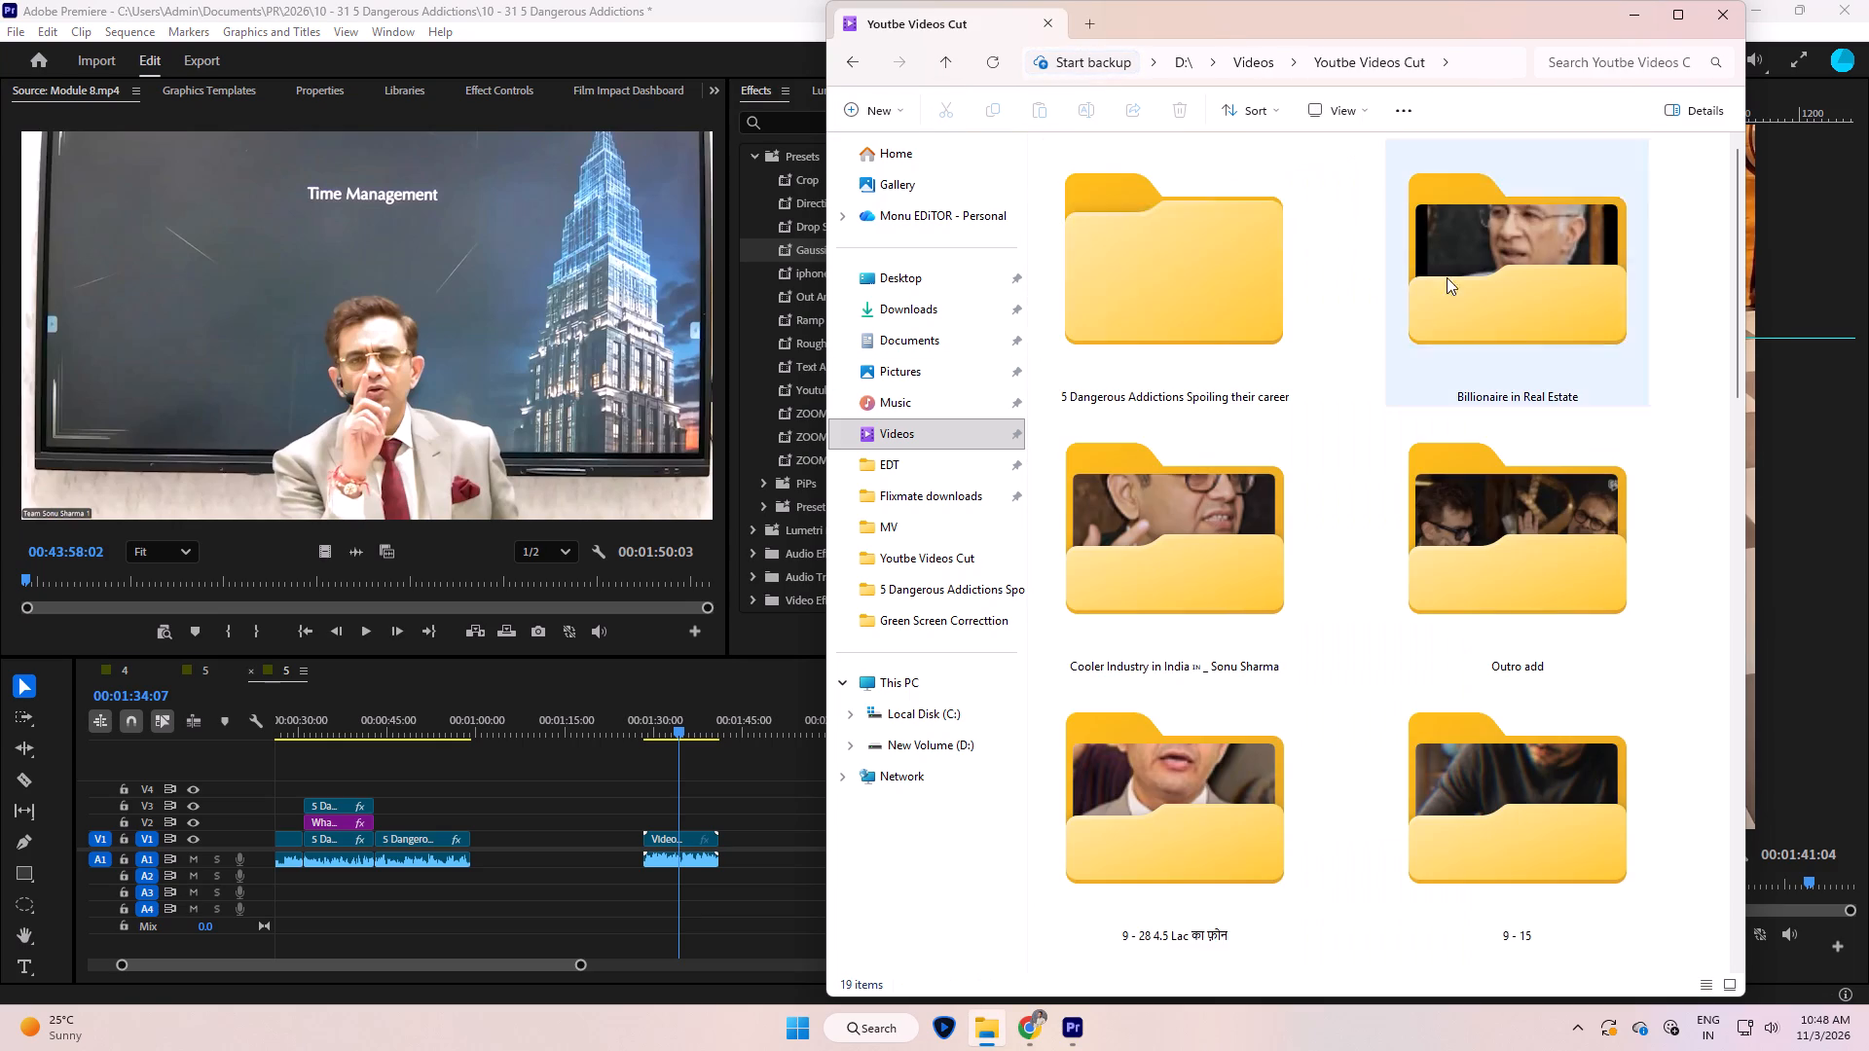
{"action": "double_click", "coordinate": [1516, 309]}
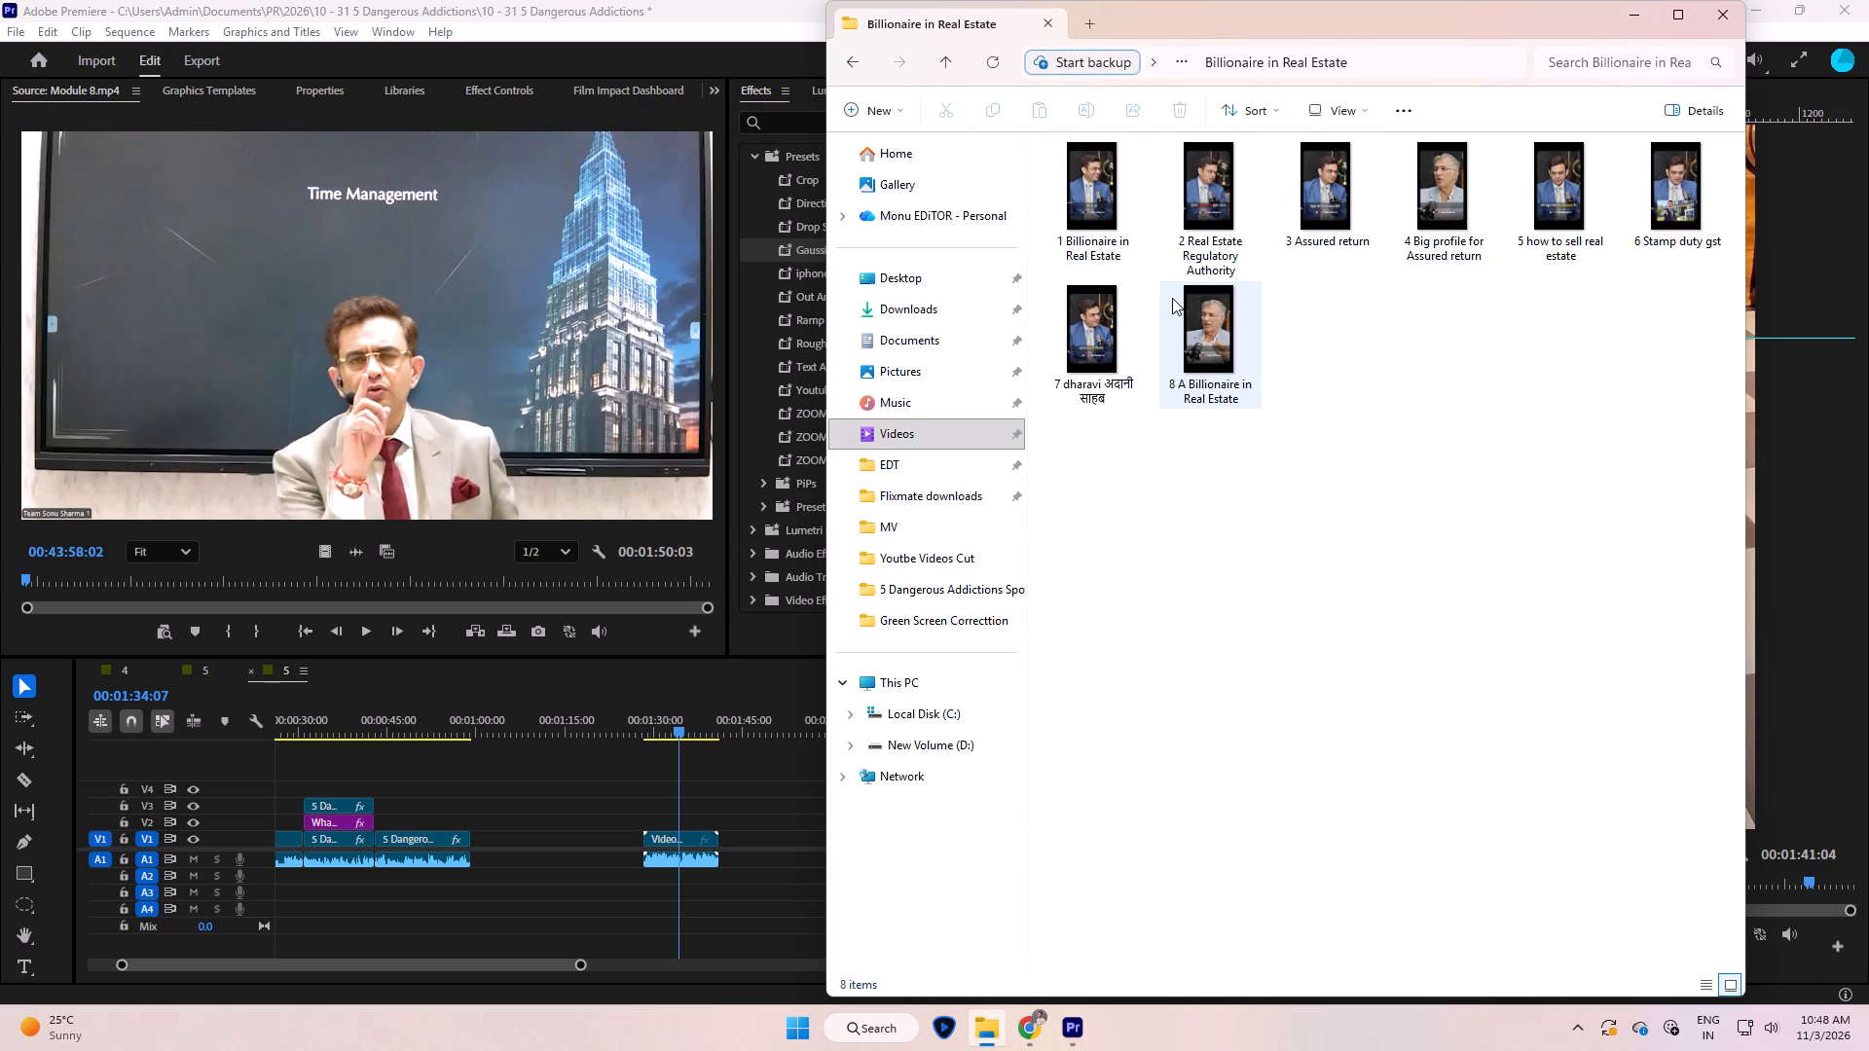
{"action": "left_click_drag", "start_coordinate": [1095, 201], "coordinate": [352, 327]}
{"action": "left_click_drag", "start_coordinate": [358, 335], "coordinate": [375, 350]}
{"action": "left_click_drag", "start_coordinate": [649, 585], "coordinate": [698, 597]}
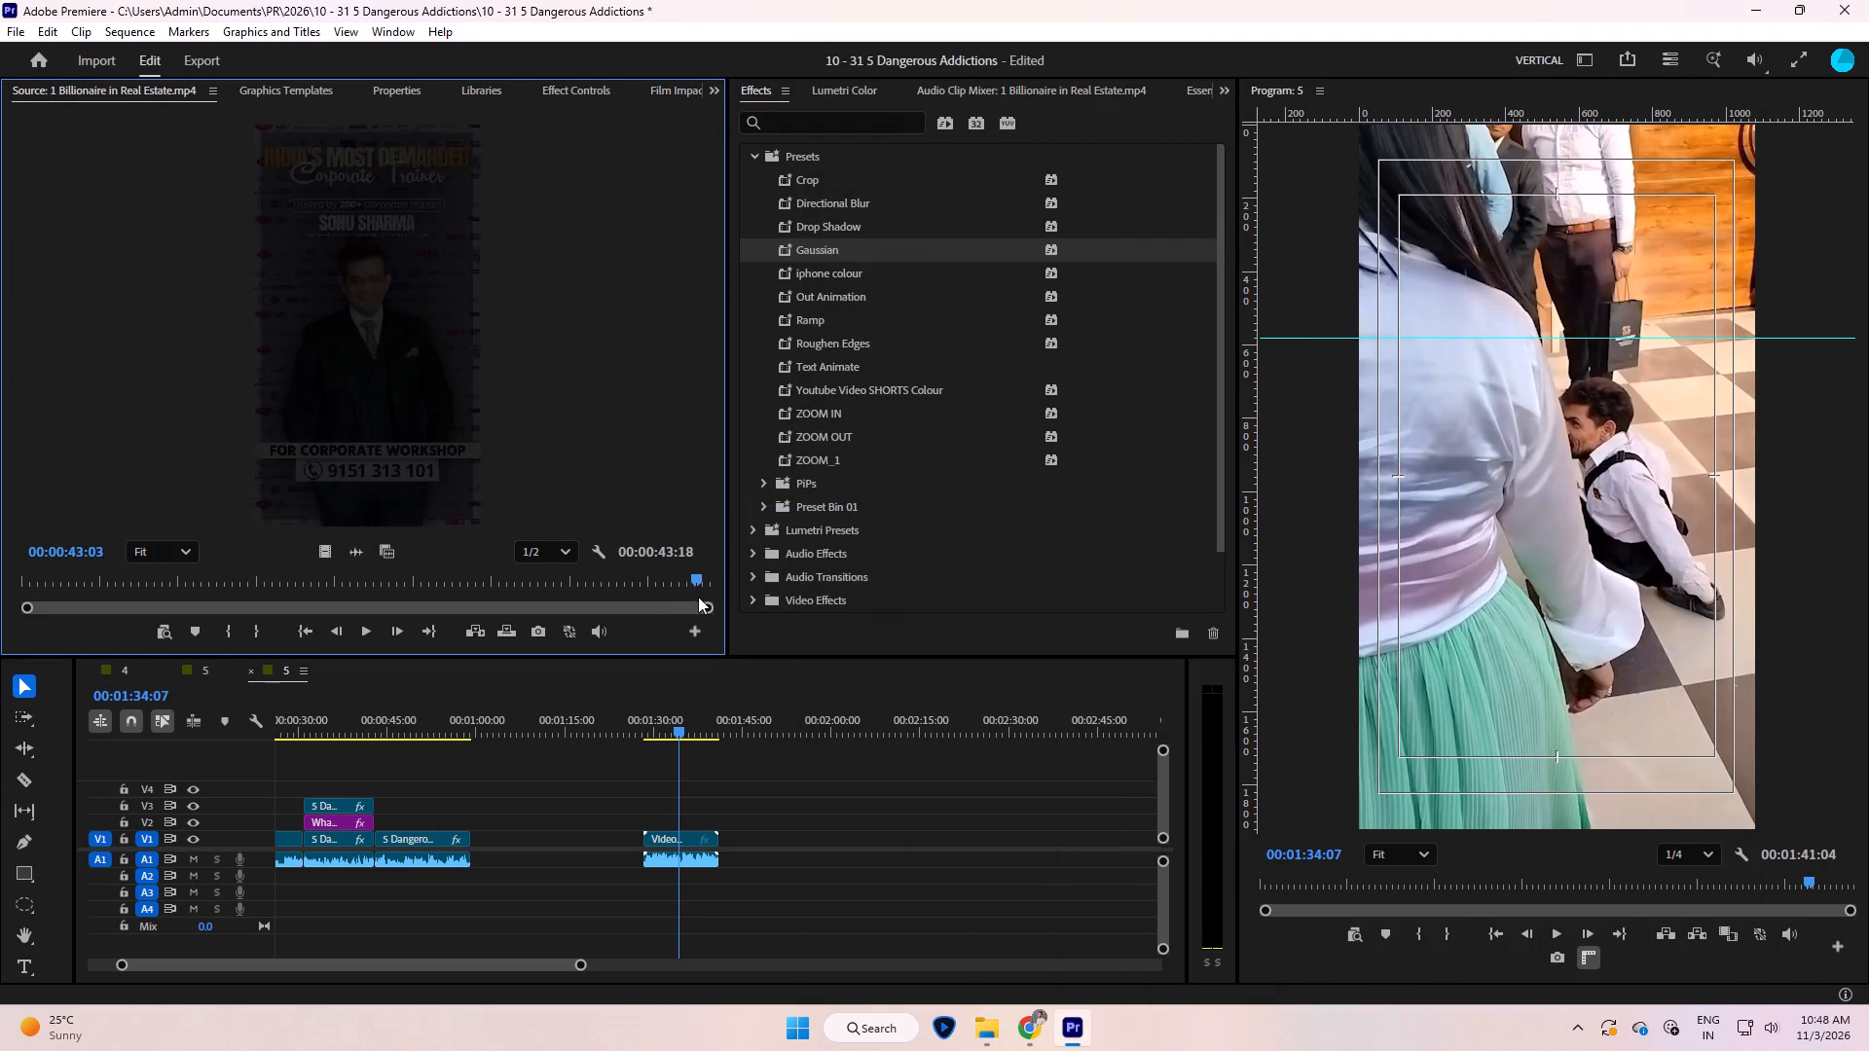
{"action": "left_click_drag", "start_coordinate": [698, 597], "coordinate": [655, 605]}
{"action": "key", "text": "space"}
{"action": "key", "text": "space"}
Load 2 Dangerous Addictions for Gen Z from the 5 Dangerous Addictions folder into the source monitor and examine its end card up to 00:01:33:42.
{"action": "left_click", "coordinate": [989, 1045]}
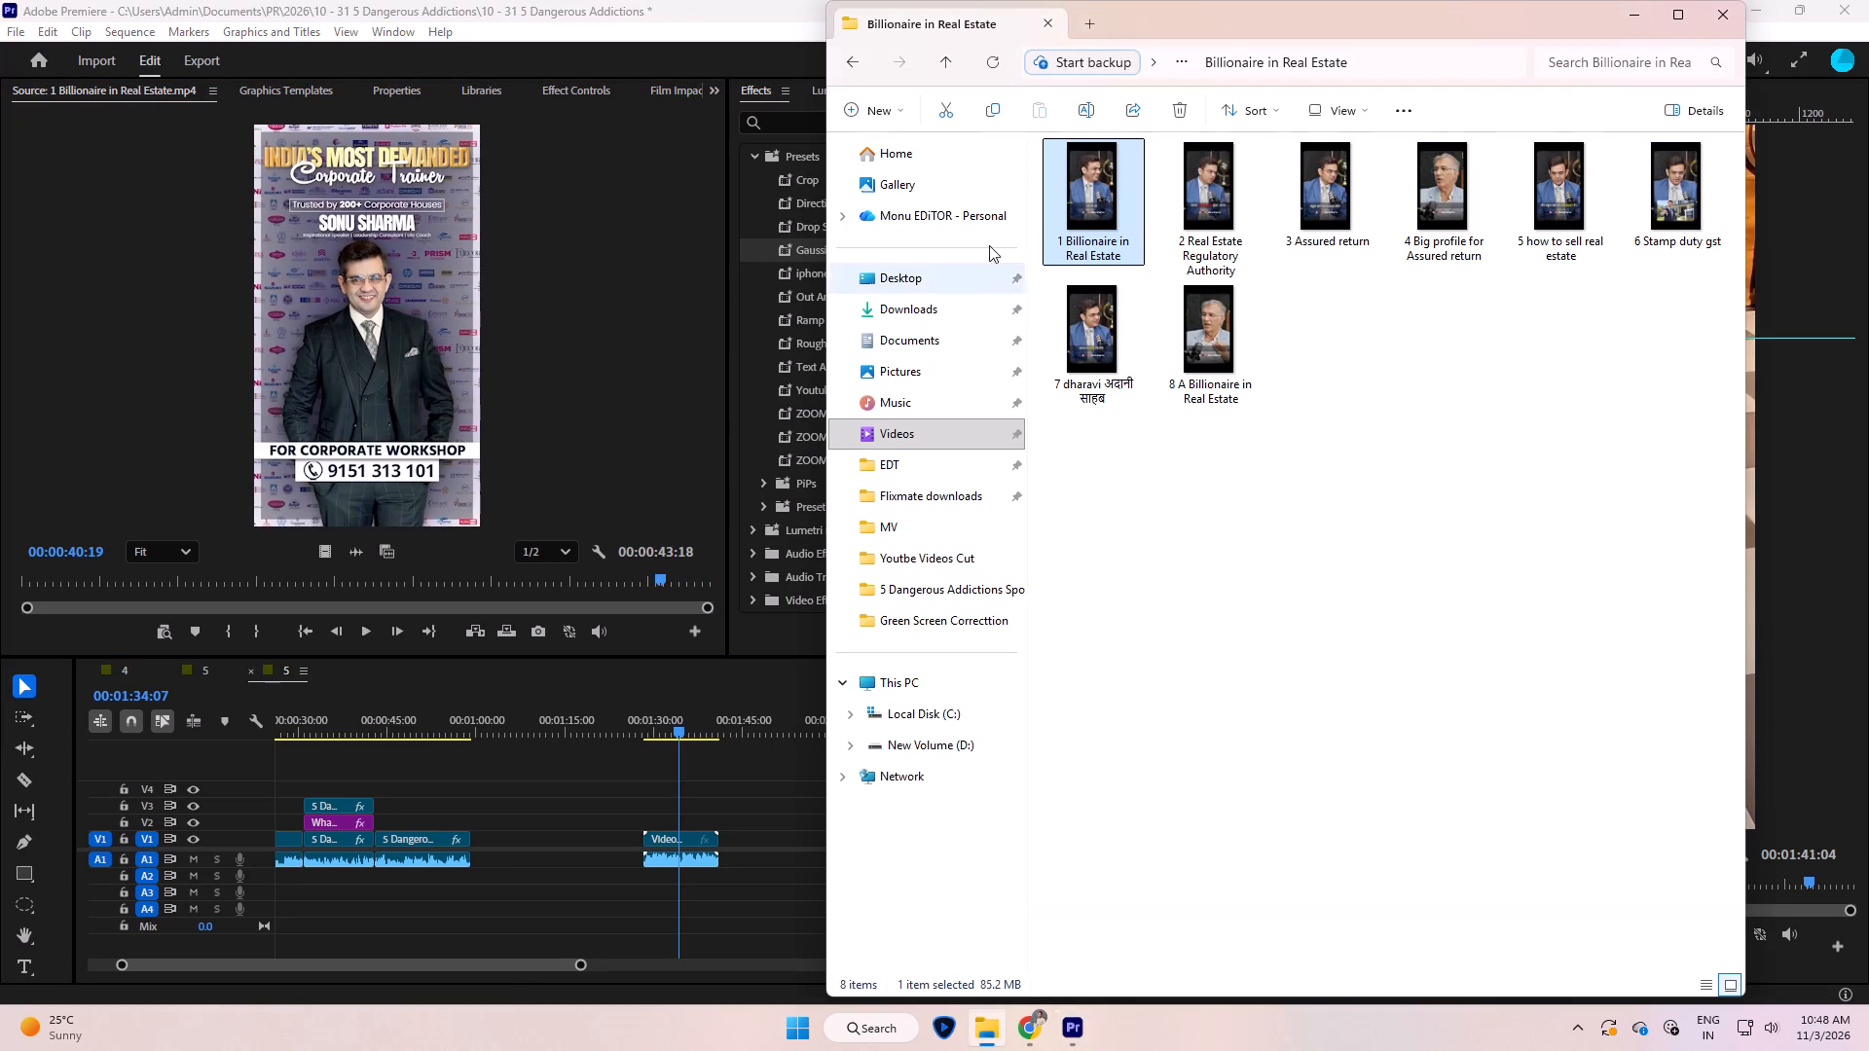
{"action": "left_click", "coordinate": [949, 62]}
{"action": "double_click", "coordinate": [1145, 239]}
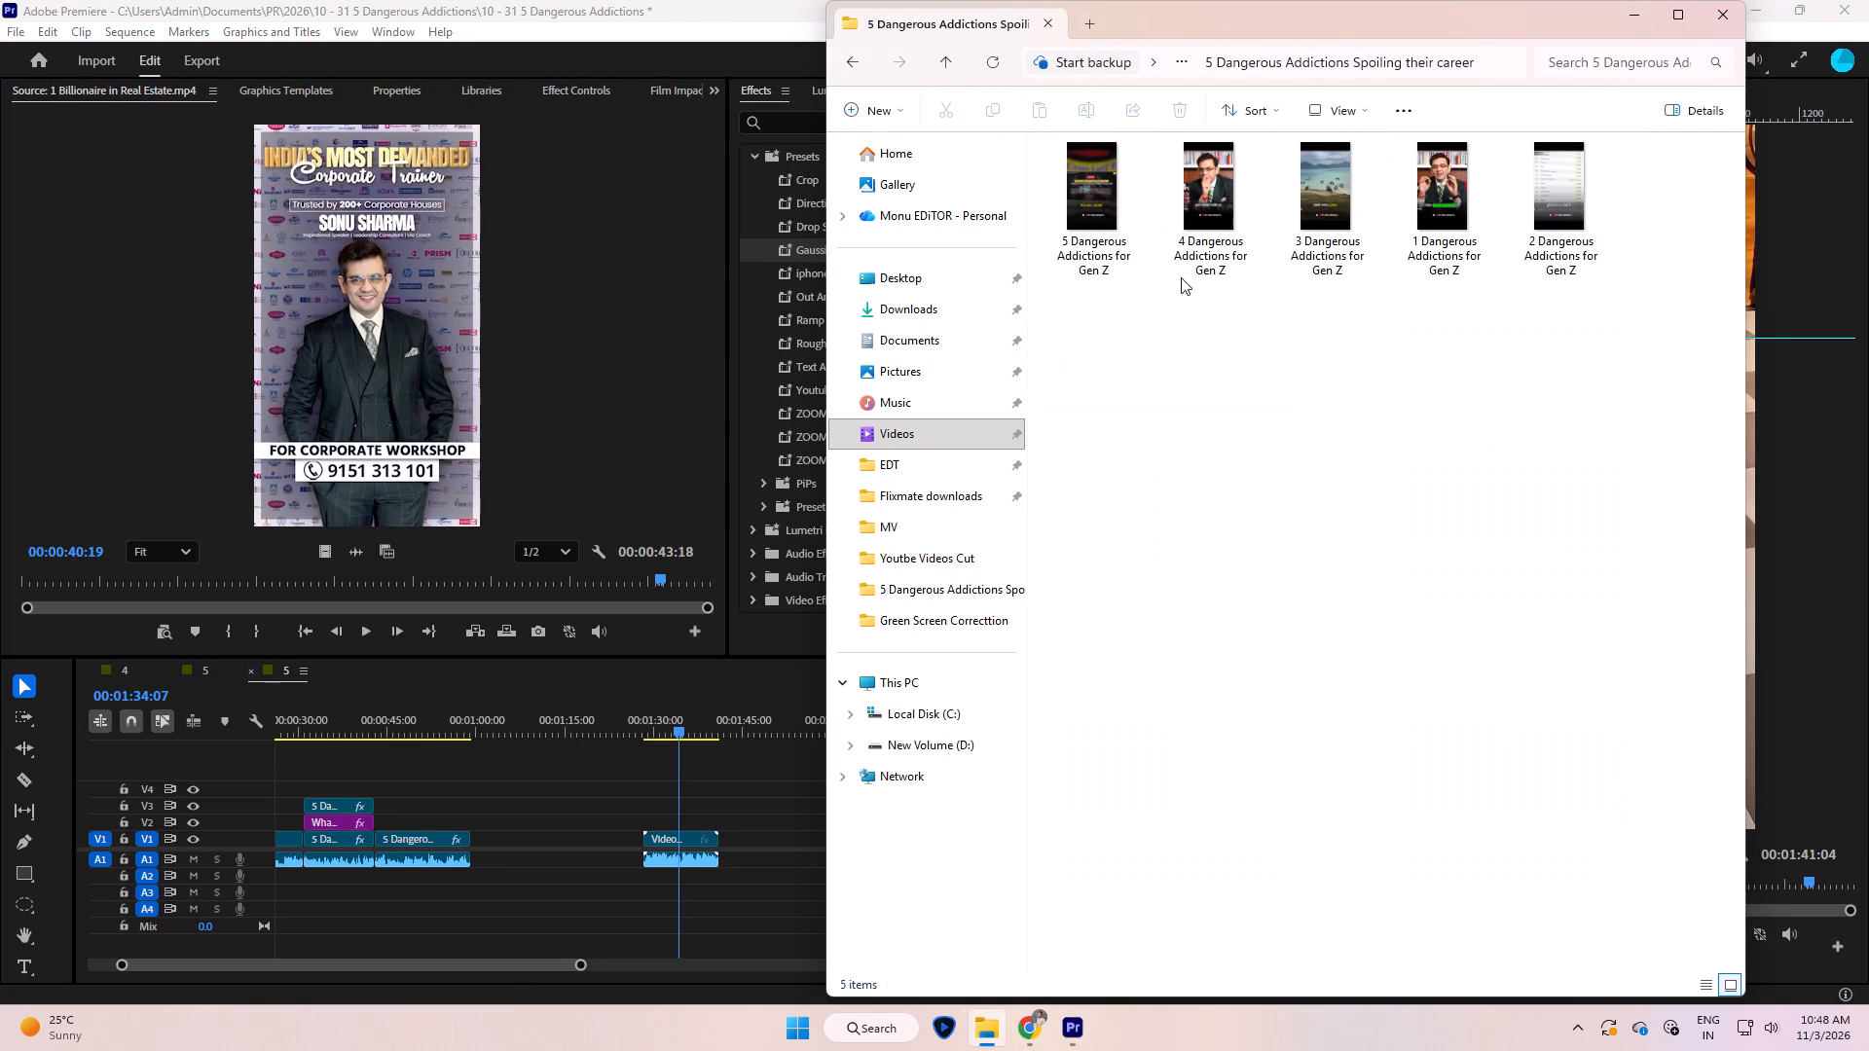
{"action": "left_click_drag", "start_coordinate": [1562, 212], "coordinate": [388, 312]}
{"action": "left_click_drag", "start_coordinate": [399, 342], "coordinate": [515, 490]}
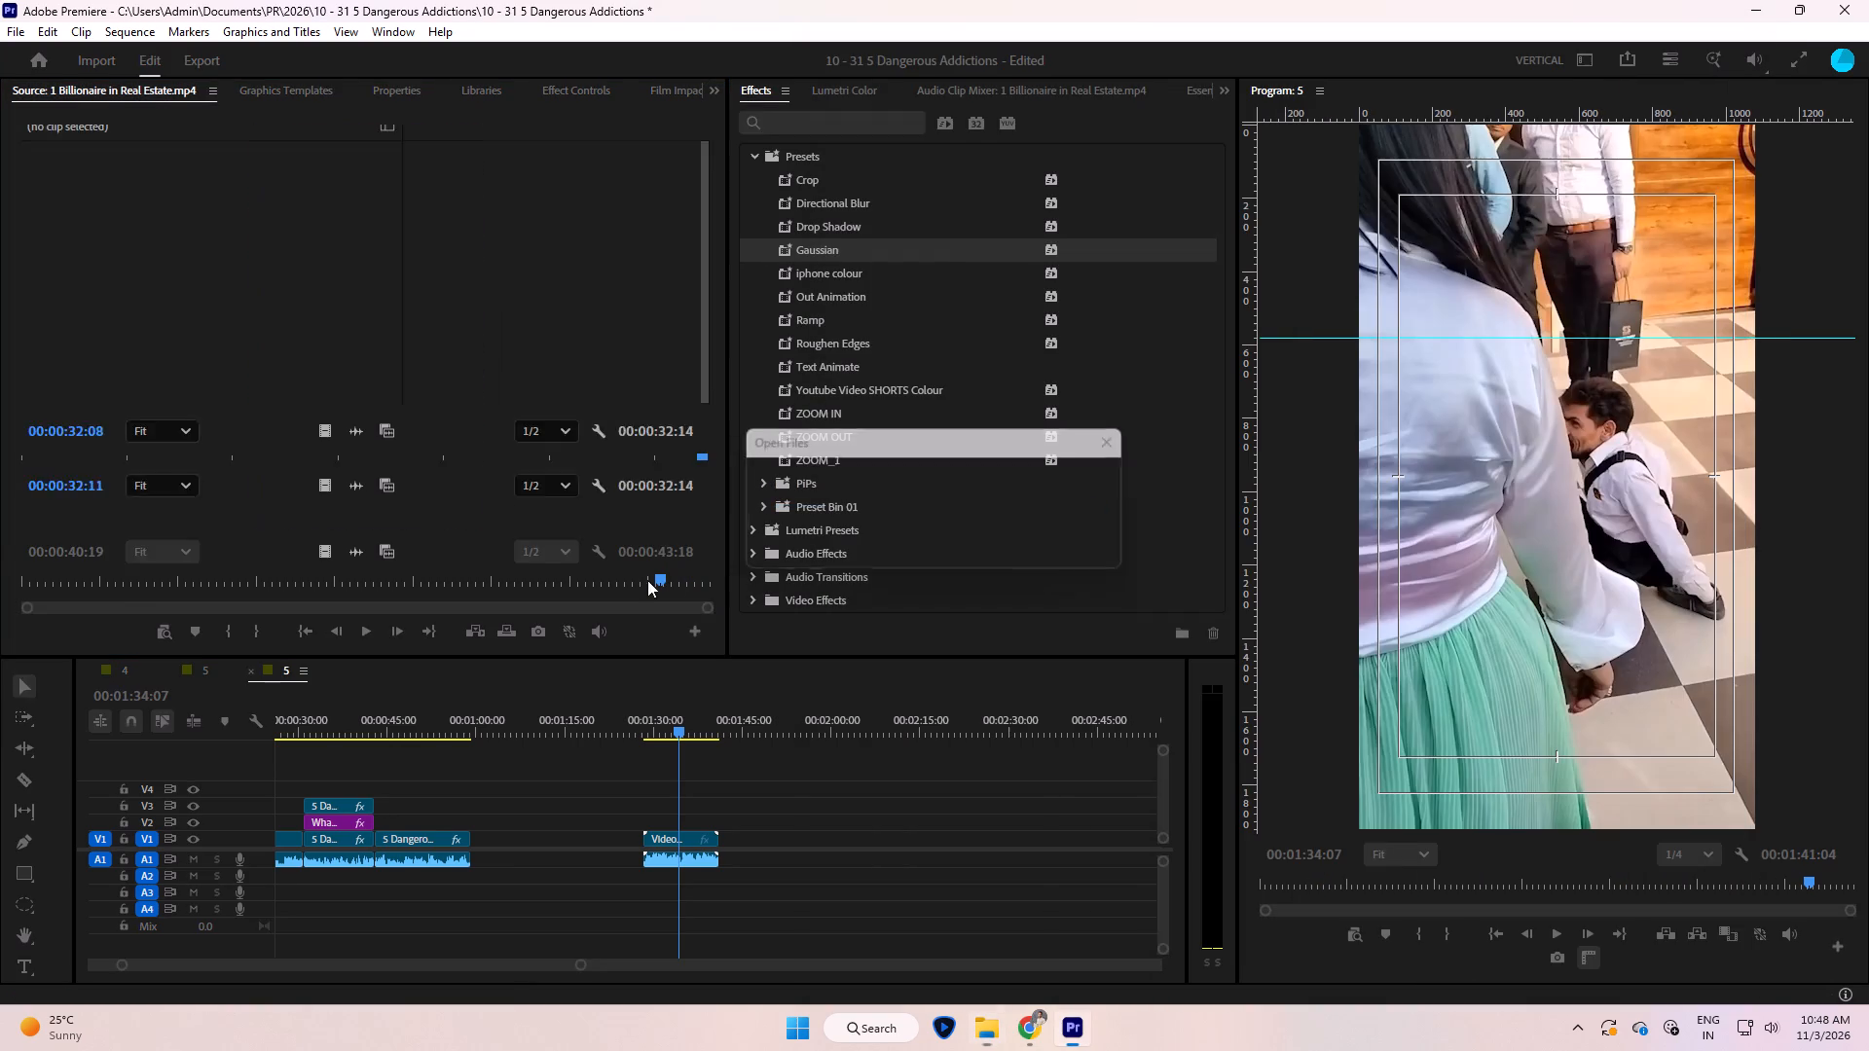
{"action": "left_click_drag", "start_coordinate": [650, 578], "coordinate": [669, 594]}
{"action": "key", "text": "space"}
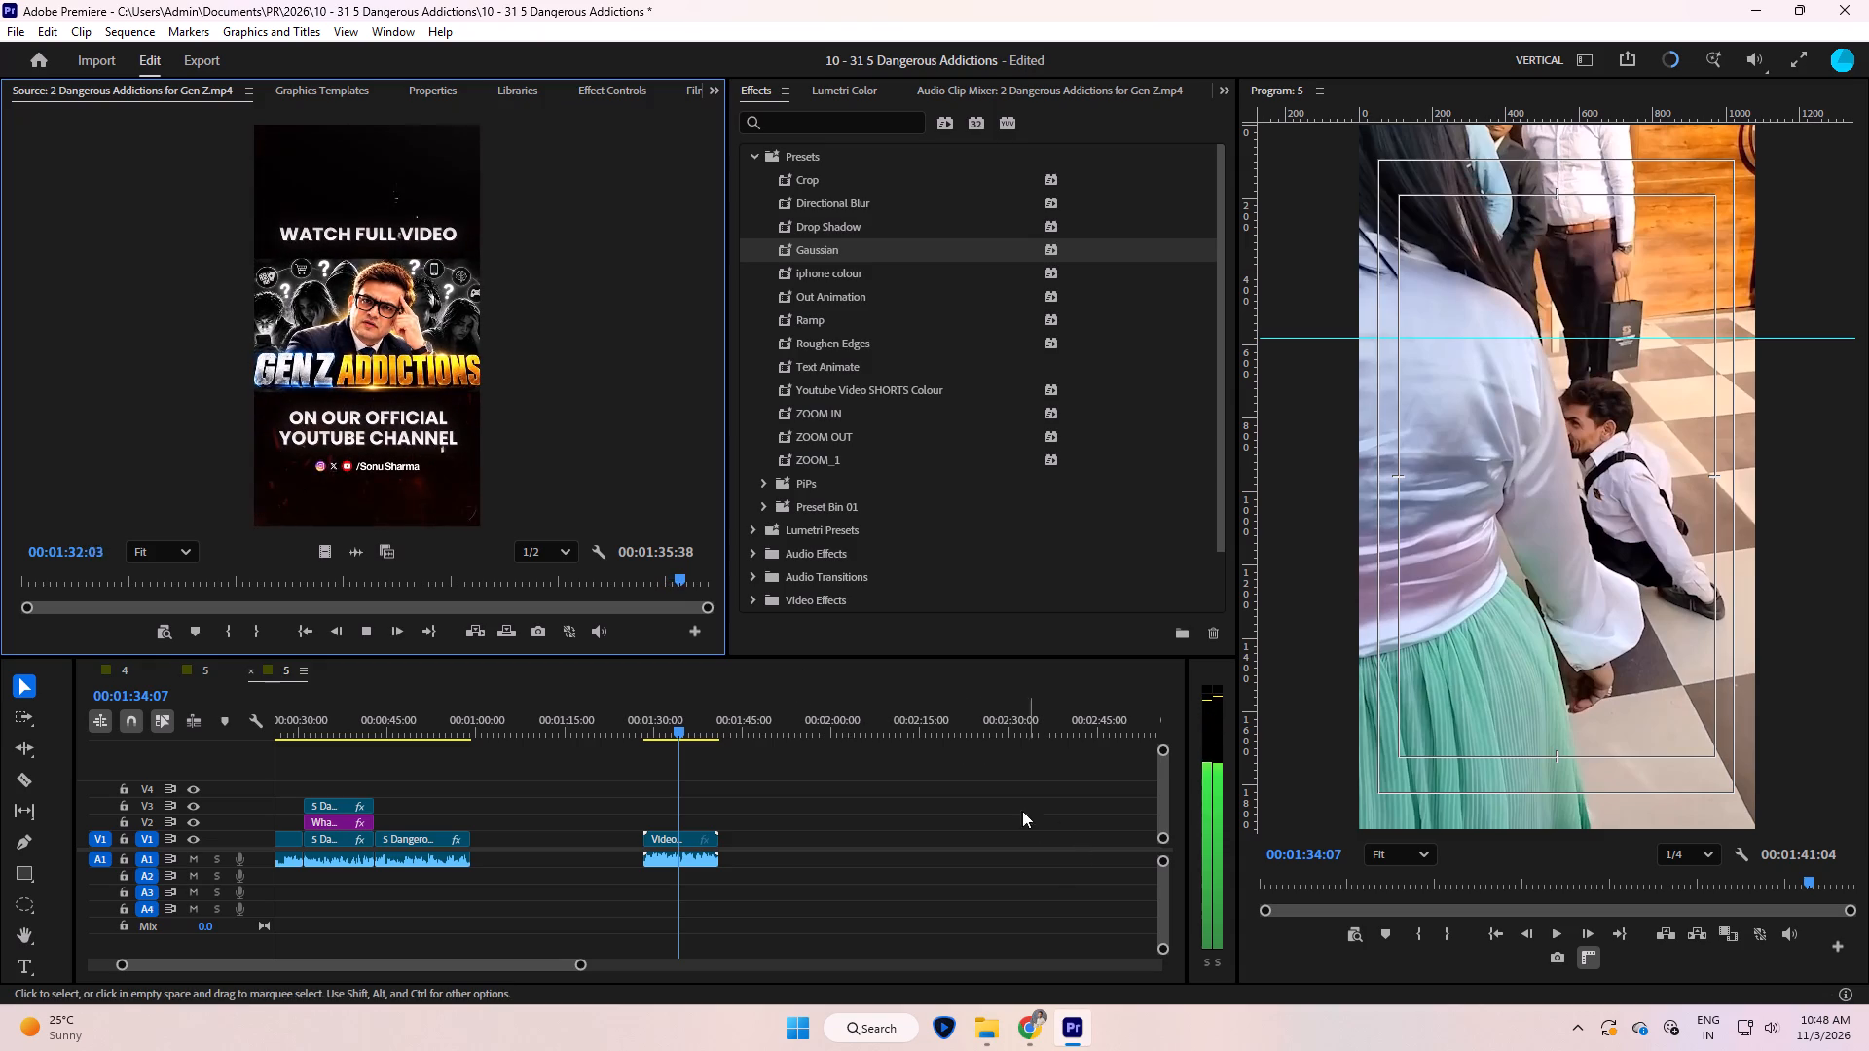
{"action": "key", "text": "space"}
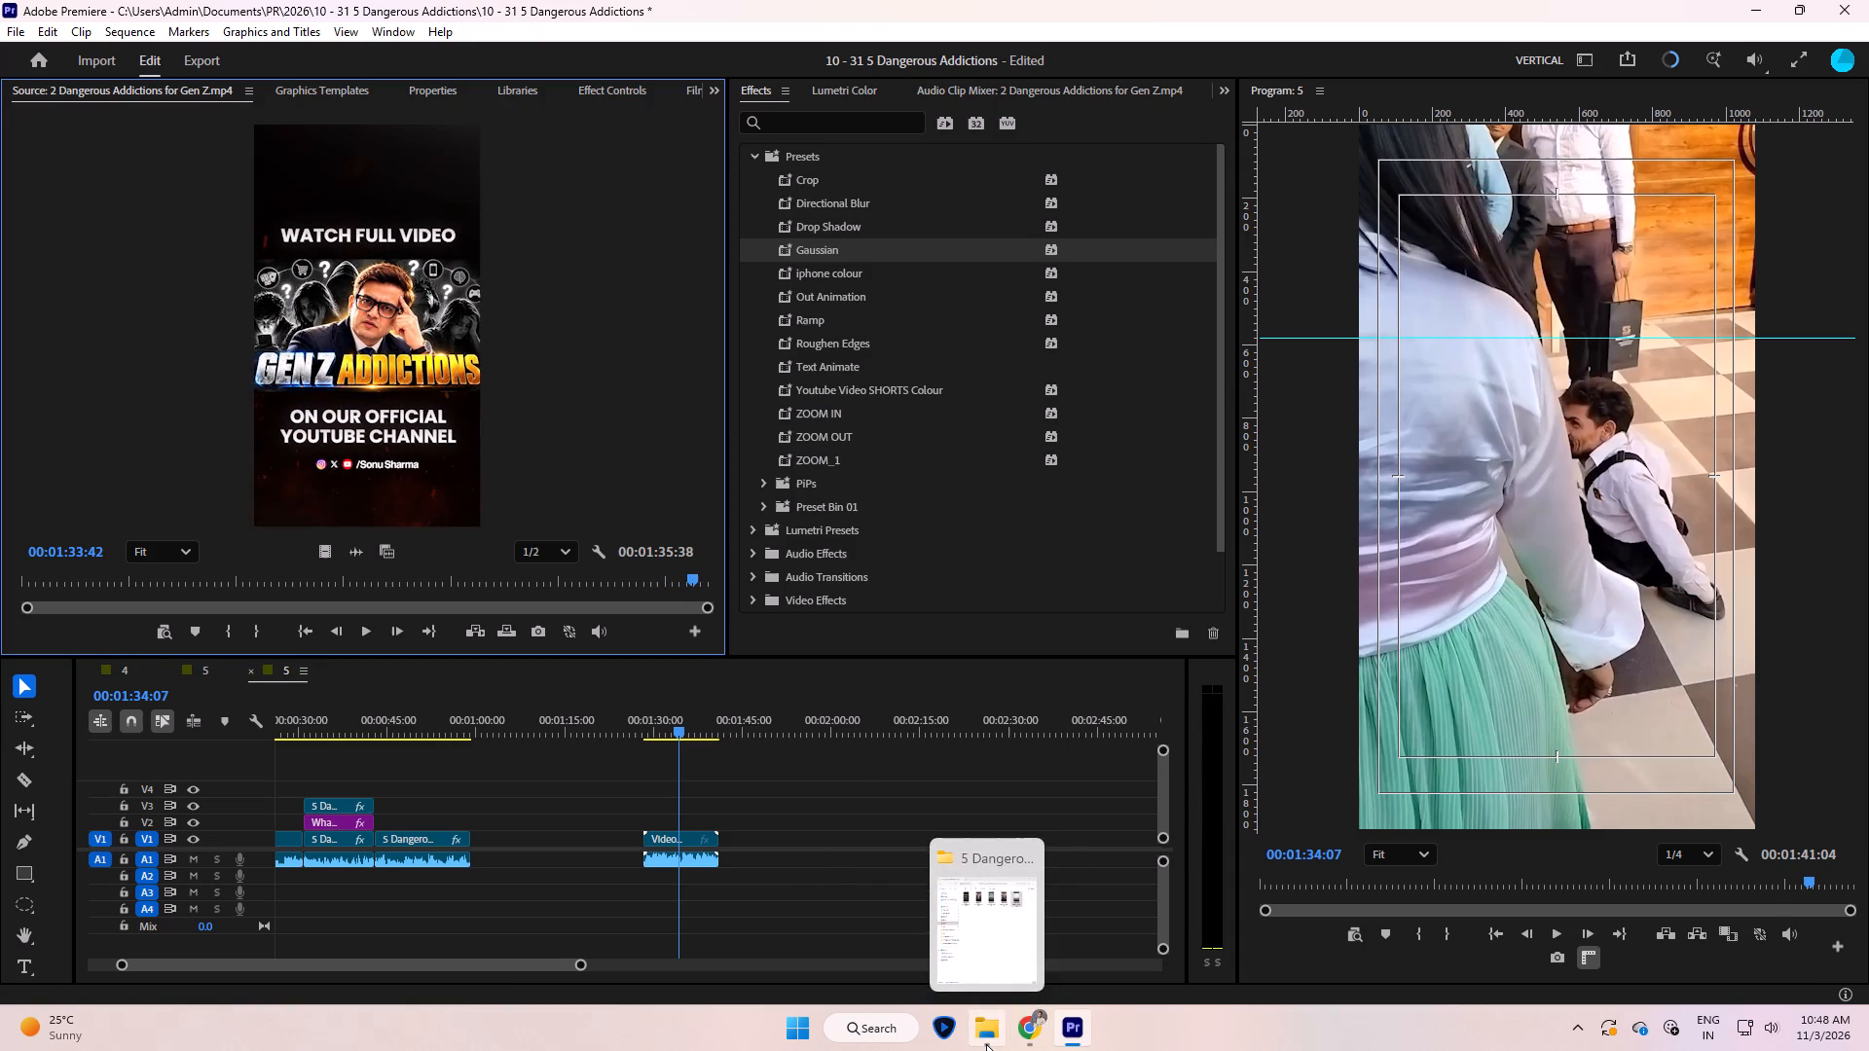
Look through the Chetan Work and Downloads folders for another finished short to examine.
{"action": "left_click", "coordinate": [986, 1044]}
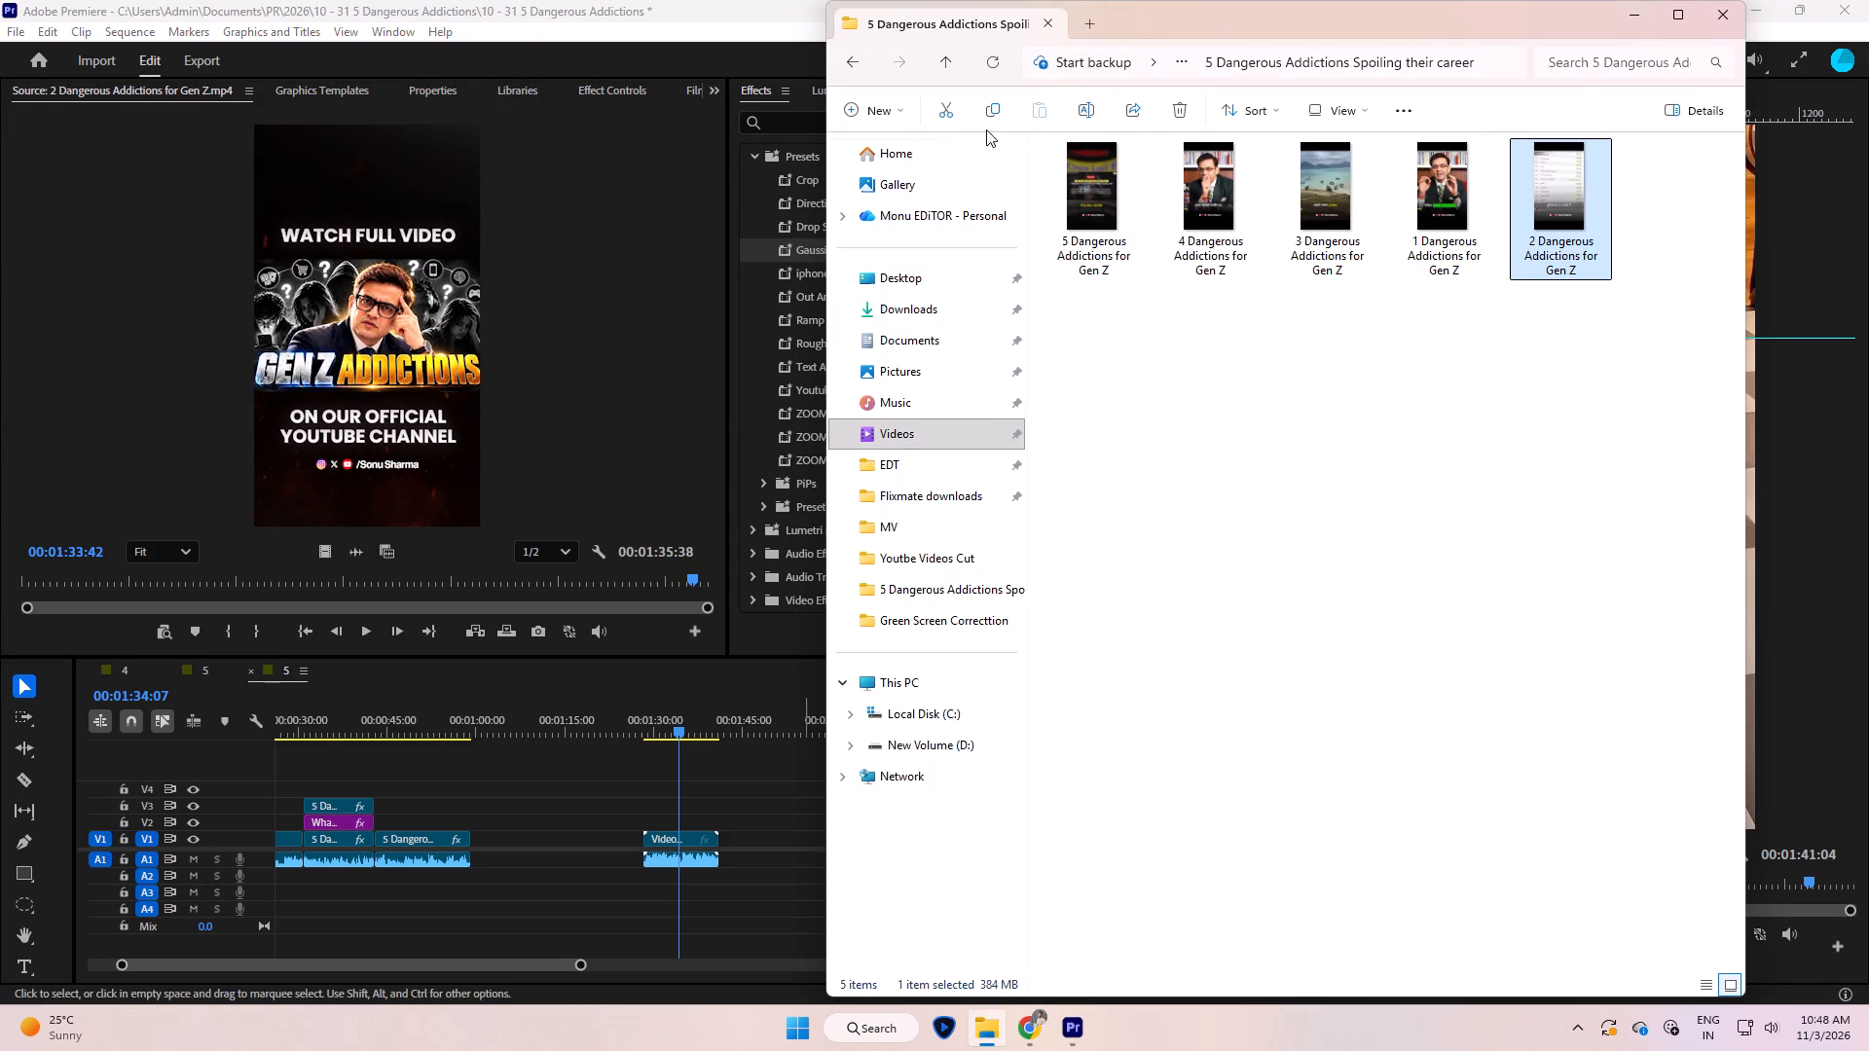
{"action": "double_click", "coordinate": [952, 61]}
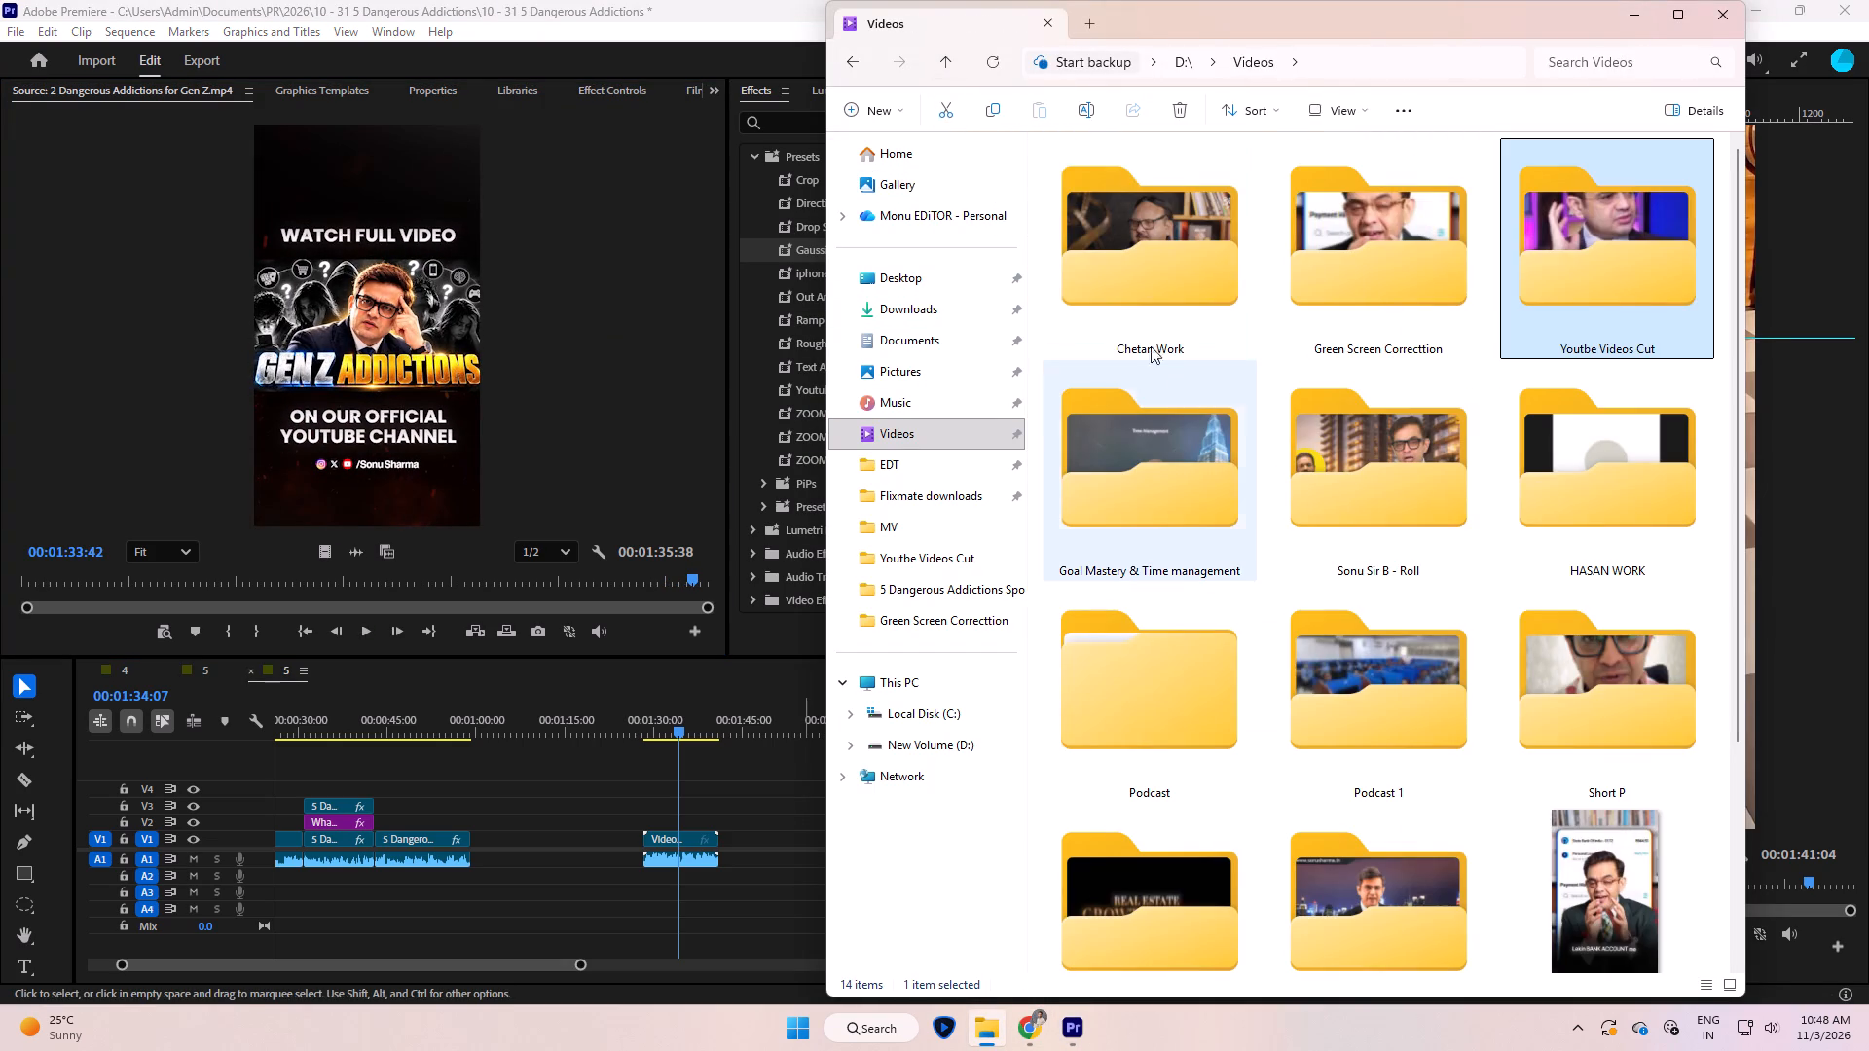
{"action": "double_click", "coordinate": [1172, 301]}
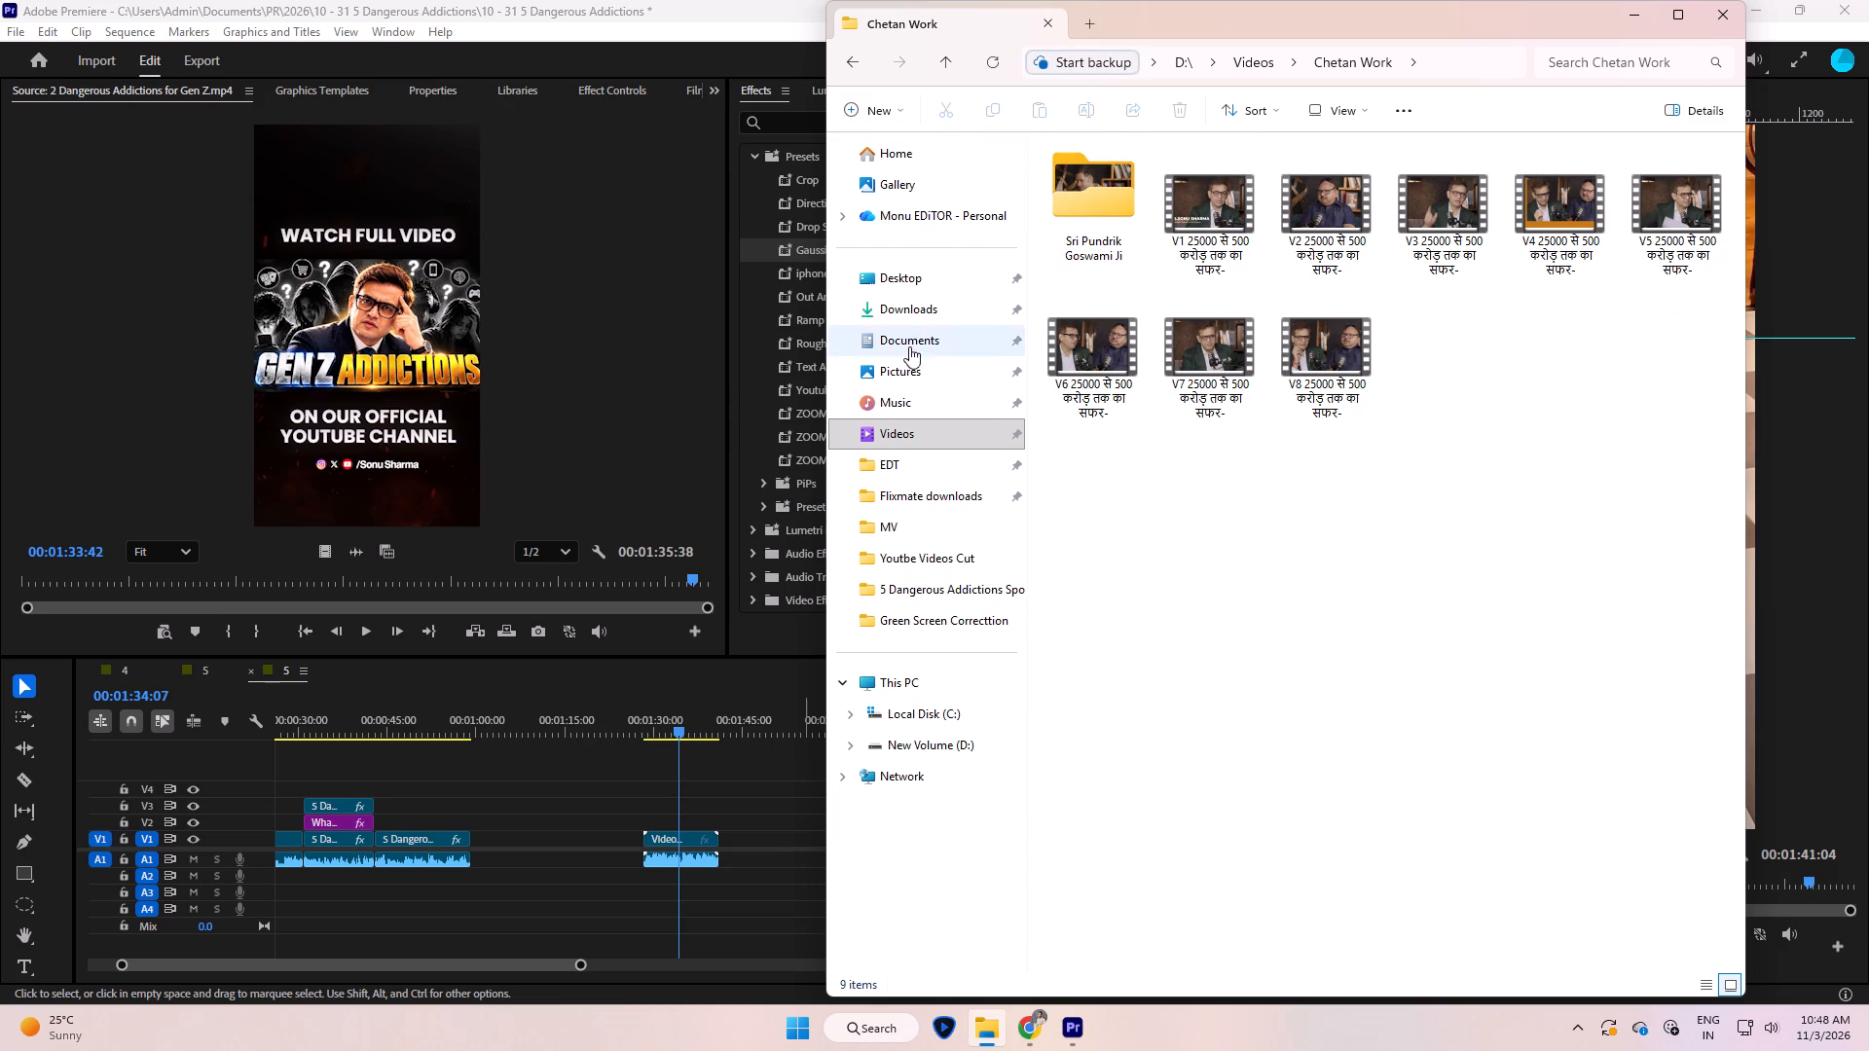
{"action": "left_click", "coordinate": [939, 301]}
{"action": "scroll", "coordinate": [1357, 383], "scroll_direction": "down", "scroll_amount": 2}
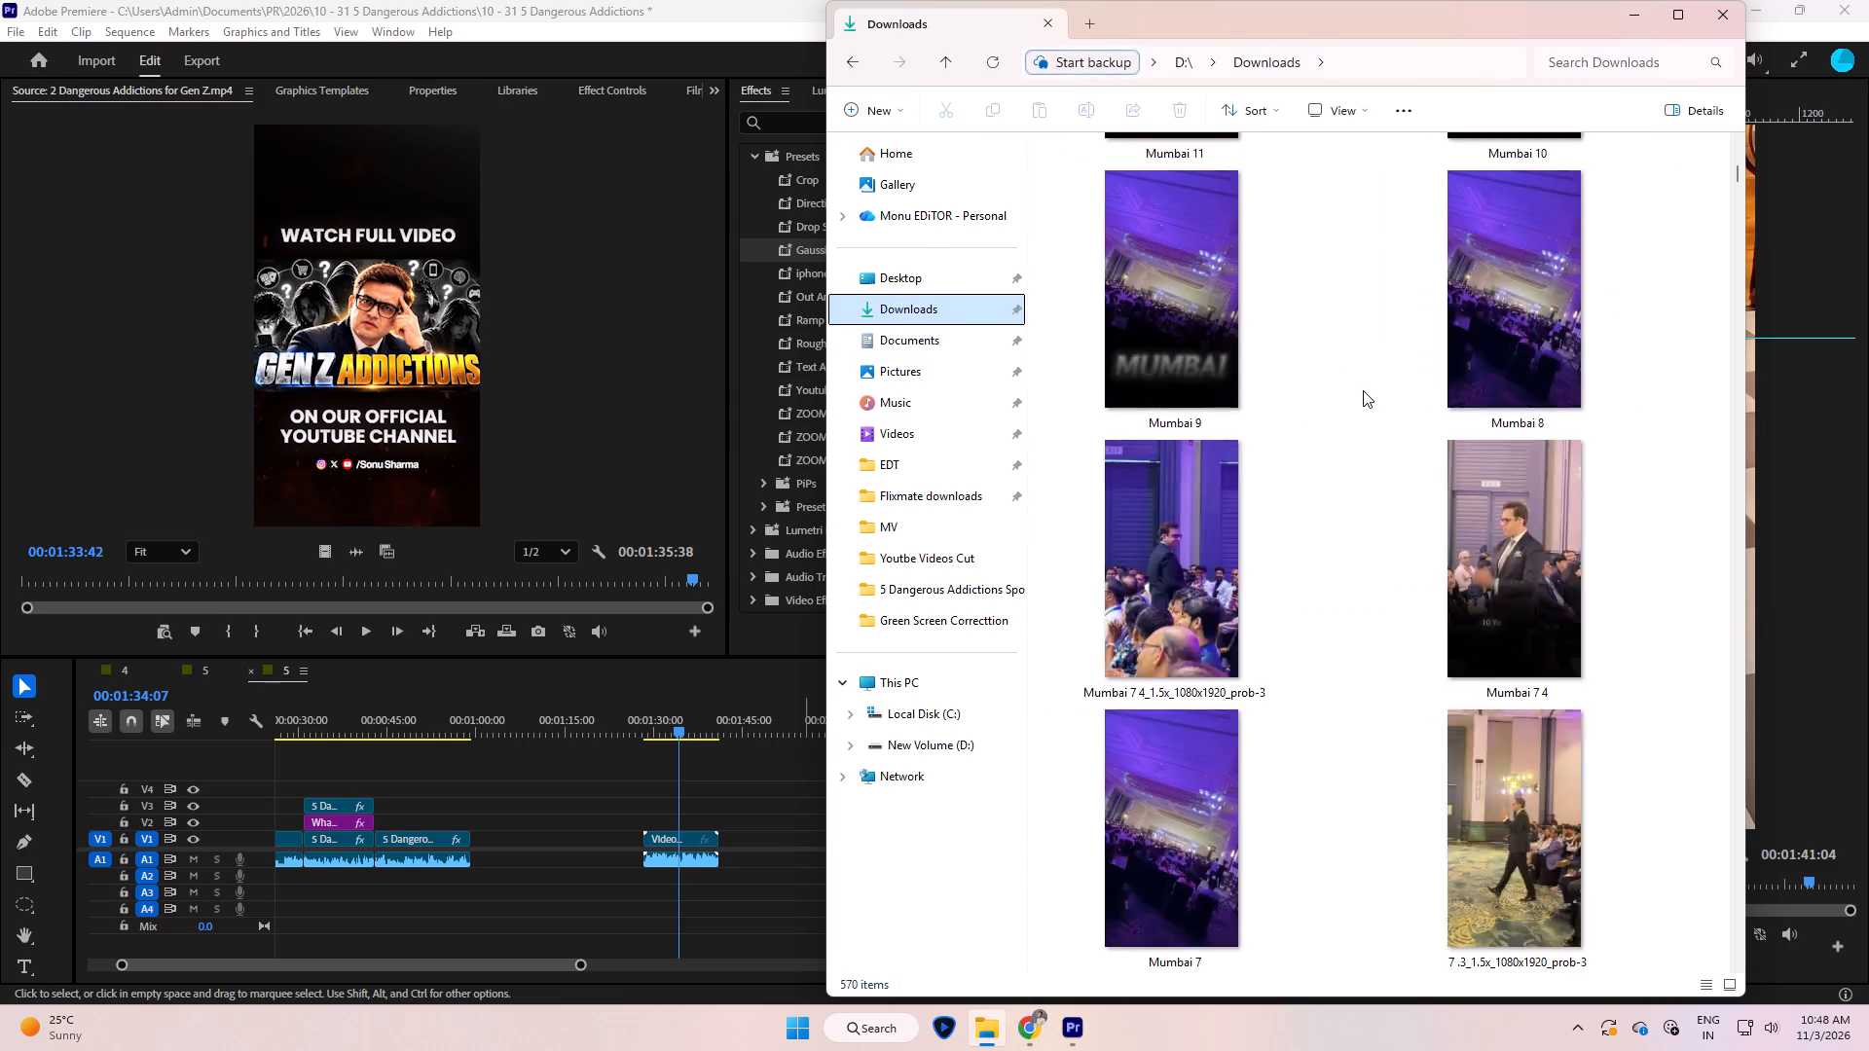
{"action": "scroll", "coordinate": [1363, 390], "scroll_direction": "down", "scroll_amount": 1}
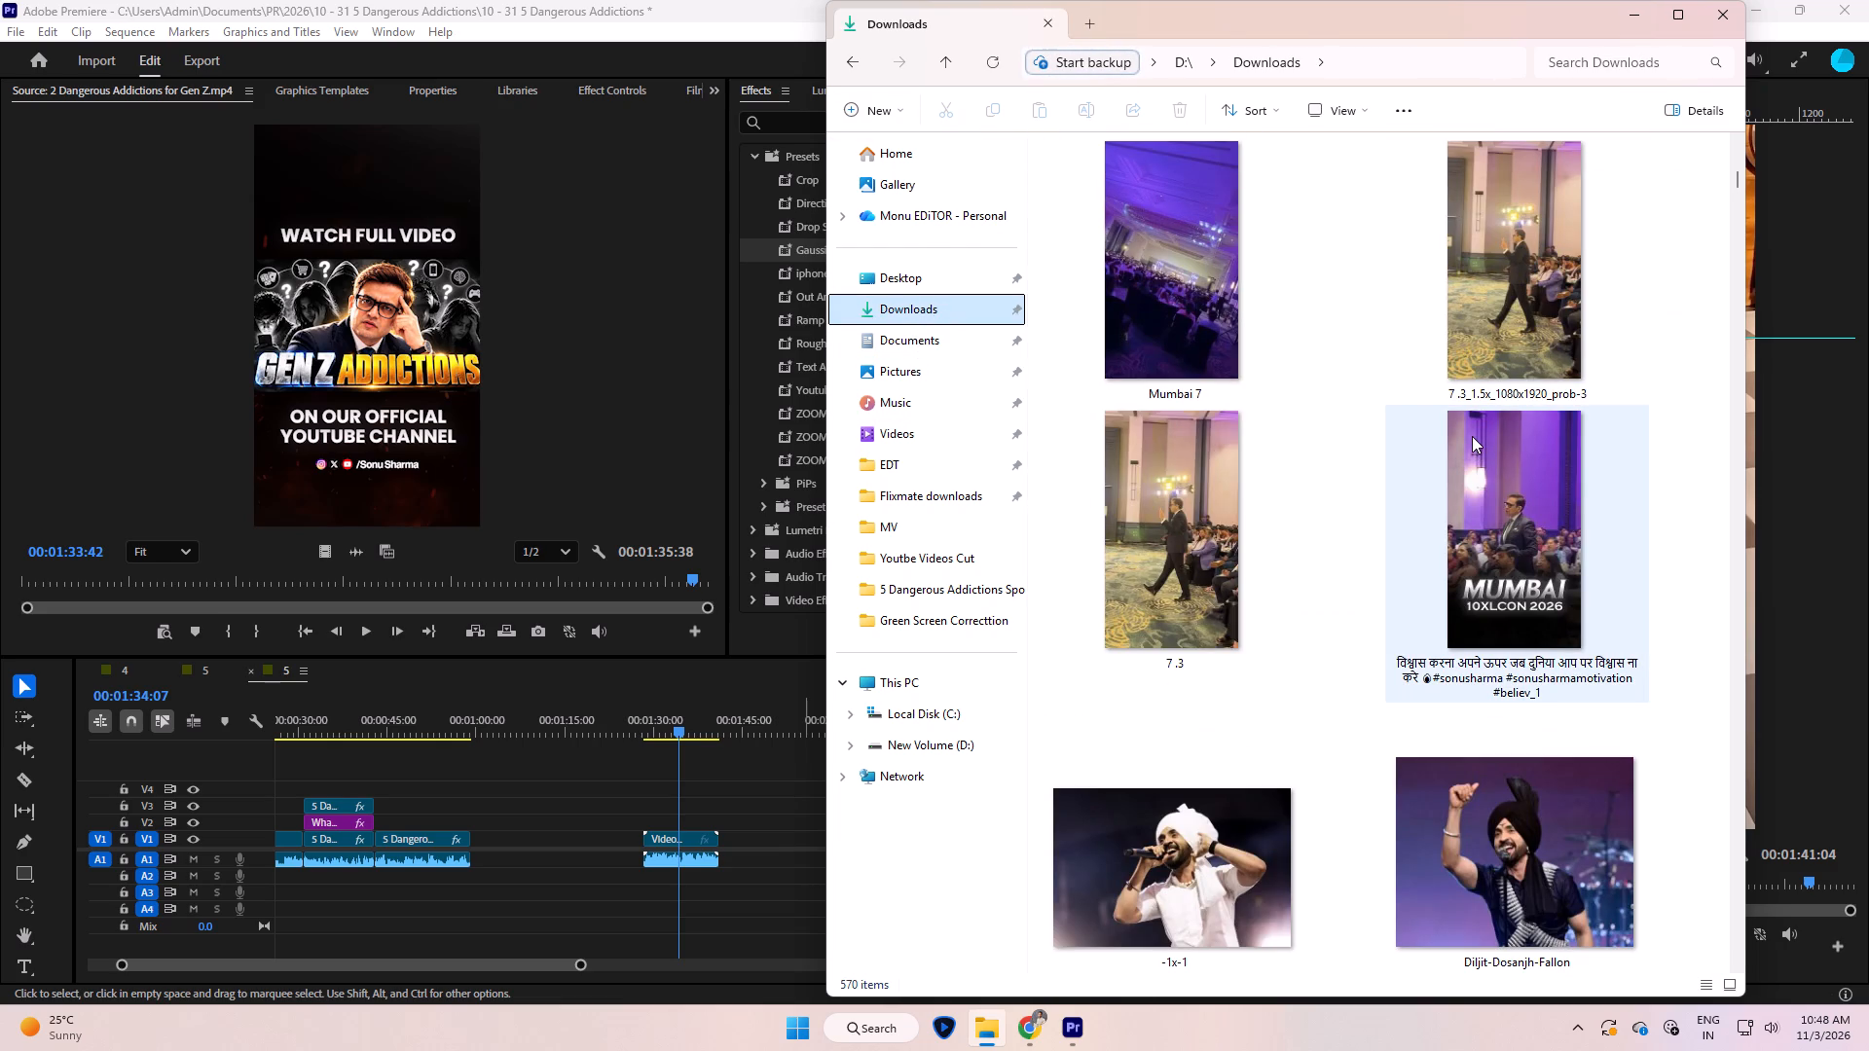
{"action": "scroll", "coordinate": [1473, 476], "scroll_direction": "down", "scroll_amount": 7}
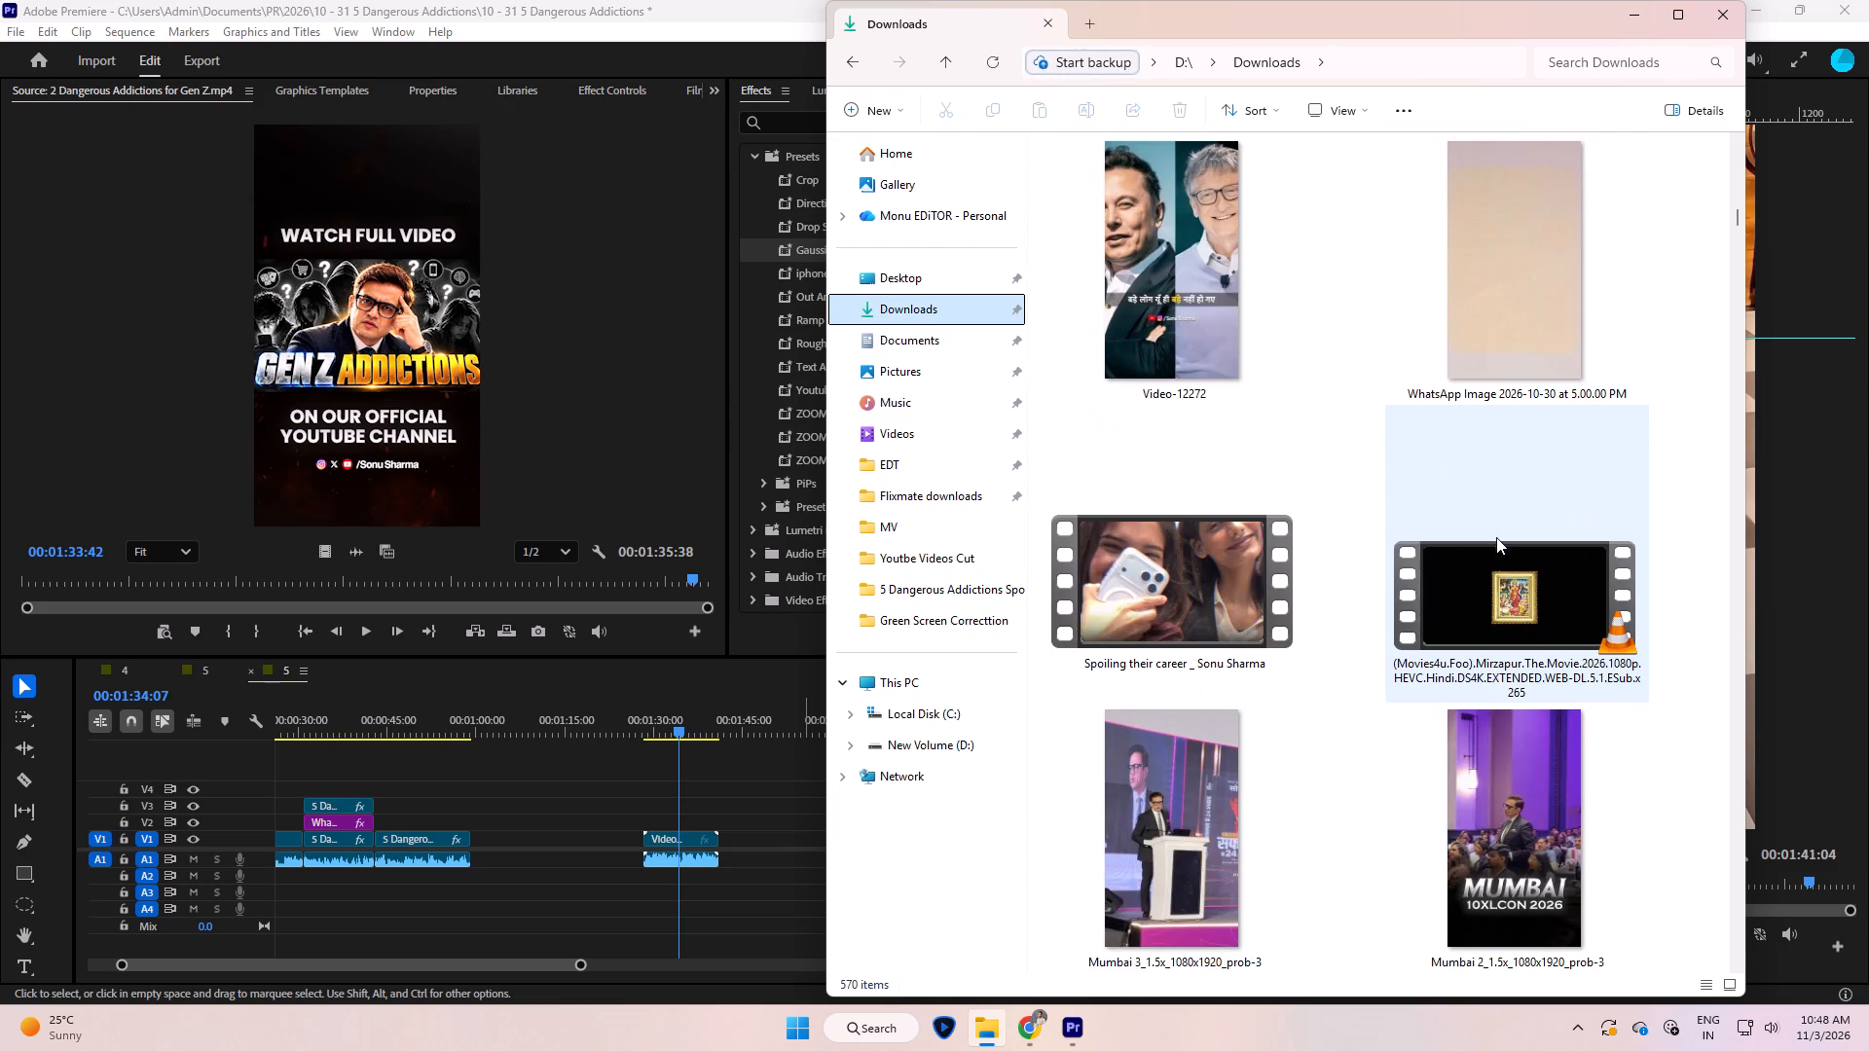
{"action": "scroll", "coordinate": [1607, 523], "scroll_direction": "down", "scroll_amount": 2}
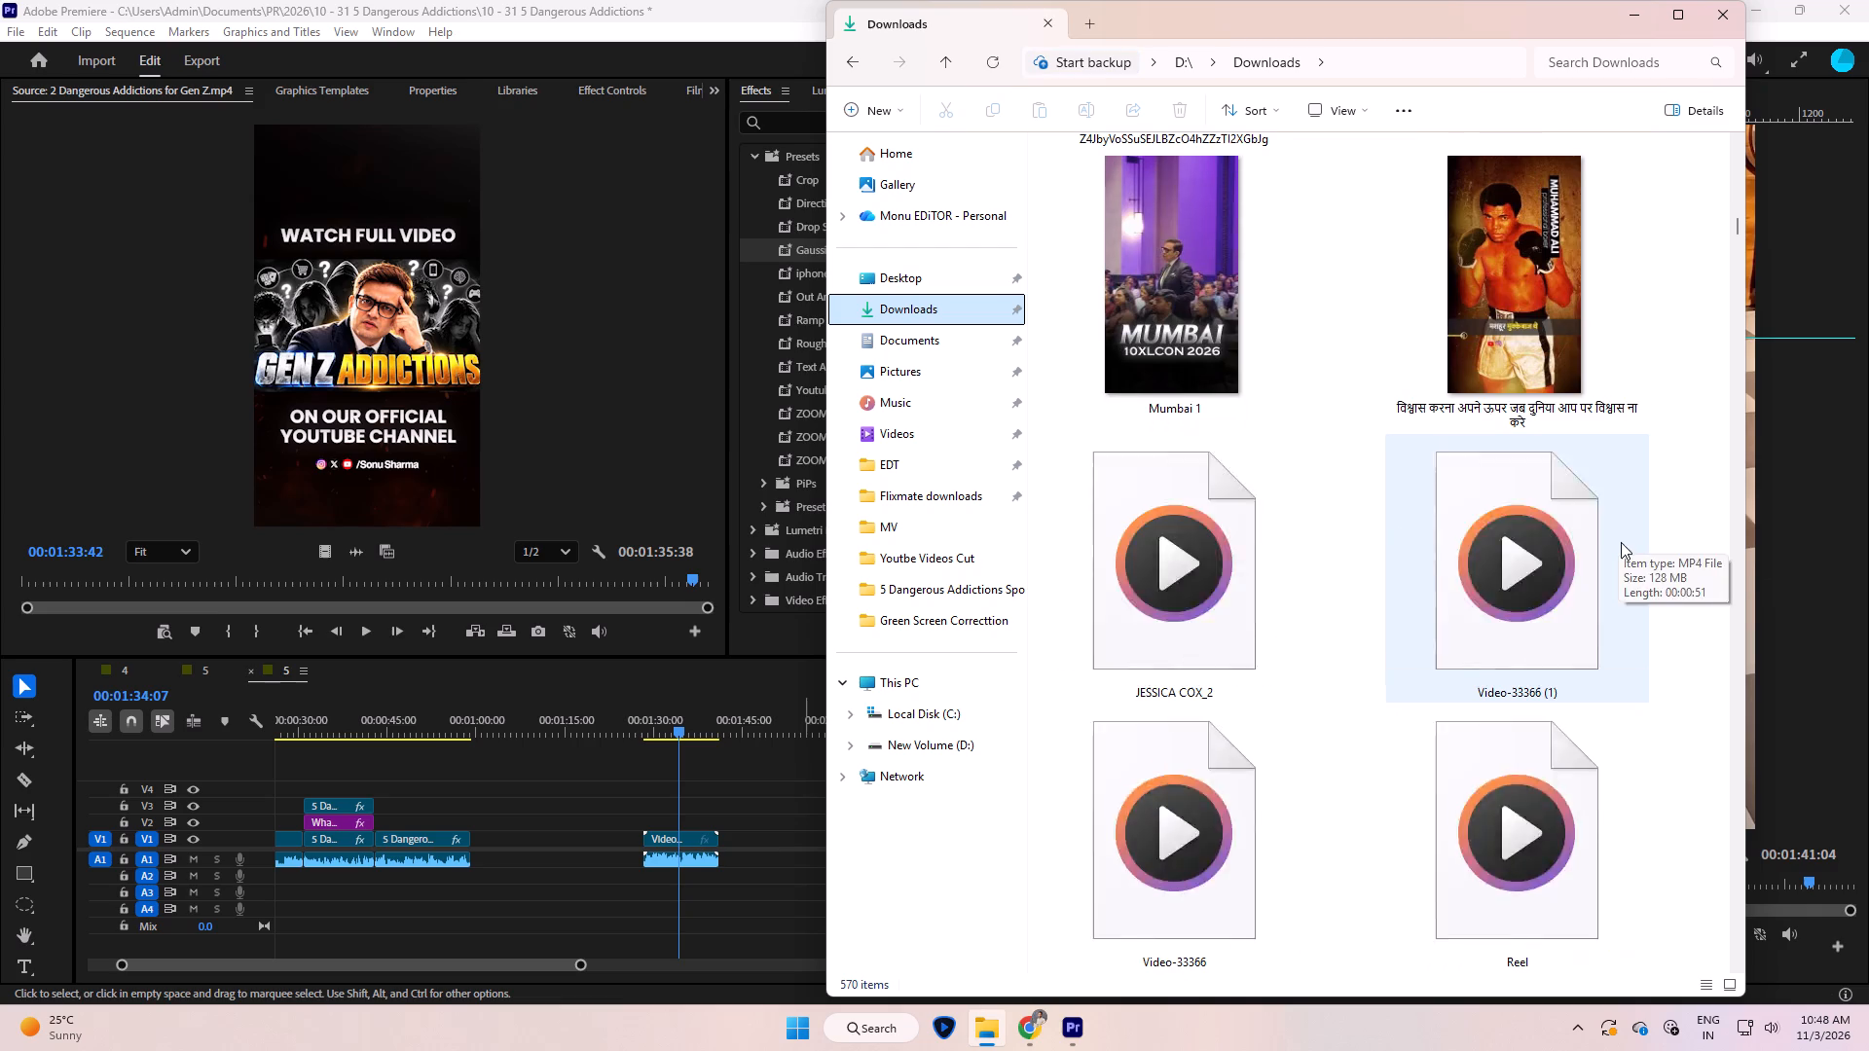
{"action": "scroll", "coordinate": [1621, 542], "scroll_direction": "down", "scroll_amount": 2}
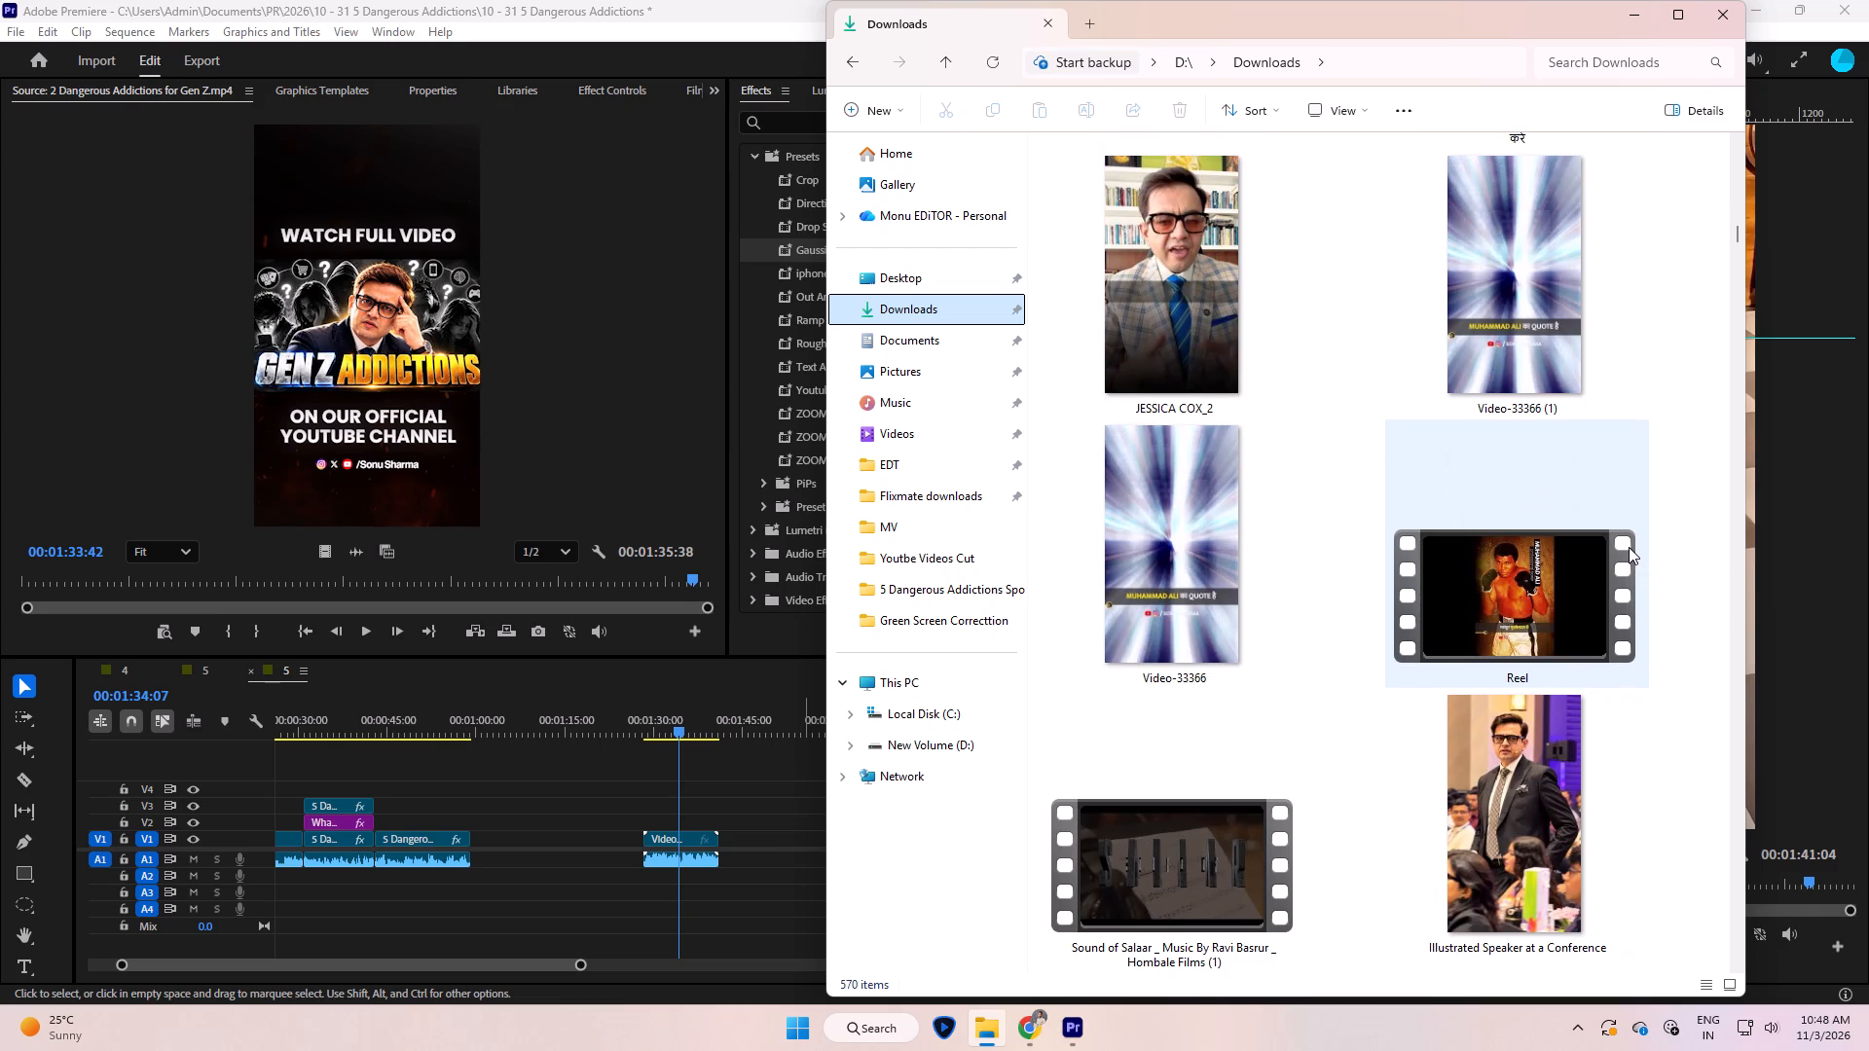
{"action": "scroll", "coordinate": [1638, 548], "scroll_direction": "down", "scroll_amount": 3}
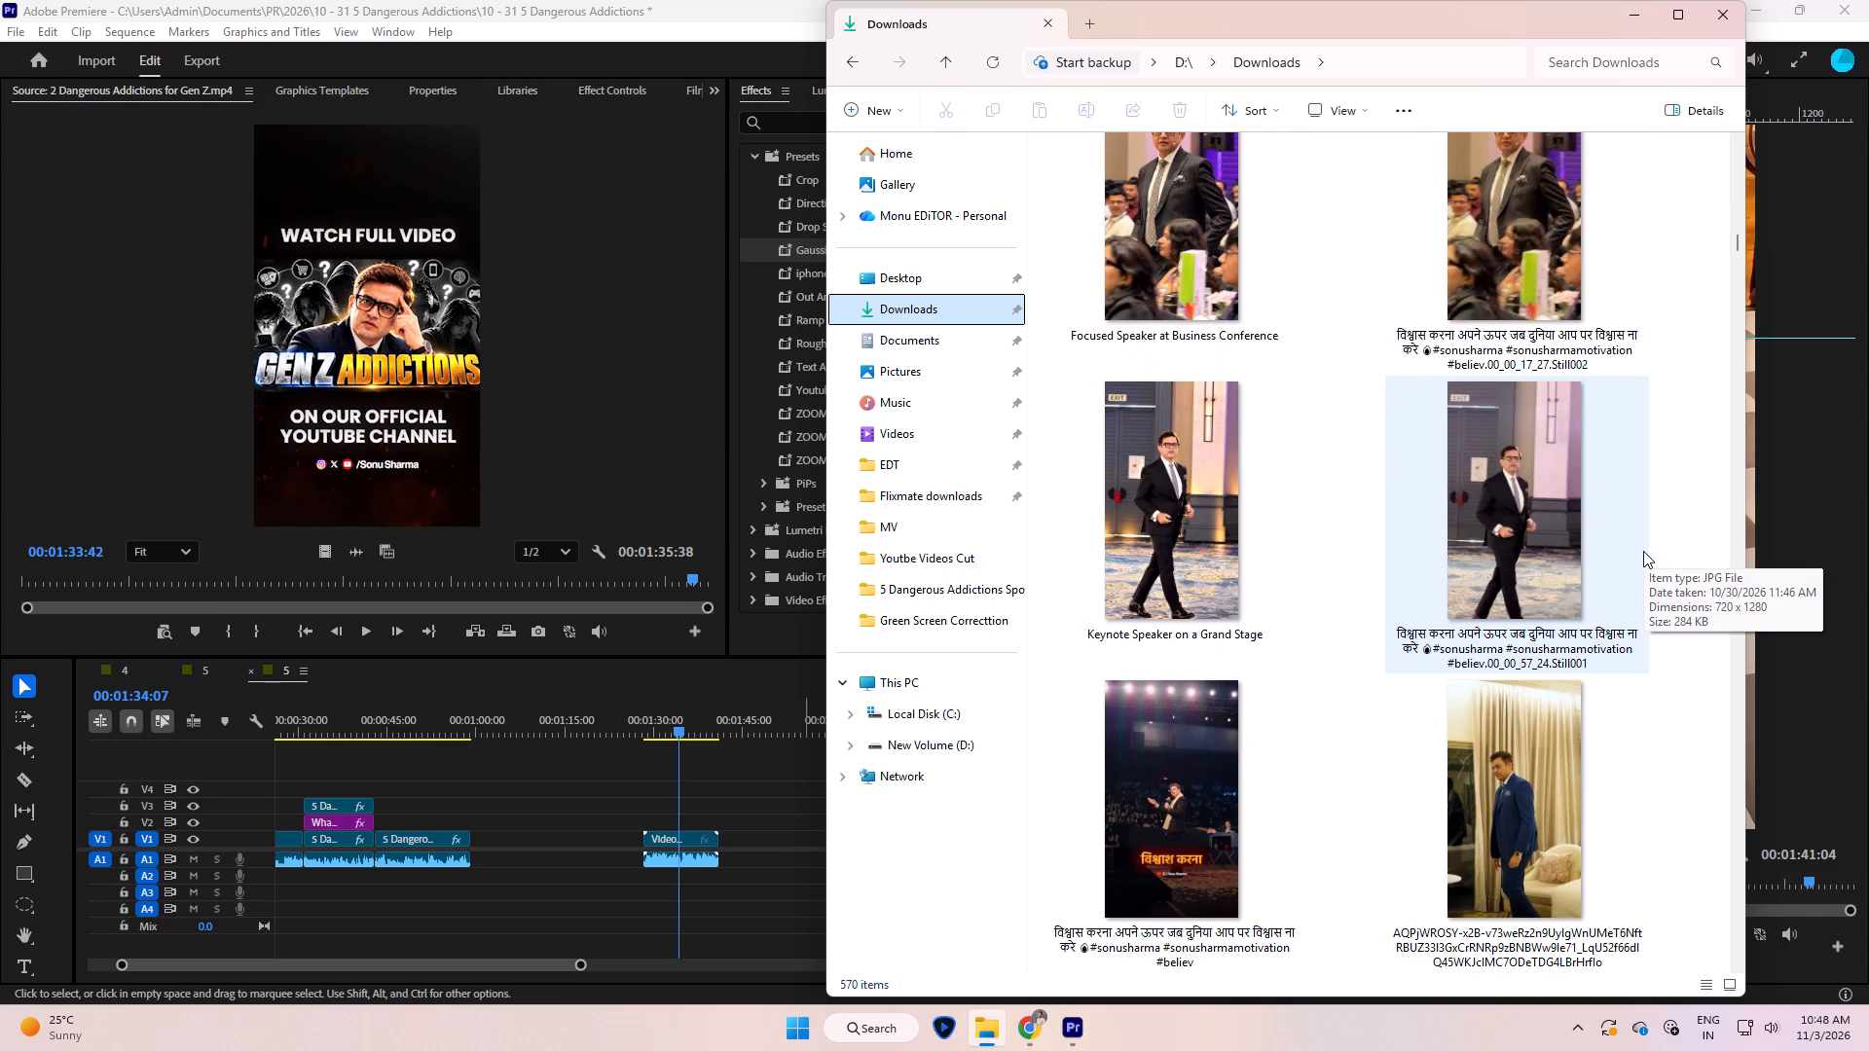
{"action": "scroll", "coordinate": [1643, 553], "scroll_direction": "down", "scroll_amount": 1}
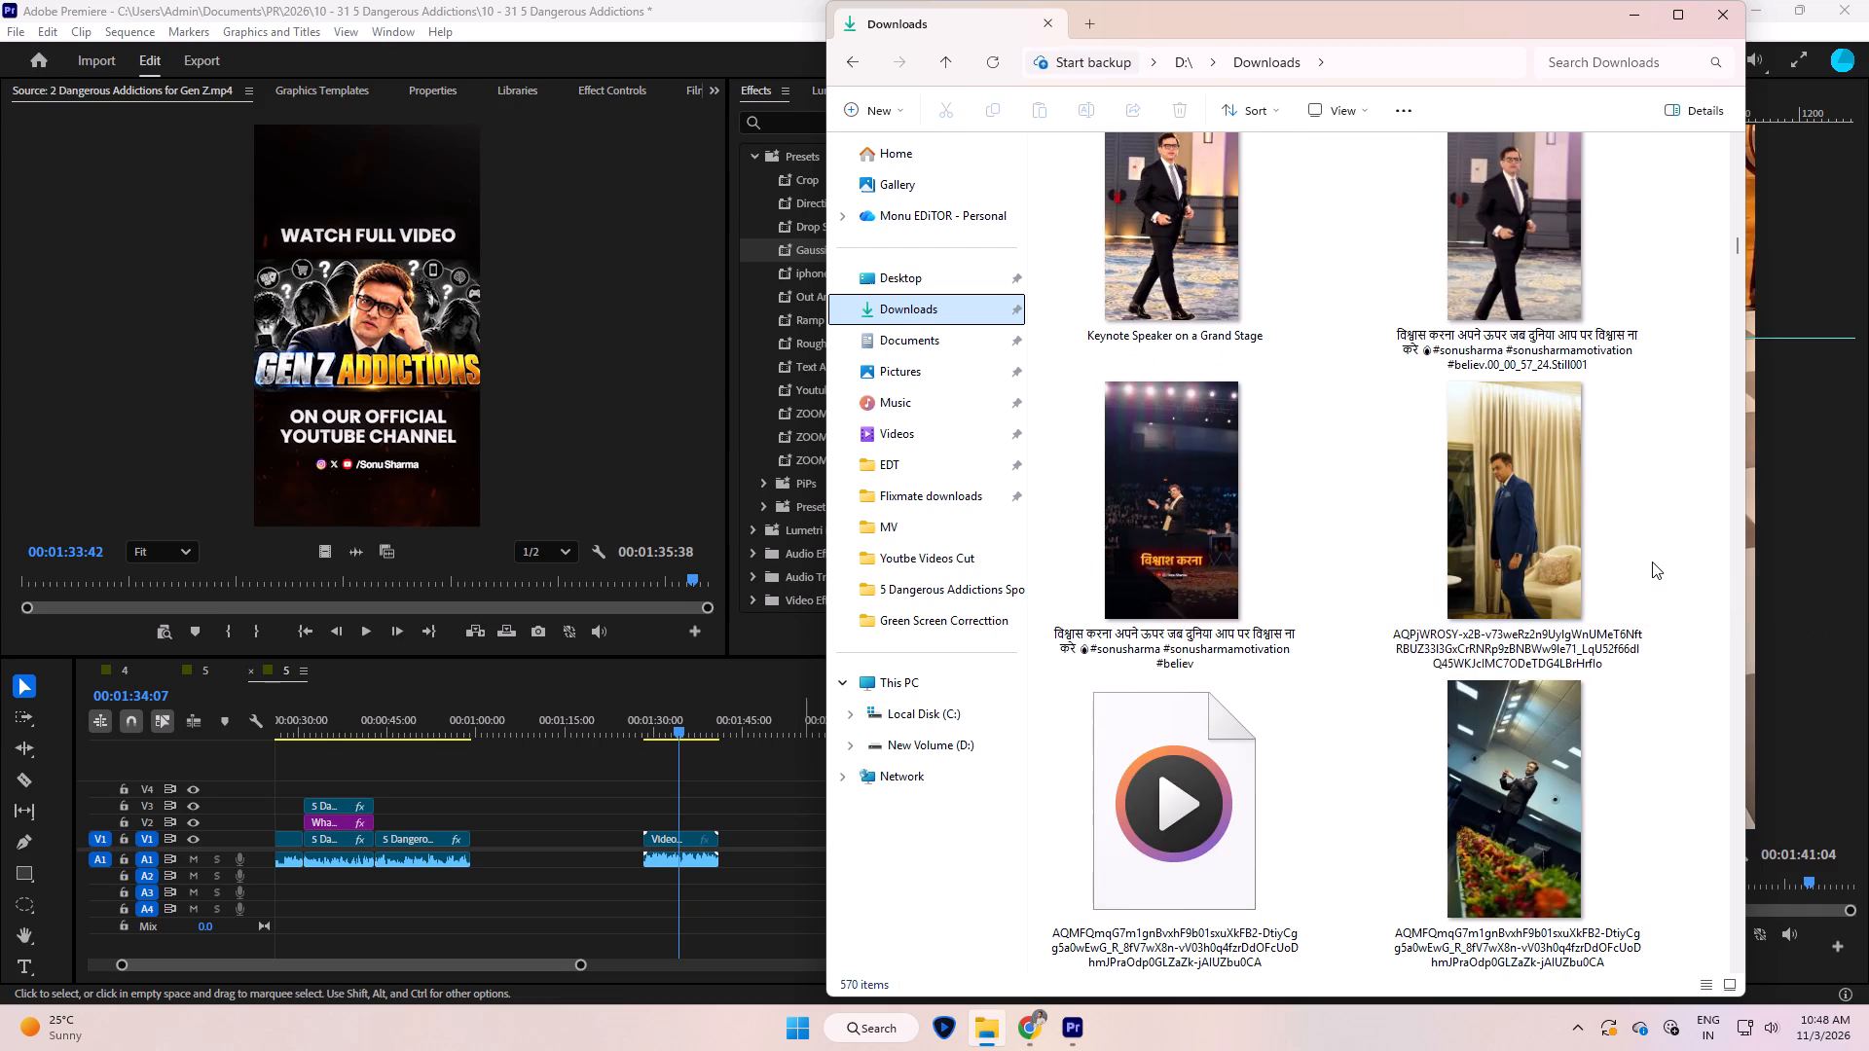
Load the AQPjWROSY video of the man in the blue suit from Downloads into the source monitor and review its opening section to about 00:00:12:09.
{"action": "left_click_drag", "start_coordinate": [1530, 522], "coordinate": [144, 453]}
{"action": "left_click_drag", "start_coordinate": [141, 444], "coordinate": [168, 481]}
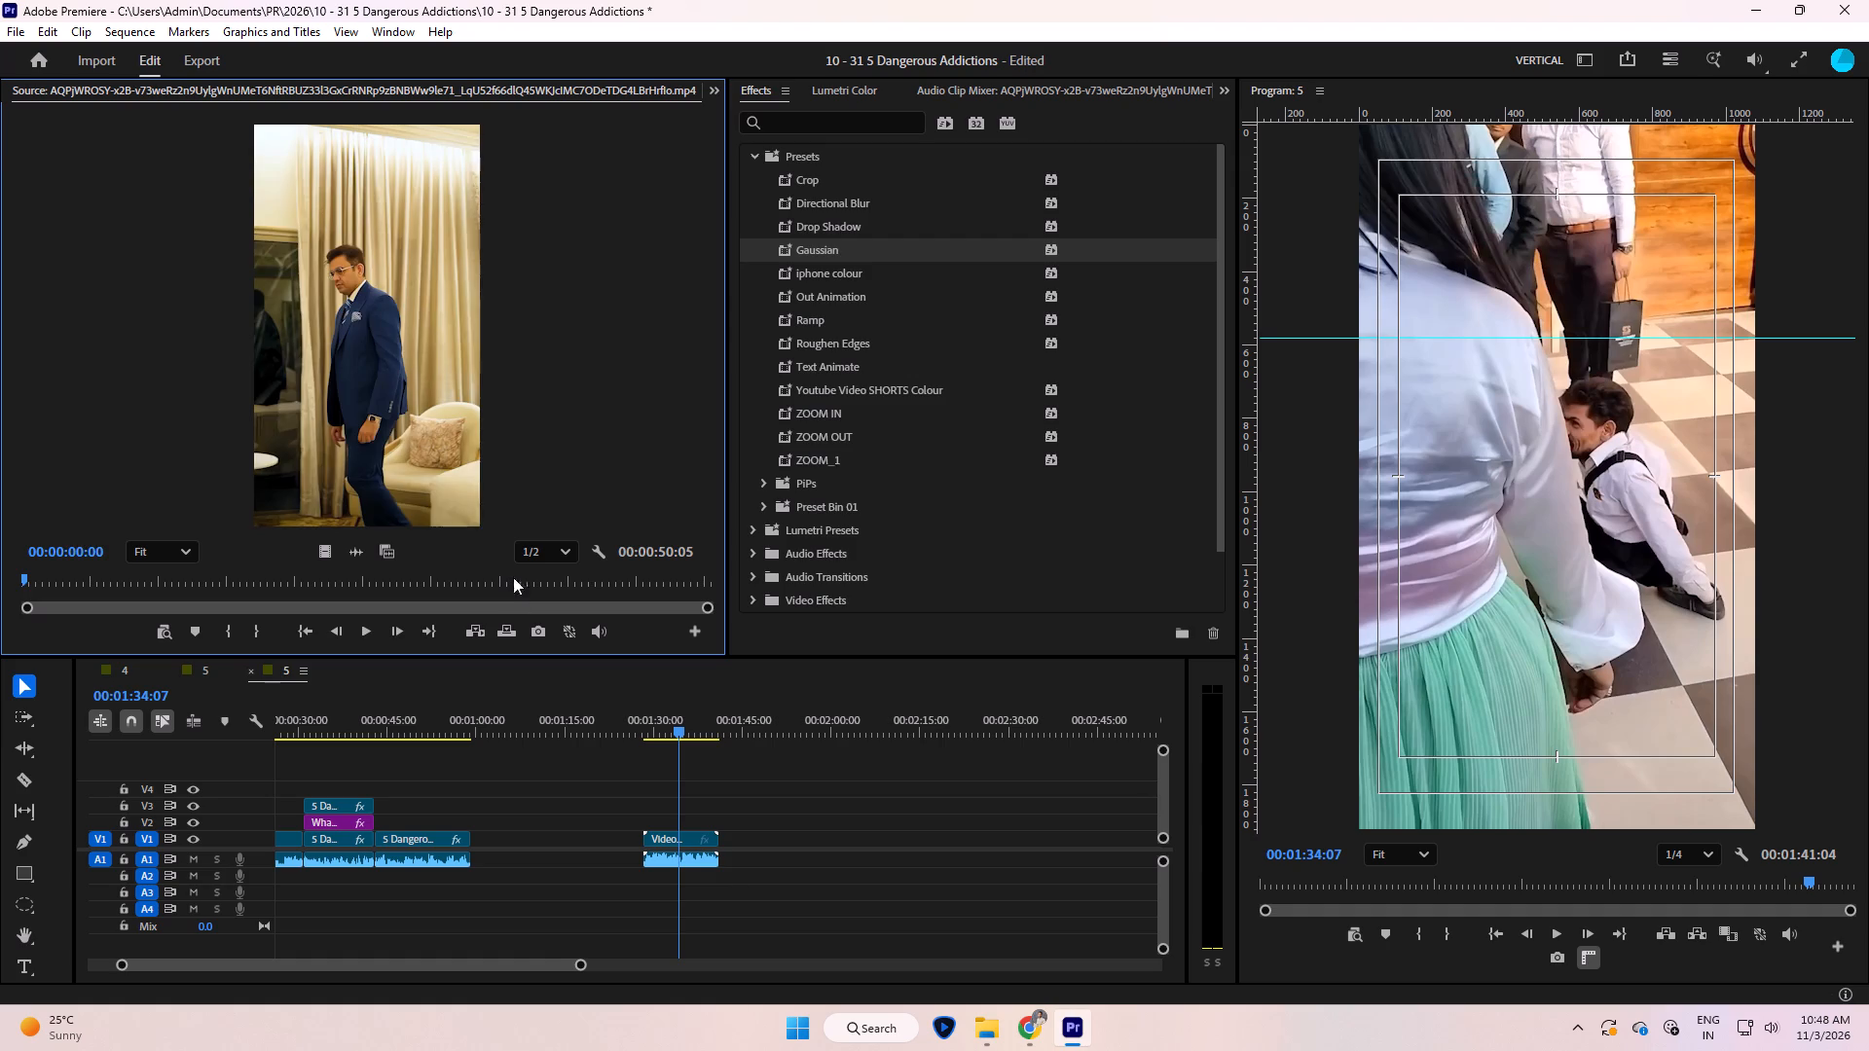
{"action": "left_click_drag", "start_coordinate": [531, 574], "coordinate": [335, 601]}
{"action": "key", "text": "space"}
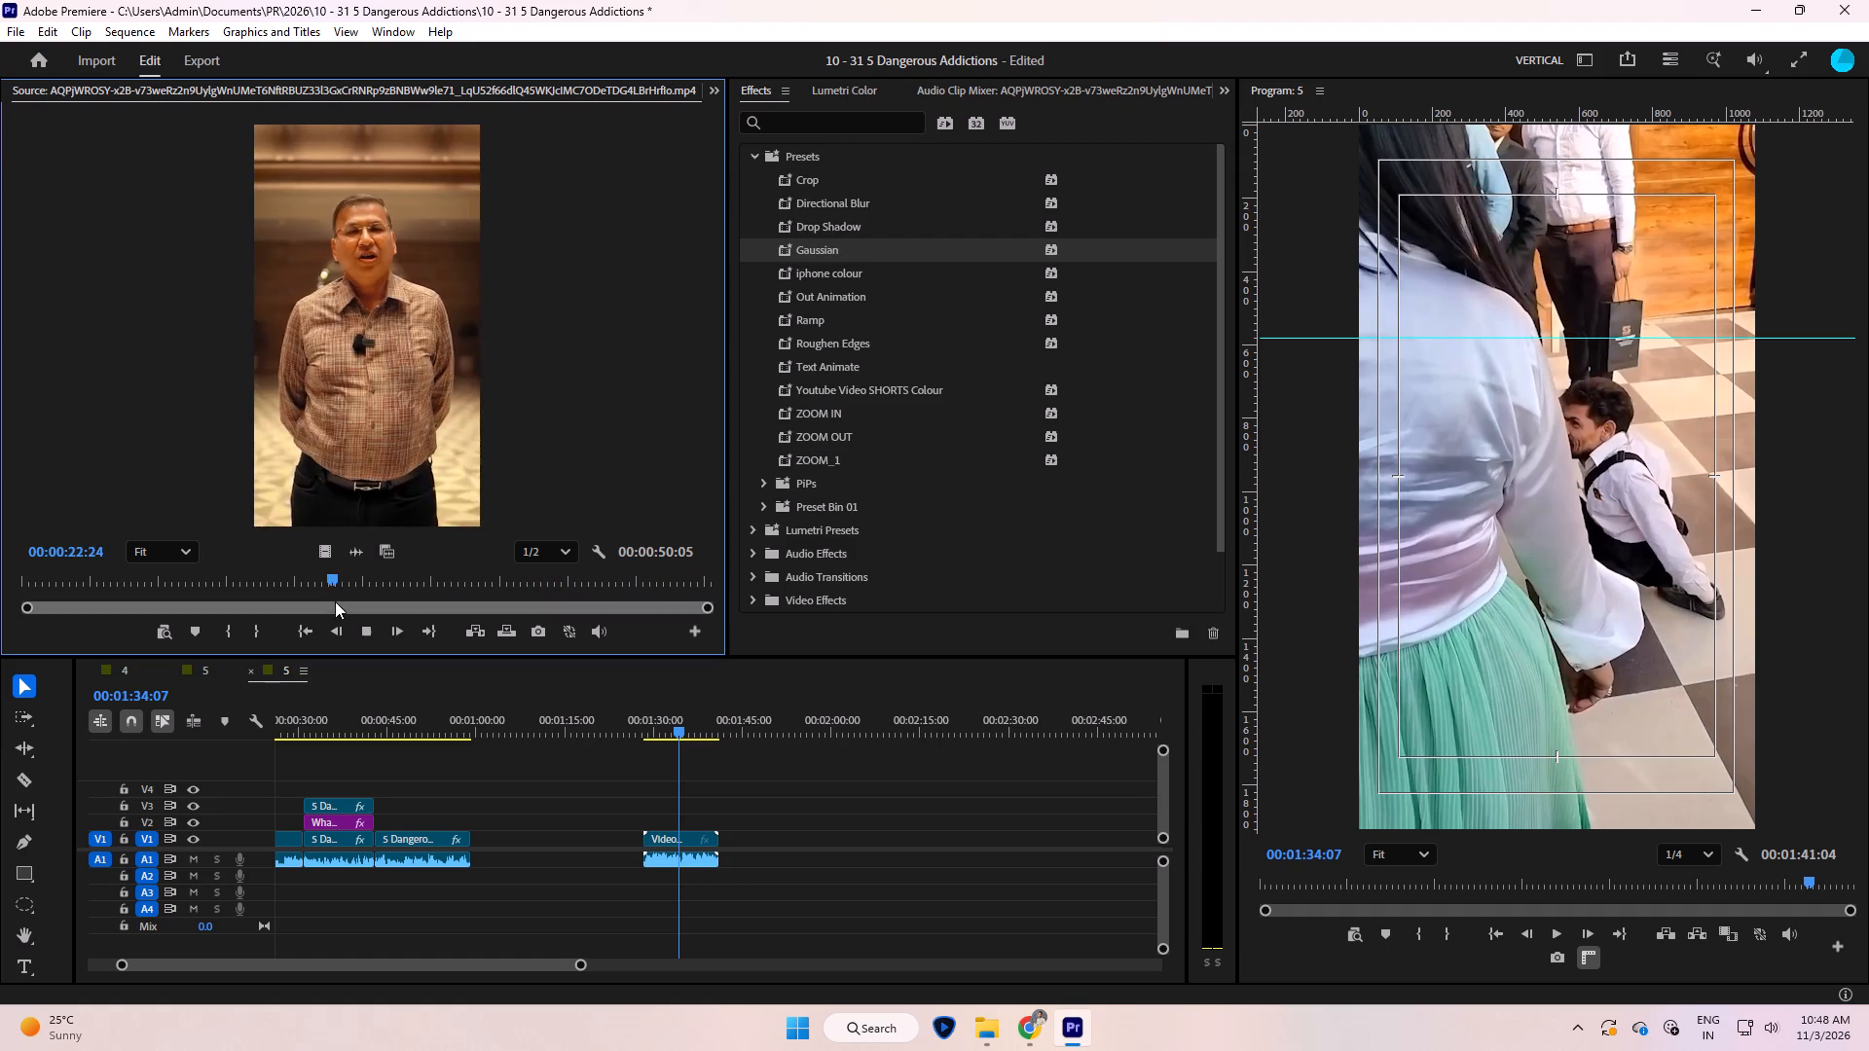
{"action": "left_click", "coordinate": [116, 581]}
{"action": "key", "text": "space"}
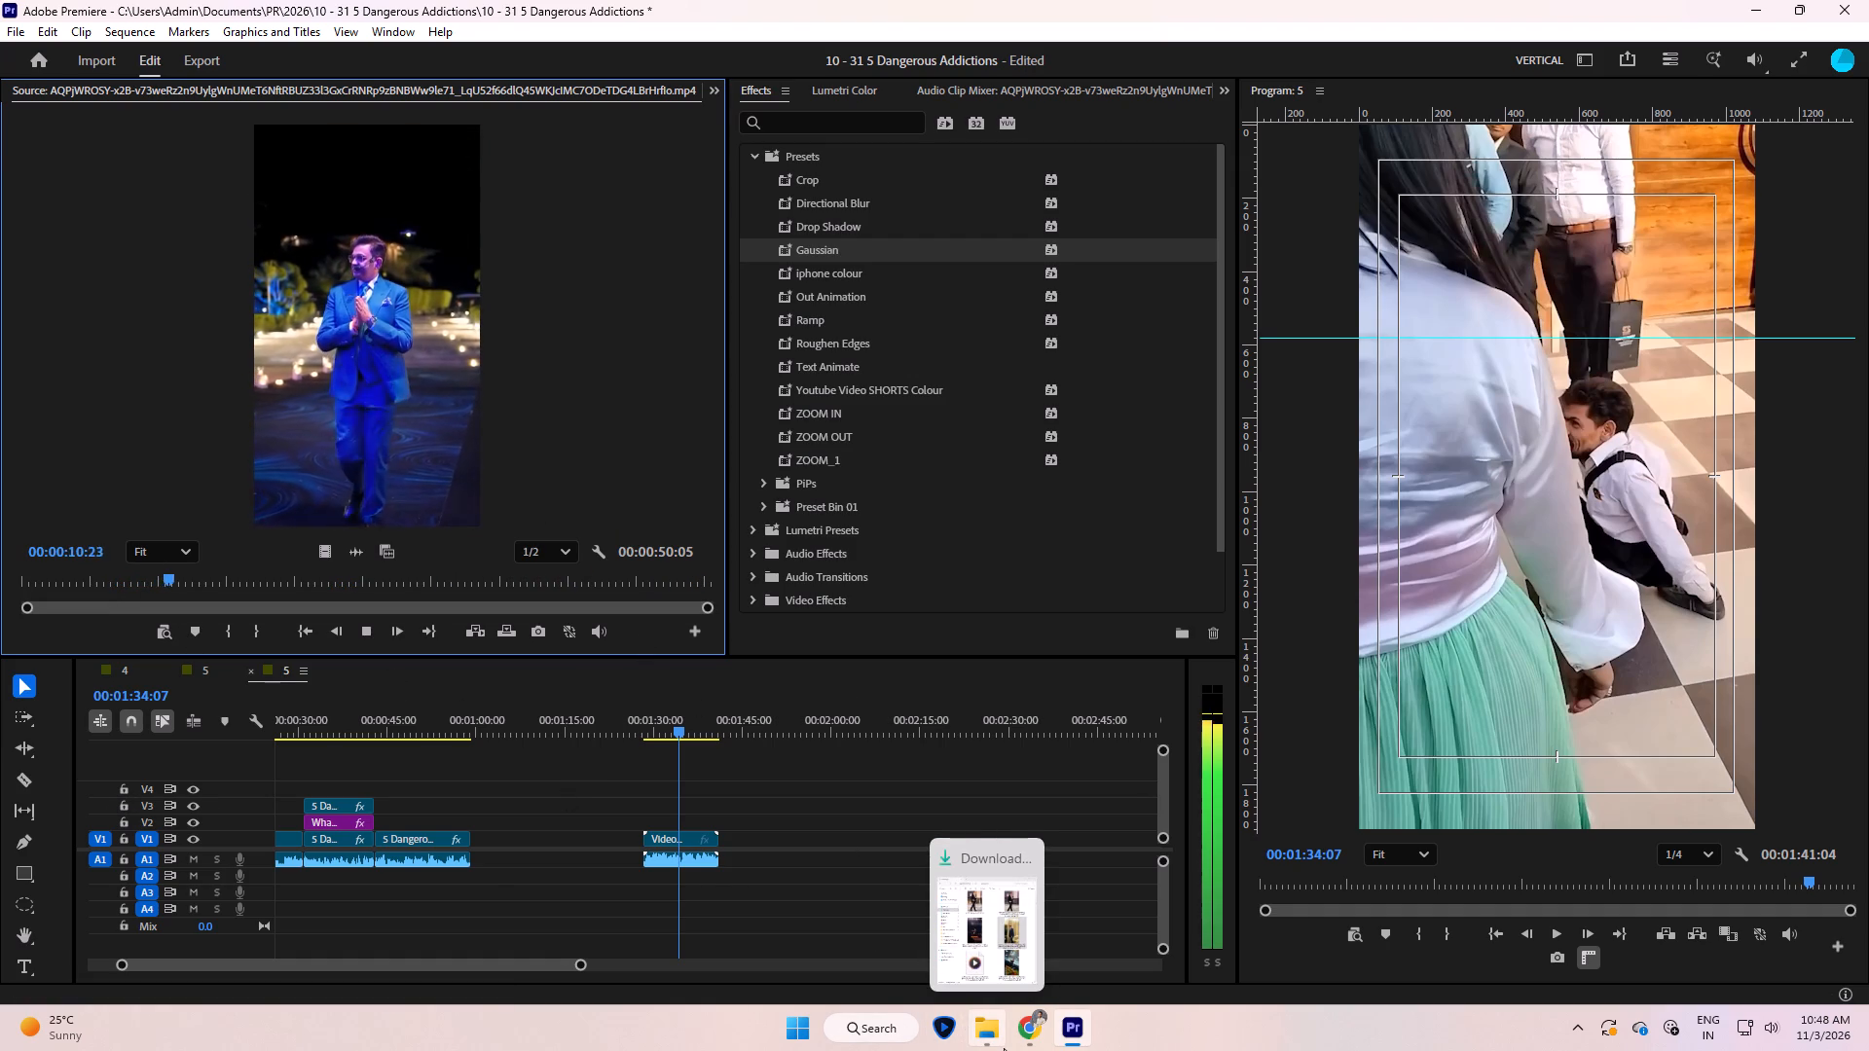
{"action": "key", "text": "space"}
{"action": "key", "text": "space"}
{"action": "key", "text": "space"}
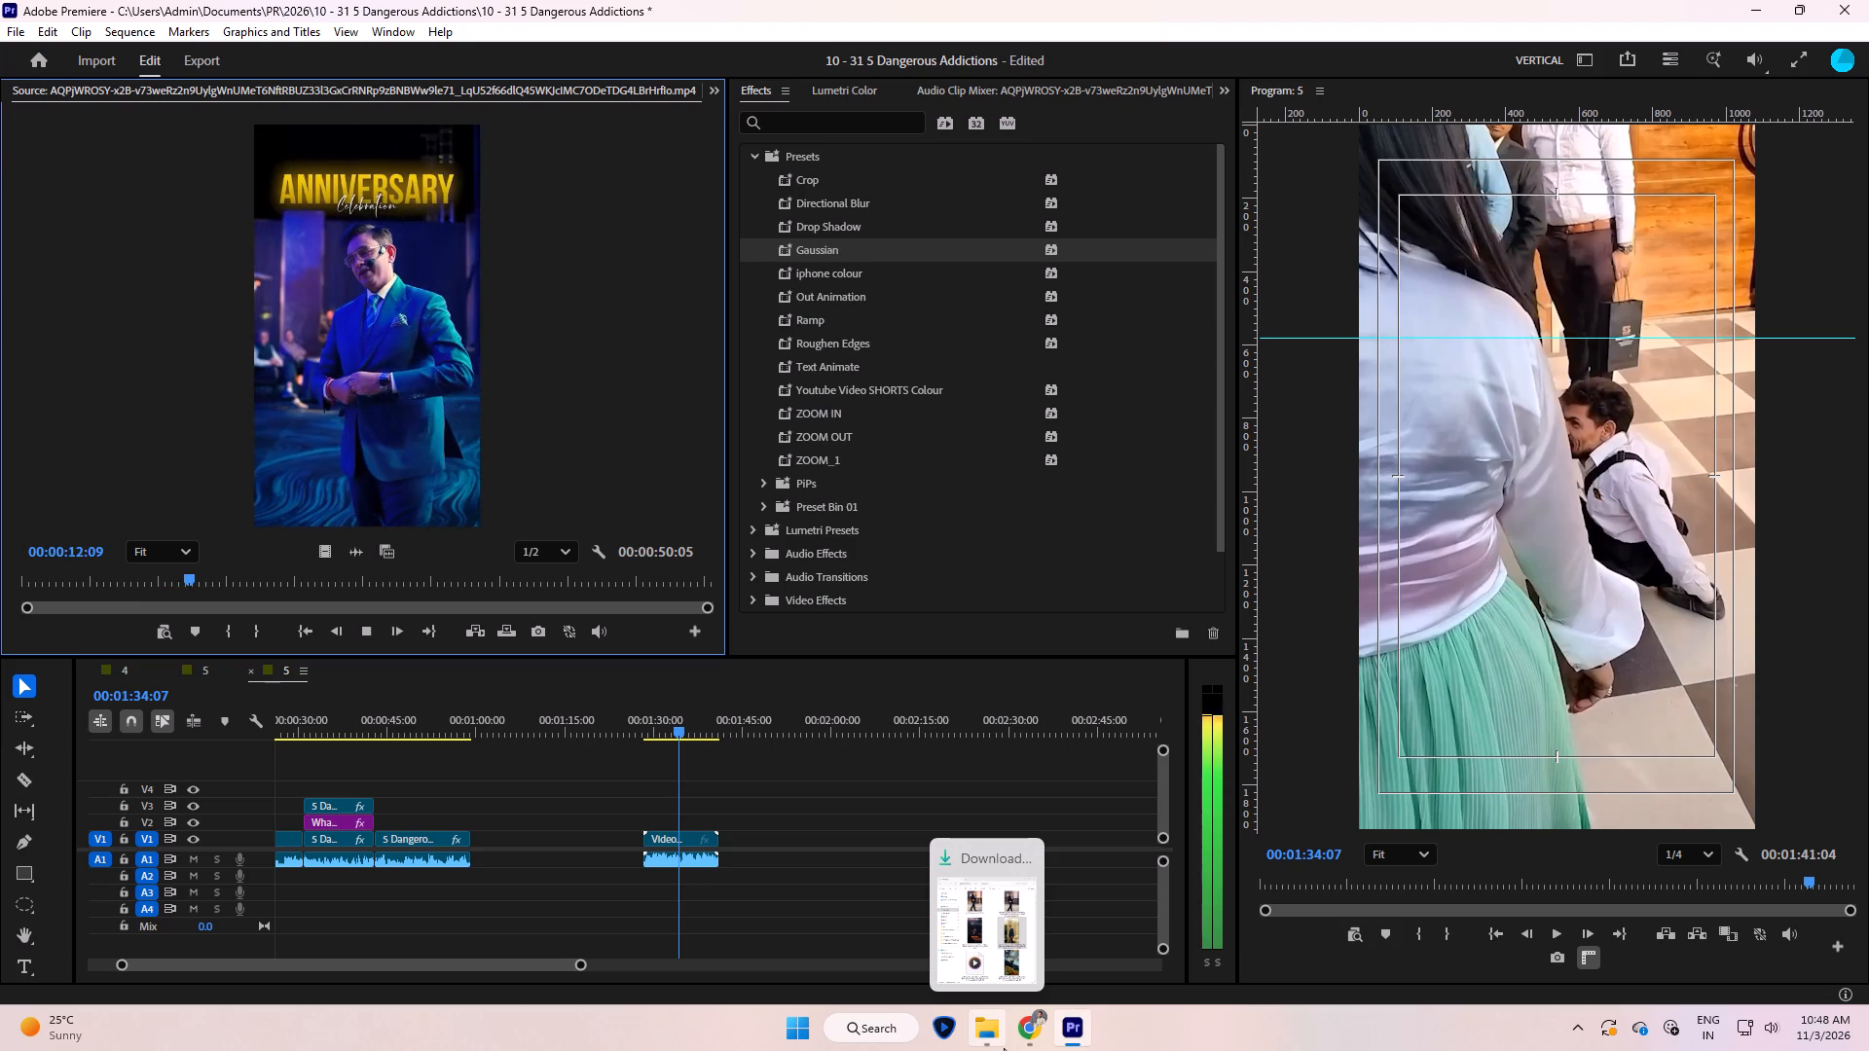
Review the anniversary event video full screen from about 00:00:12:09 to 00:00:21:16, examining its title text styling.
{"action": "key", "text": "ctrl+grave"}
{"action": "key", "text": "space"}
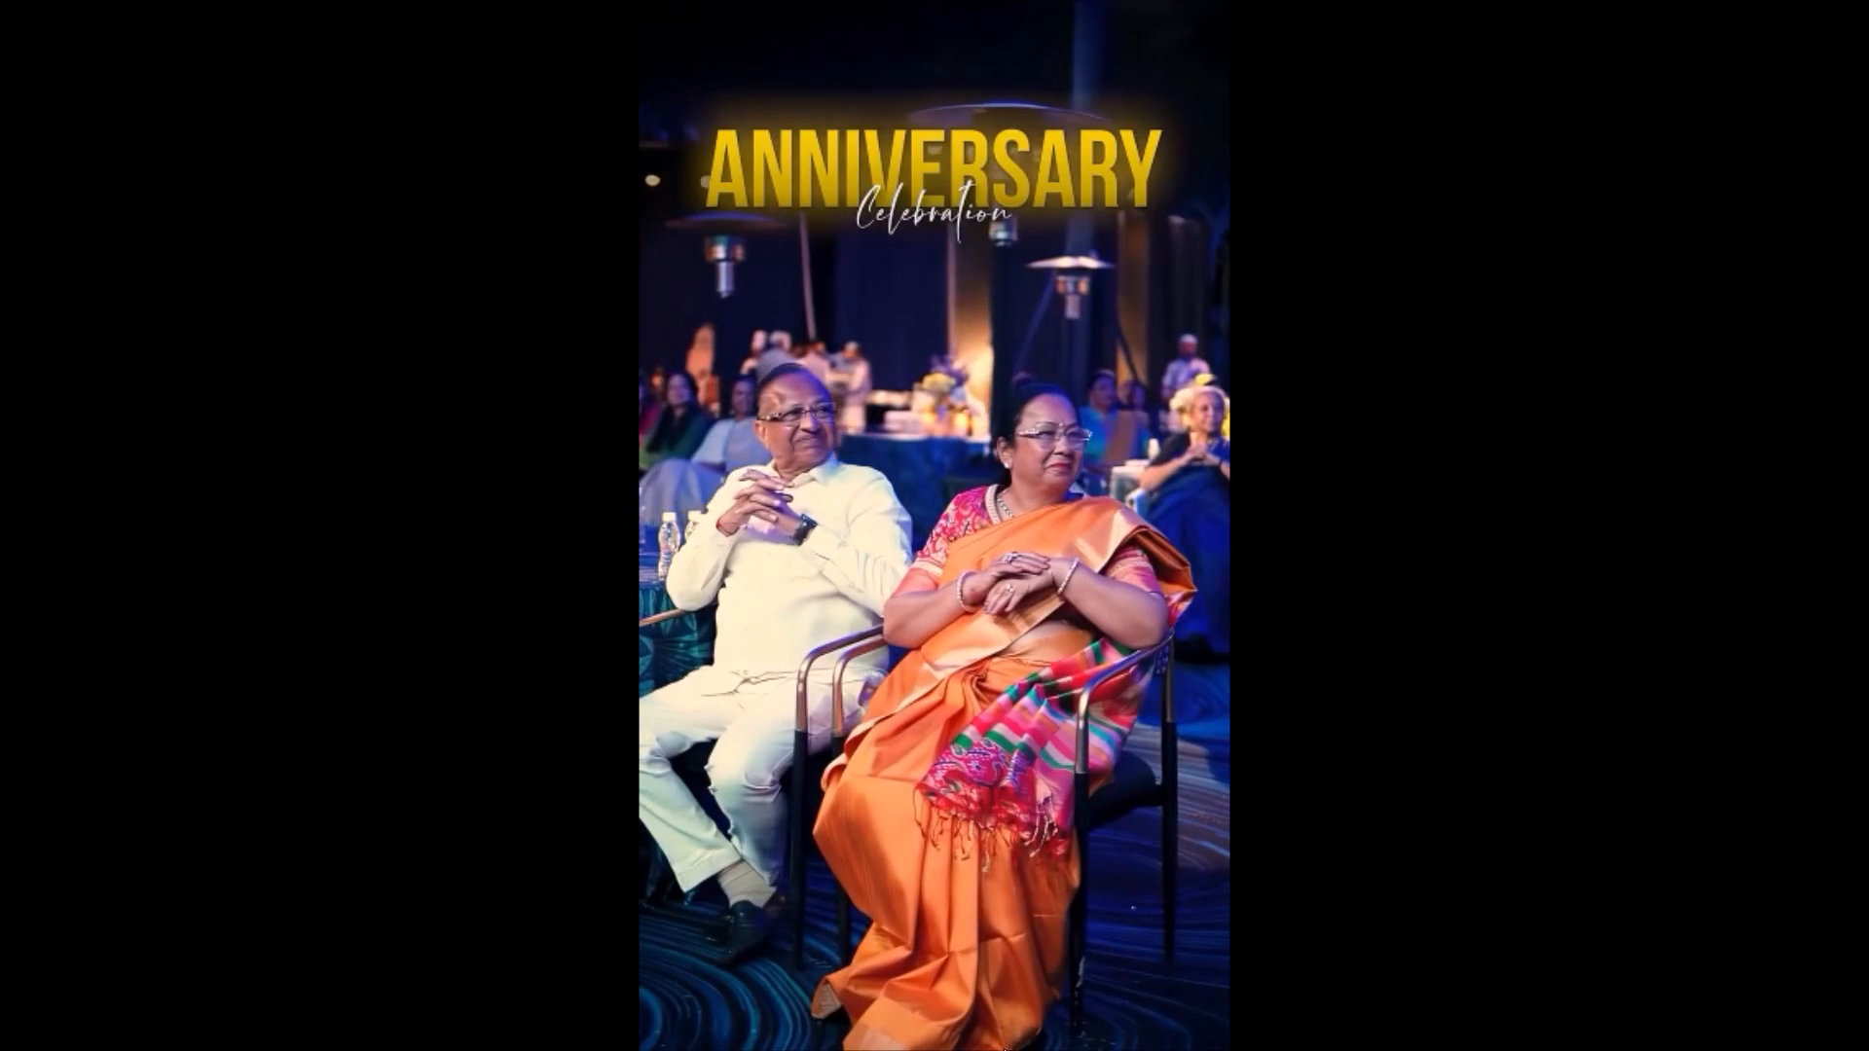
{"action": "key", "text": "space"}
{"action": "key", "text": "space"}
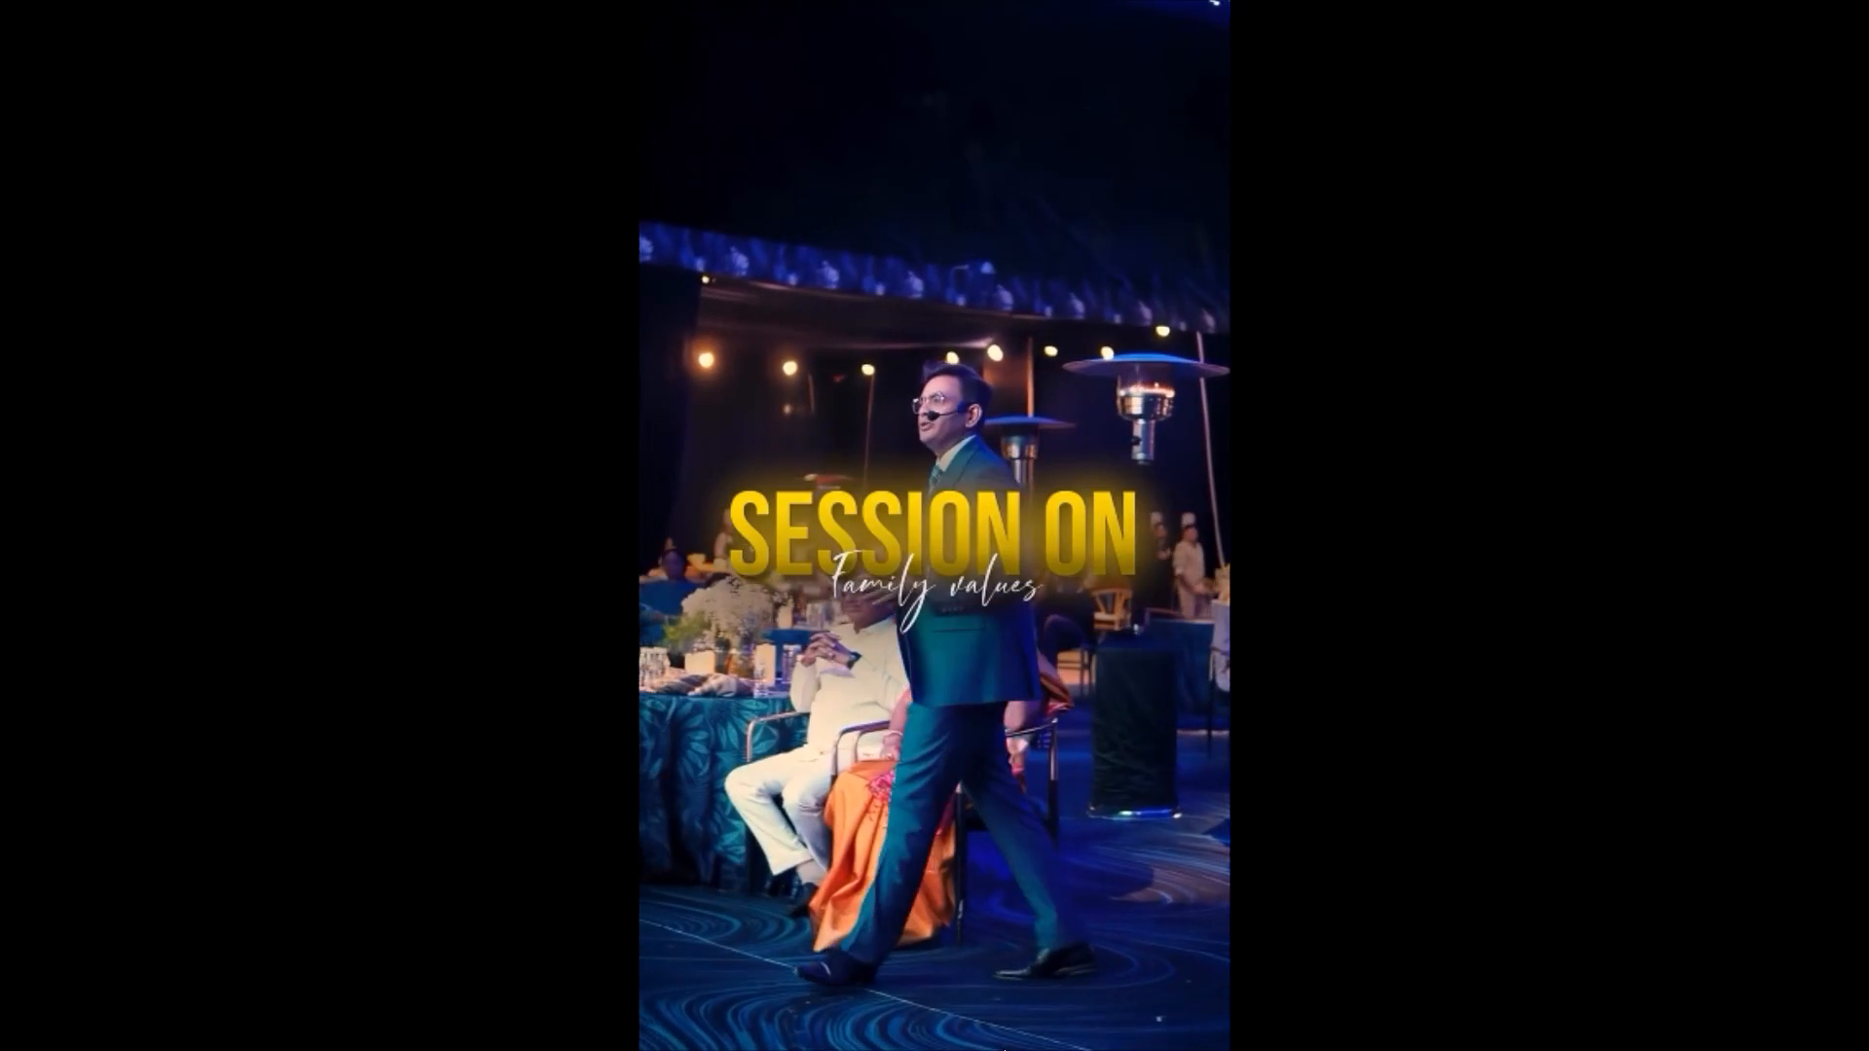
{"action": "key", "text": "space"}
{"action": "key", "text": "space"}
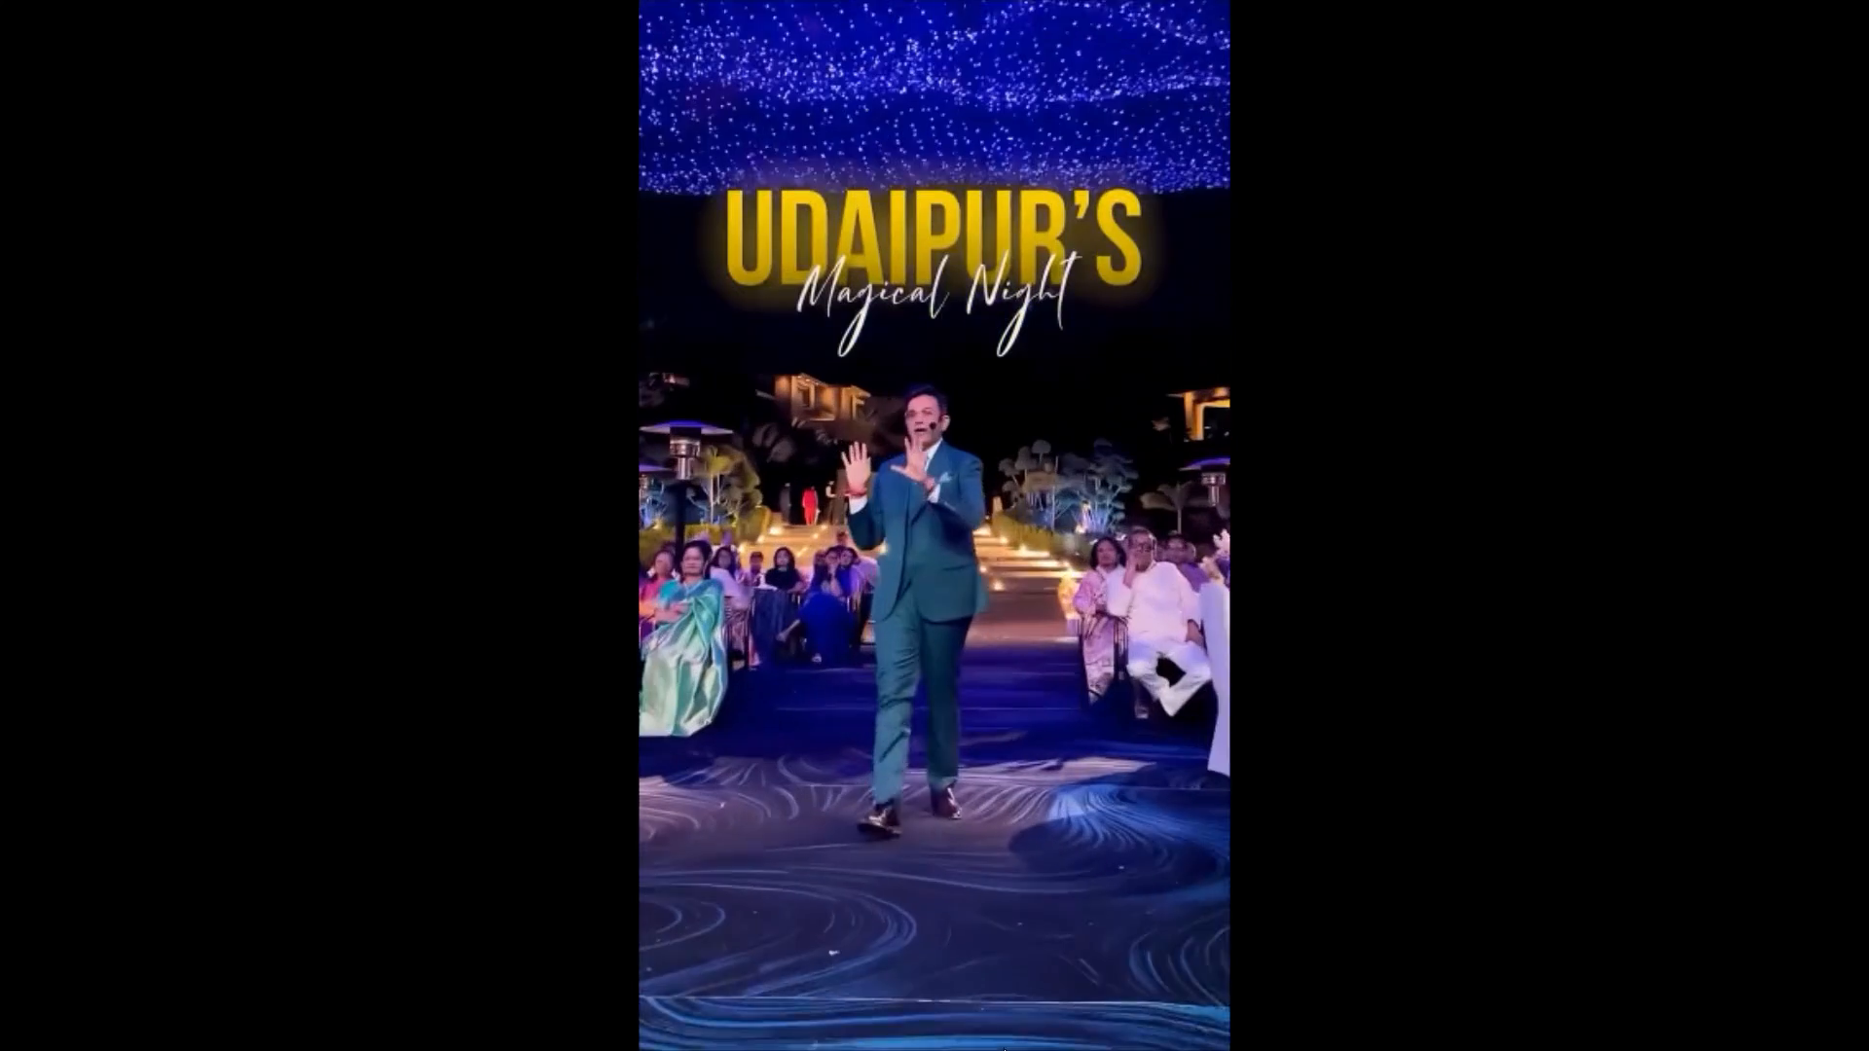
{"action": "key", "text": "ctrl+grave"}
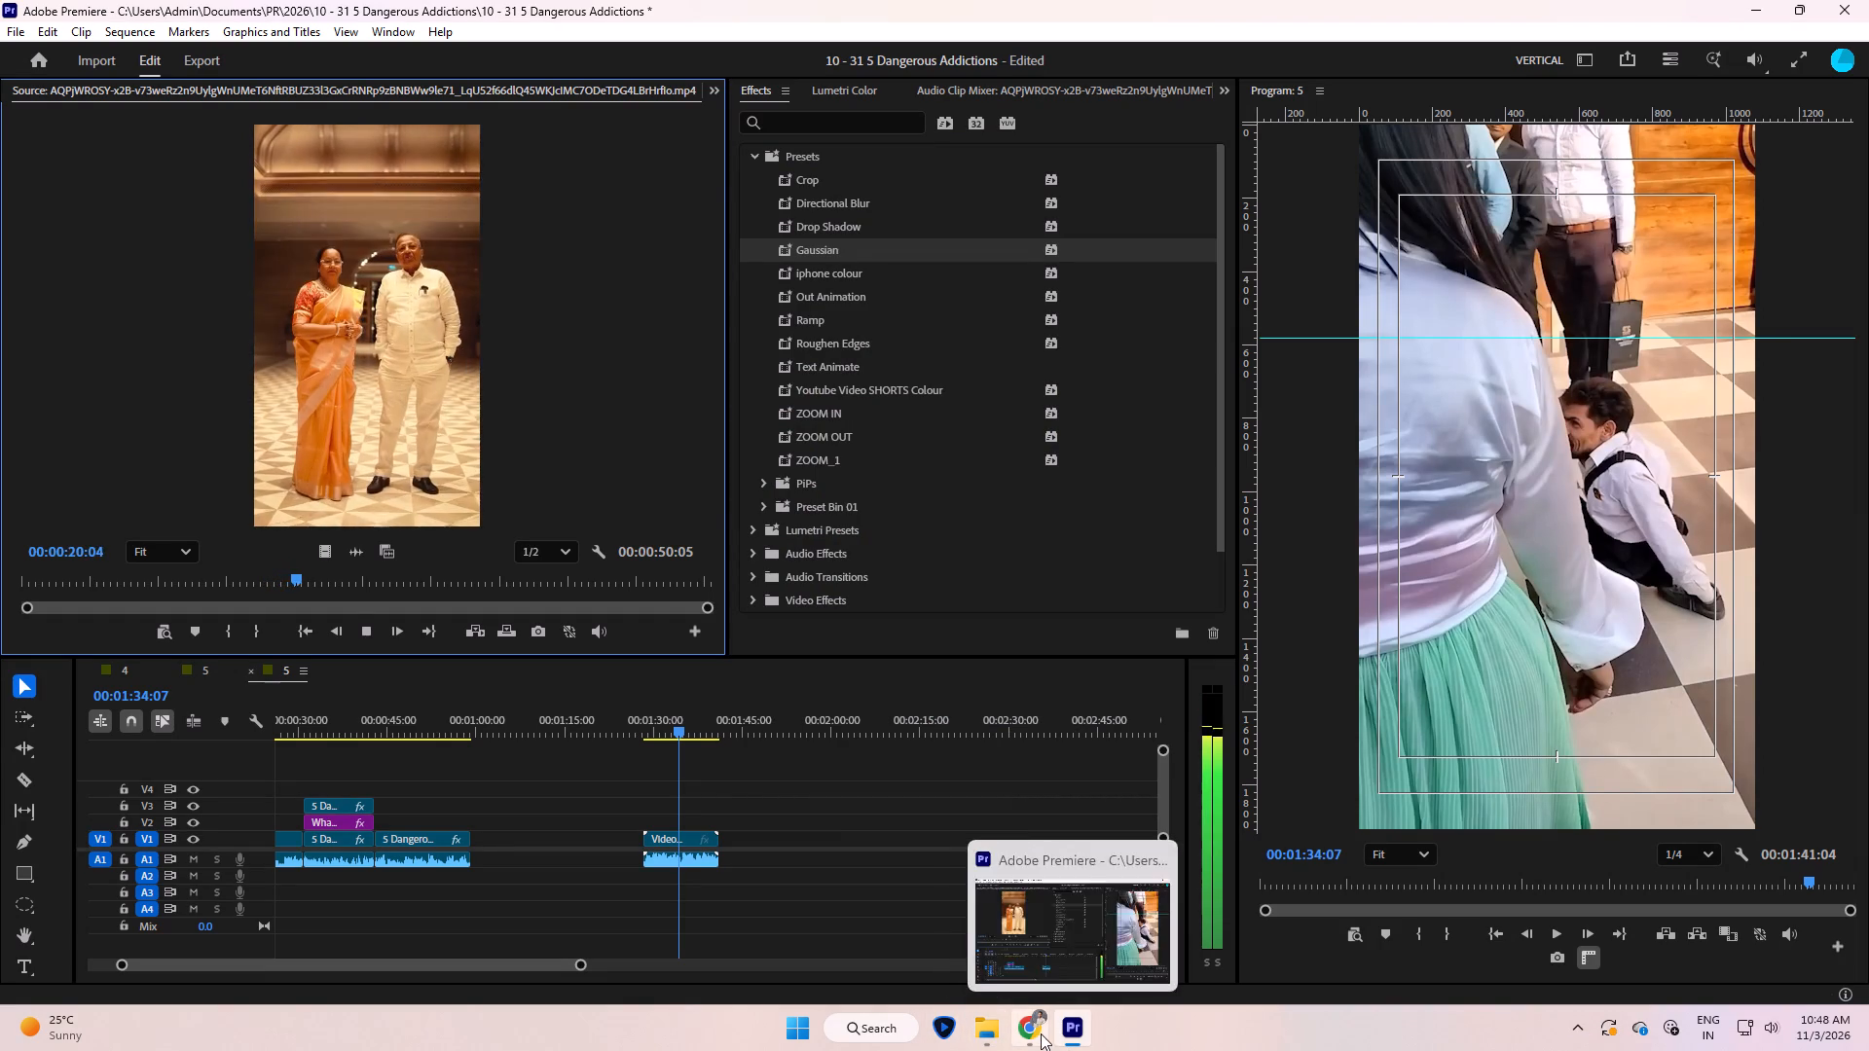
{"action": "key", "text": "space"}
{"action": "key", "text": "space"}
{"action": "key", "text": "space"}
Look through the Downloads folder for another video or clip to use, past the stock photos to the green screen clips.
{"action": "left_click", "coordinate": [996, 1037]}
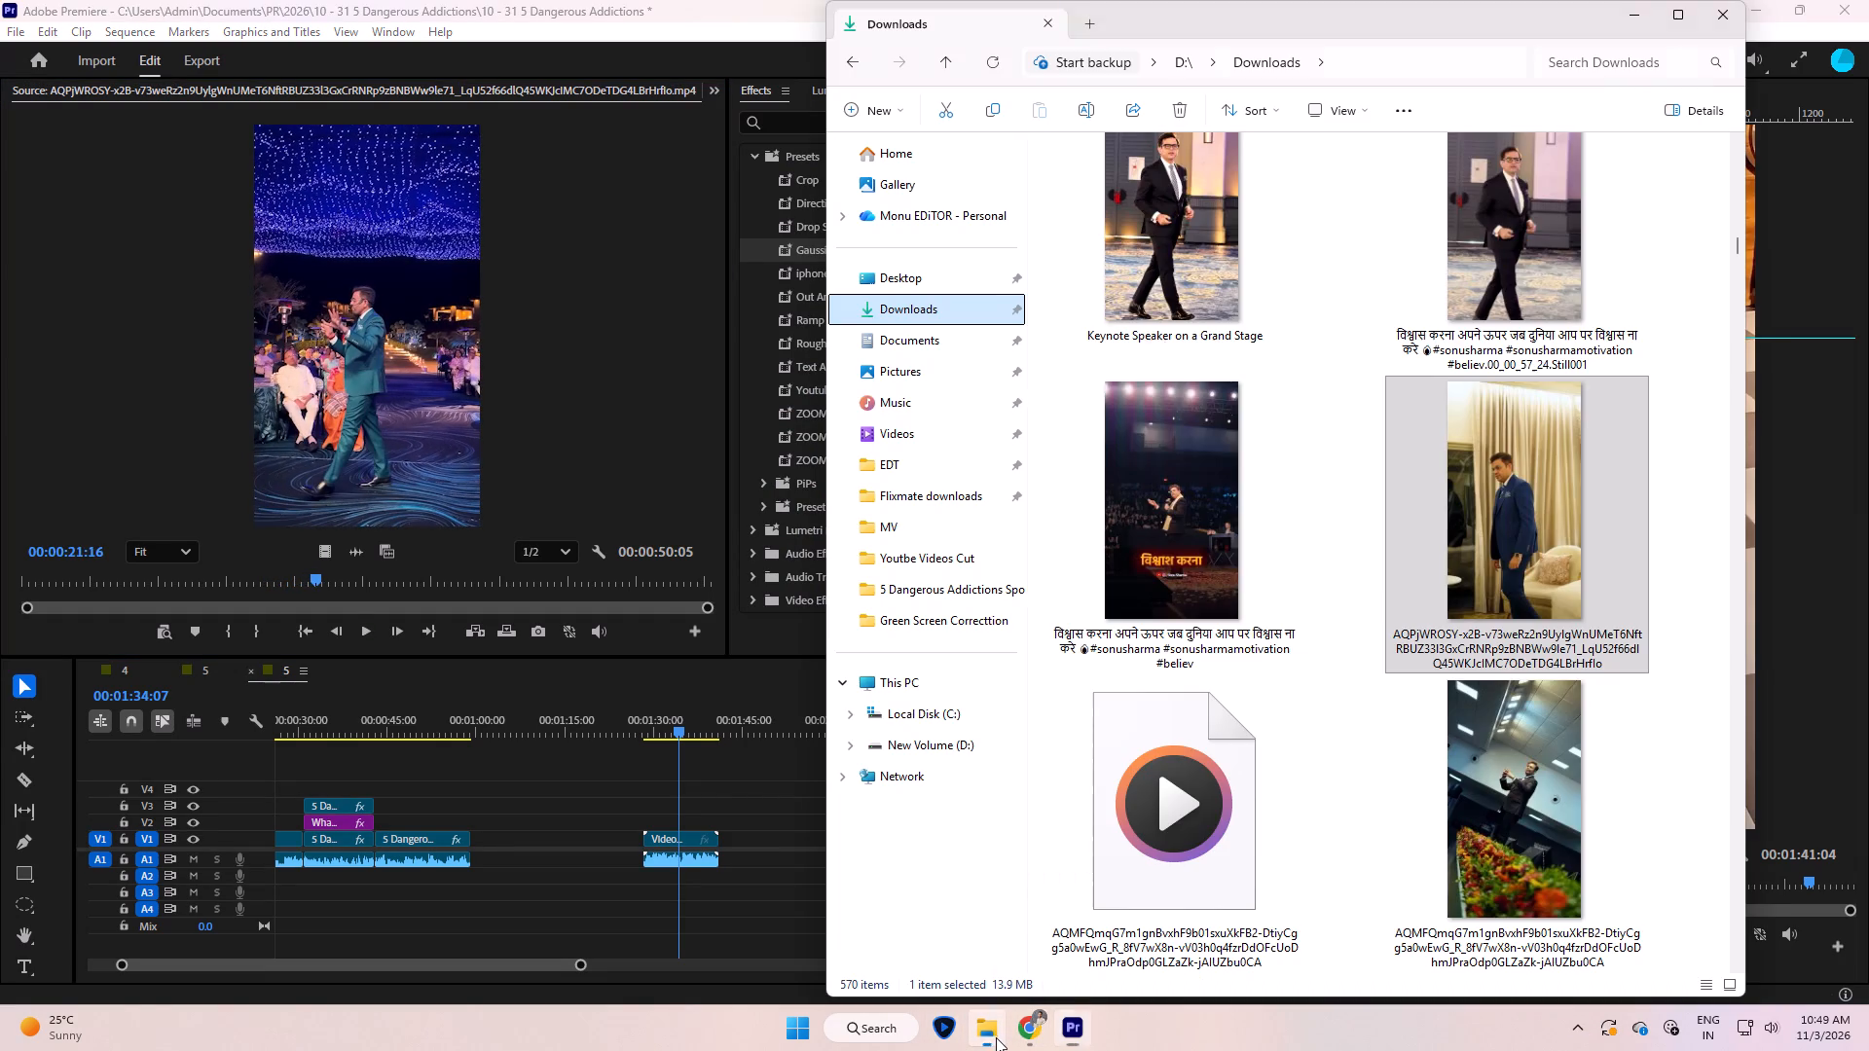
{"action": "scroll", "coordinate": [1482, 629], "scroll_direction": "down", "scroll_amount": 1}
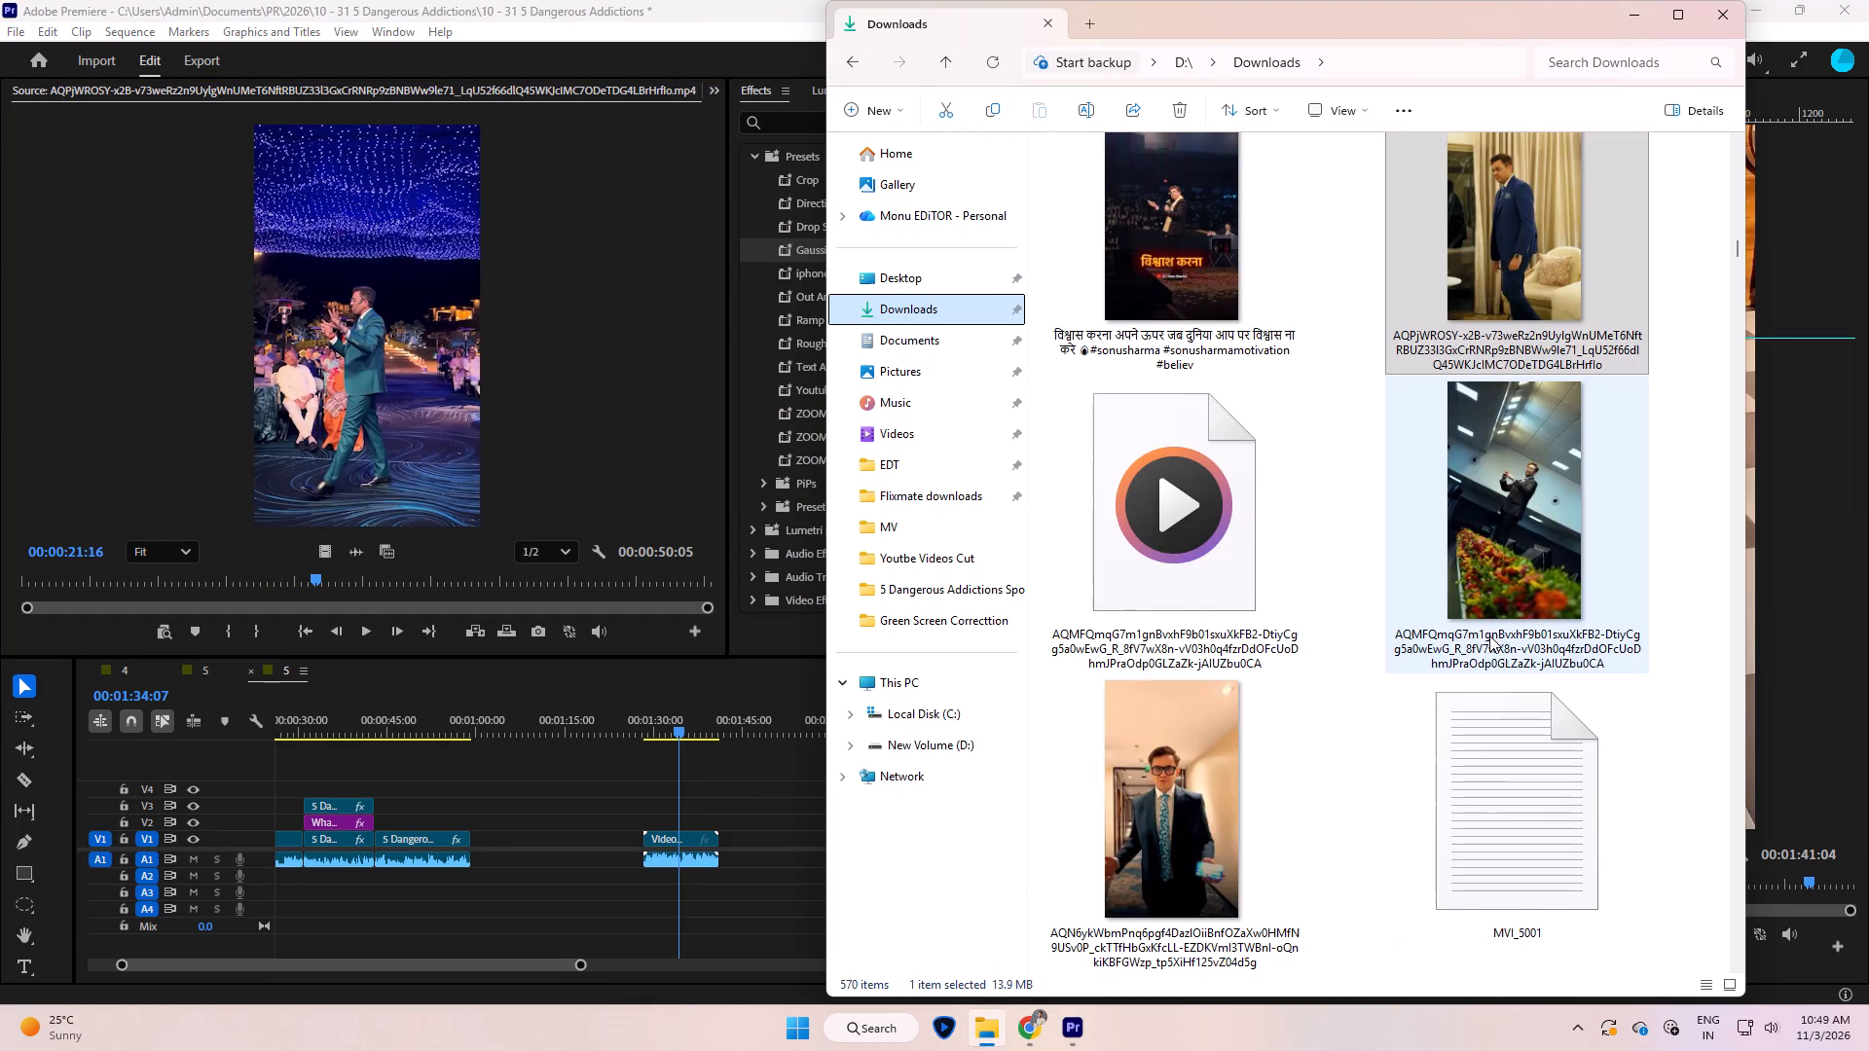
{"action": "scroll", "coordinate": [1546, 540], "scroll_direction": "down", "scroll_amount": 2}
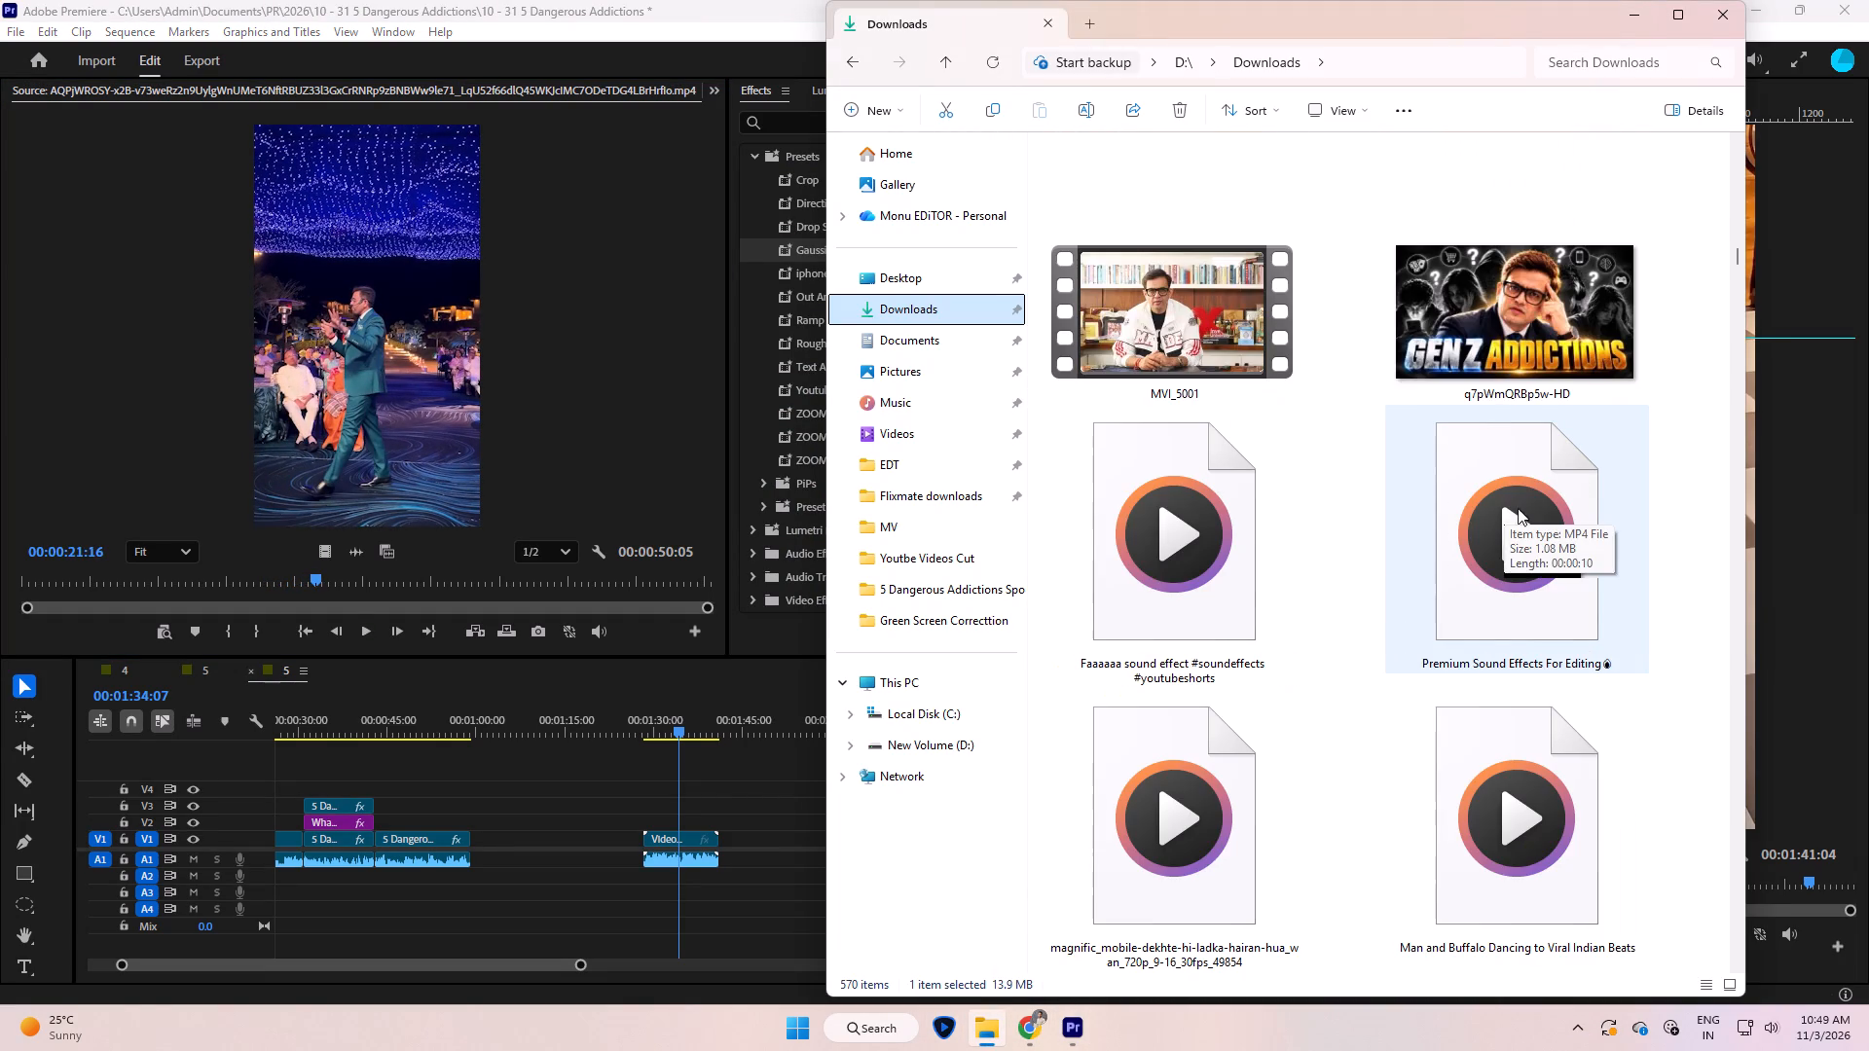
{"action": "scroll", "coordinate": [1560, 451], "scroll_direction": "down", "scroll_amount": 1}
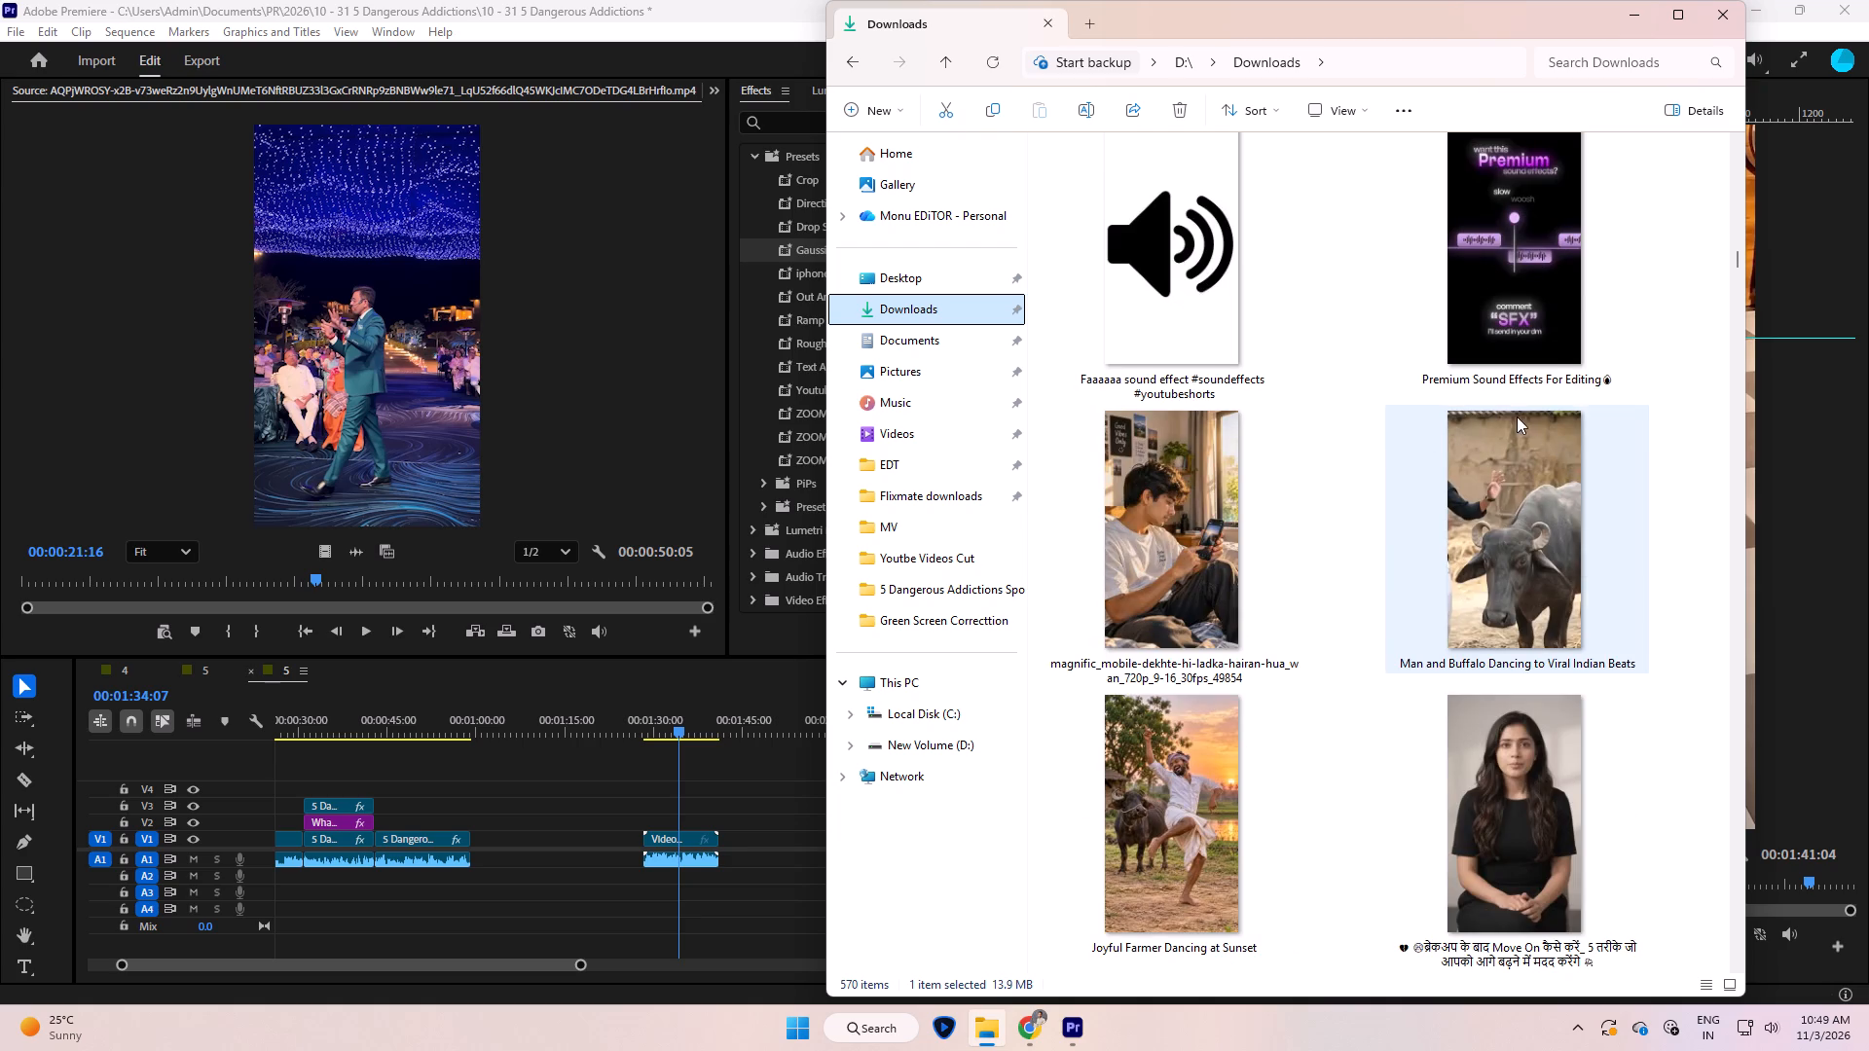
{"action": "scroll", "coordinate": [1537, 429], "scroll_direction": "down", "scroll_amount": 2}
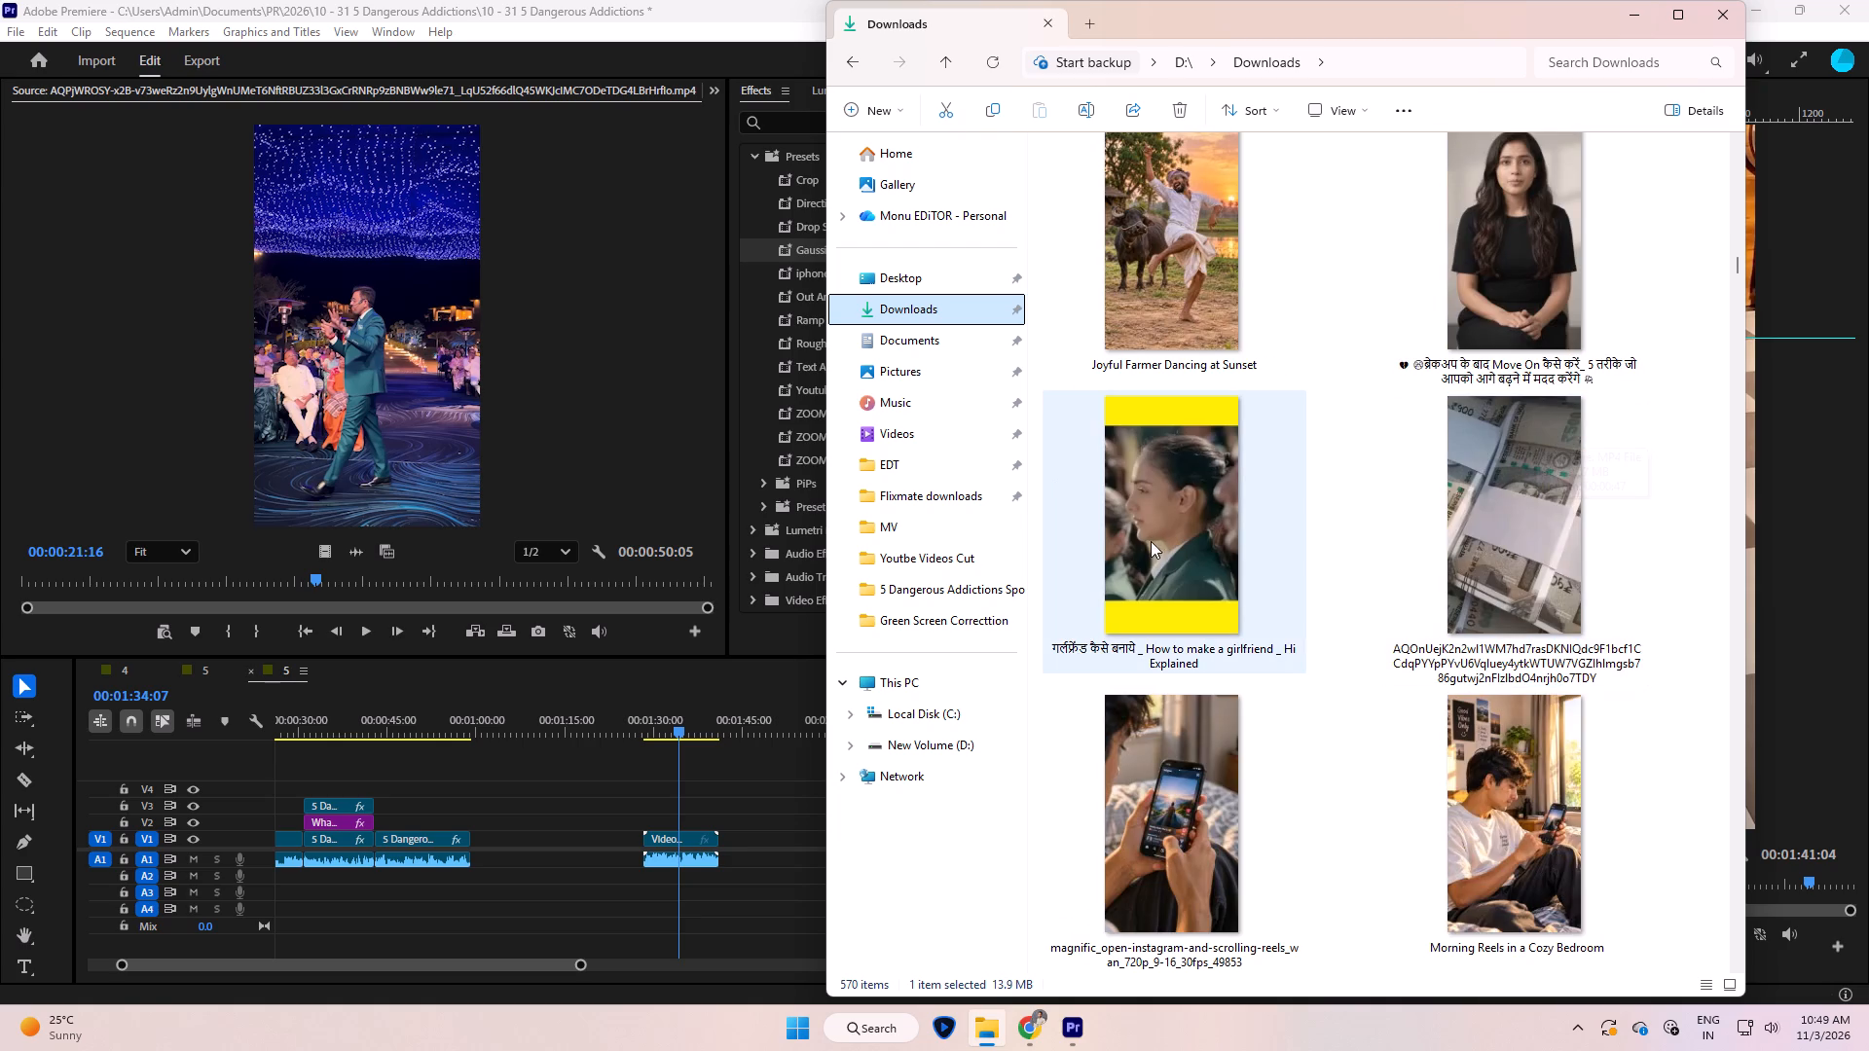
{"action": "scroll", "coordinate": [1305, 483], "scroll_direction": "down", "scroll_amount": 3}
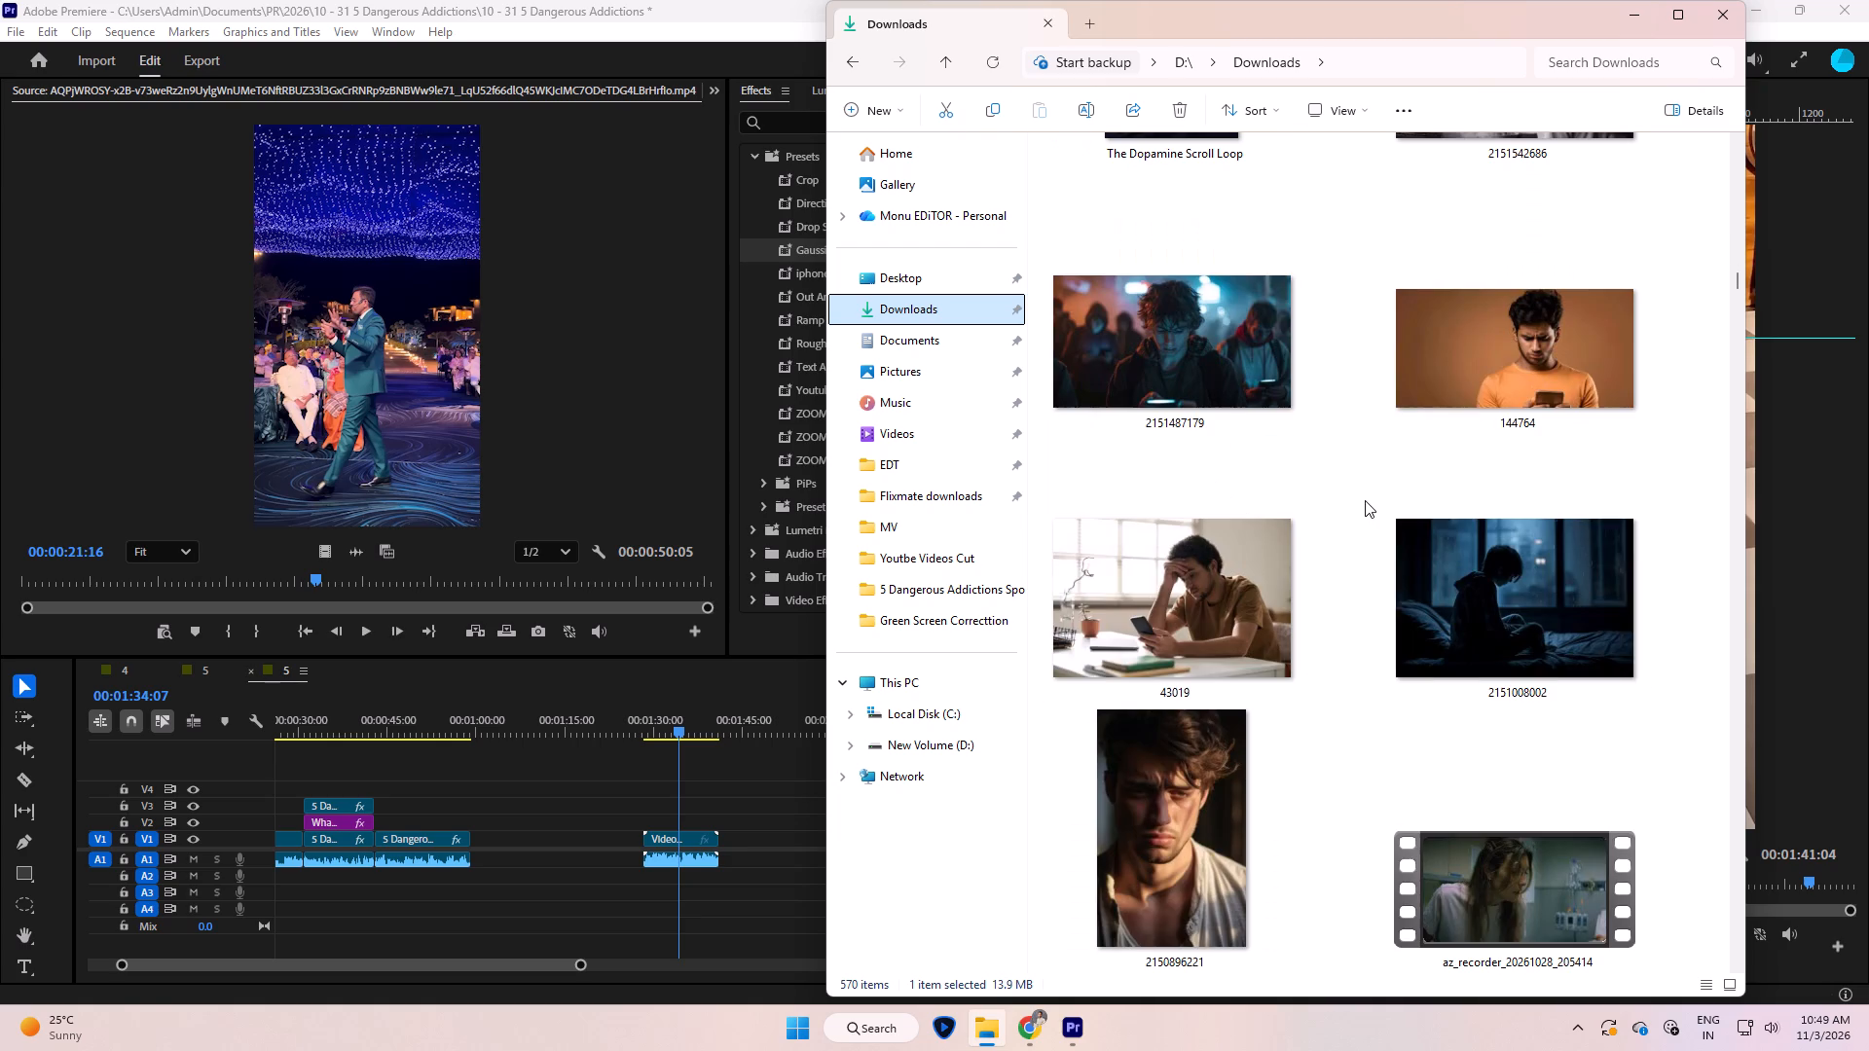
{"action": "scroll", "coordinate": [1448, 454], "scroll_direction": "down", "scroll_amount": 2}
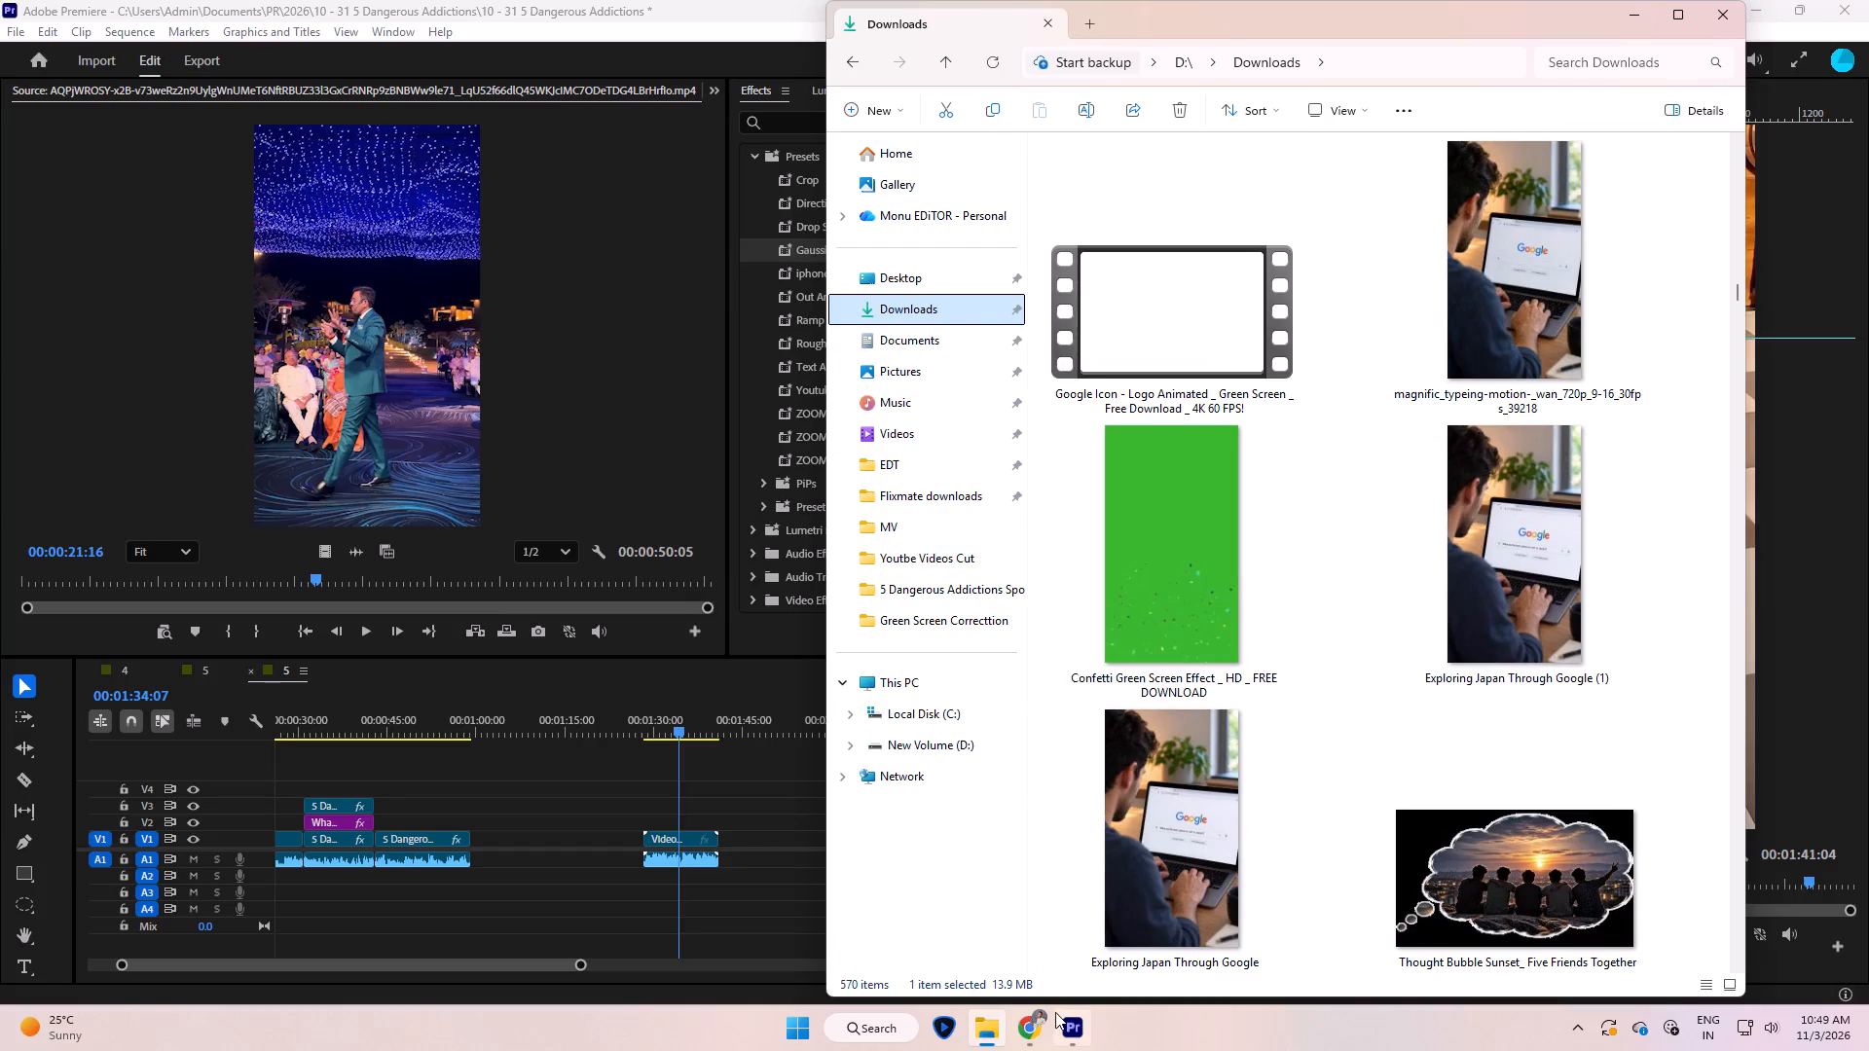
Switch to WhatsApp Web in Chrome to check the Chetan A7 chat with the Video-64975.mp4 request.
{"action": "left_click", "coordinate": [1032, 1045]}
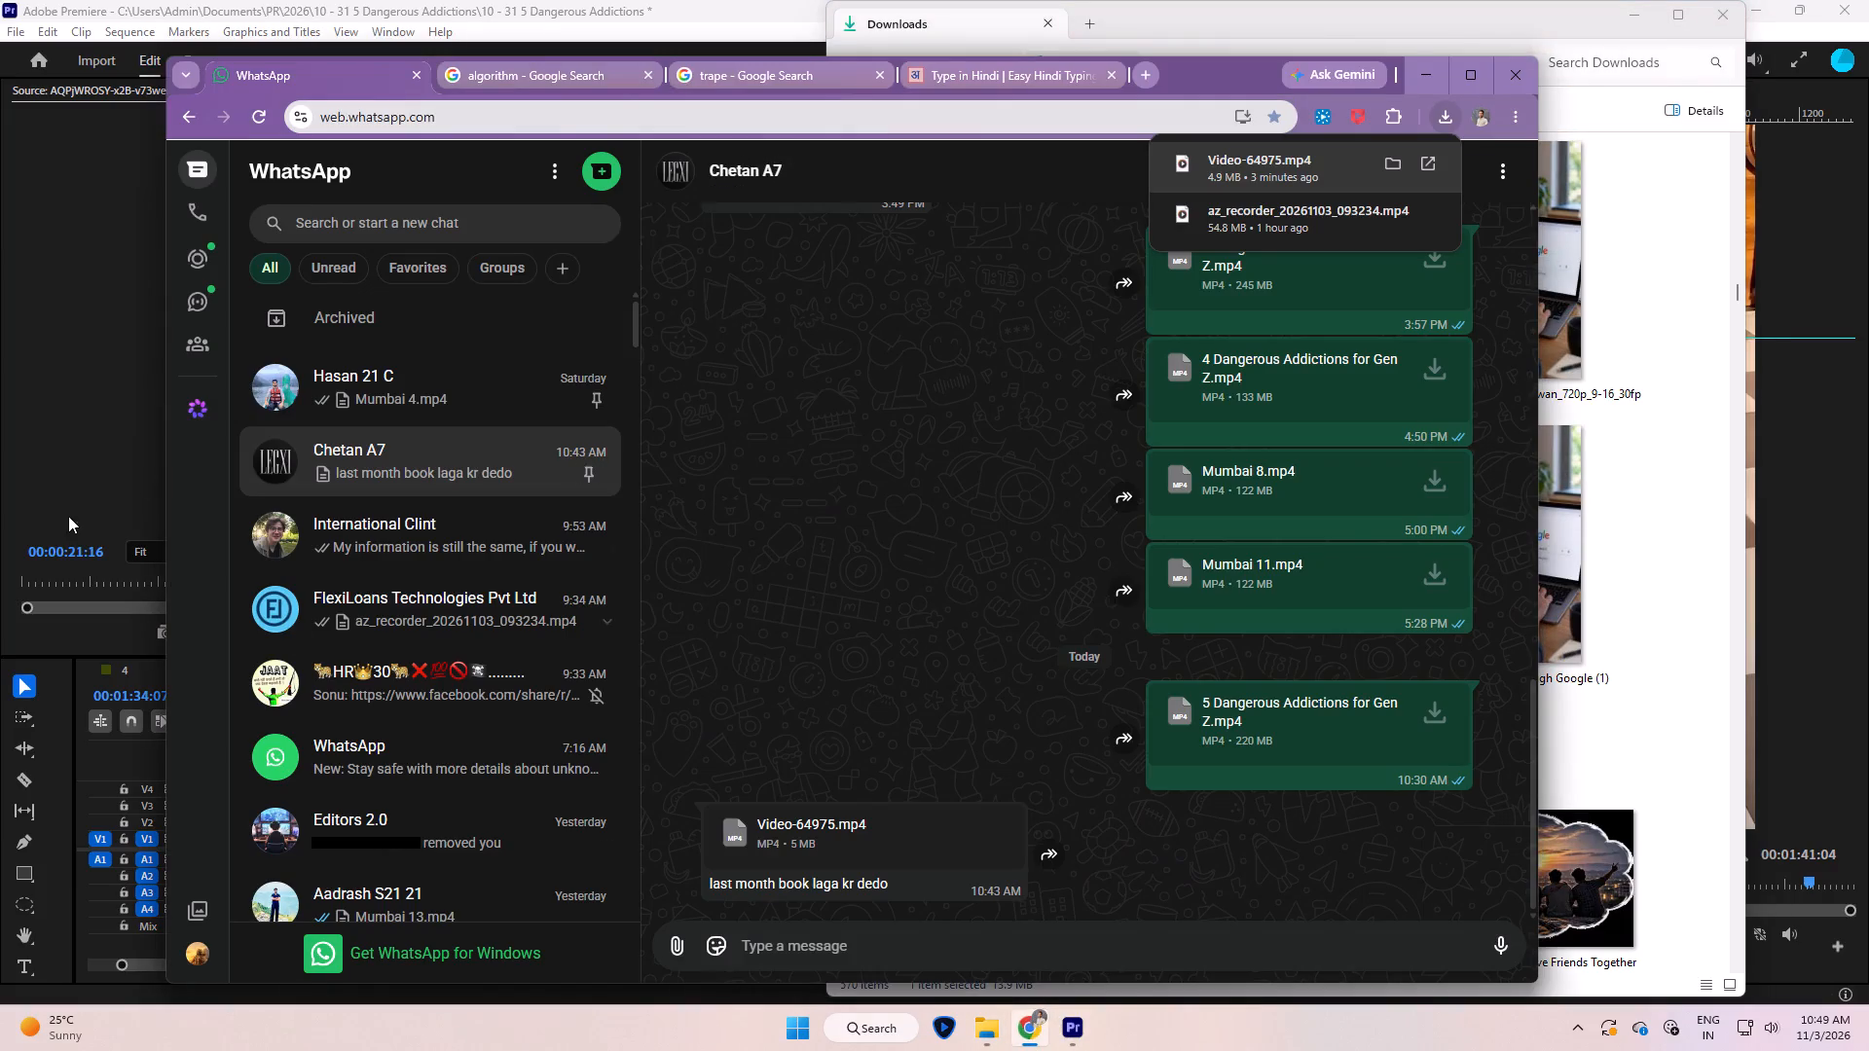